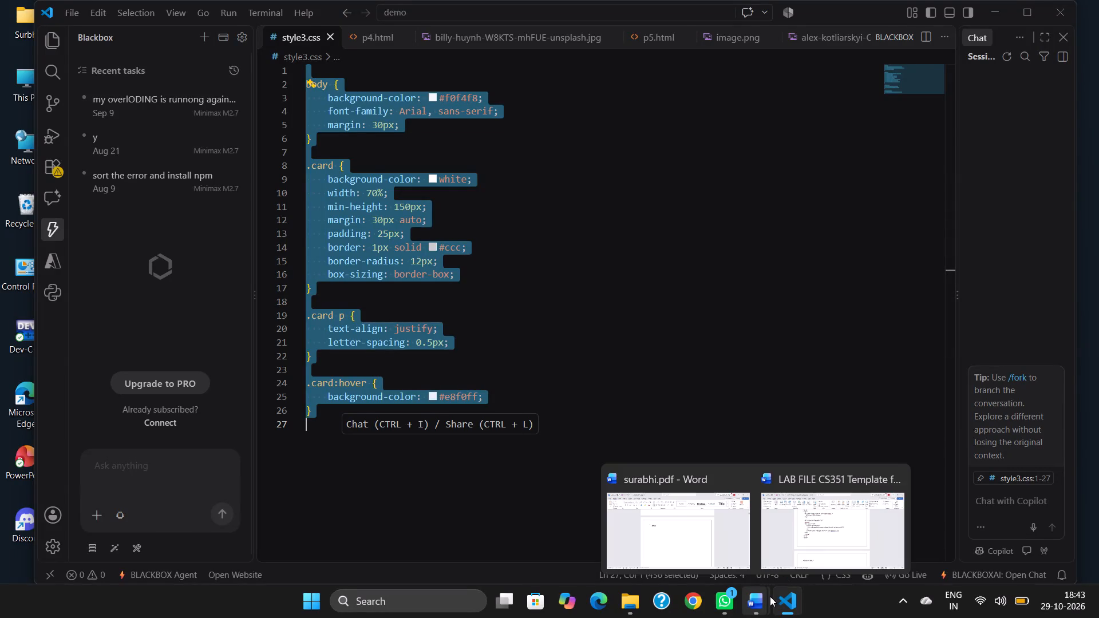
# Switch to the LAB FILE CS351 document in Word and paste the copied style3.css code on a new line below the /* External CSS */ comment.
pyautogui.click(814, 537)
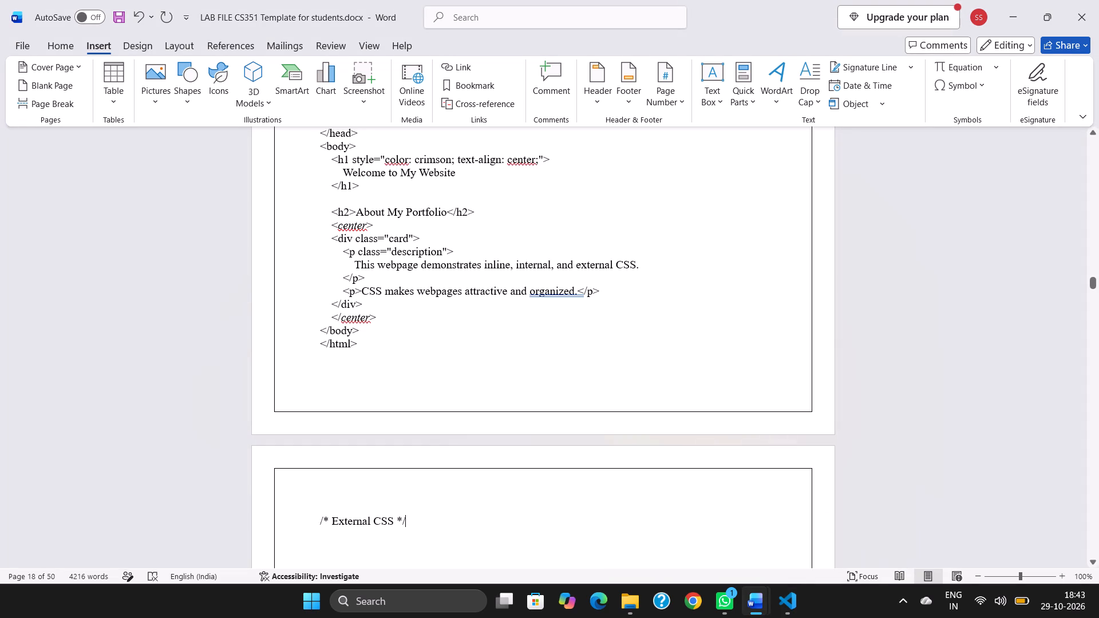
pyautogui.press('Return')
pyautogui.hotkey('ctrl', 'v')
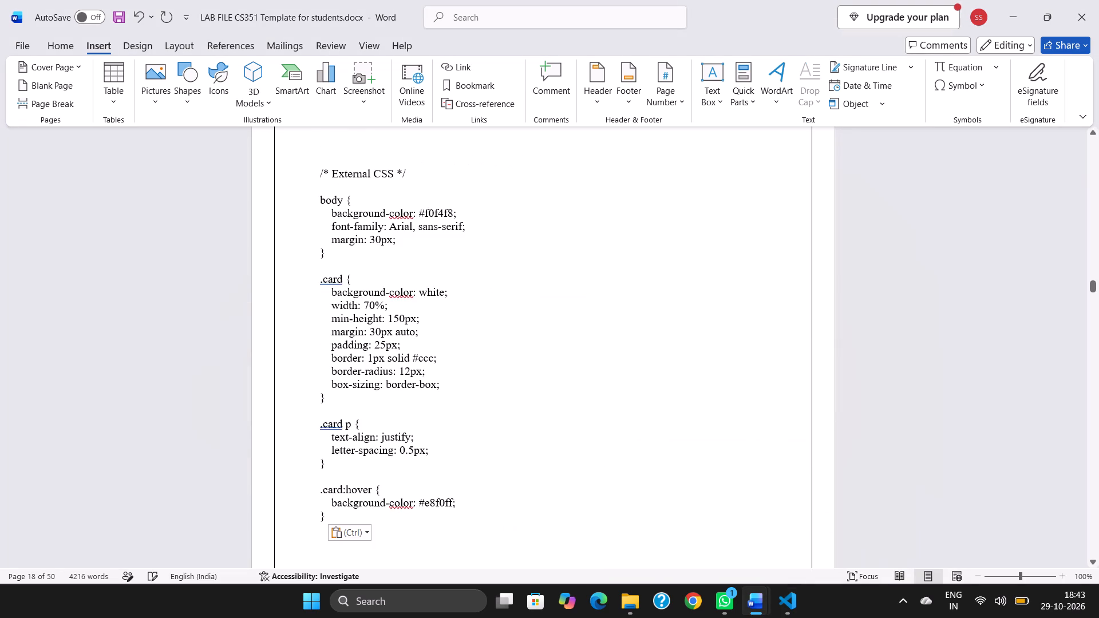
# Review the output section following the pasted CSS and the beginning of Experiment 04 with its source code.
pyautogui.scroll(-3, 516, 527)
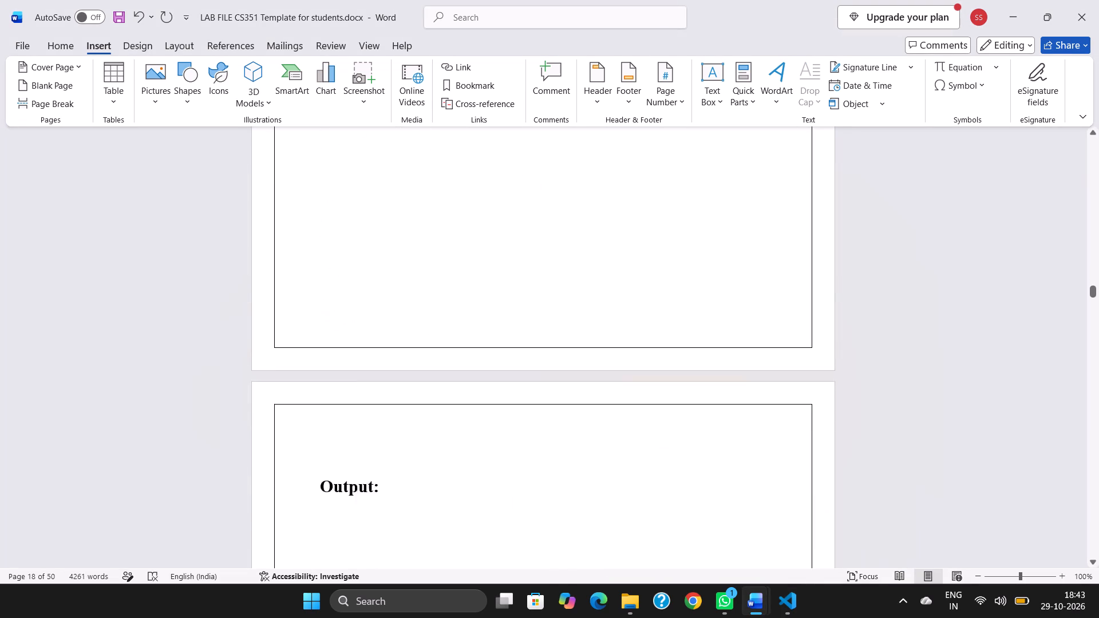
pyautogui.scroll(-3, 516, 527)
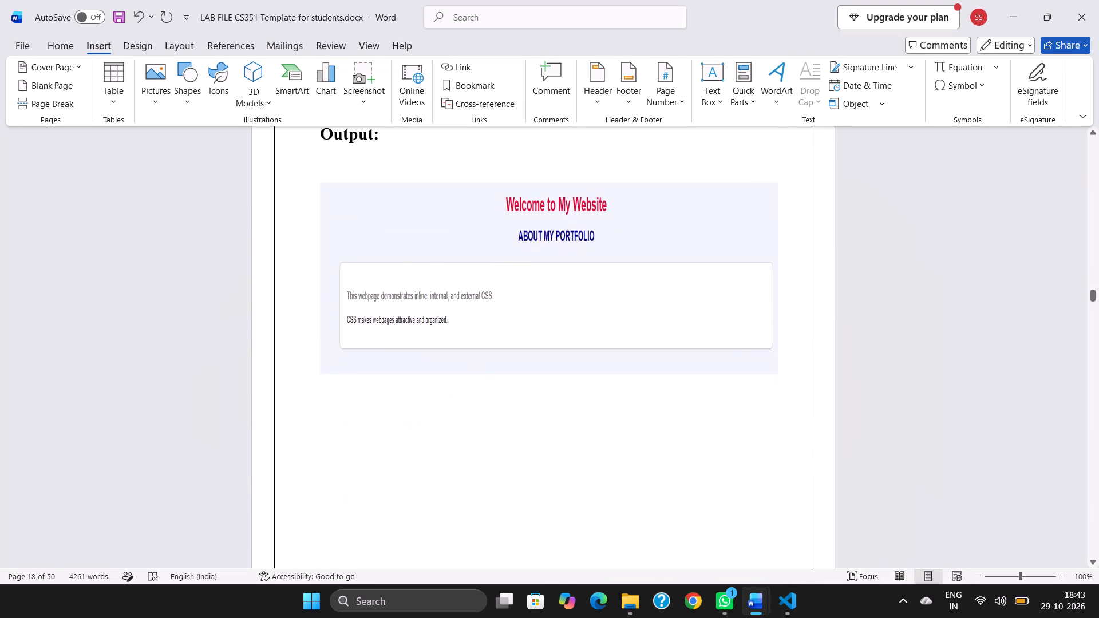
pyautogui.scroll(-3, 516, 527)
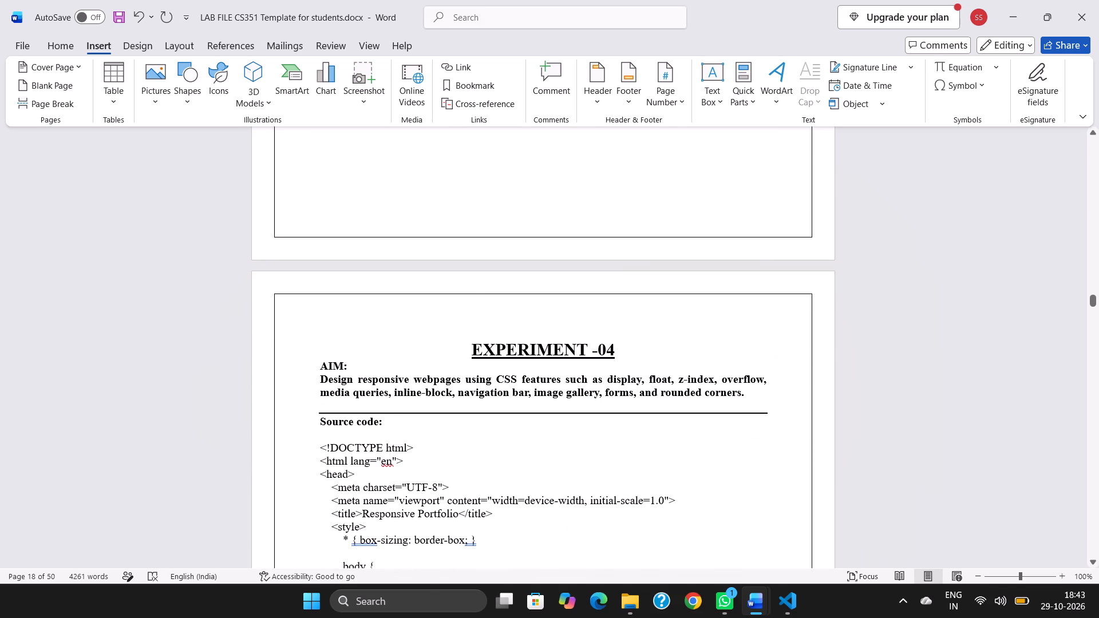
pyautogui.scroll(-2, 516, 527)
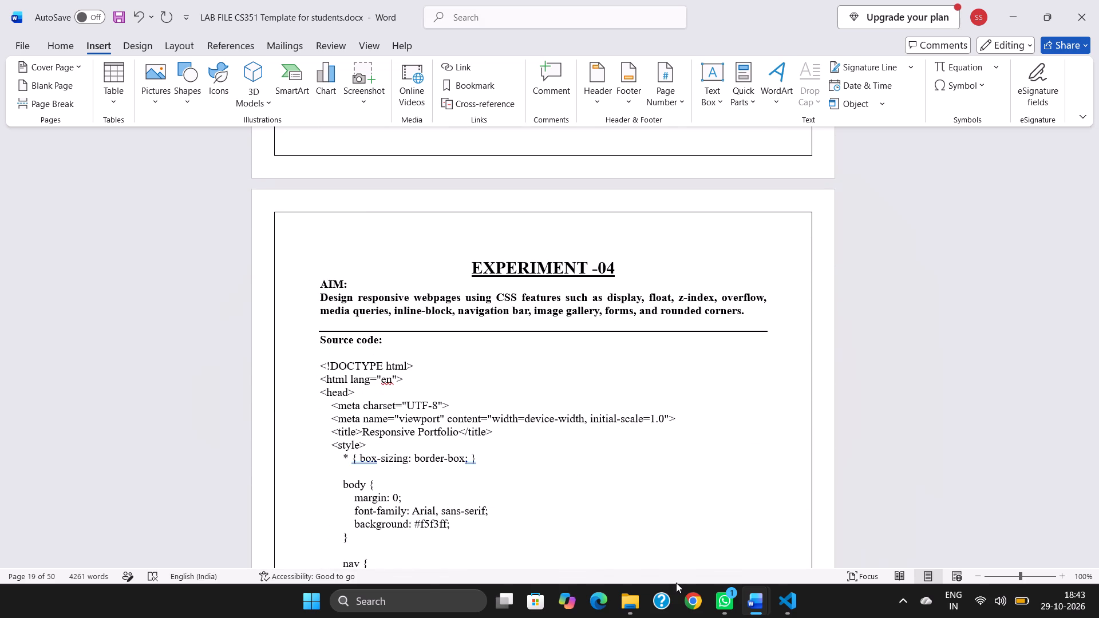
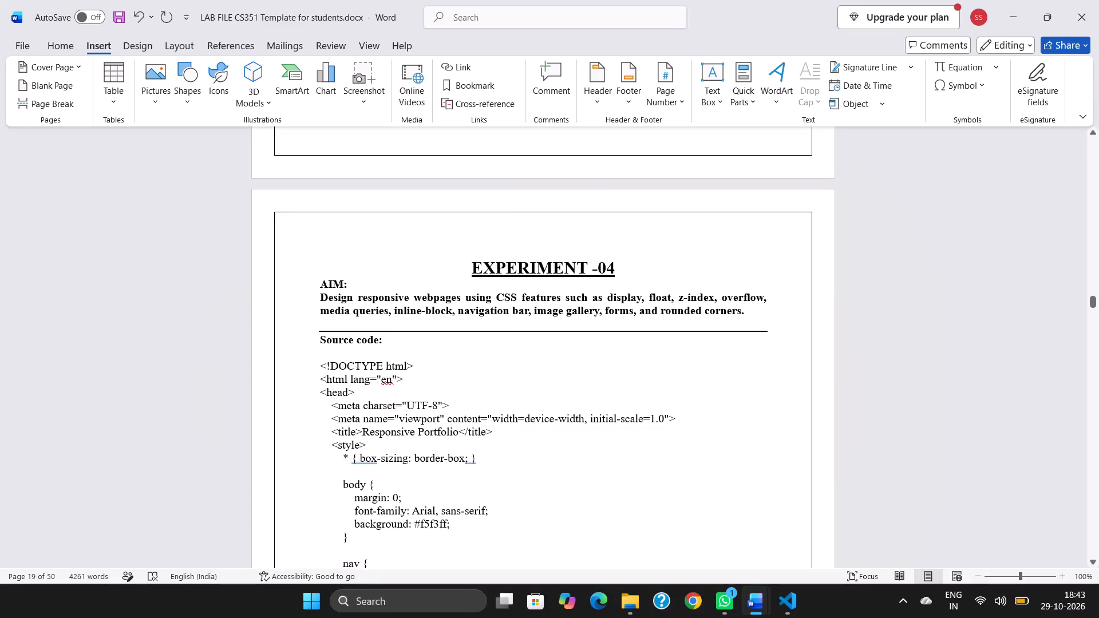
# Review the remaining source code of Experiment 04 through to the portfolio page screenshot in its output section.
pyautogui.scroll(-1, 556, 390)
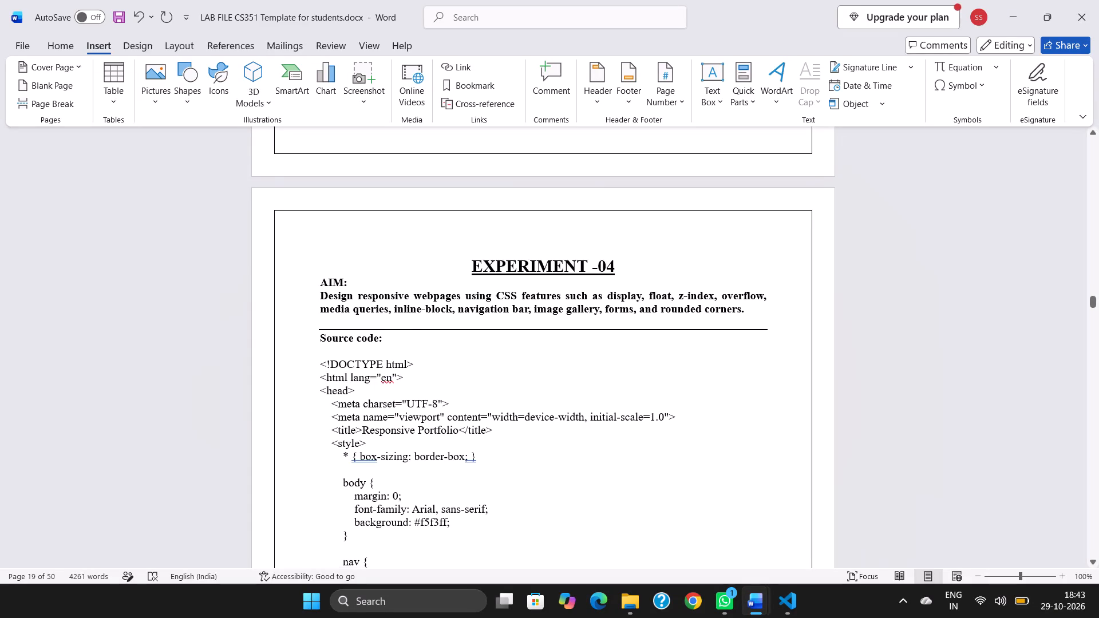
pyautogui.scroll(-5, 556, 390)
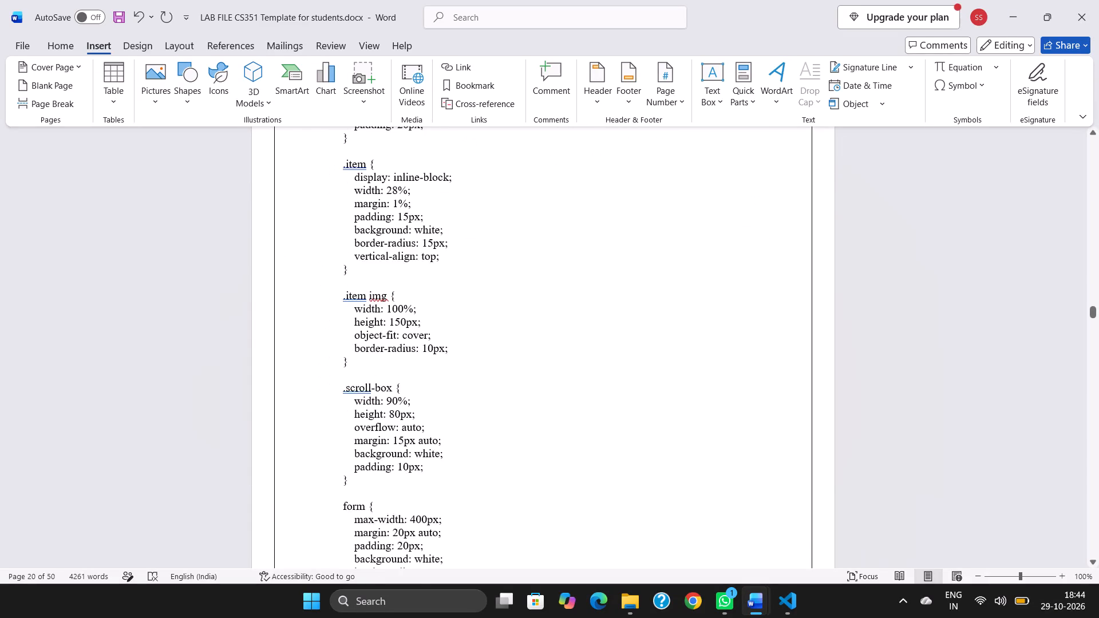
pyautogui.scroll(-7, 556, 390)
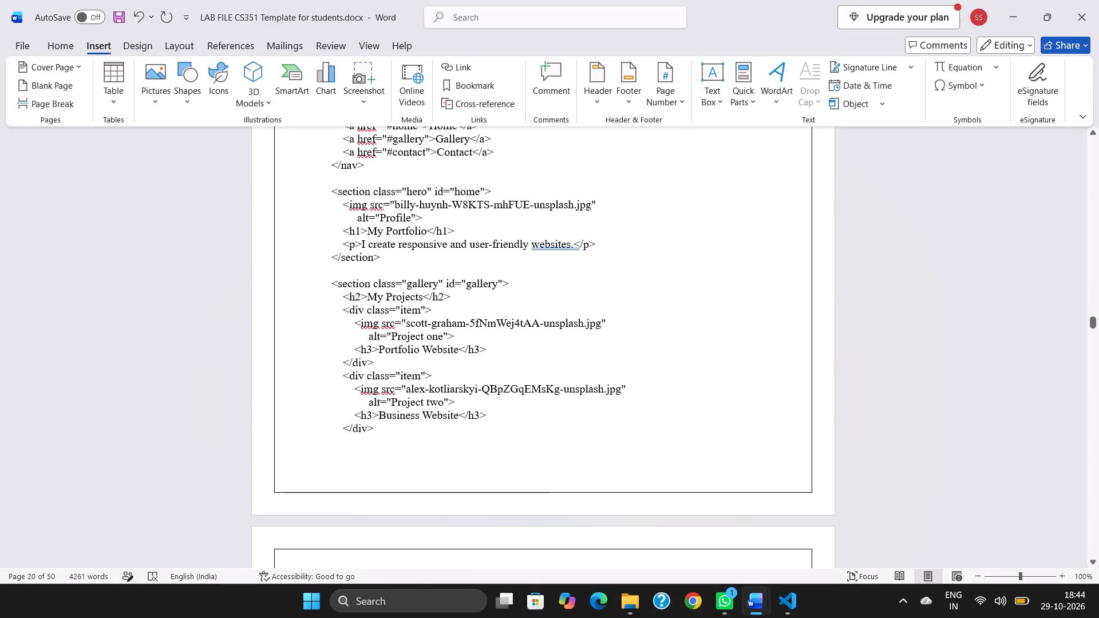
pyautogui.scroll(-7, 556, 390)
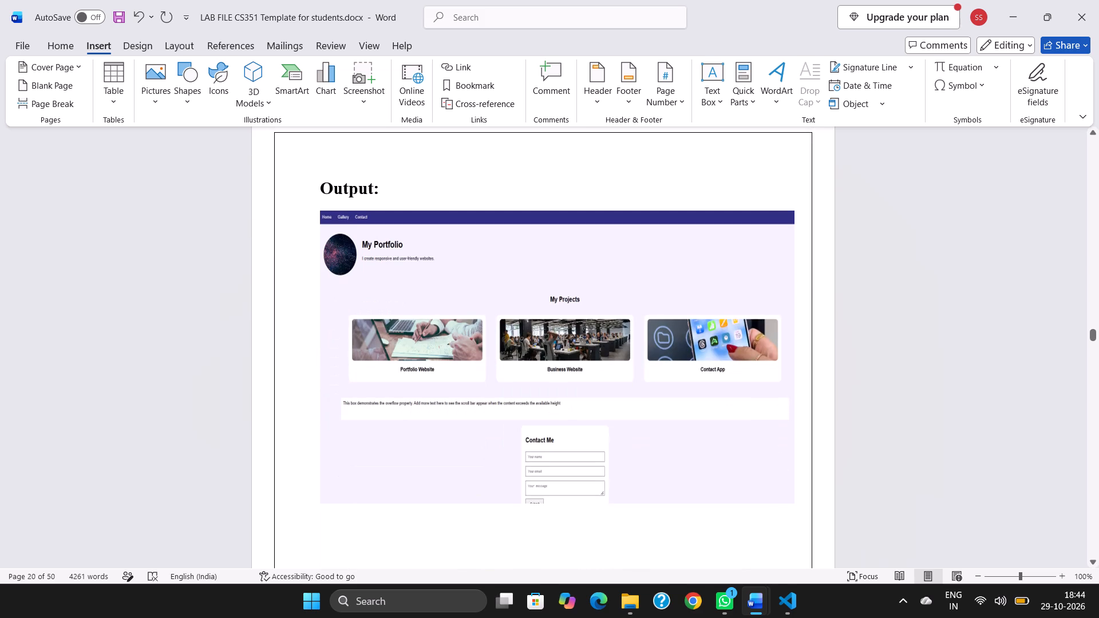
pyautogui.scroll(-1, 556, 390)
# Add the file name Portfolio.html after the "Source code:" heading of Experiment 04.
pyautogui.scroll(-1, 556, 390)
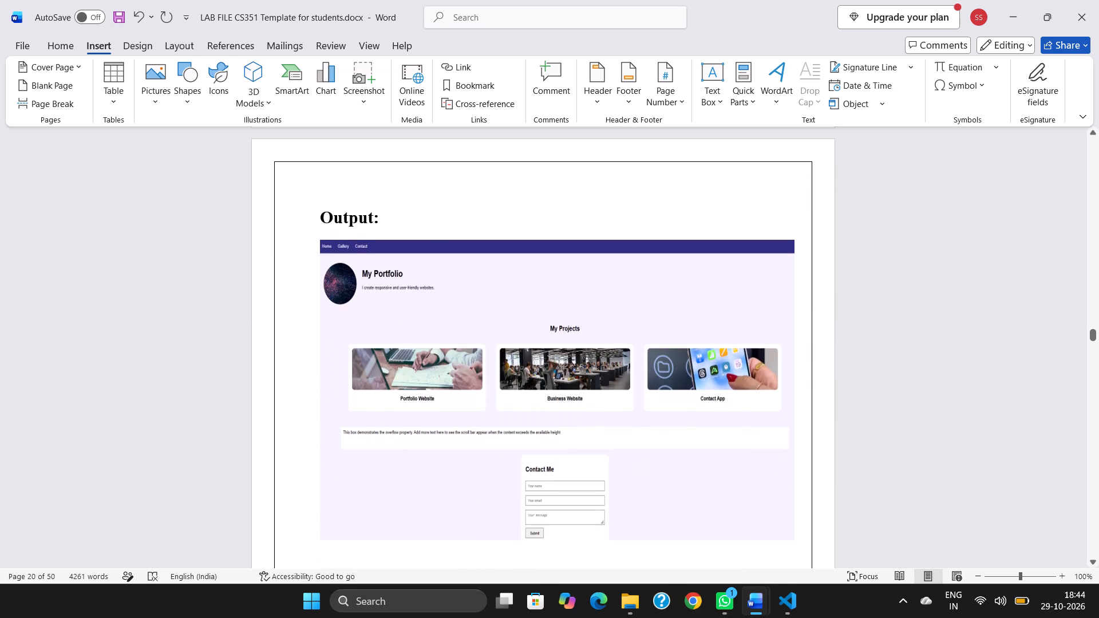
pyautogui.scroll(1, 556, 390)
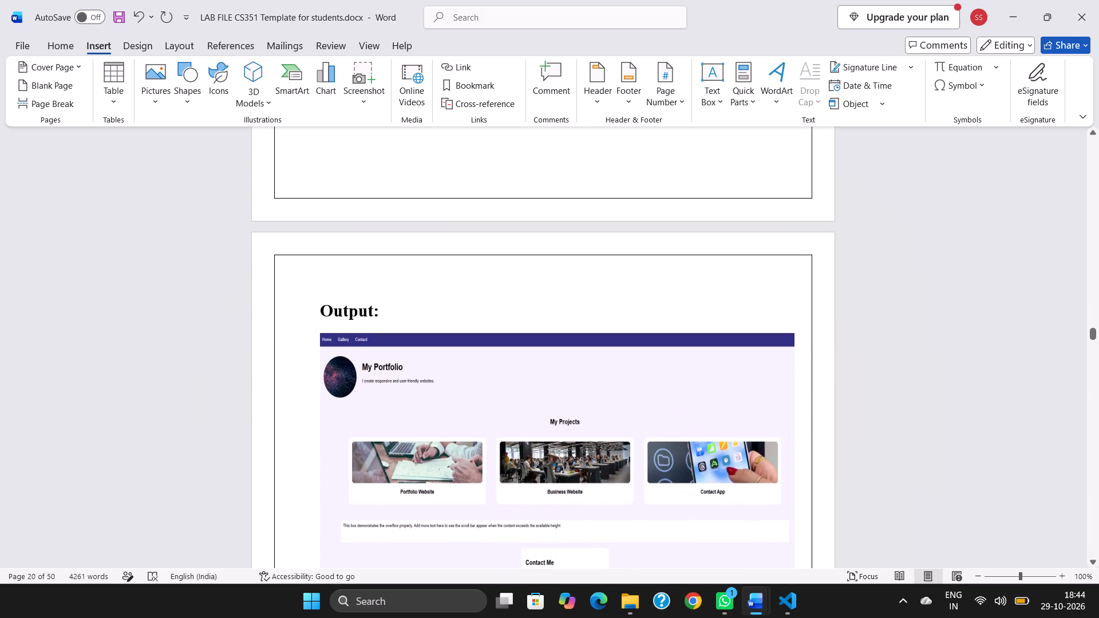
pyautogui.scroll(6, 556, 390)
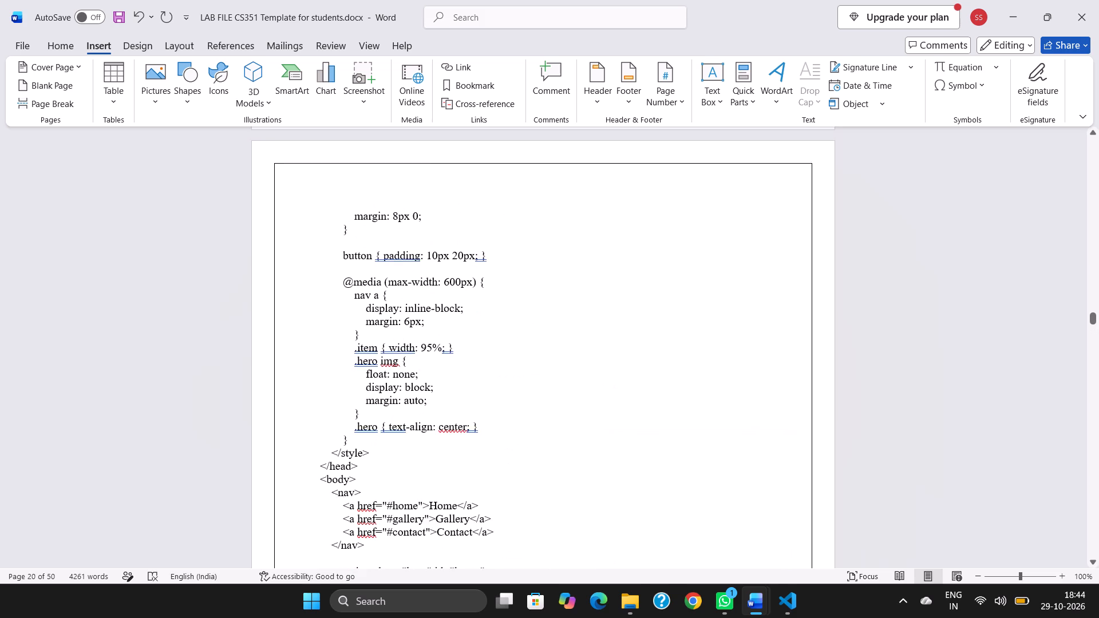
pyautogui.scroll(7, 556, 390)
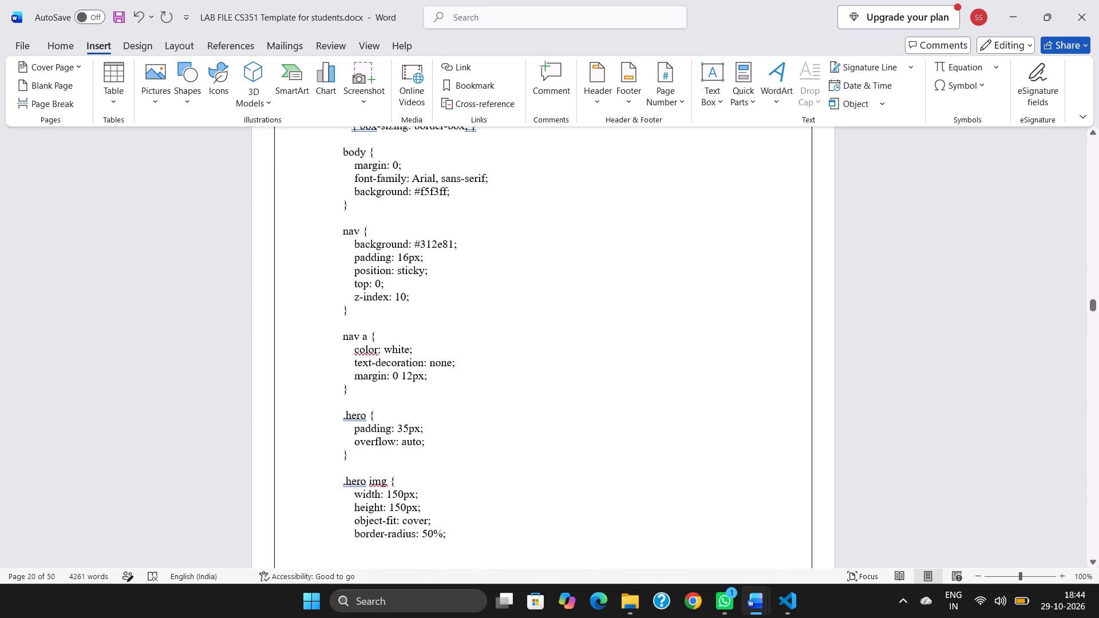
pyautogui.scroll(3, 556, 390)
pyautogui.click(389, 424)
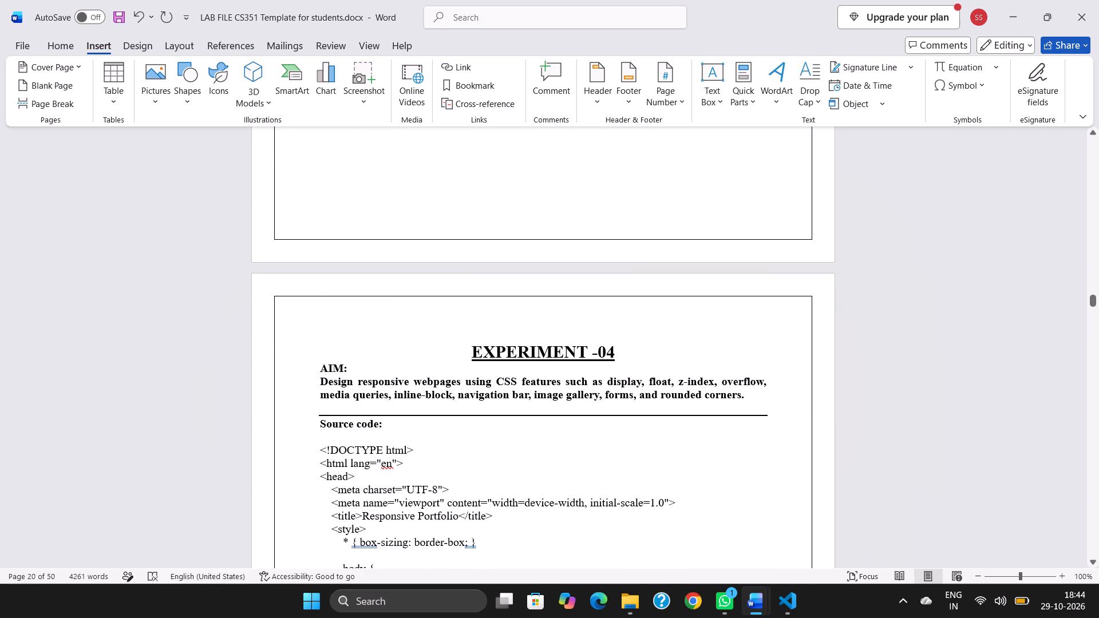
pyautogui.write('ort')
pyautogui.write('folio')
pyautogui.write('.html')
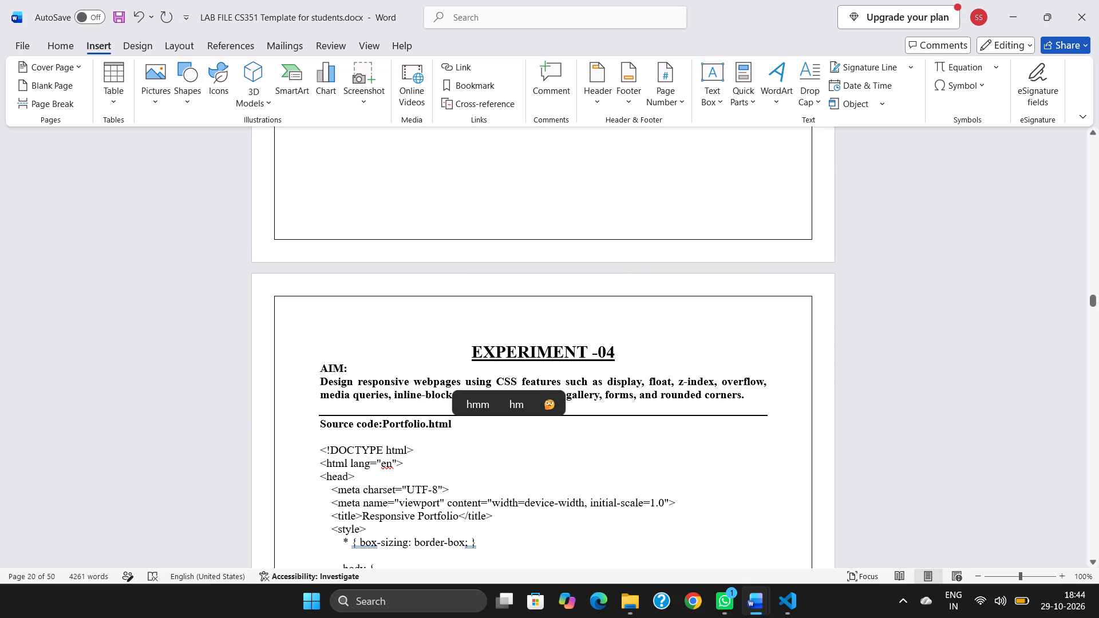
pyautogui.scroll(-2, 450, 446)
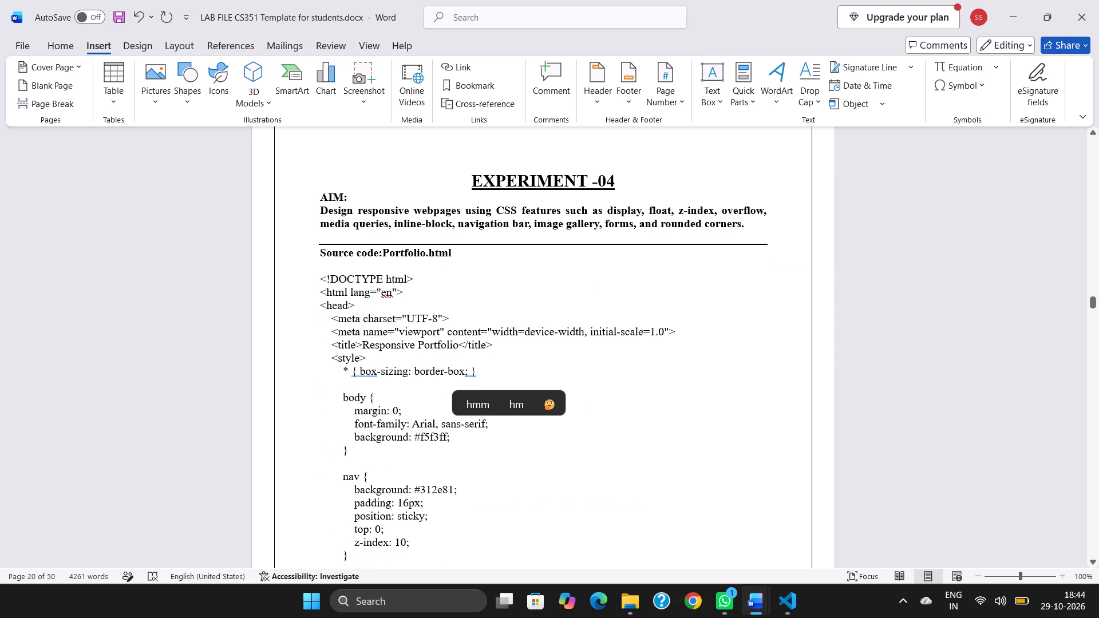
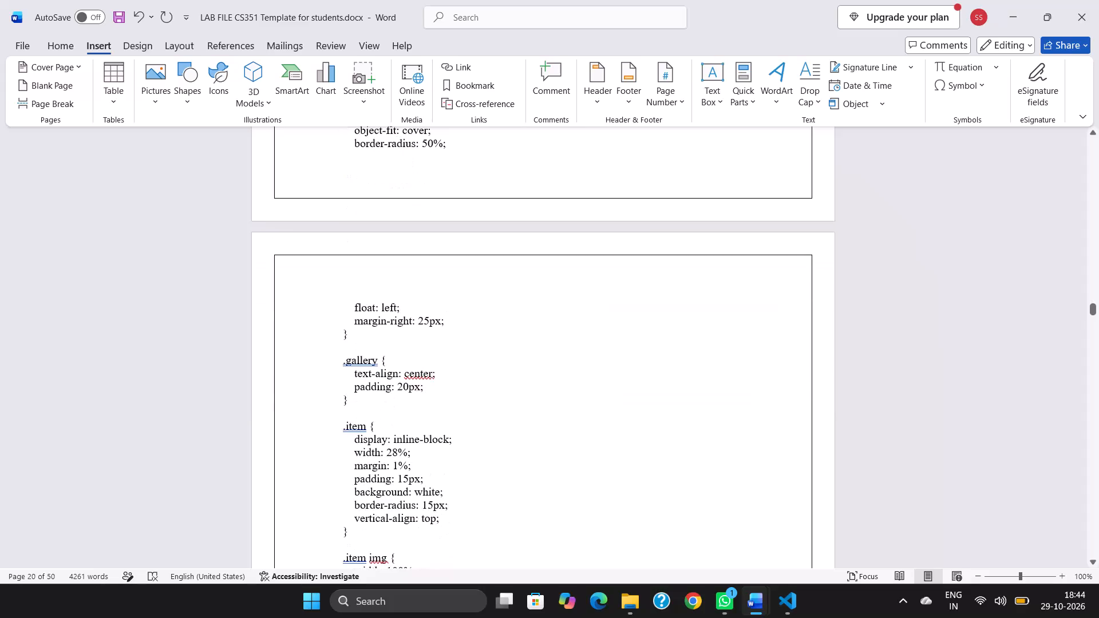
# Add the file name Portfolio.html after the "Source code:" heading of Experiment 05.
pyautogui.scroll(-4, 628, 402)
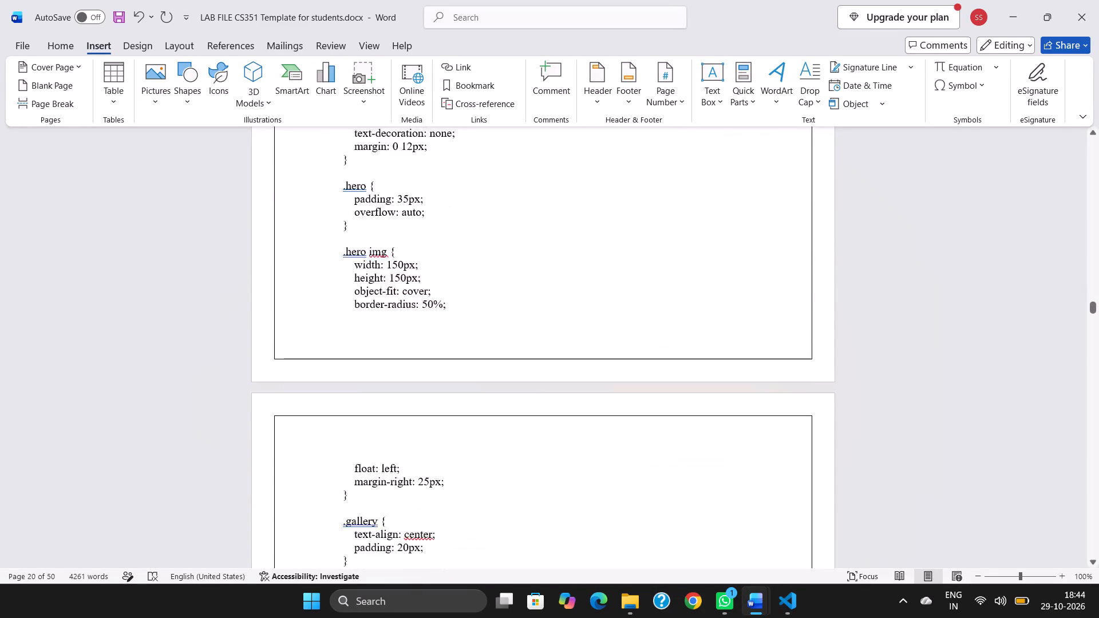
pyautogui.scroll(-8, 628, 402)
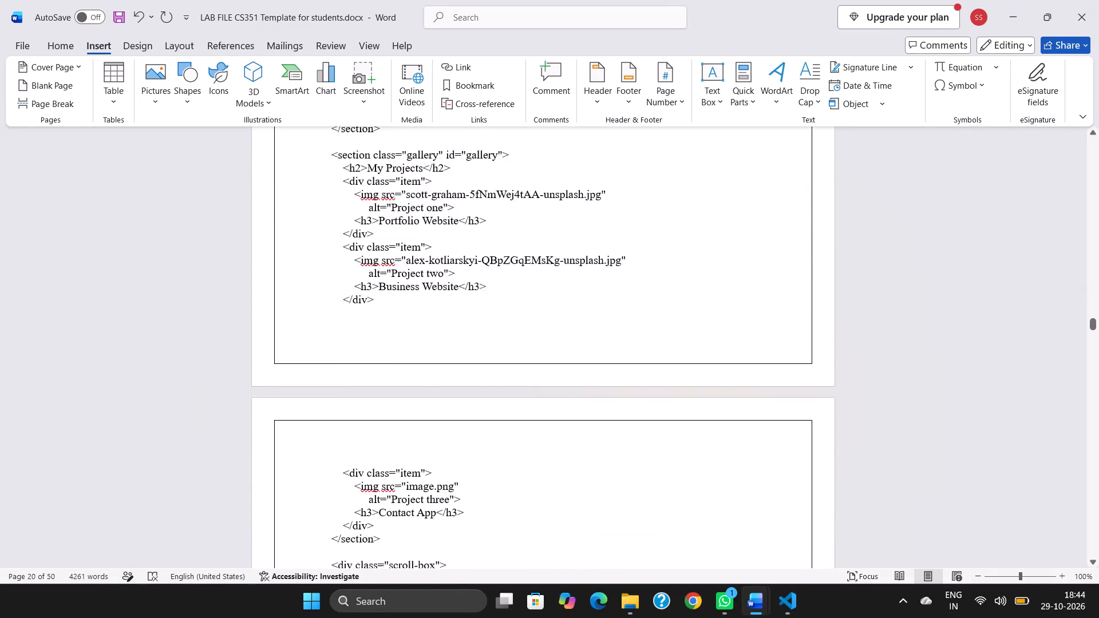
pyautogui.scroll(-8, 628, 402)
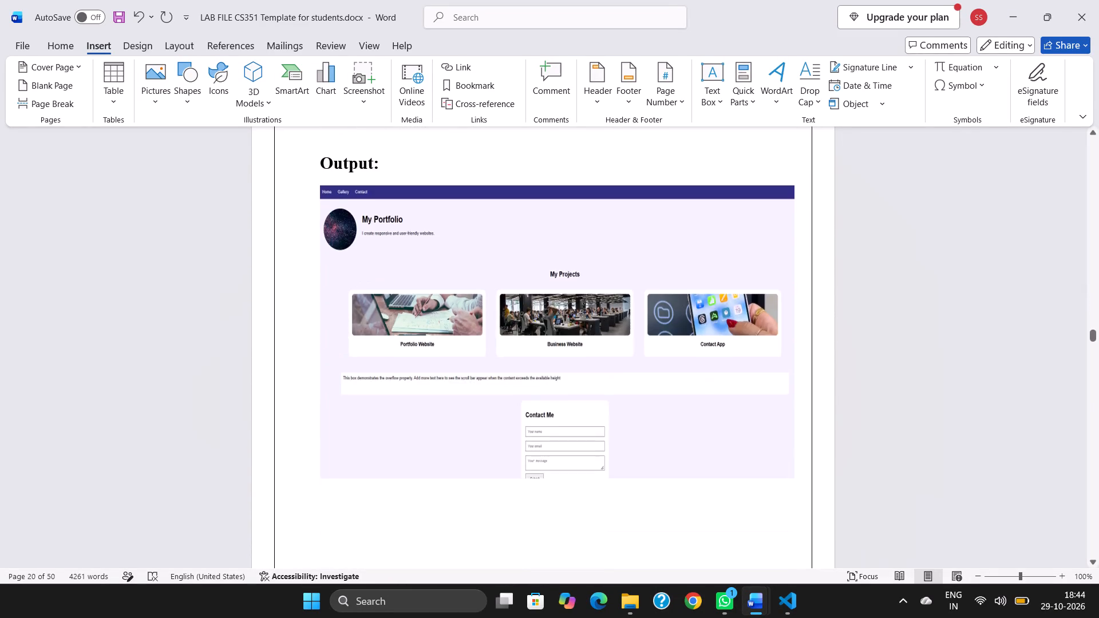
pyautogui.scroll(-6, 628, 402)
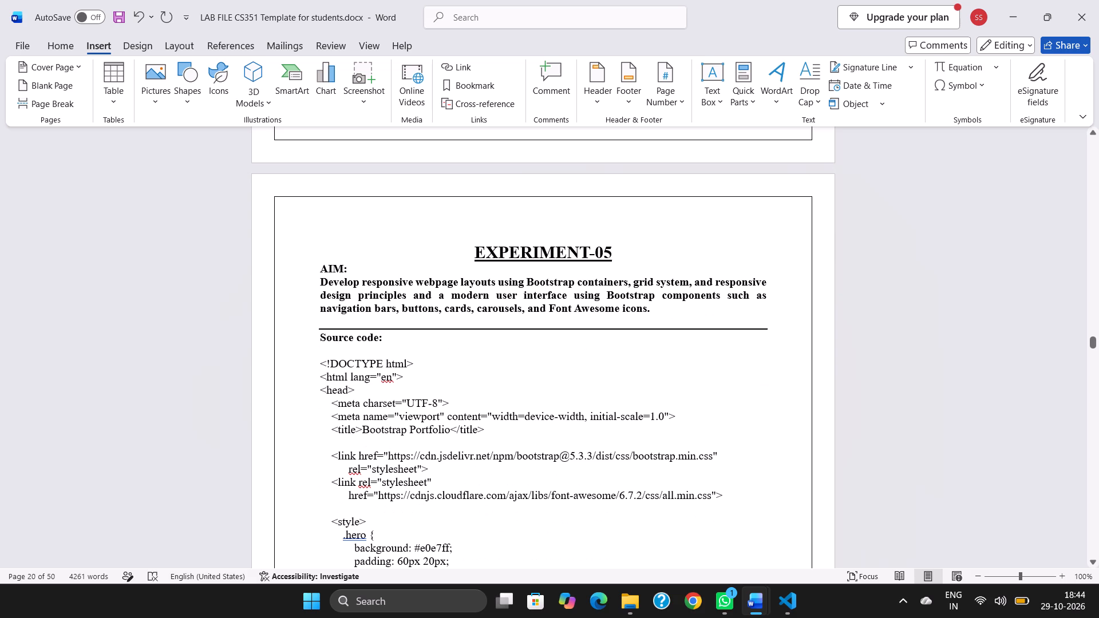
pyautogui.click(389, 329)
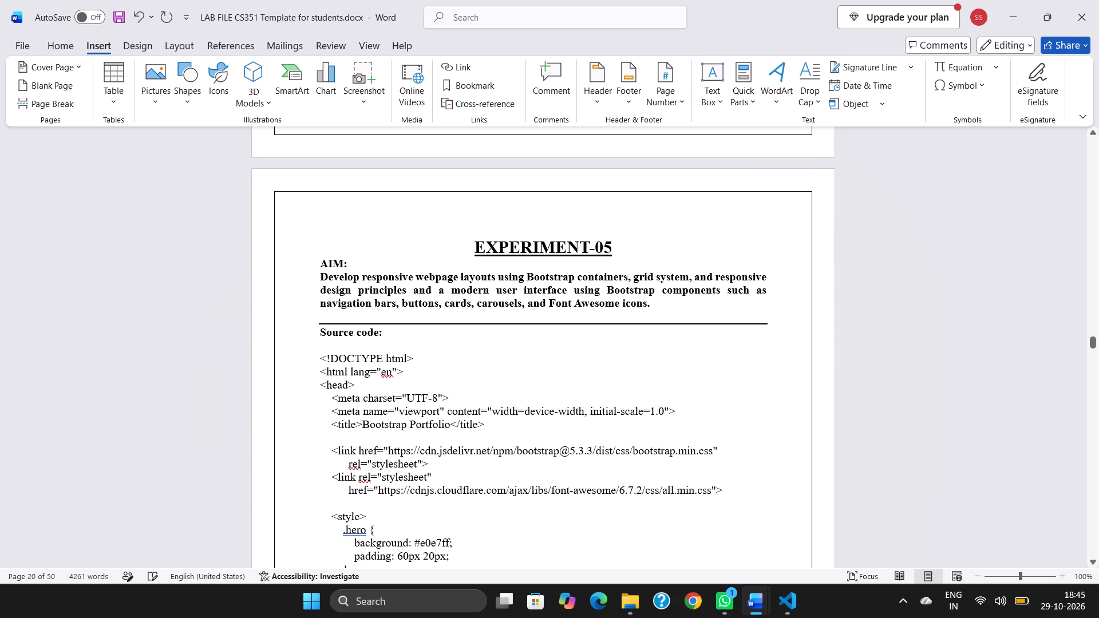
pyautogui.write('por')
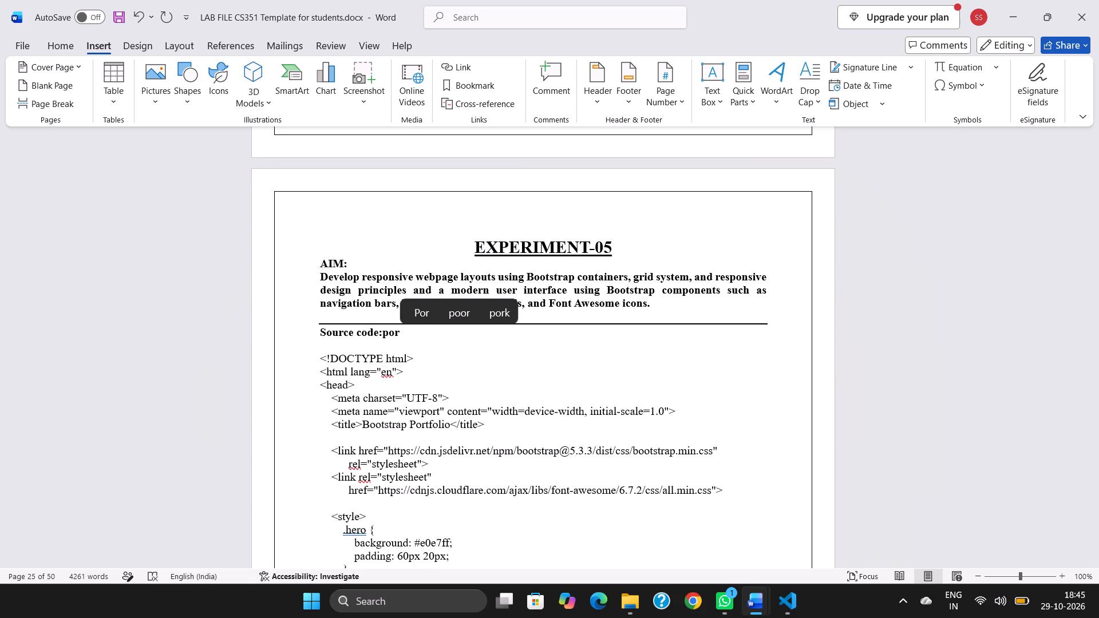
pyautogui.press('BackSpace')
pyautogui.press('BackSpace')
pyautogui.press('BackSpace')
pyautogui.write('Port')
pyautogui.write('folio')
pyautogui.write('.html')
# Add an "AIM:" heading on the blank line between the EXPERIMENT-06 title and its description.
pyautogui.scroll(-4, 389, 329)
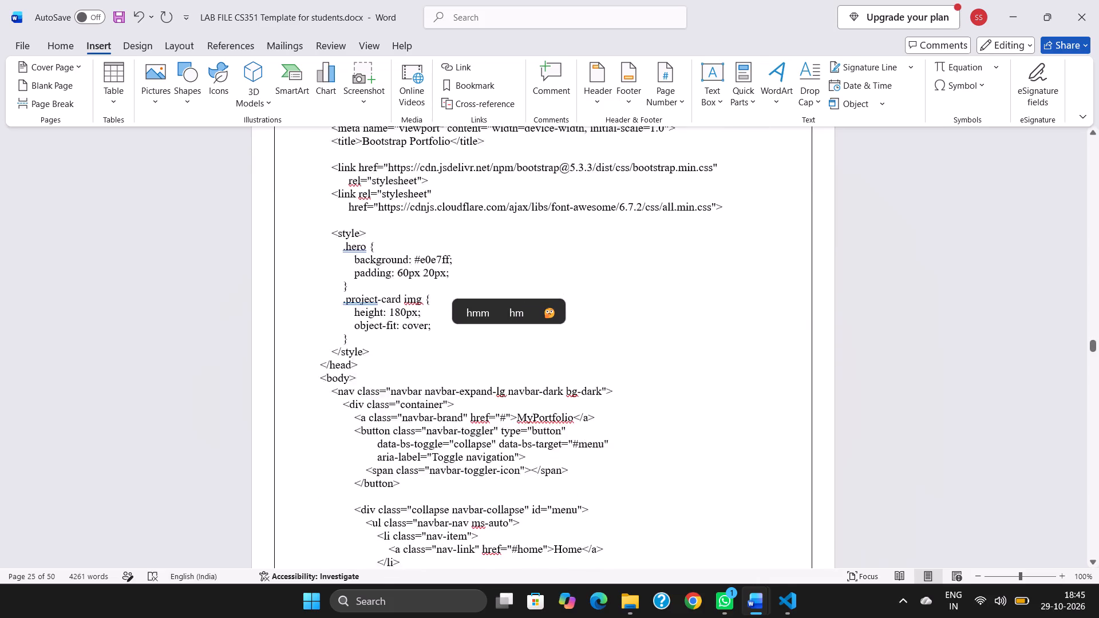
pyautogui.scroll(-9, 389, 329)
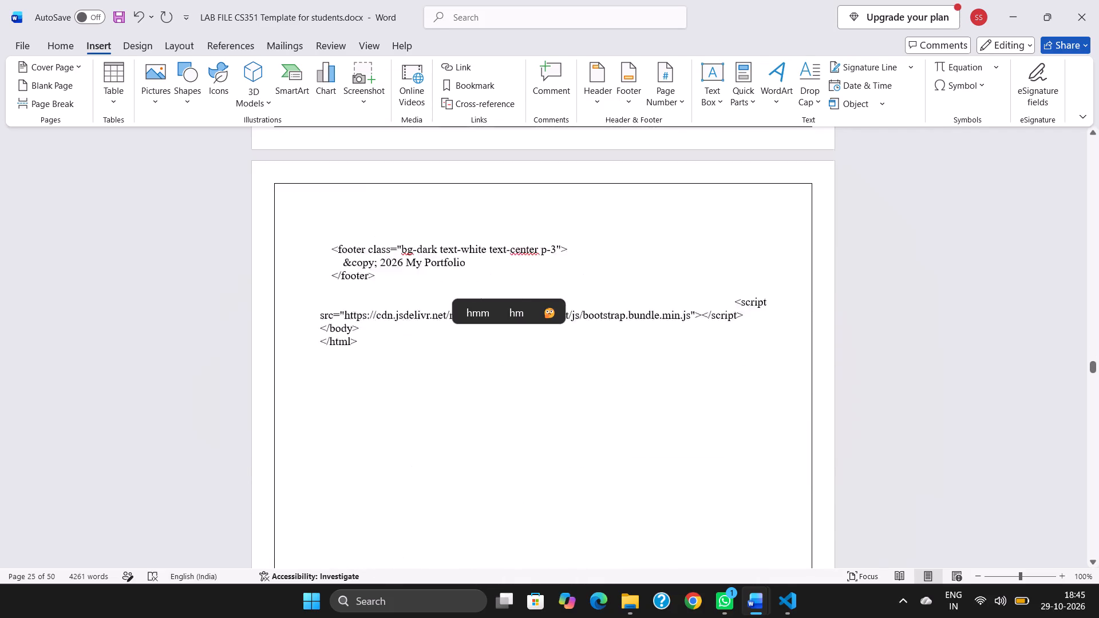
pyautogui.scroll(-4, 389, 329)
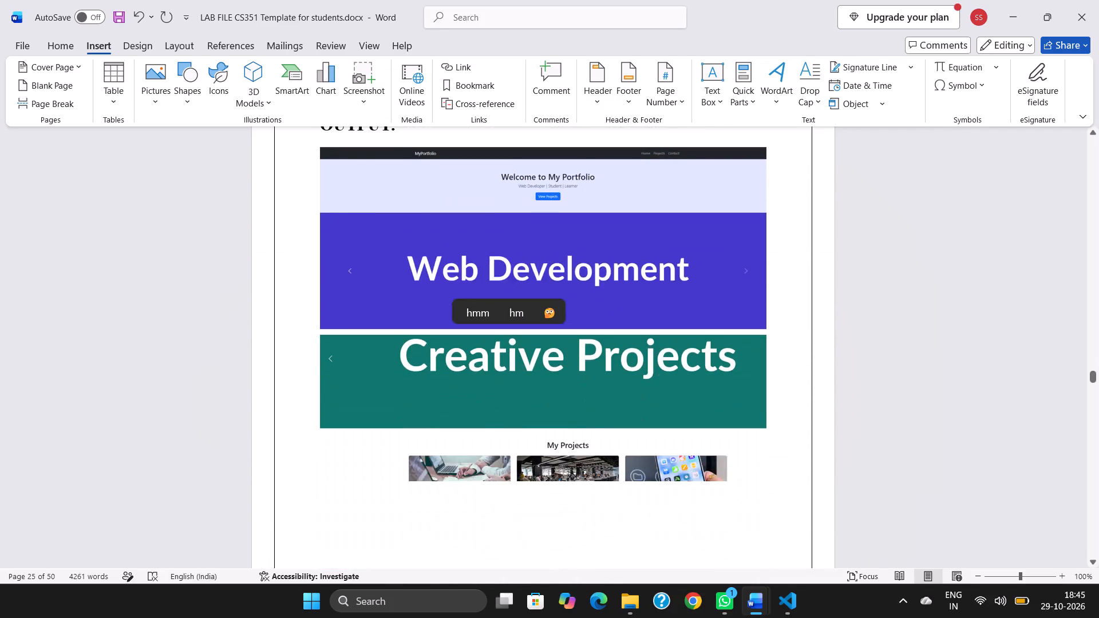
pyautogui.scroll(-5, 389, 329)
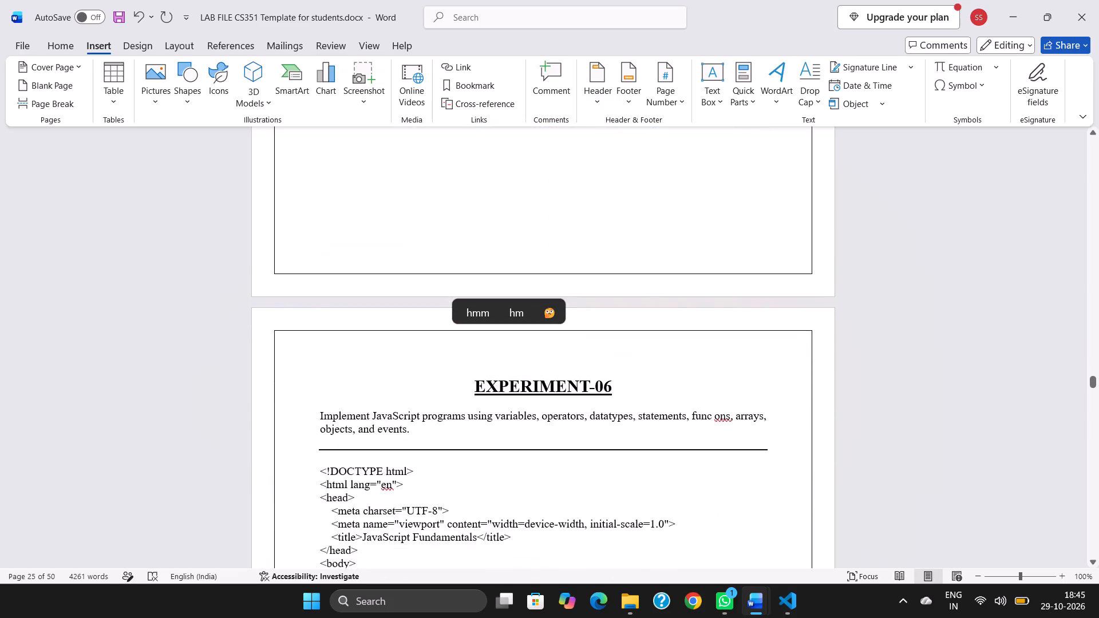
pyautogui.scroll(-1, 389, 329)
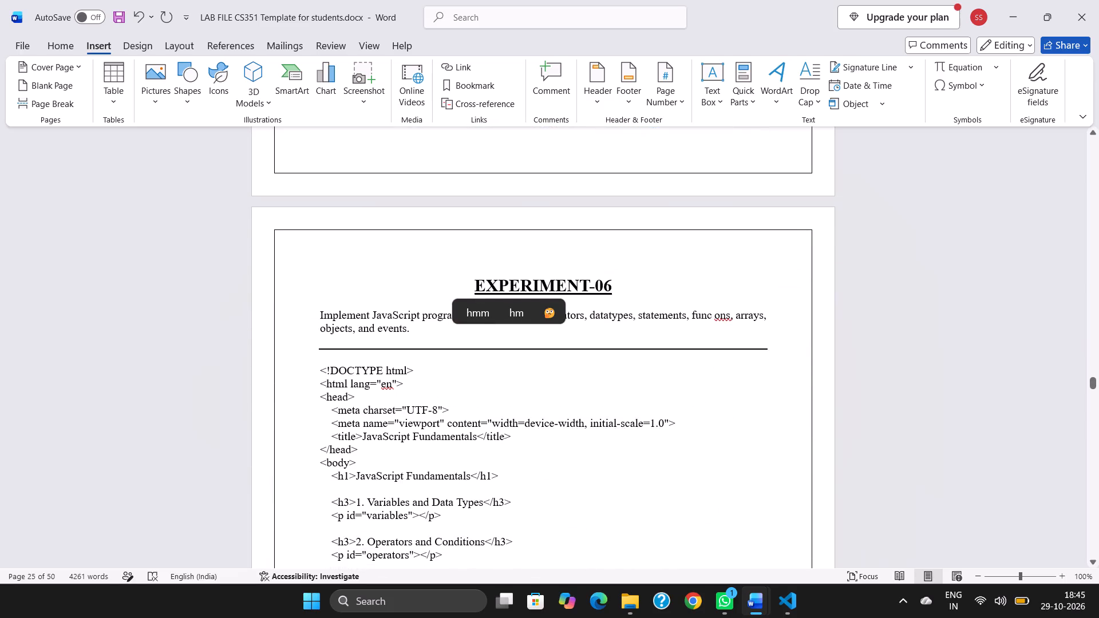
pyautogui.click(328, 304)
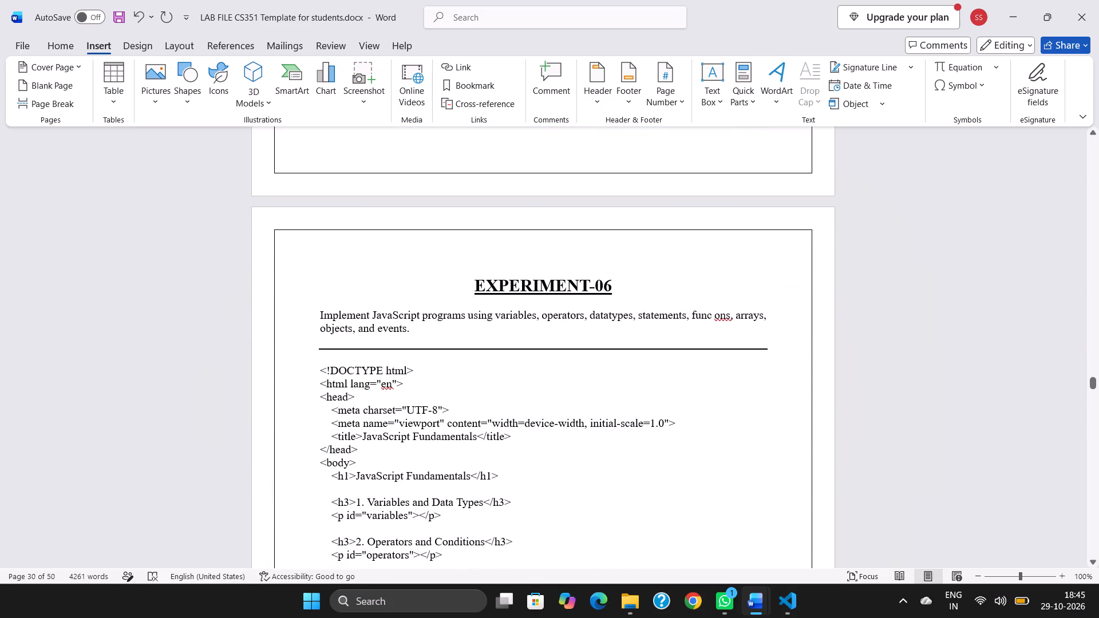
pyautogui.click(64, 41)
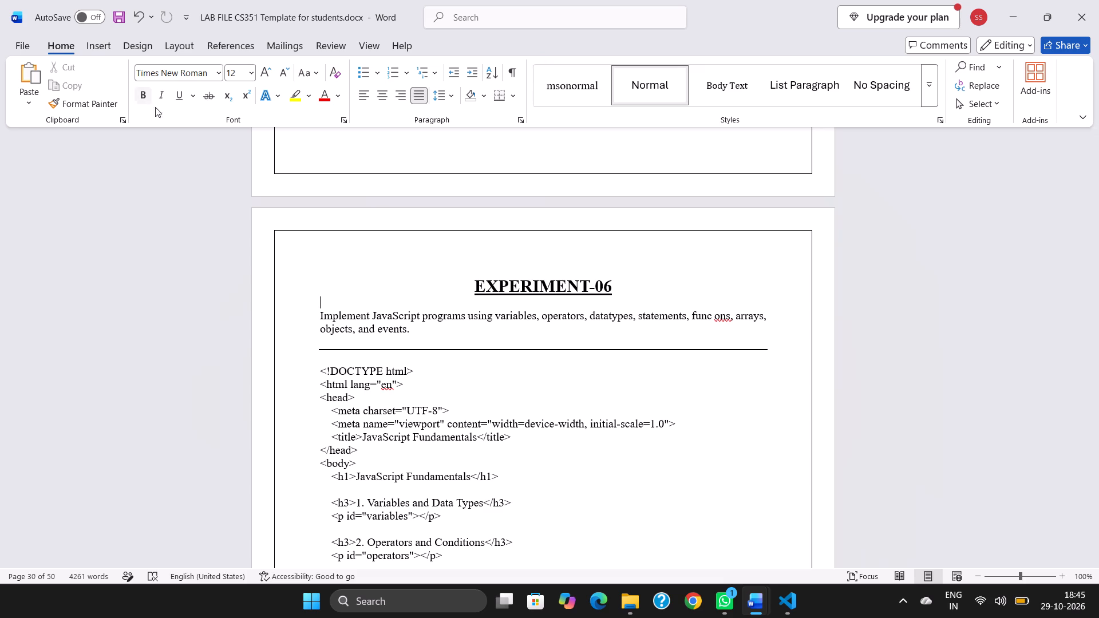
pyautogui.write('AIM')
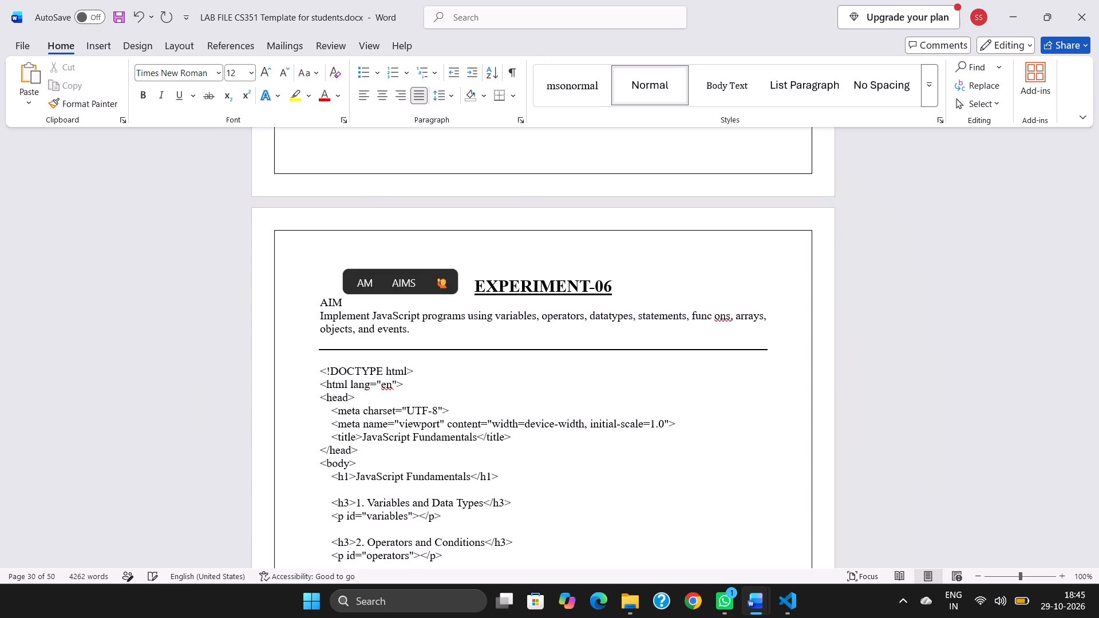
pyautogui.hotkey('shift', ':')
# Make the "AIM:" heading and the aim description of Experiment 06 bold.
pyautogui.moveTo(319, 296); pyautogui.dragTo(400, 329)
pyautogui.click(413, 303)
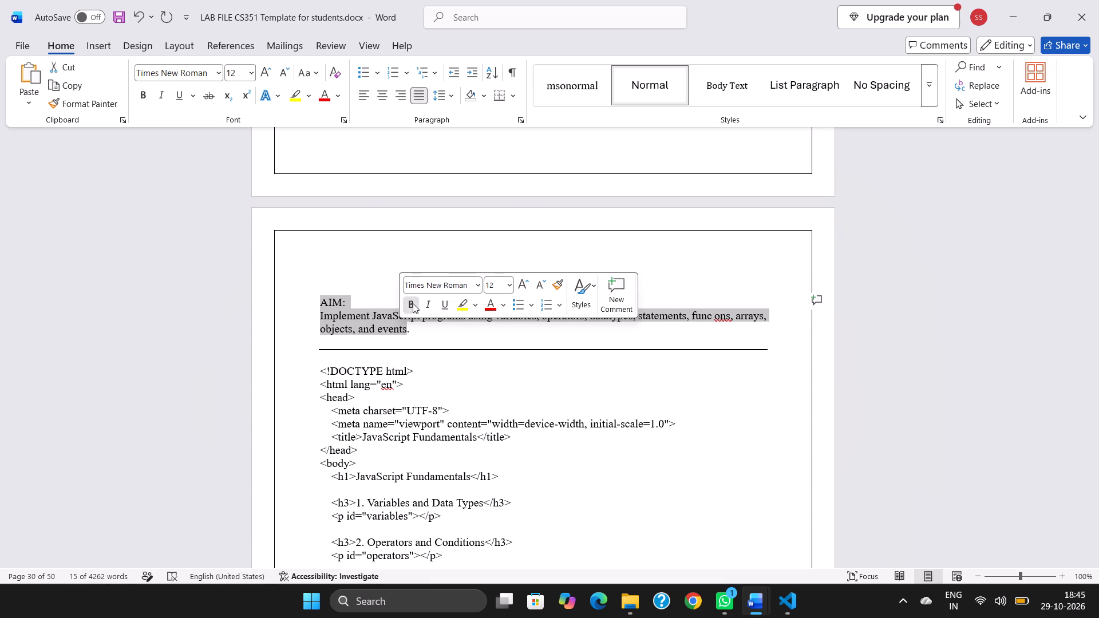
pyautogui.click(474, 340)
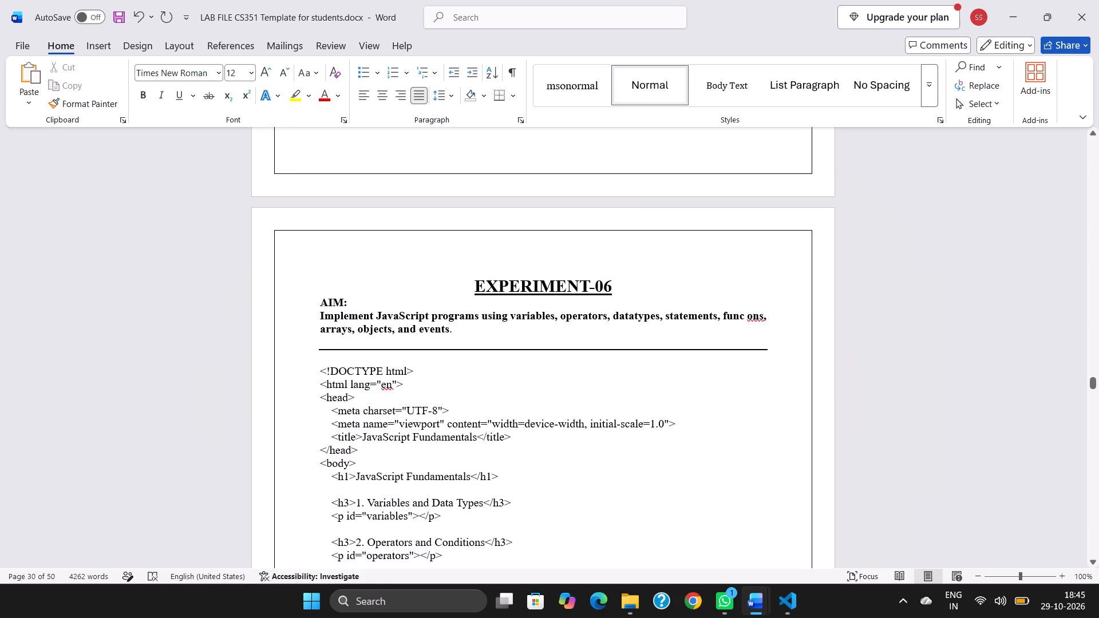
# Add a "Source code:" heading below the horizontal line in Experiment 06, leaving a blank line before the HTML code.
pyautogui.click(330, 358)
pyautogui.press('Return')
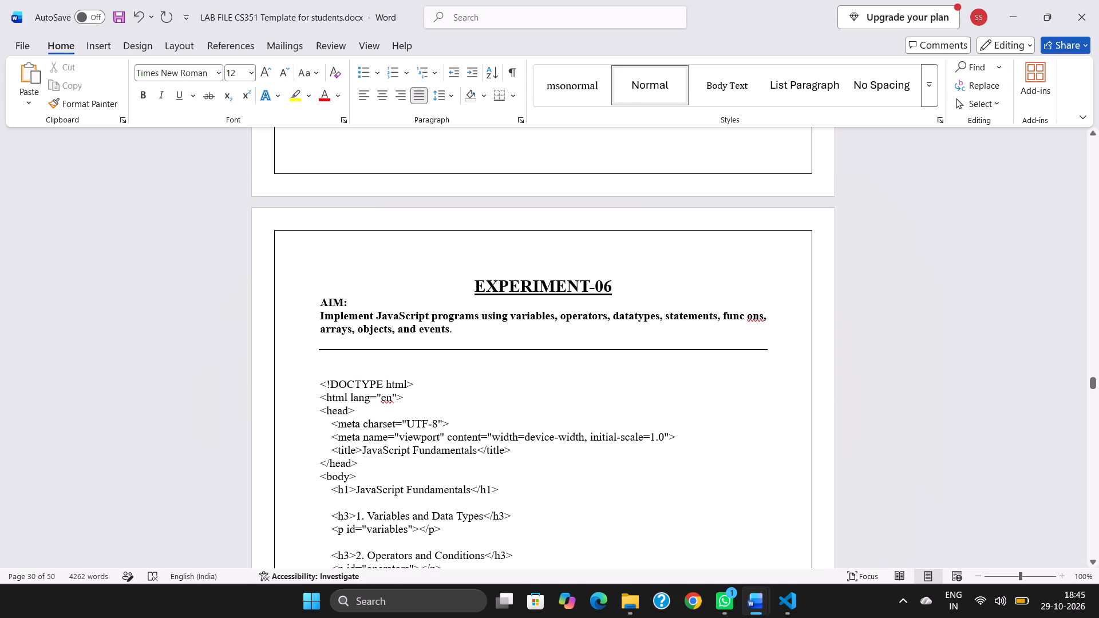
pyautogui.click(326, 355)
pyautogui.press('s')
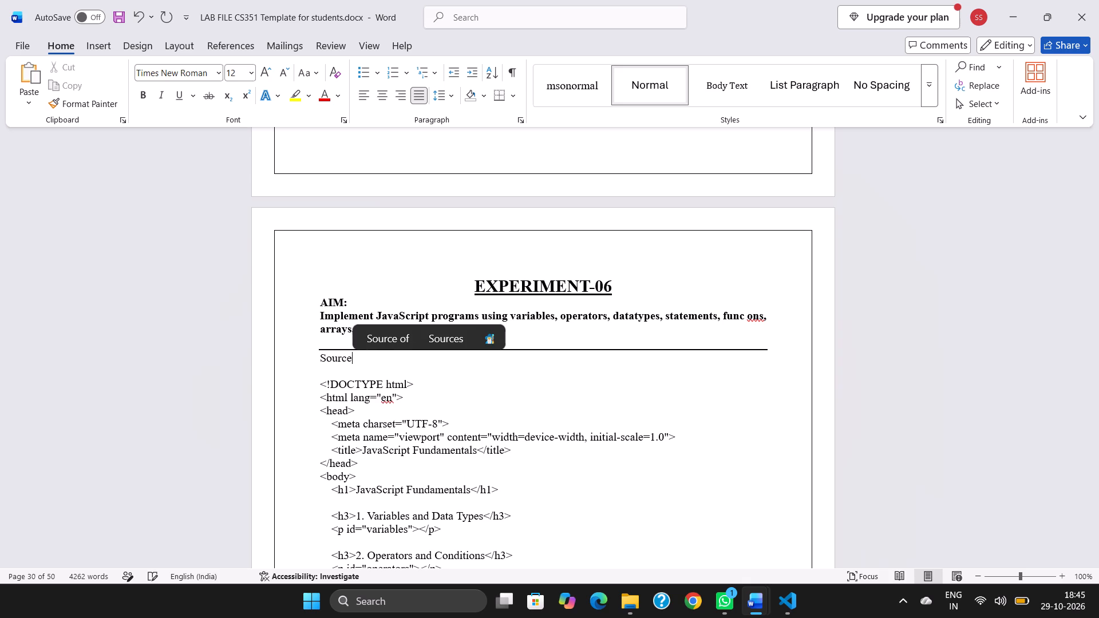
pyautogui.write(':')
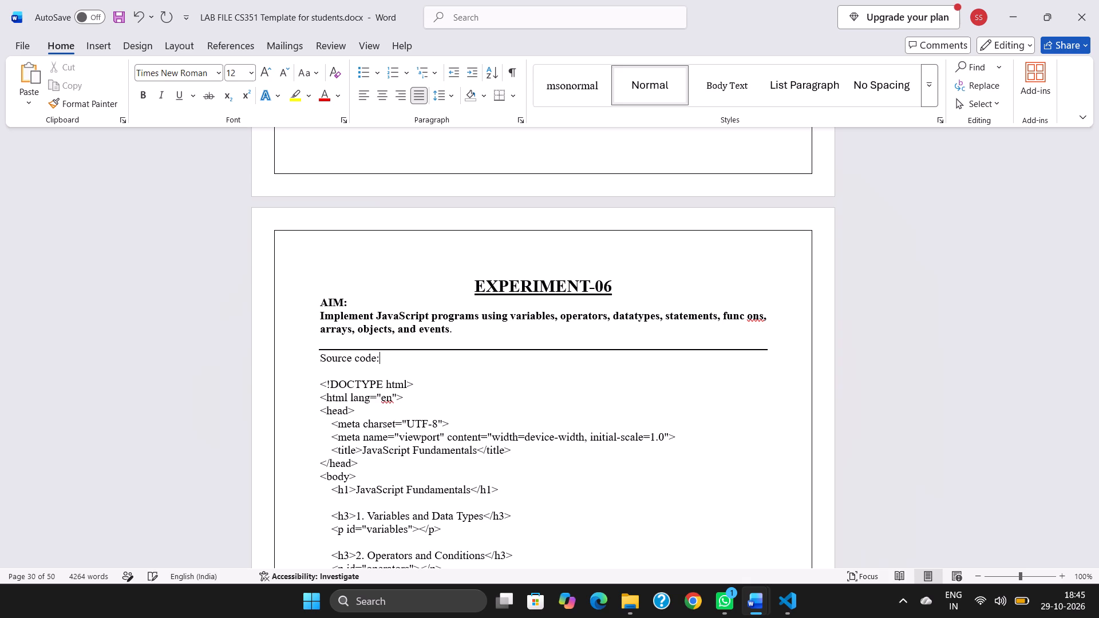
pyautogui.press('space')
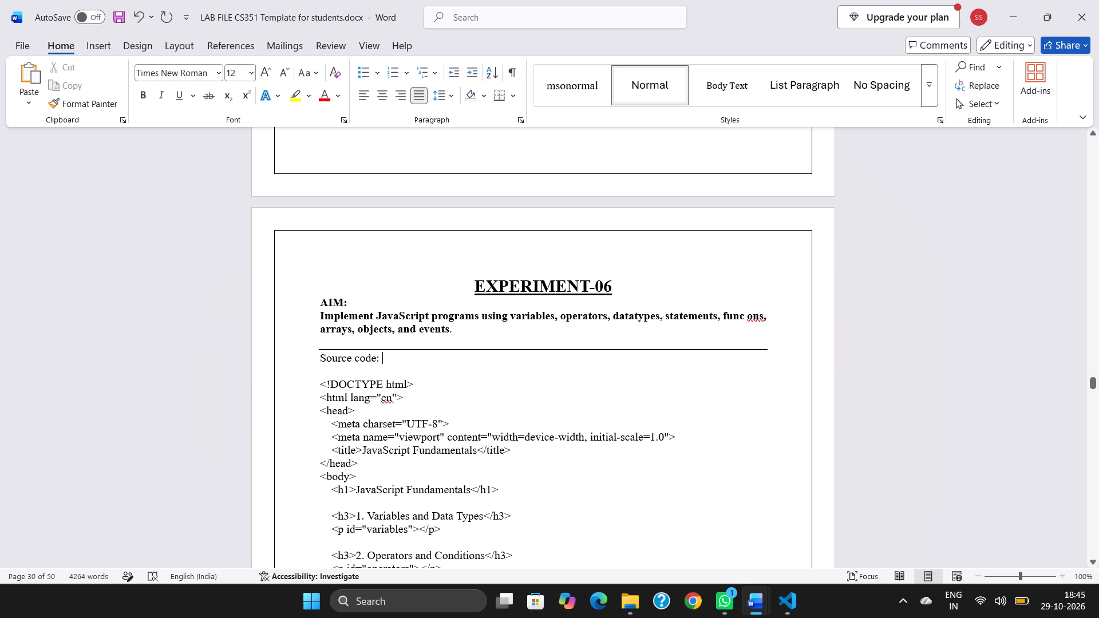
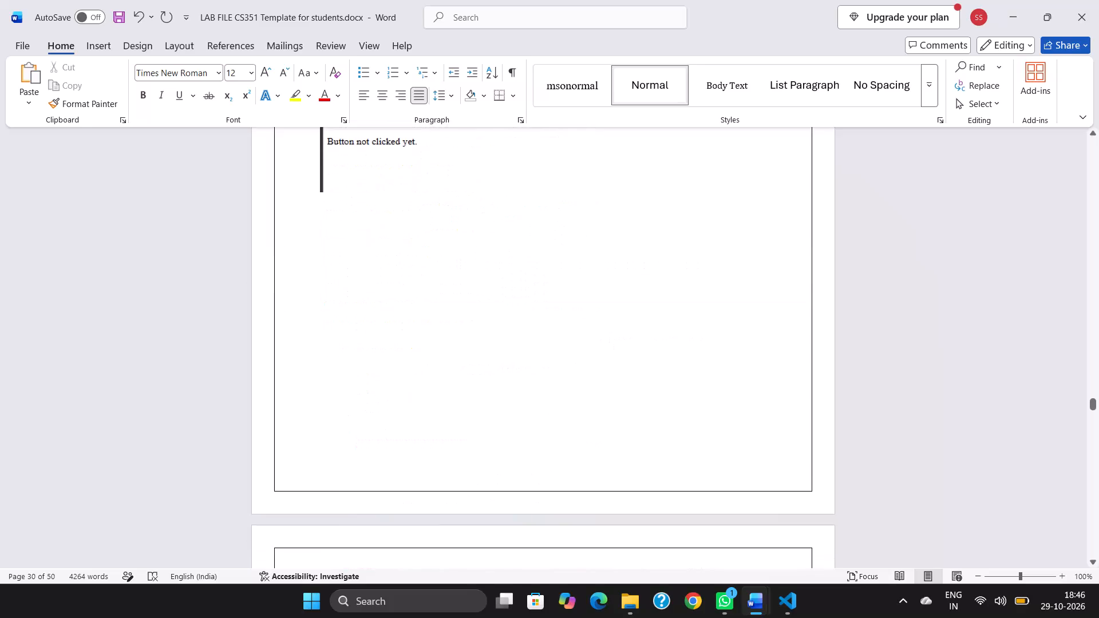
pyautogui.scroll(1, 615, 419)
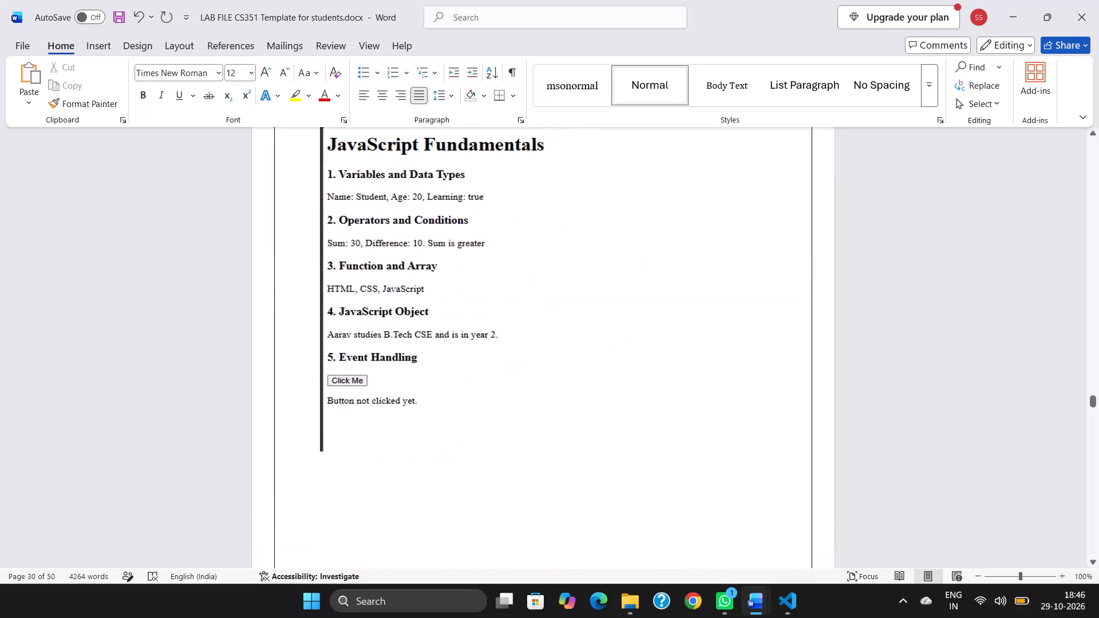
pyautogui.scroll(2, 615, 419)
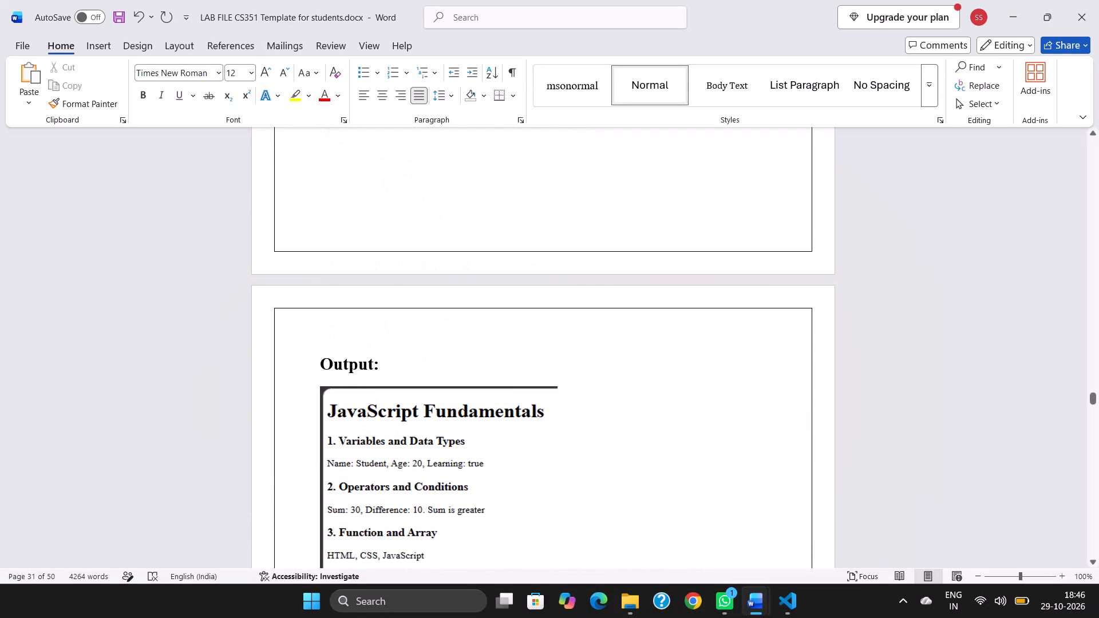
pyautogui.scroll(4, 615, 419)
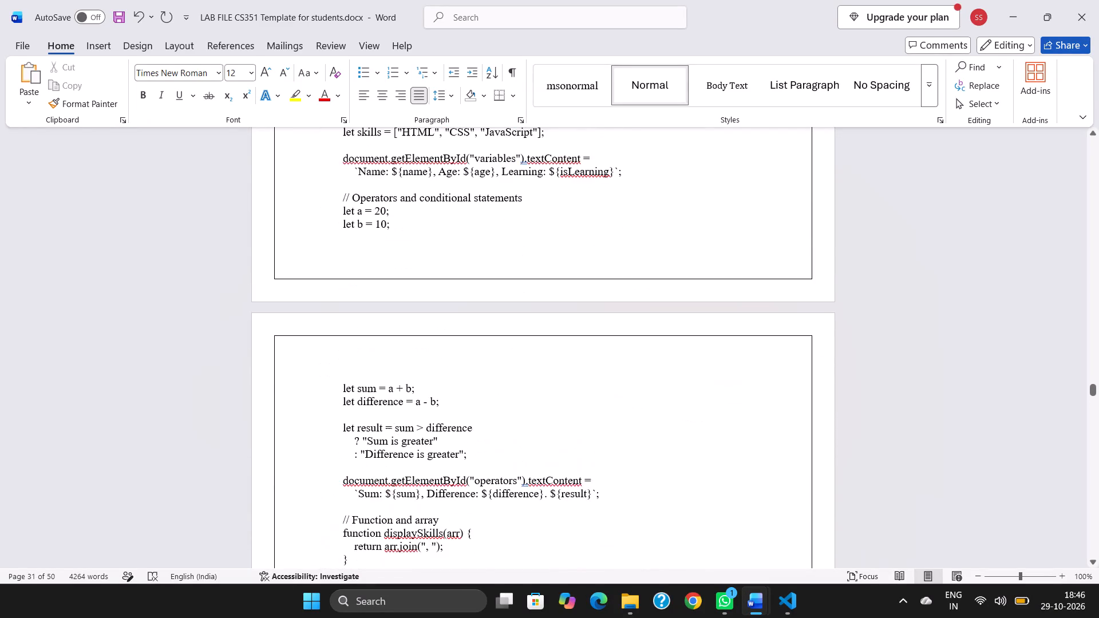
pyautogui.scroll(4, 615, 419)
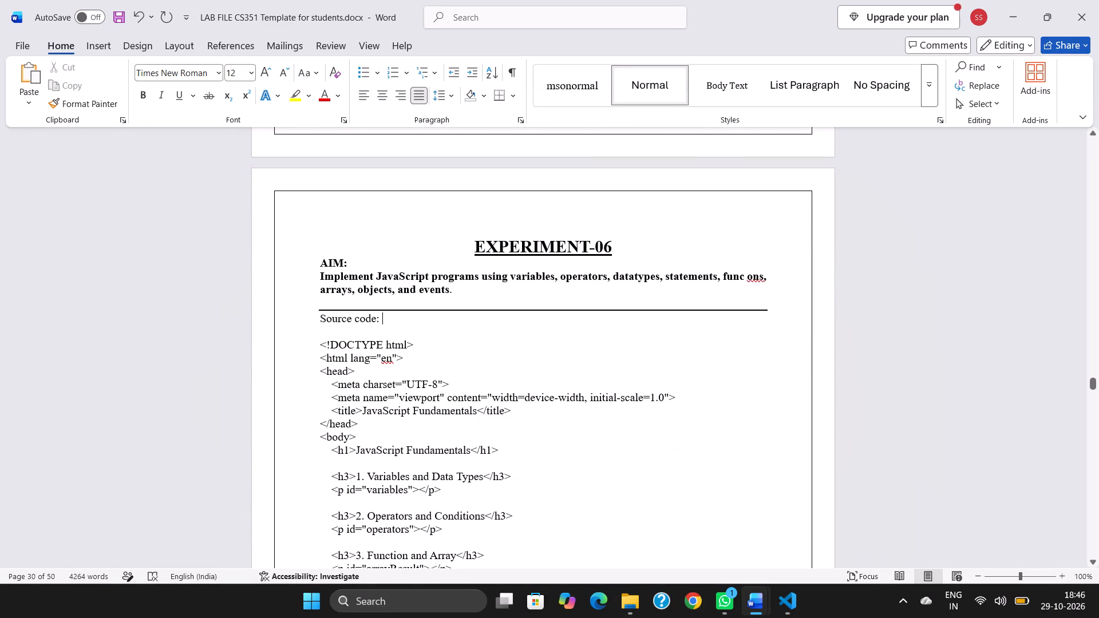
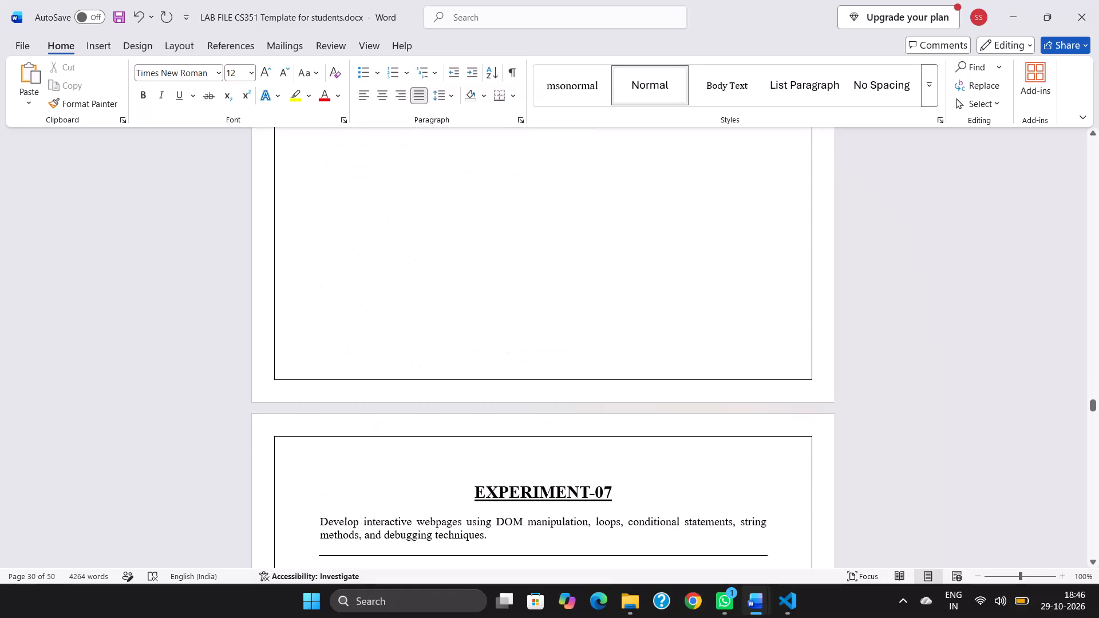
# Review the lab file from Experiment 06's output through Experiment 10's source code, checking each experiment's code and output pages.
pyautogui.scroll(2, 695, 360)
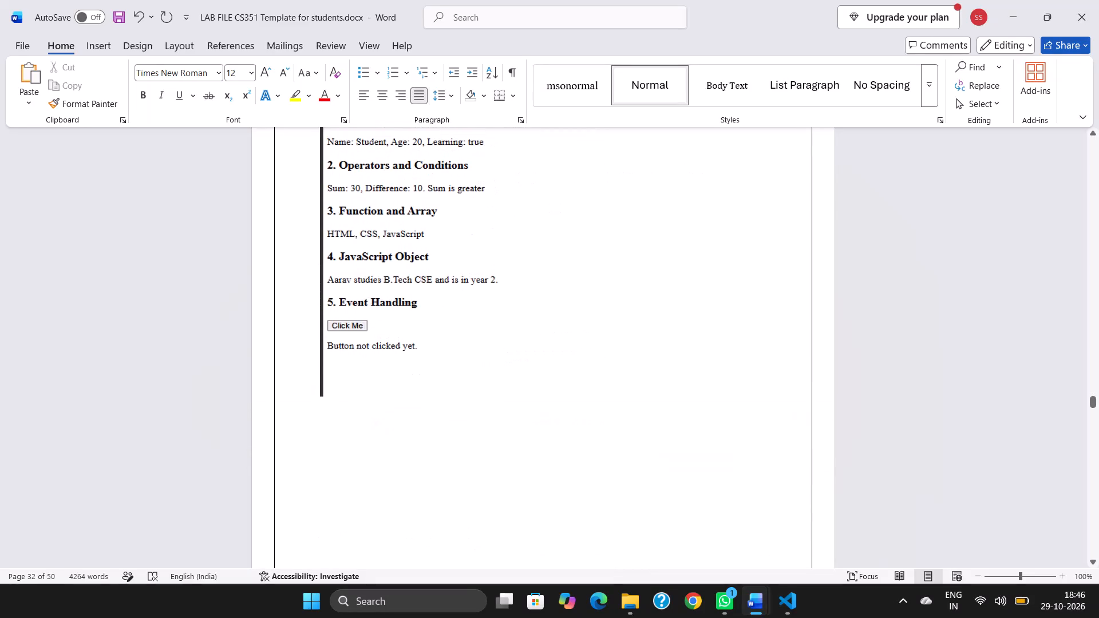
pyautogui.scroll(1, 695, 360)
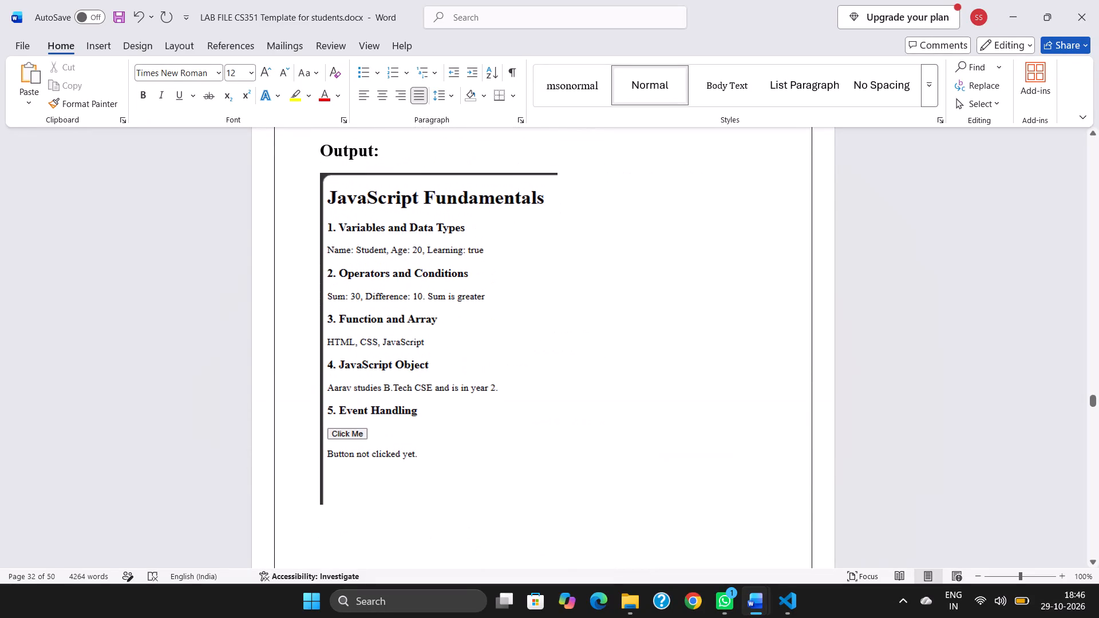
pyautogui.scroll(1, 695, 360)
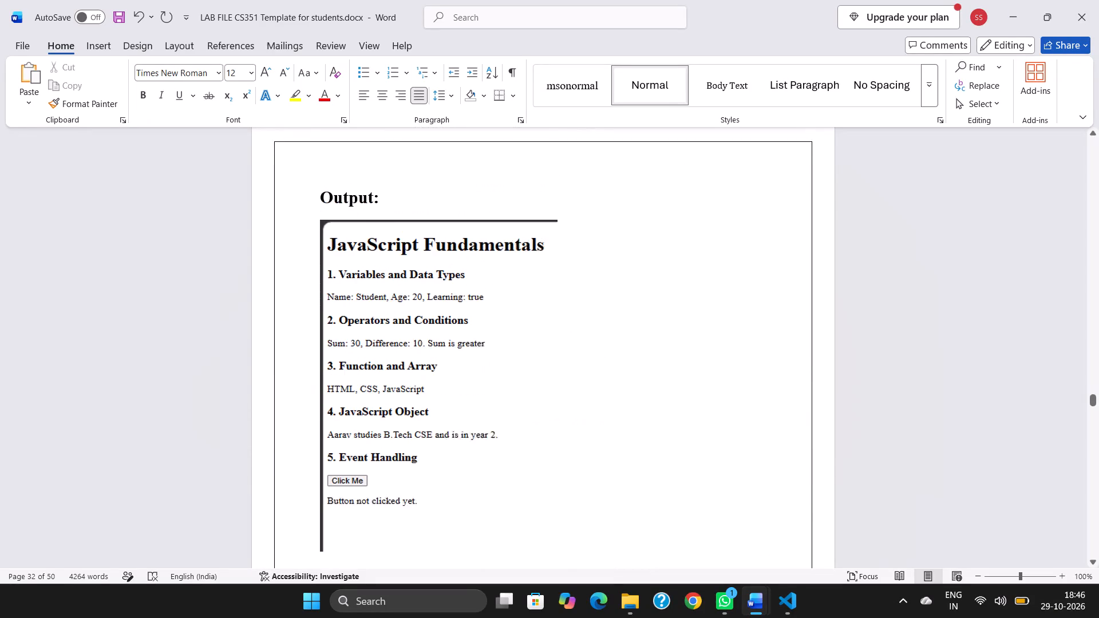
pyautogui.scroll(2, 695, 360)
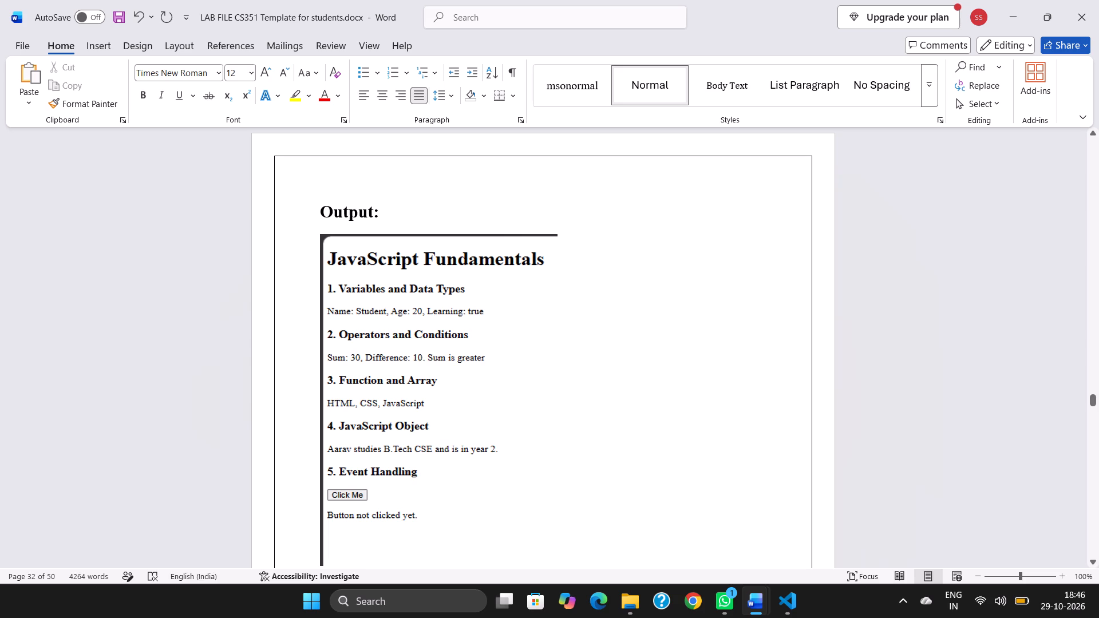
pyautogui.scroll(-4, 491, 328)
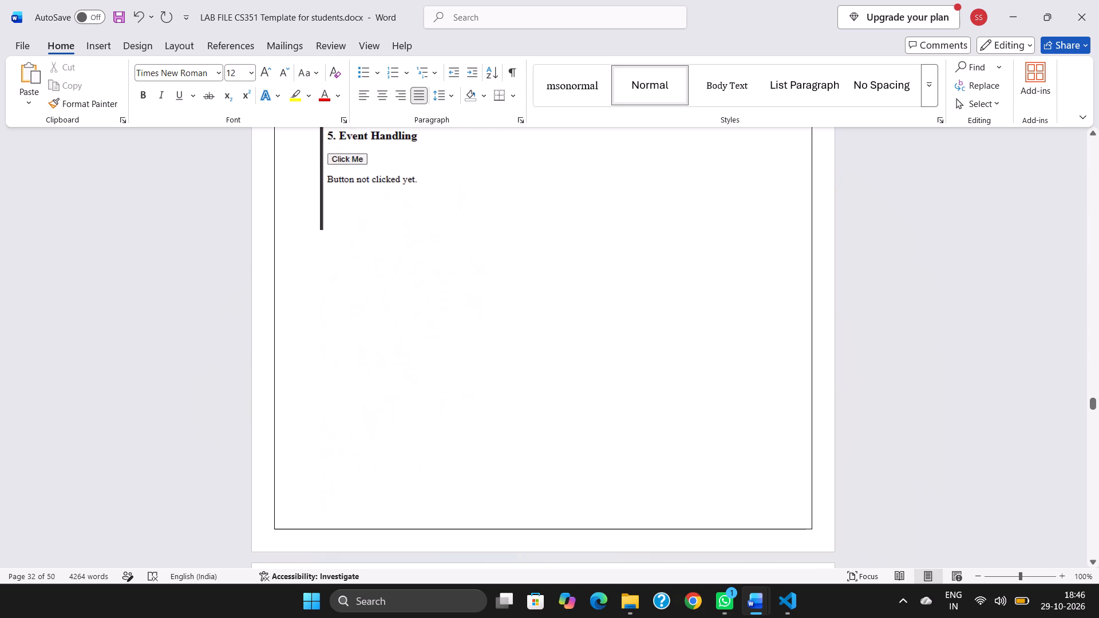
pyautogui.scroll(-6, 491, 328)
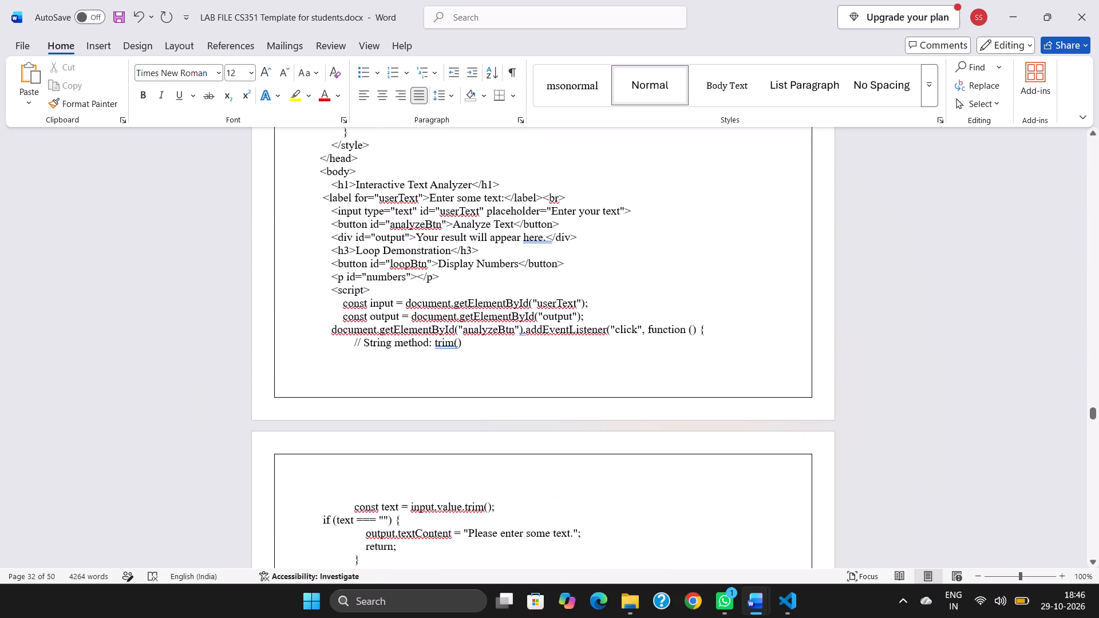
pyautogui.scroll(-4, 491, 328)
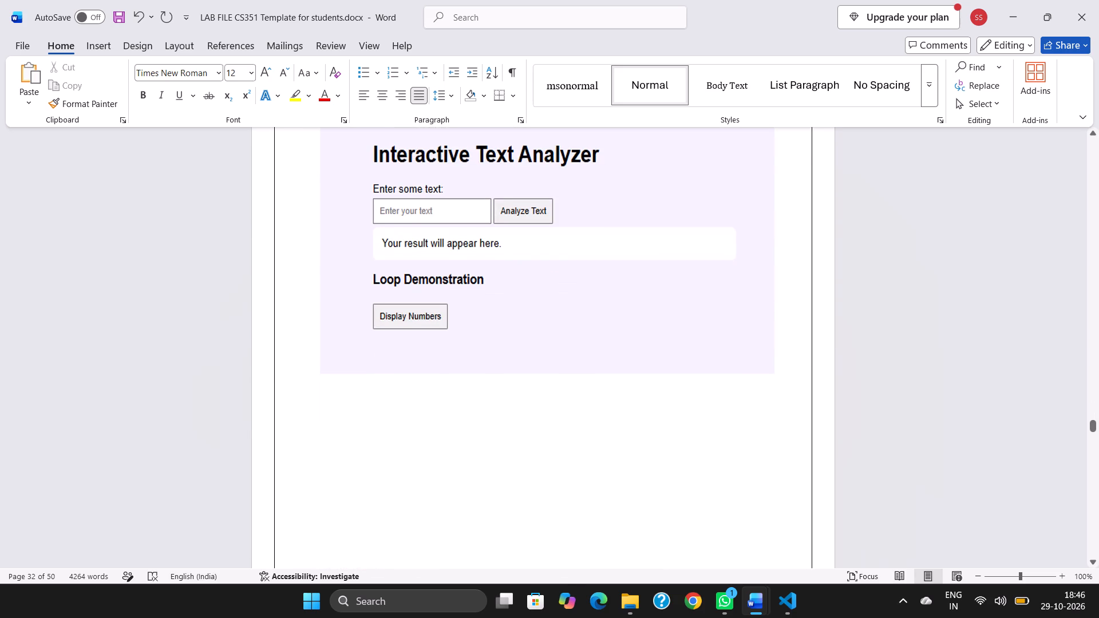
pyautogui.scroll(-5, 491, 328)
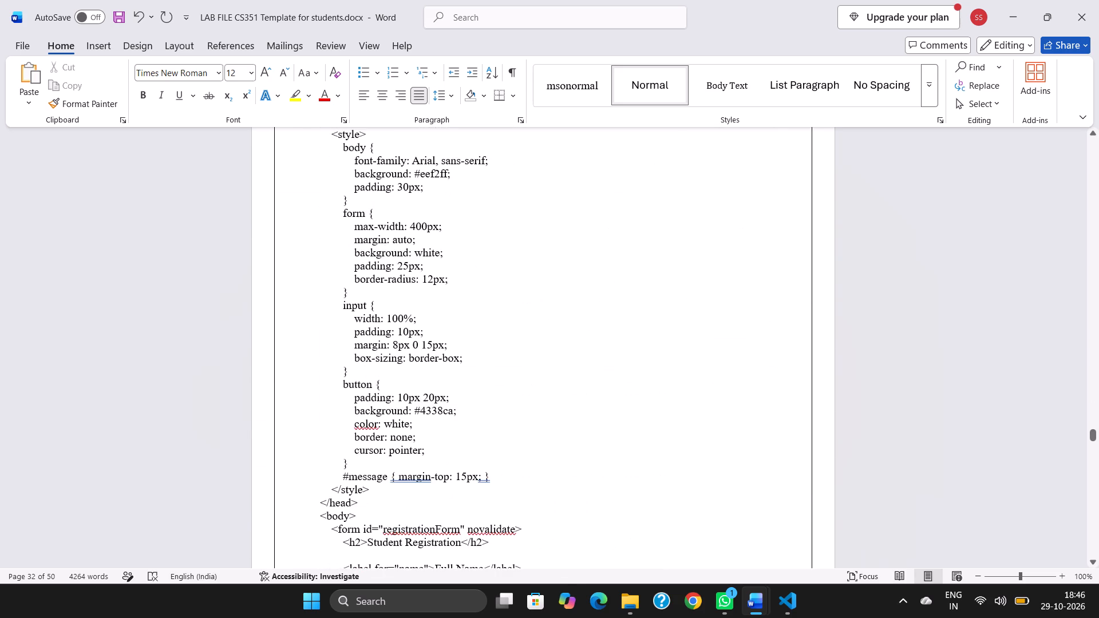
pyautogui.scroll(-8, 491, 328)
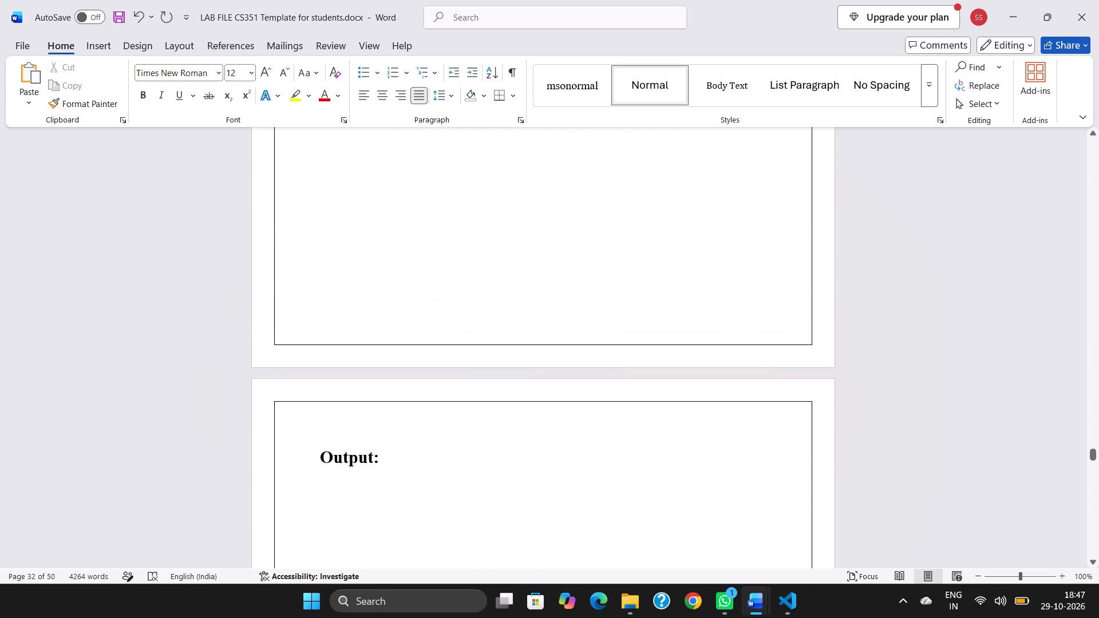
pyautogui.scroll(-7, 491, 328)
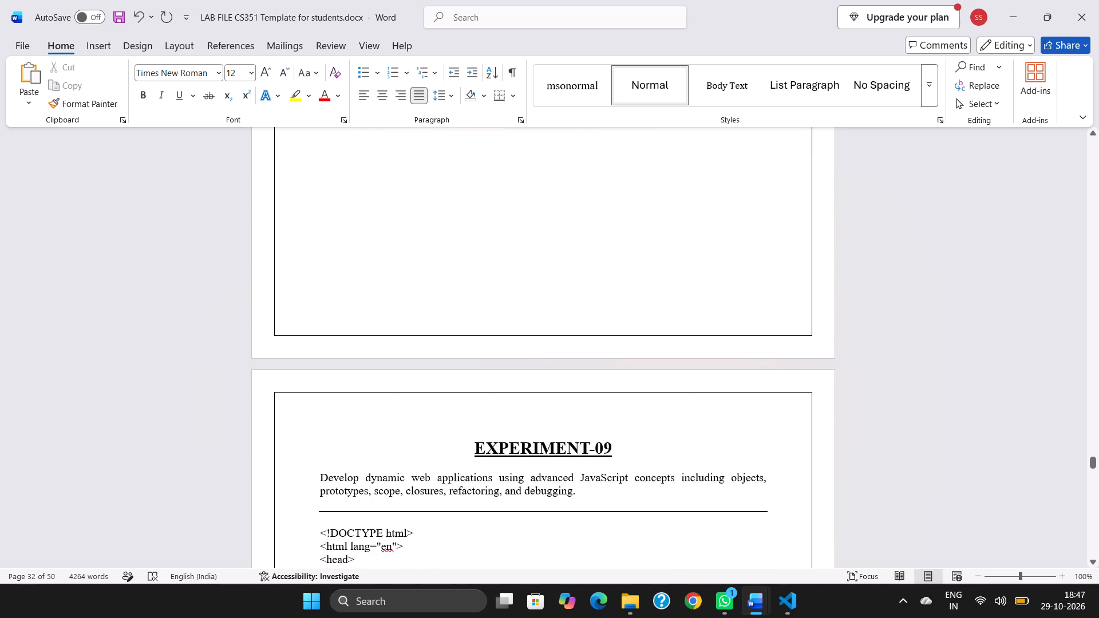
pyautogui.scroll(-6, 491, 328)
pyautogui.scroll(2, 491, 328)
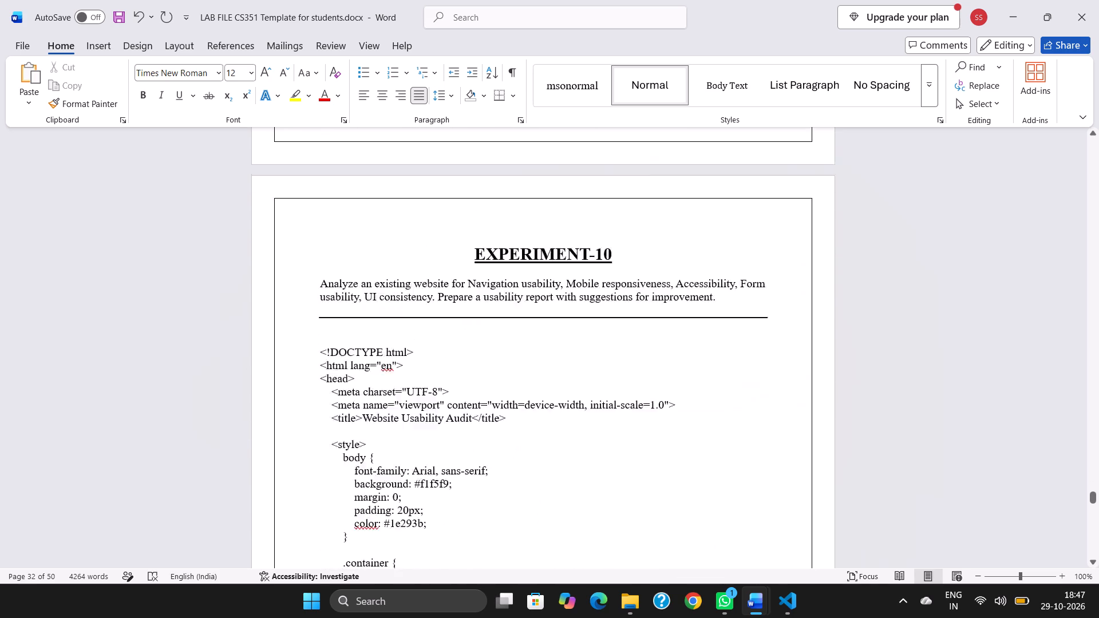
pyautogui.scroll(3, 491, 328)
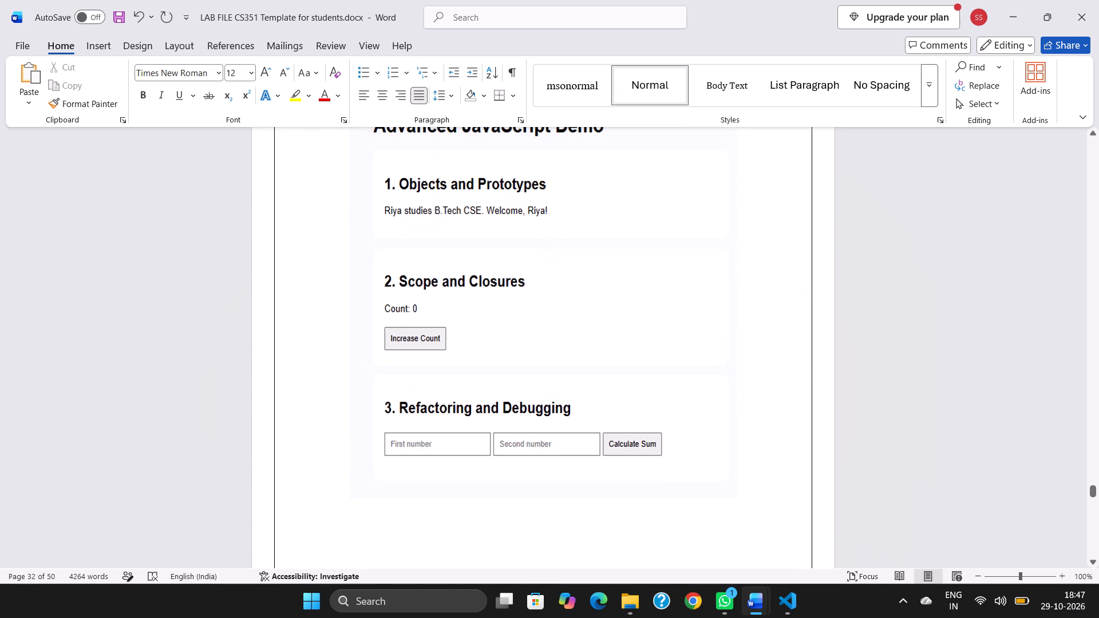
pyautogui.hscroll(2, 491, 328)
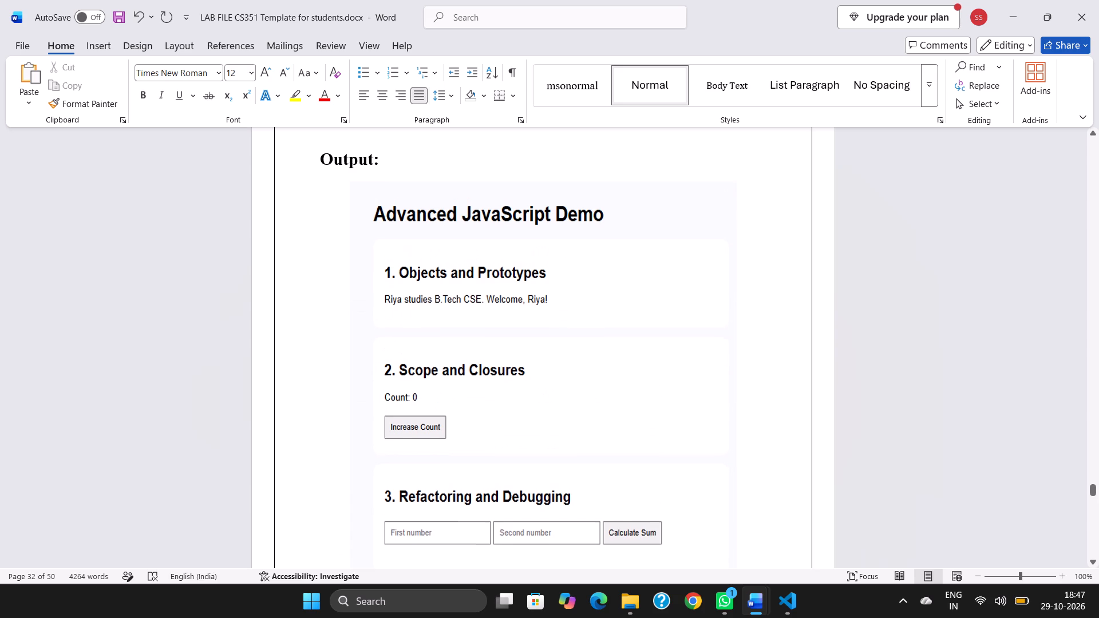
pyautogui.hscroll(1, 491, 328)
pyautogui.scroll(-4, 491, 328)
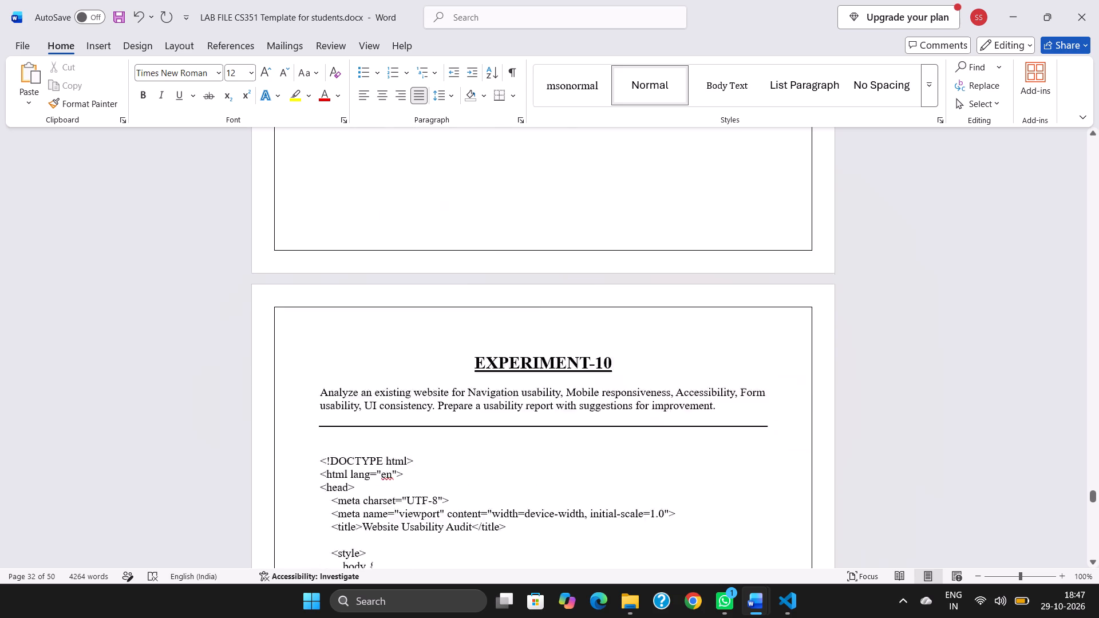
pyautogui.scroll(-7, 491, 328)
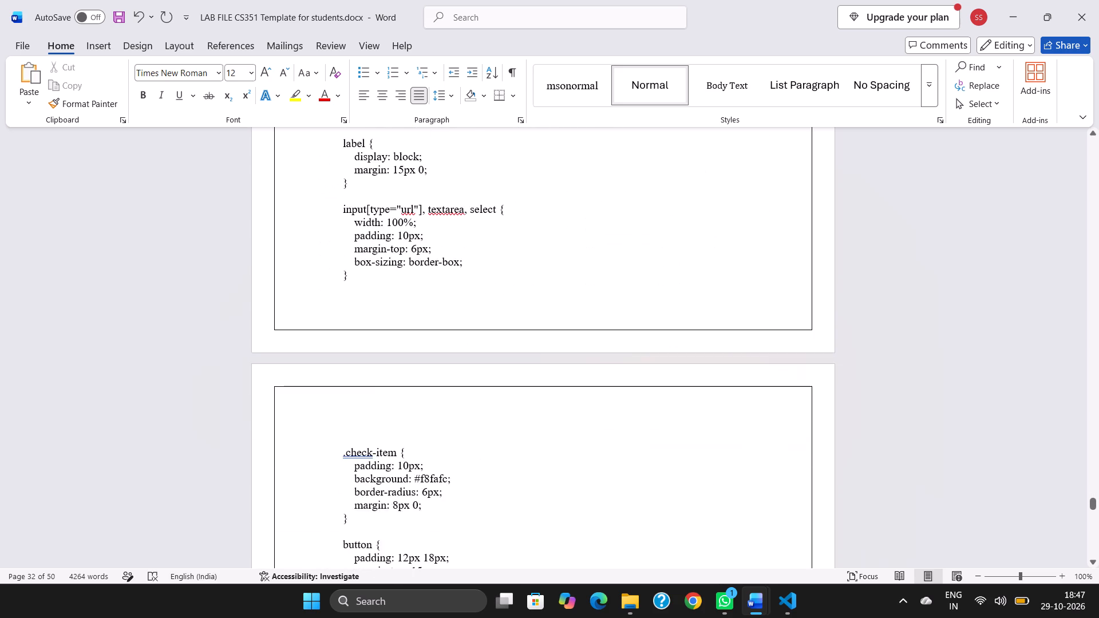
pyautogui.scroll(-6, 491, 328)
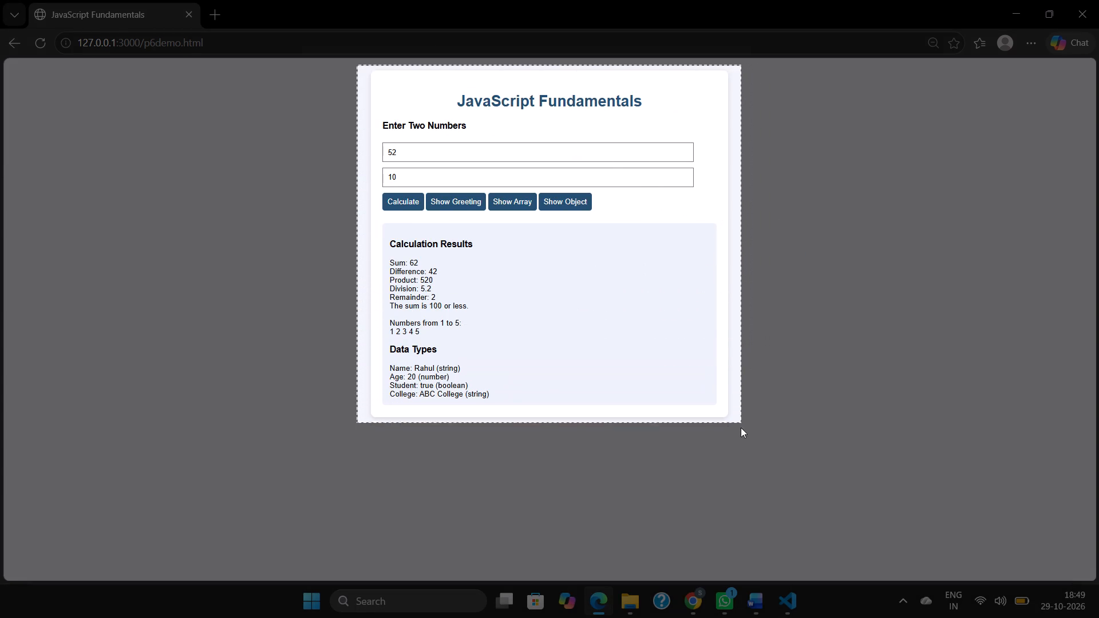
pyautogui.moveTo(741, 427); pyautogui.dragTo(740, 431)
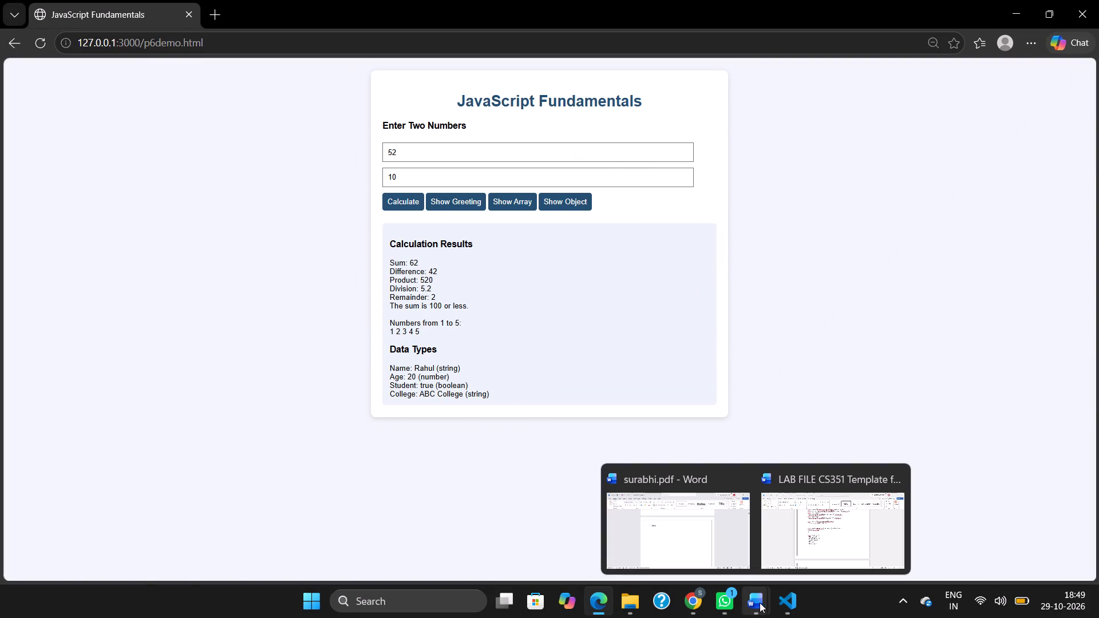
# Switch to the CS351 lab file in Word and change Experiment-05's source file name to Portfoliolayout.html, adding a space after the "Source code:" colon.
pyautogui.click(804, 539)
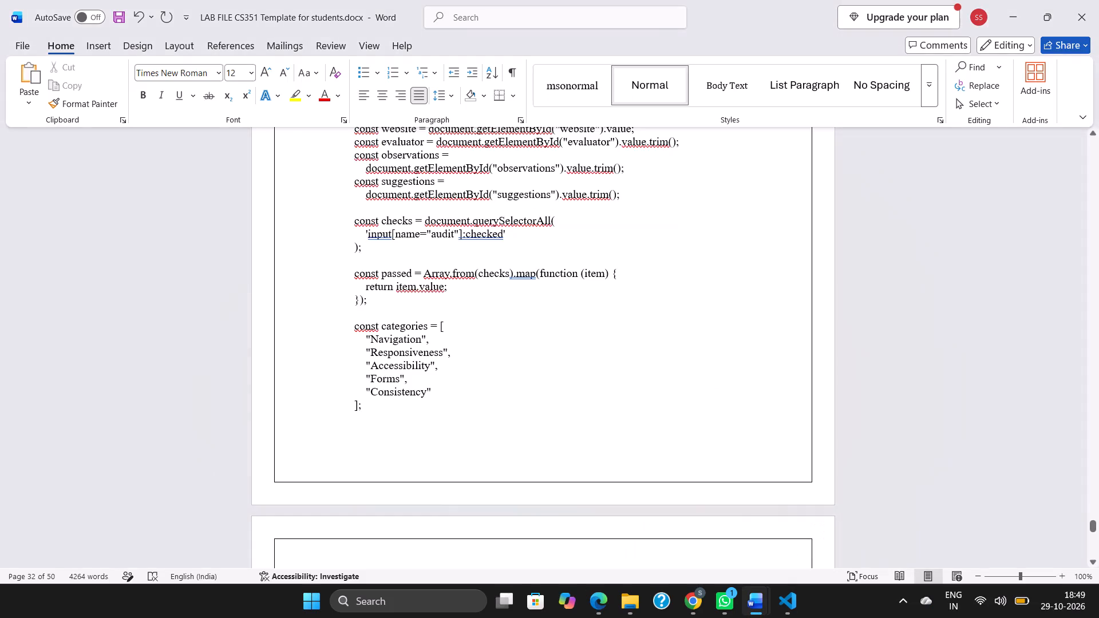
pyautogui.scroll(-9, 600, 391)
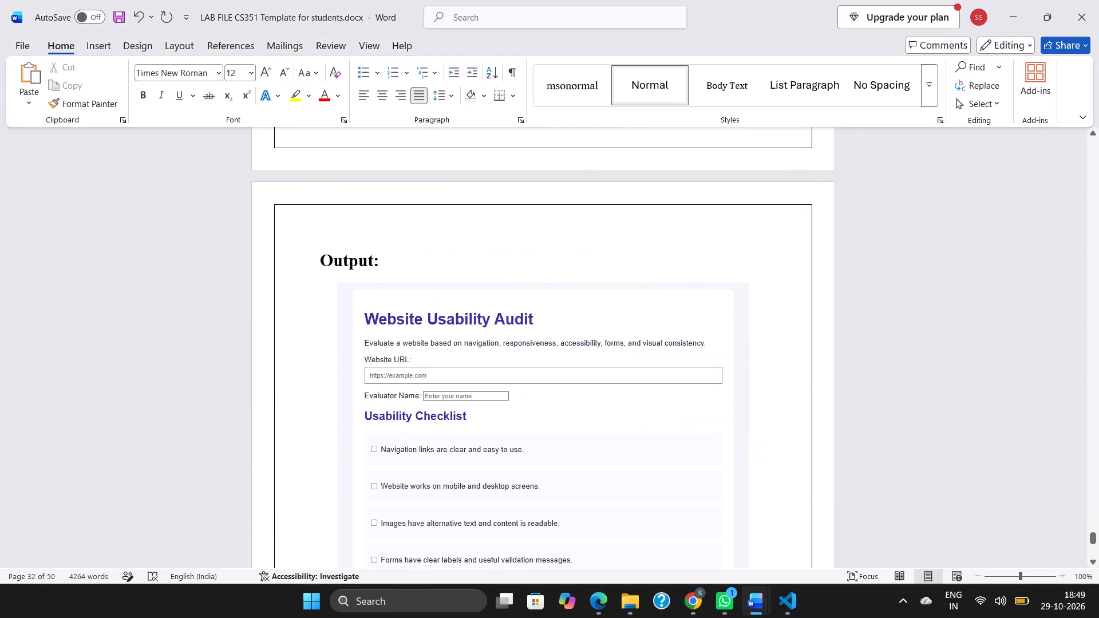
pyautogui.moveTo(600, 391); pyautogui.dragTo(607, 334)
pyautogui.scroll(7, 607, 334)
pyautogui.scroll(16, 607, 334)
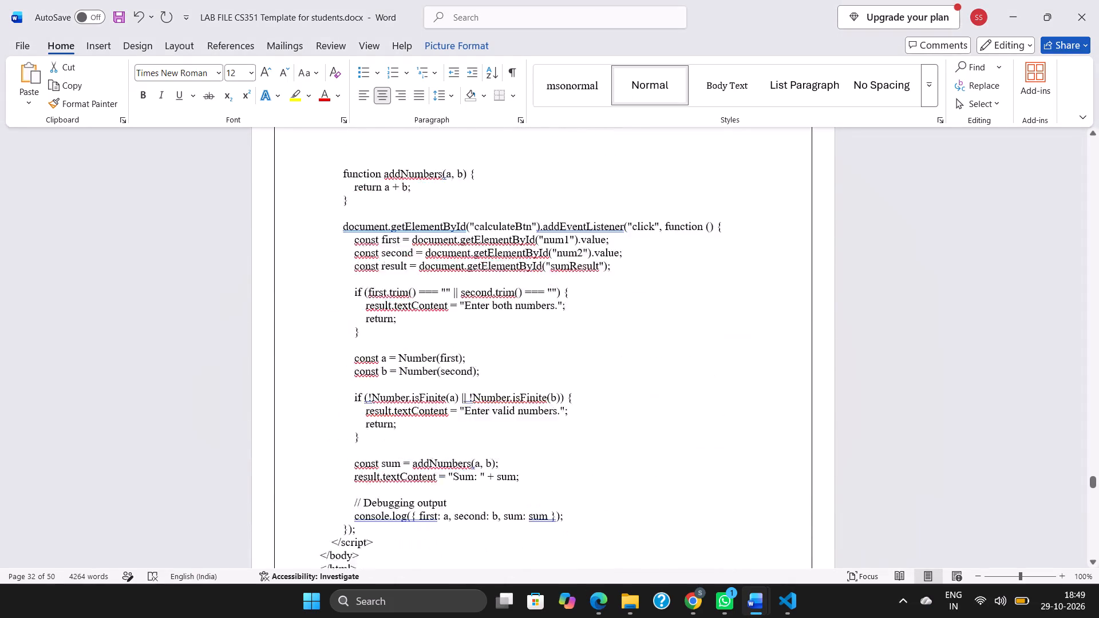
pyautogui.scroll(19, 607, 334)
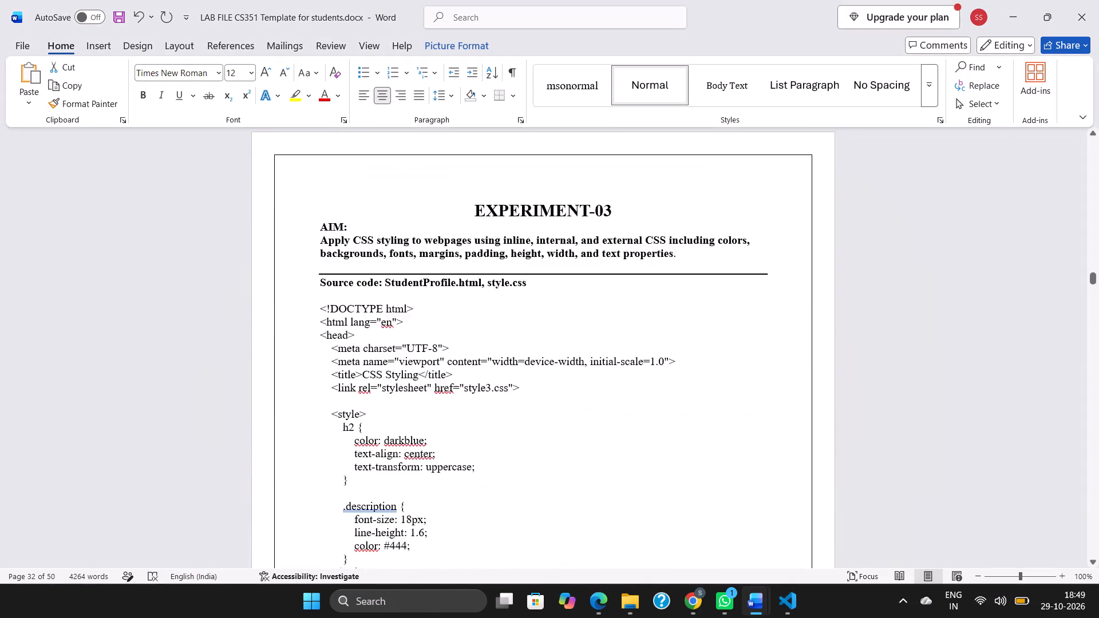
pyautogui.scroll(-6, 607, 334)
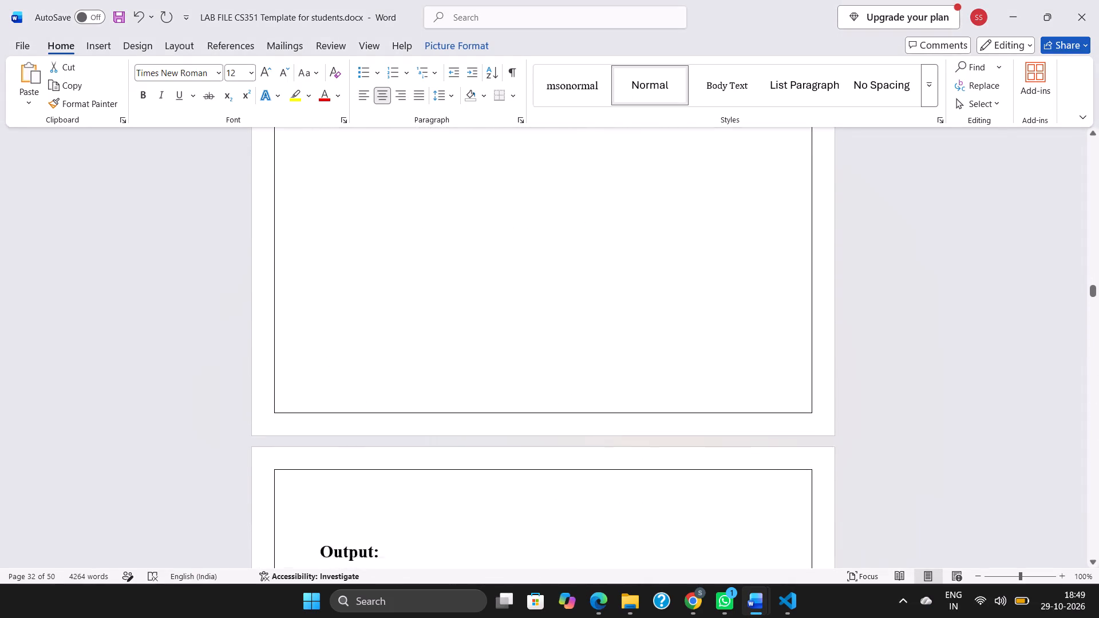
pyautogui.scroll(-8, 607, 334)
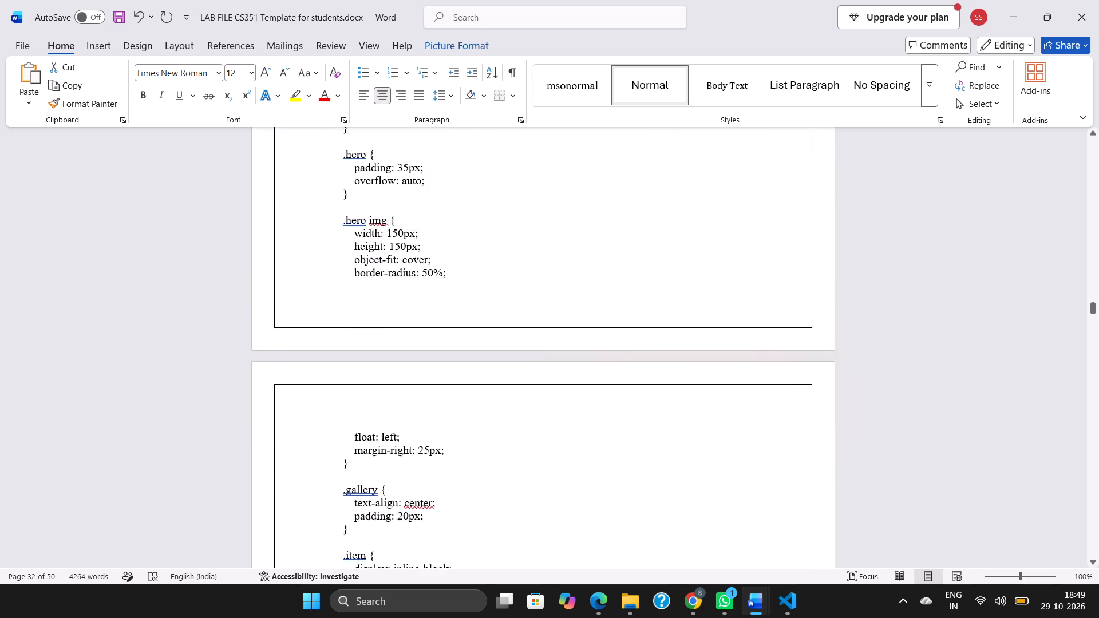
pyautogui.scroll(-10, 607, 334)
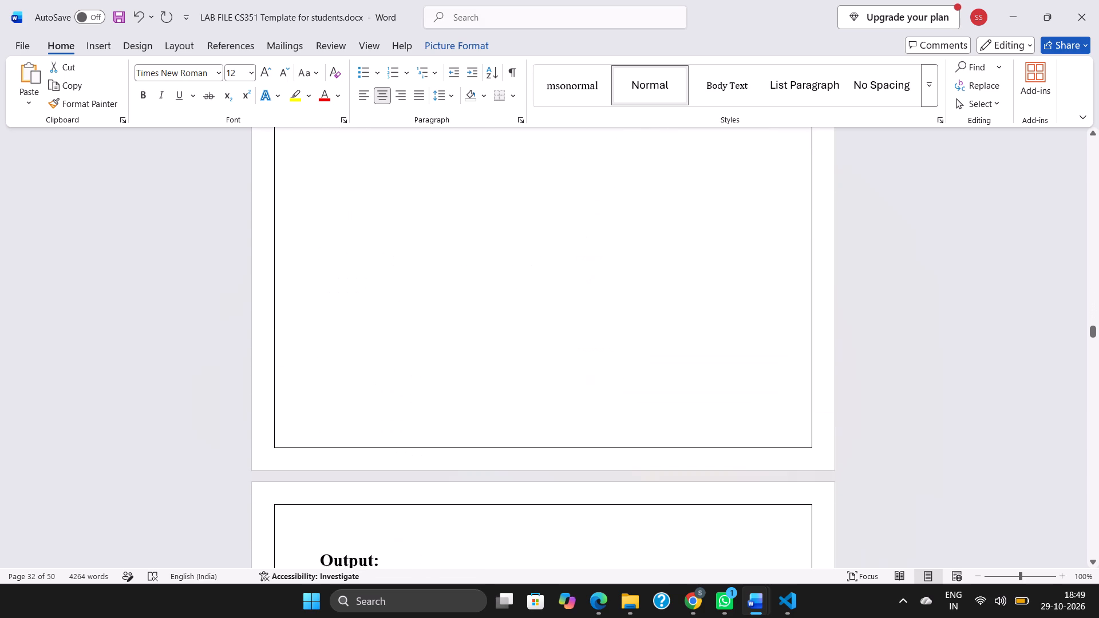
pyautogui.scroll(-7, 607, 334)
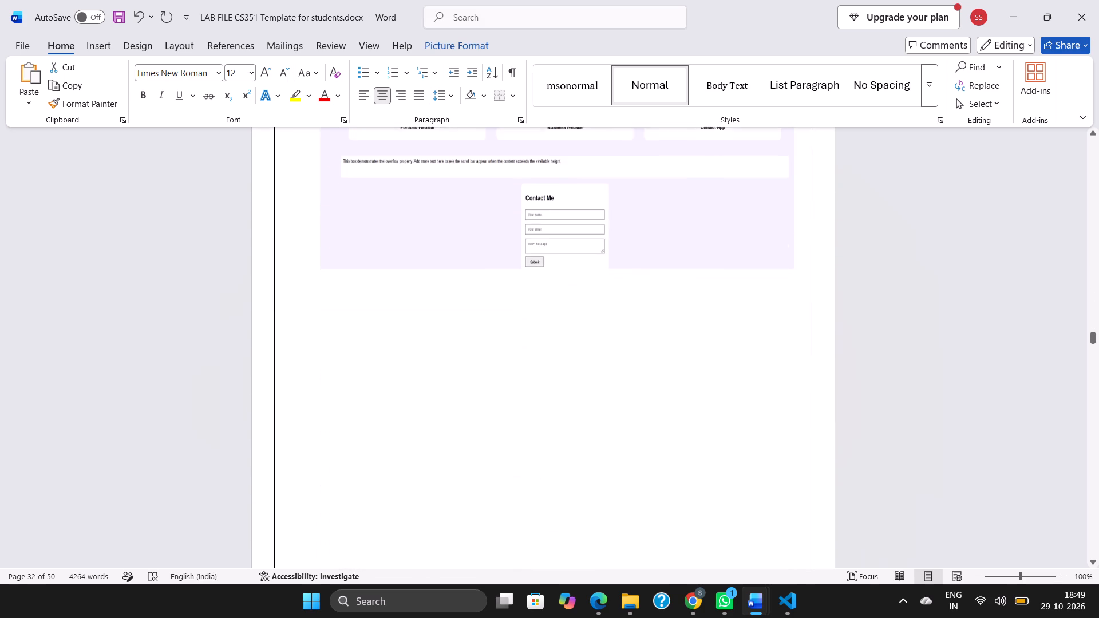
pyautogui.scroll(-5, 607, 334)
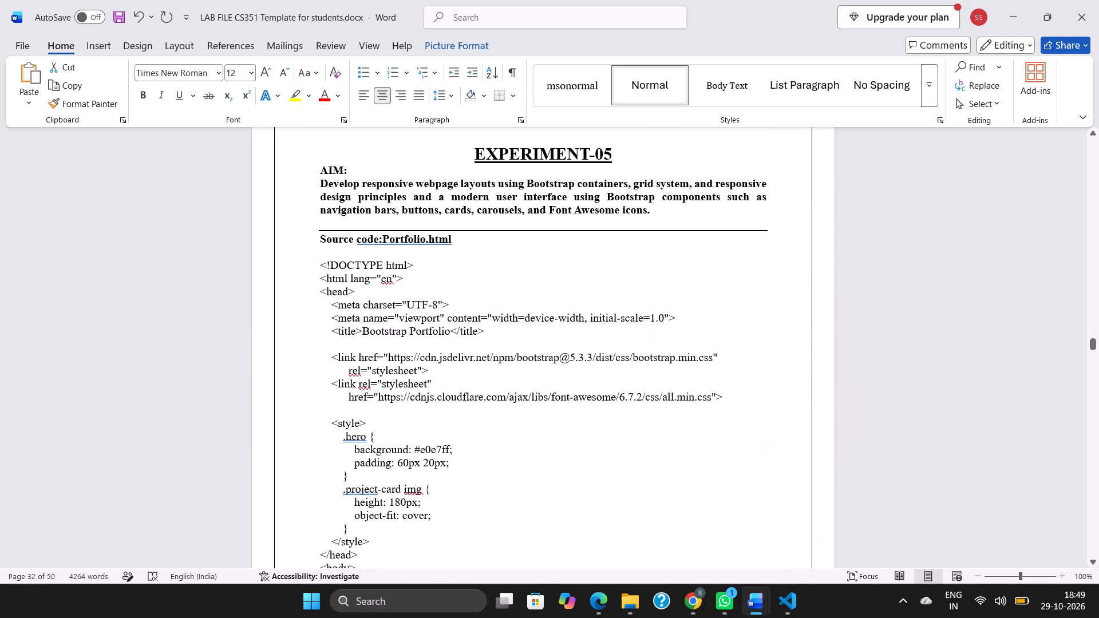
pyautogui.click(426, 247)
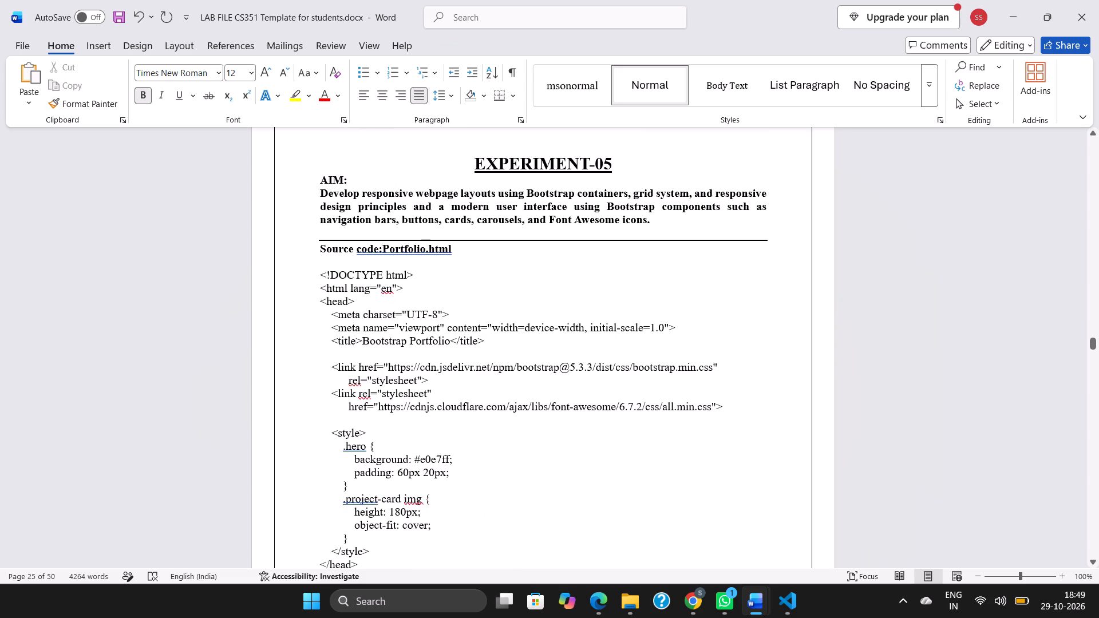
pyautogui.write('layout')
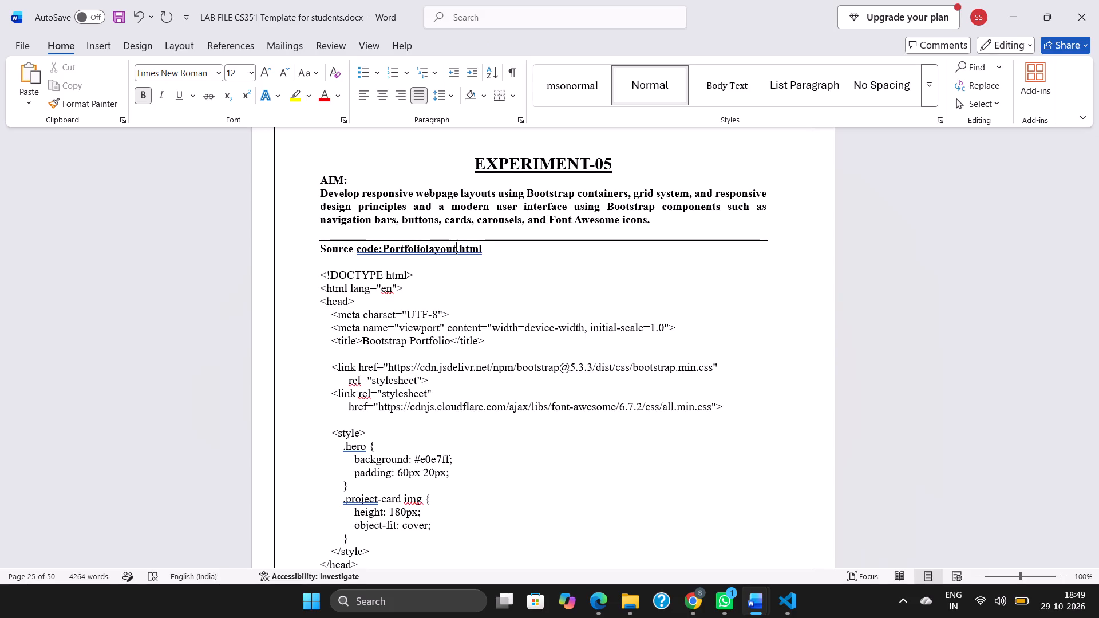
pyautogui.press('space')
pyautogui.press('BackSpace')
pyautogui.click(382, 248)
pyautogui.press('space')
# Replace the old output screenshot under Experiment-06's Output heading with the captured JavaScript Fundamentals card screenshot.
pyautogui.scroll(-2, 515, 332)
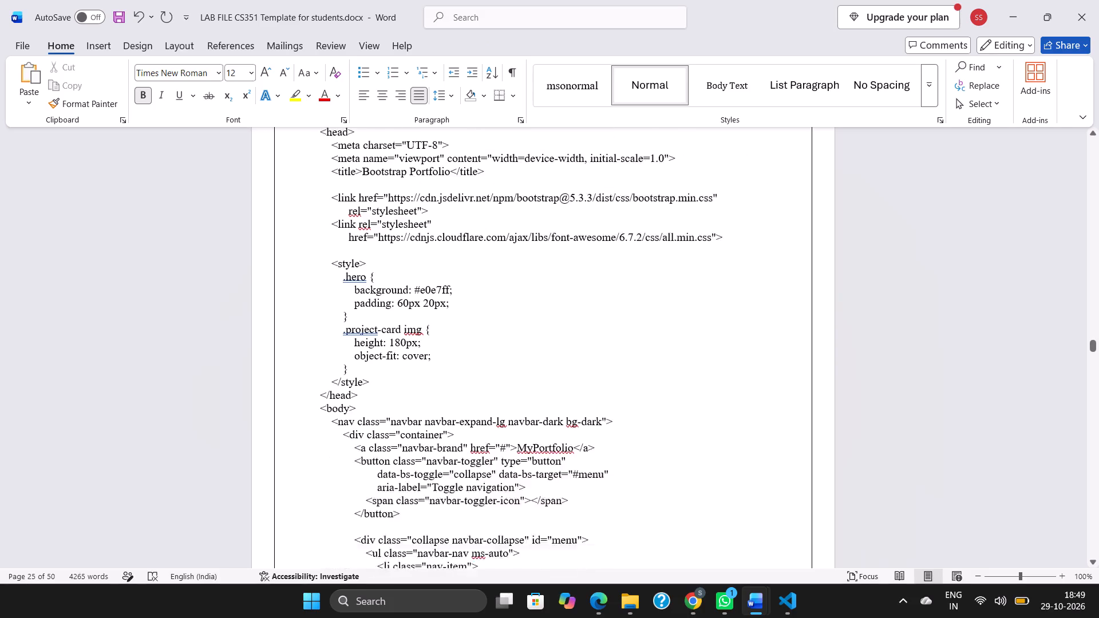
pyautogui.scroll(-9, 515, 332)
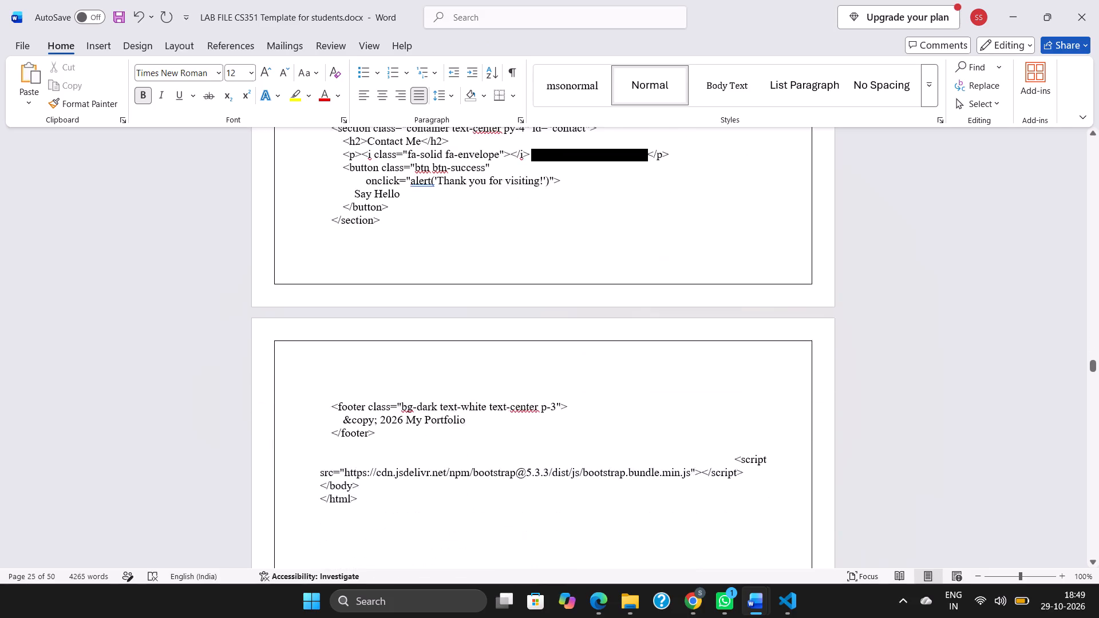
pyautogui.scroll(-6, 515, 332)
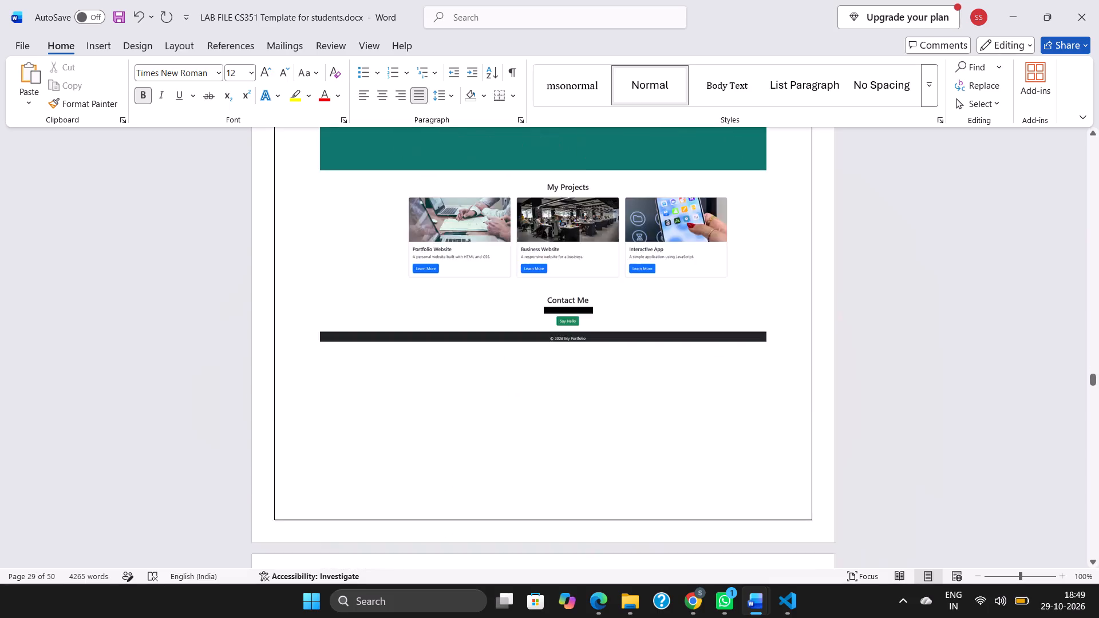
pyautogui.scroll(-6, 515, 332)
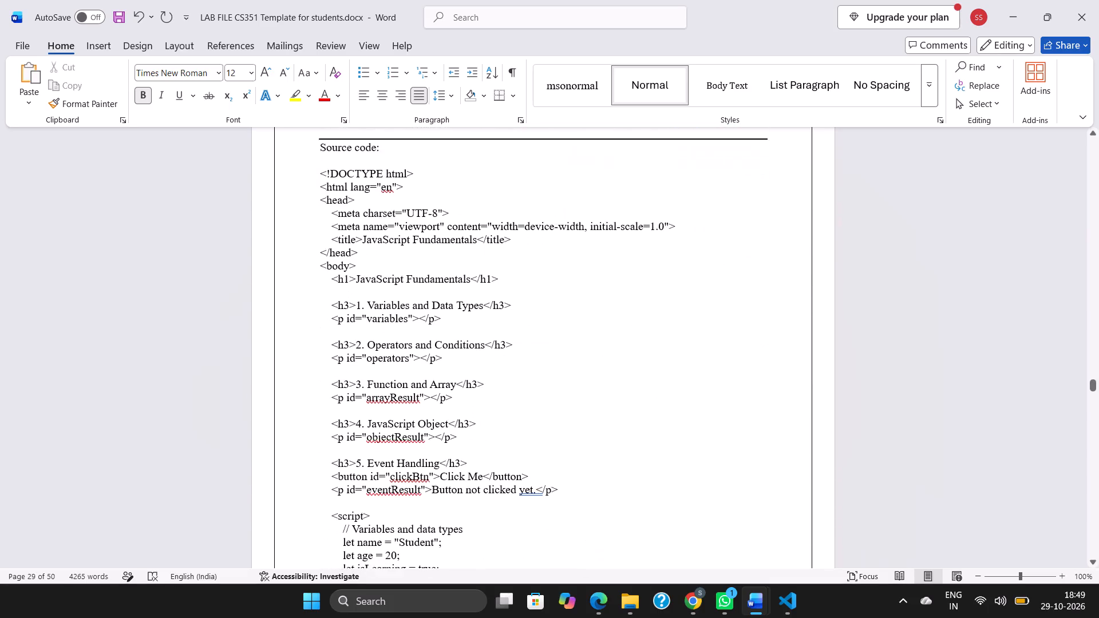
pyautogui.scroll(-4, 515, 332)
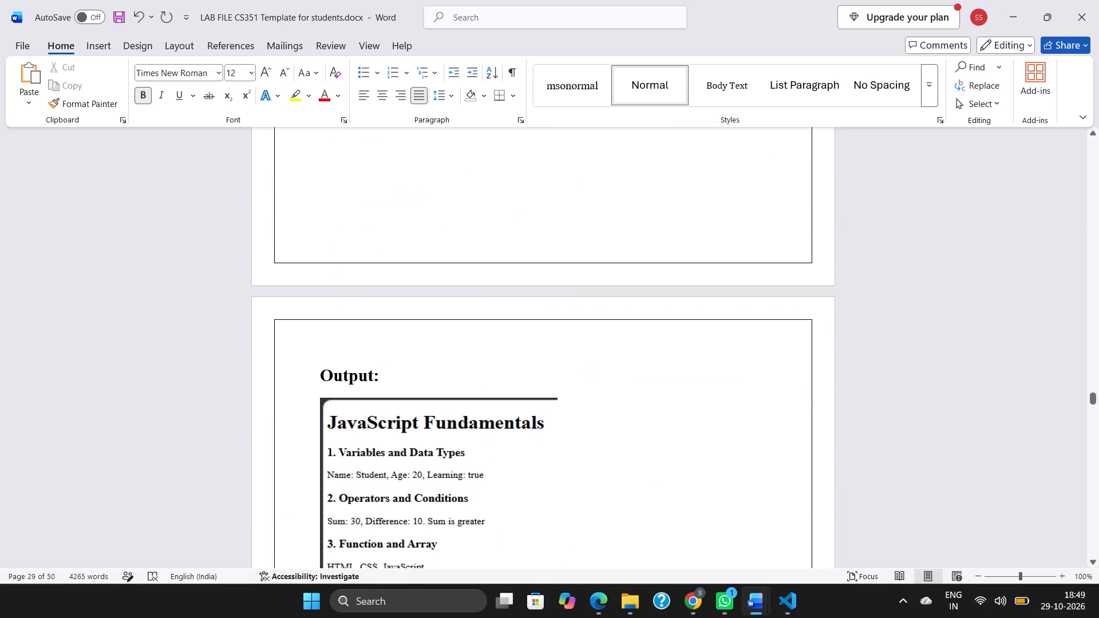
pyautogui.scroll(4, 515, 332)
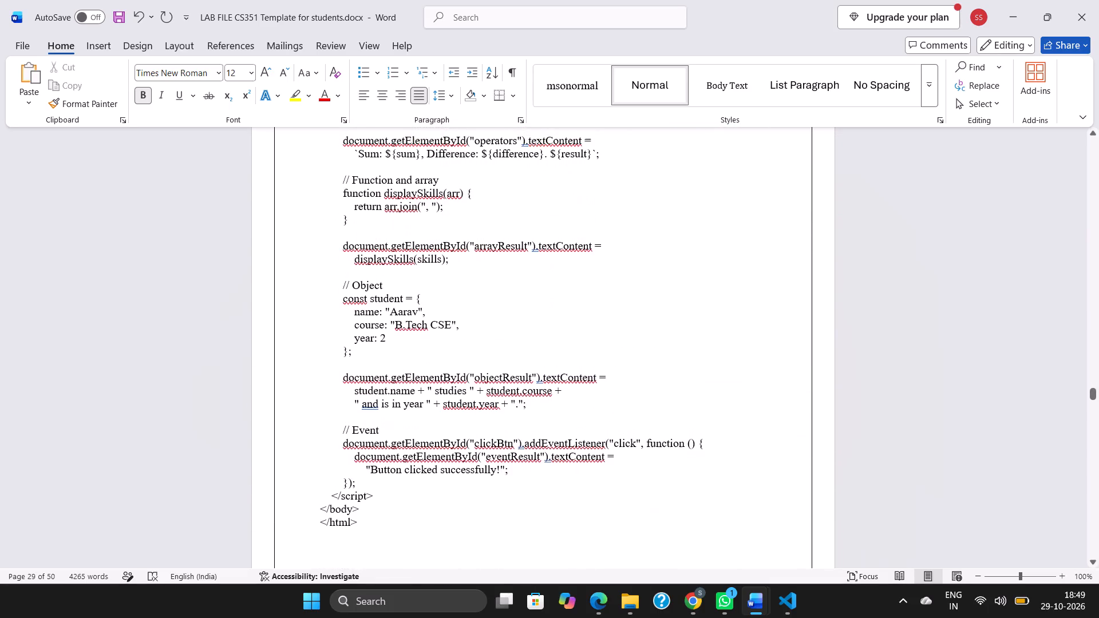
pyautogui.scroll(2, 515, 332)
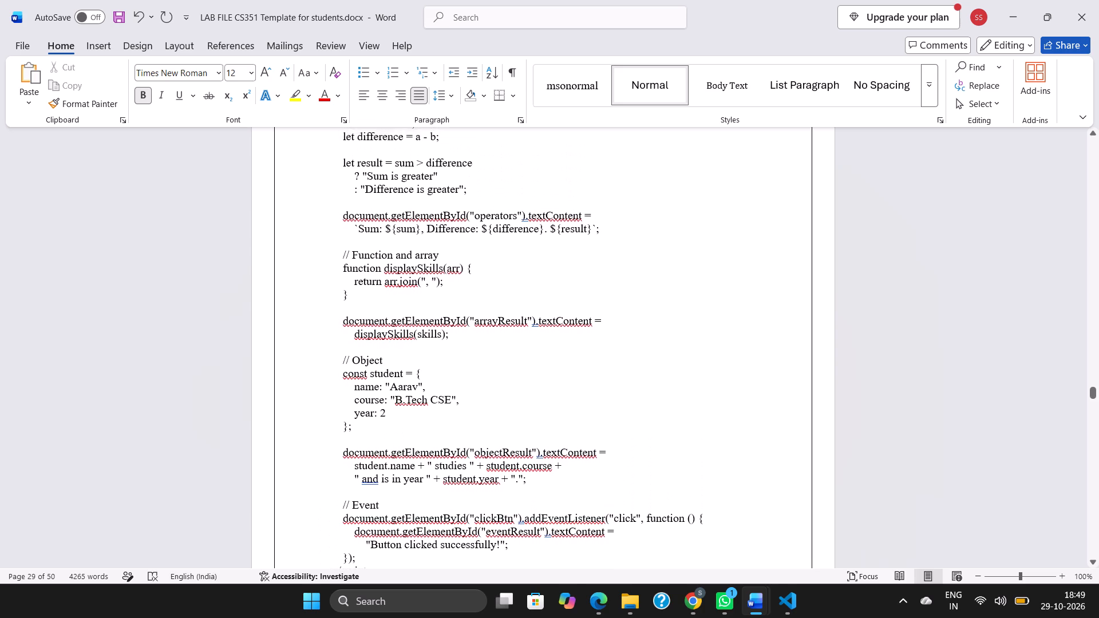
pyautogui.scroll(3, 515, 332)
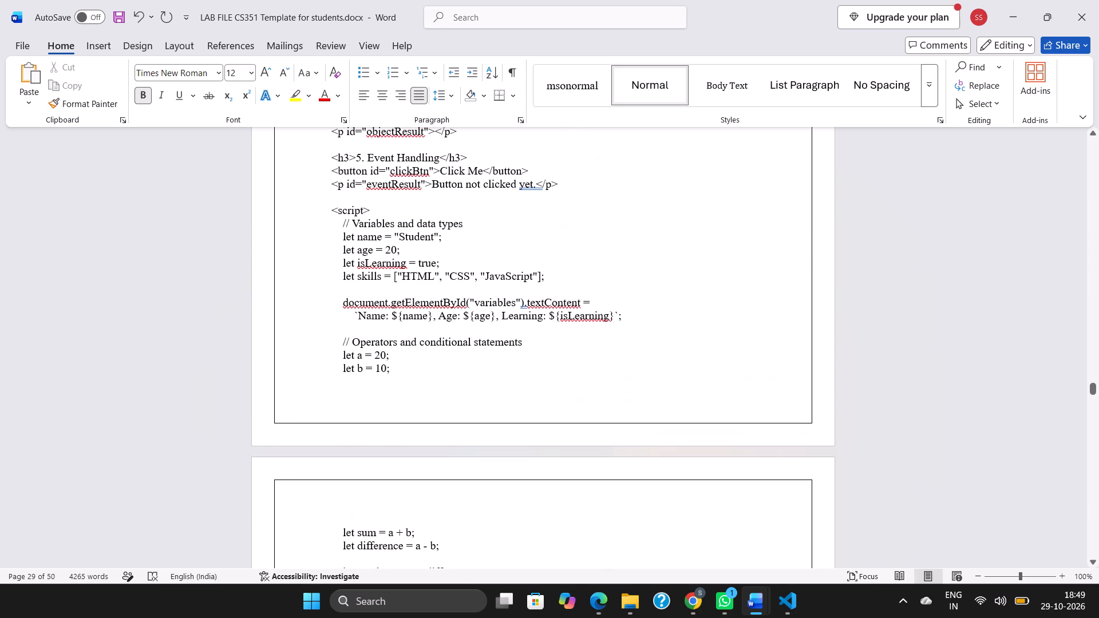
pyautogui.scroll(1, 515, 332)
pyautogui.scroll(-4, 515, 332)
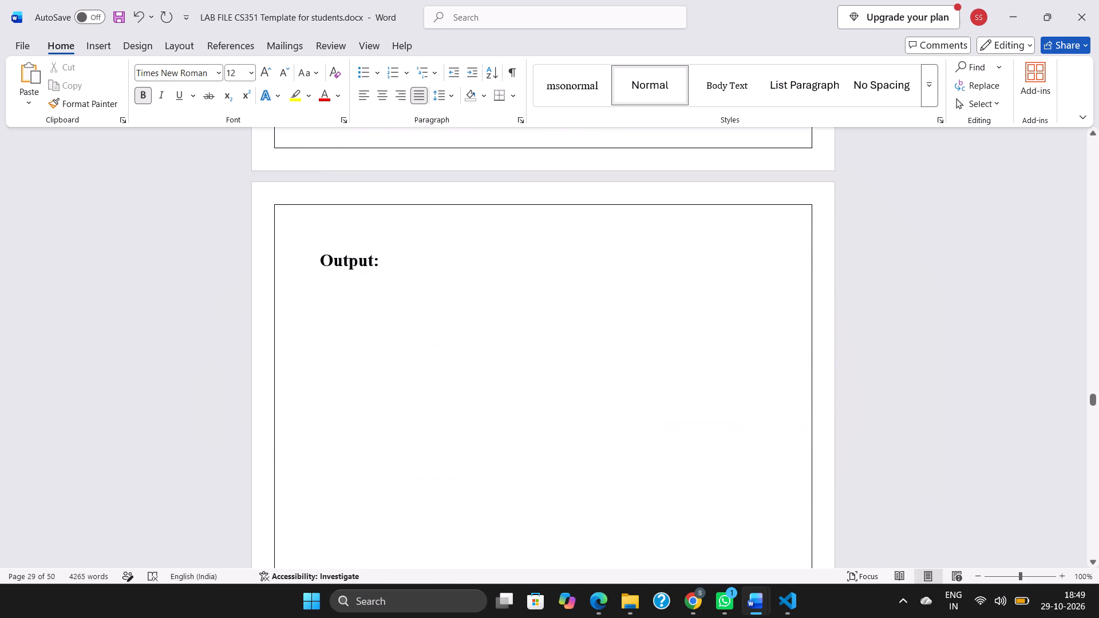
pyautogui.scroll(-5, 515, 332)
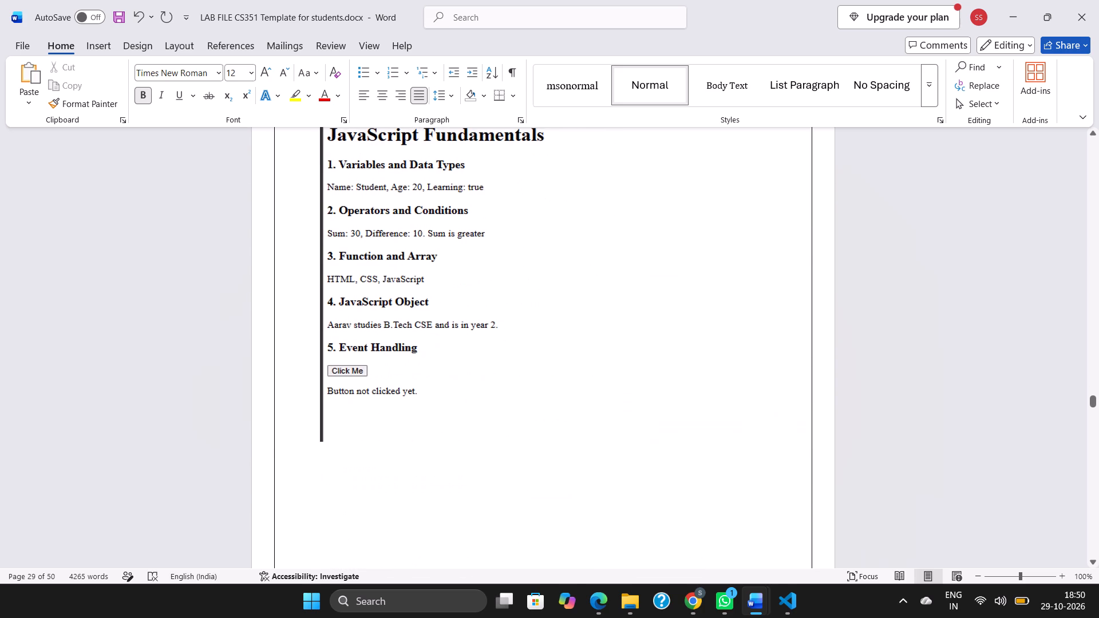
pyautogui.scroll(1, 515, 332)
pyautogui.rightClick(444, 278)
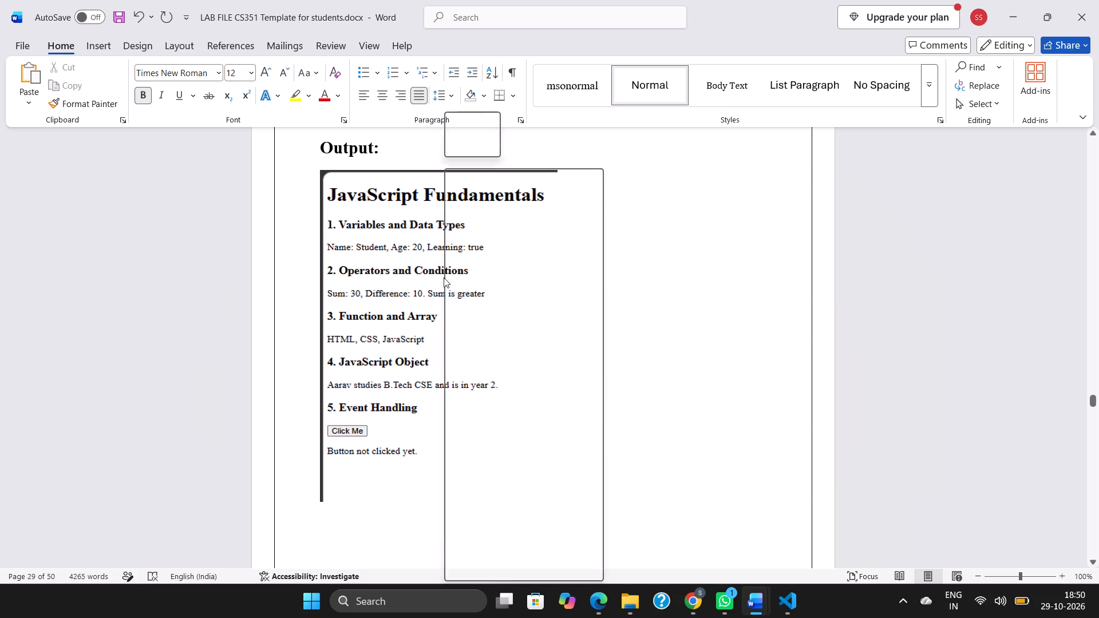
pyautogui.click(385, 278)
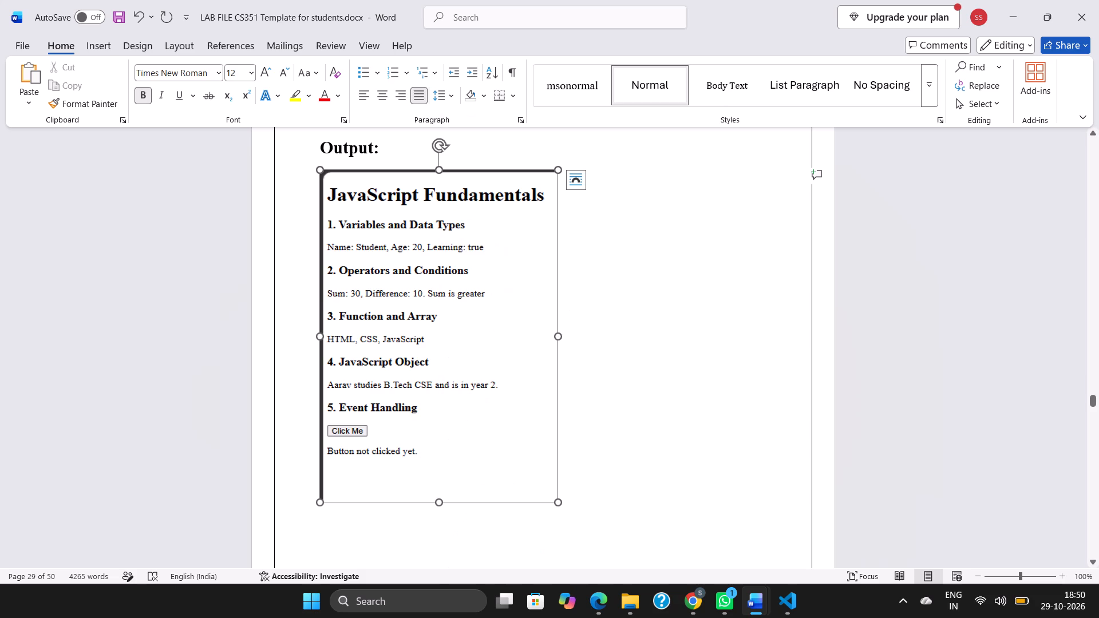
pyautogui.click(442, 149)
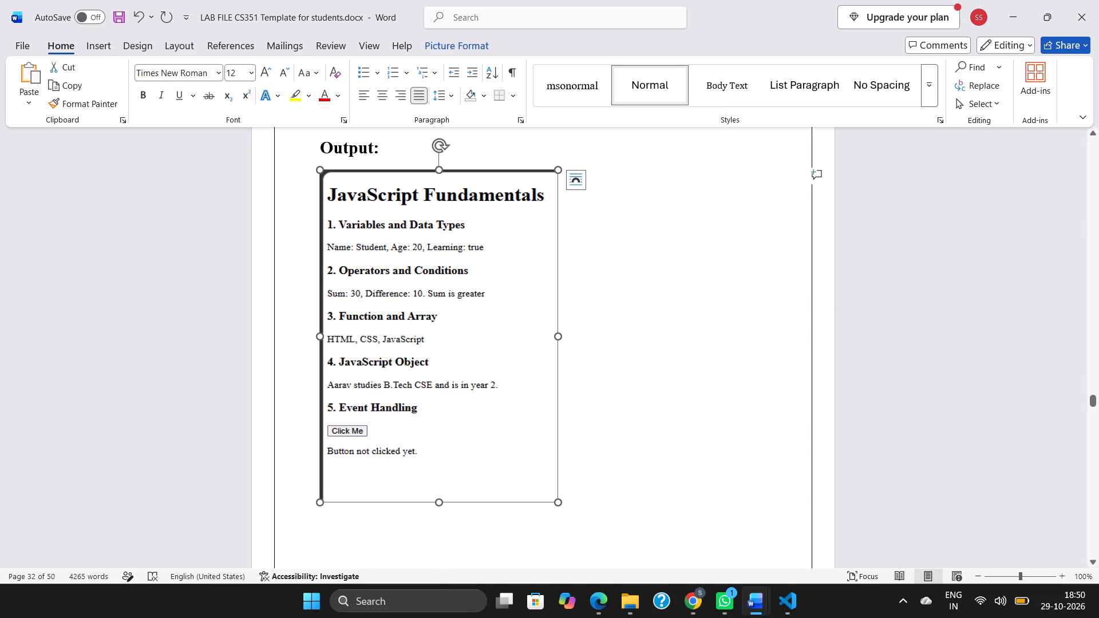
pyautogui.press('Delete')
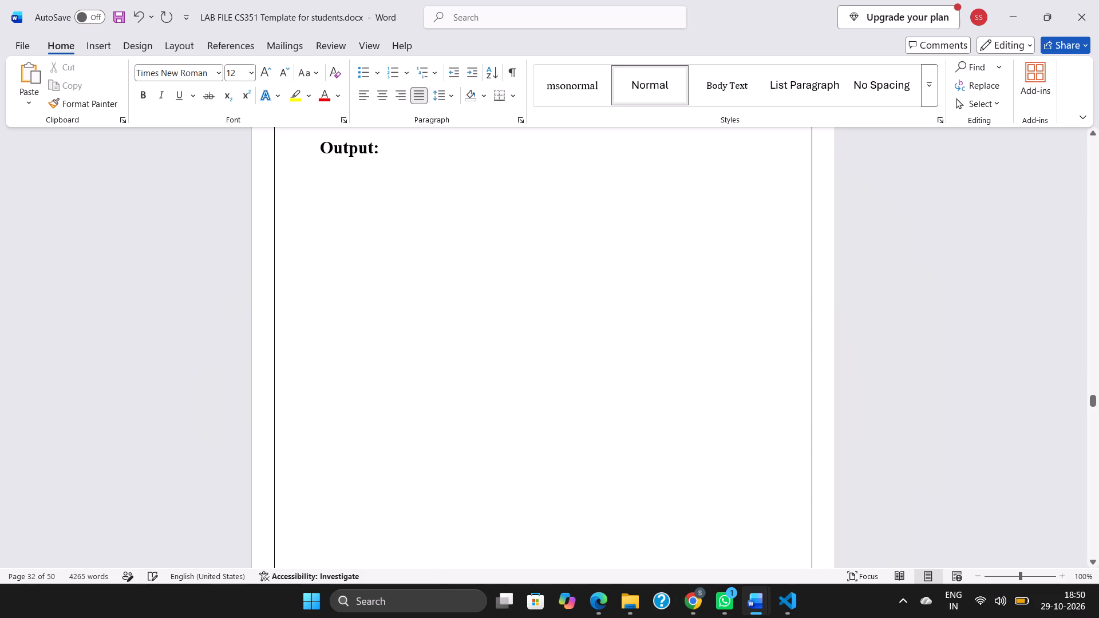
pyautogui.hotkey('ctrl', 'v')
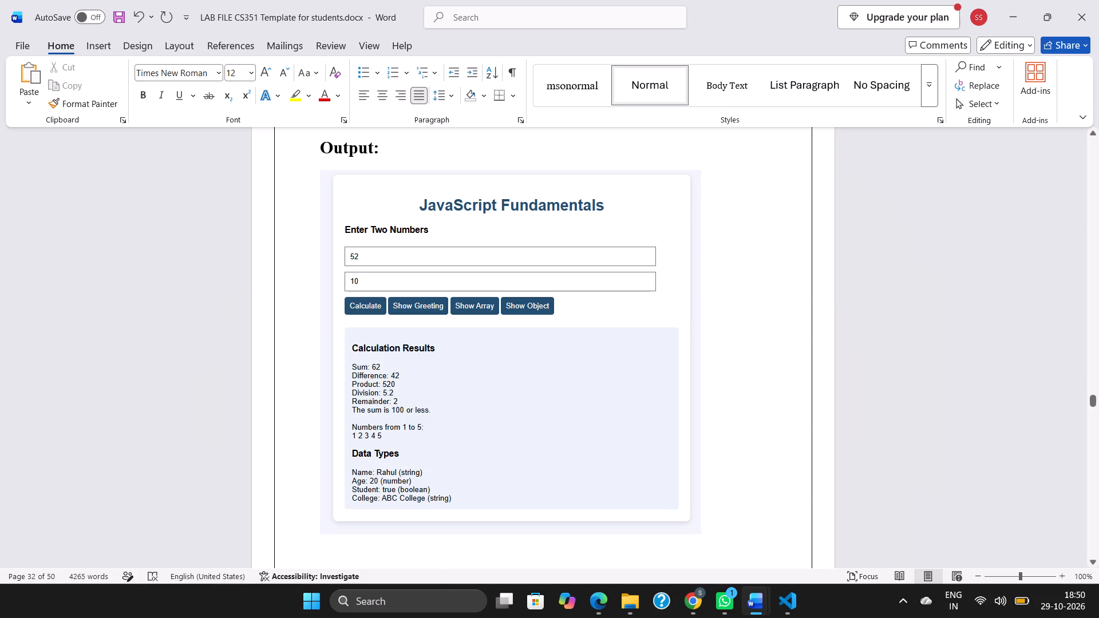
# Add the file name JavaScriptFundamentals.html after the "Source code:" label of Experiment-06.
pyautogui.scroll(1, 550, 198)
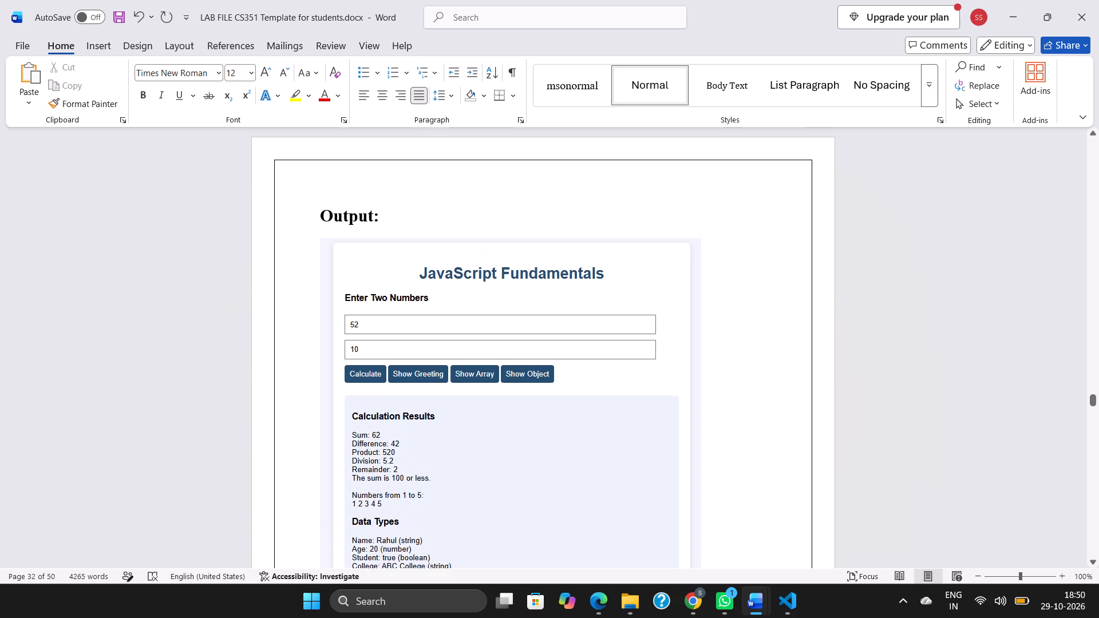
pyautogui.scroll(2, 550, 198)
pyautogui.scroll(-1, 550, 198)
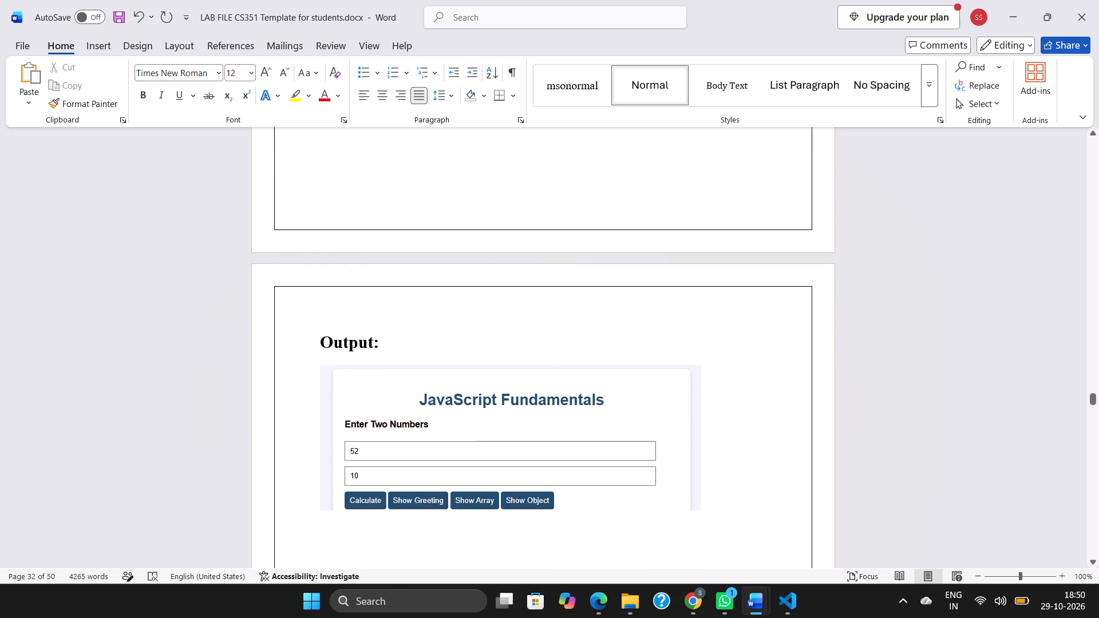
pyautogui.scroll(-3, 550, 198)
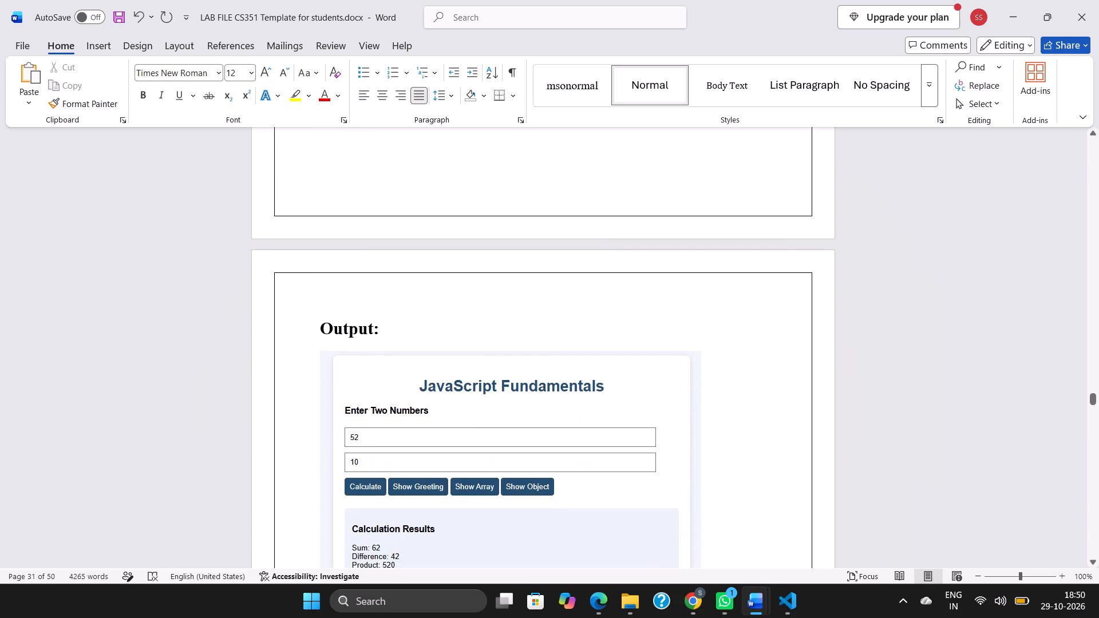
pyautogui.scroll(4, 550, 198)
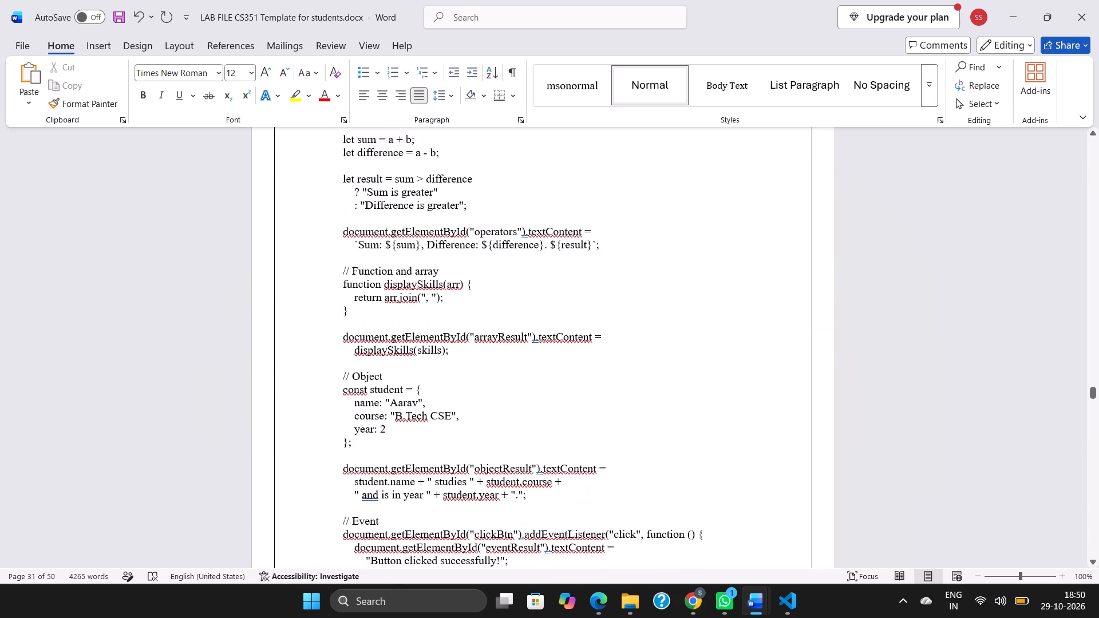
pyautogui.scroll(4, 550, 198)
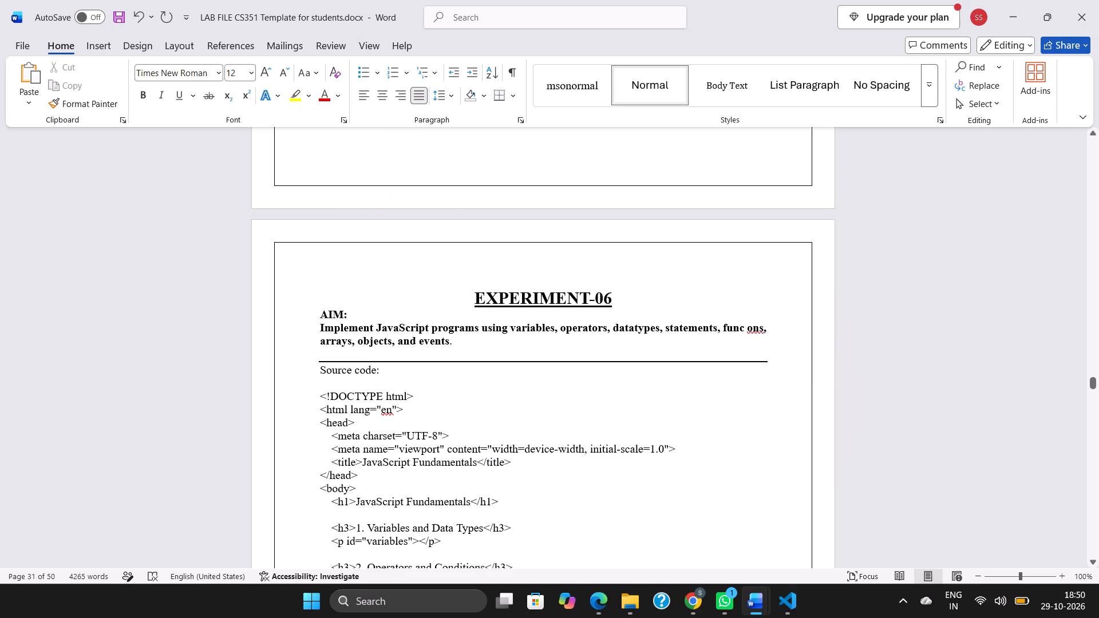
pyautogui.click(382, 370)
pyautogui.press('j')
pyautogui.write('ava')
pyautogui.press('s')
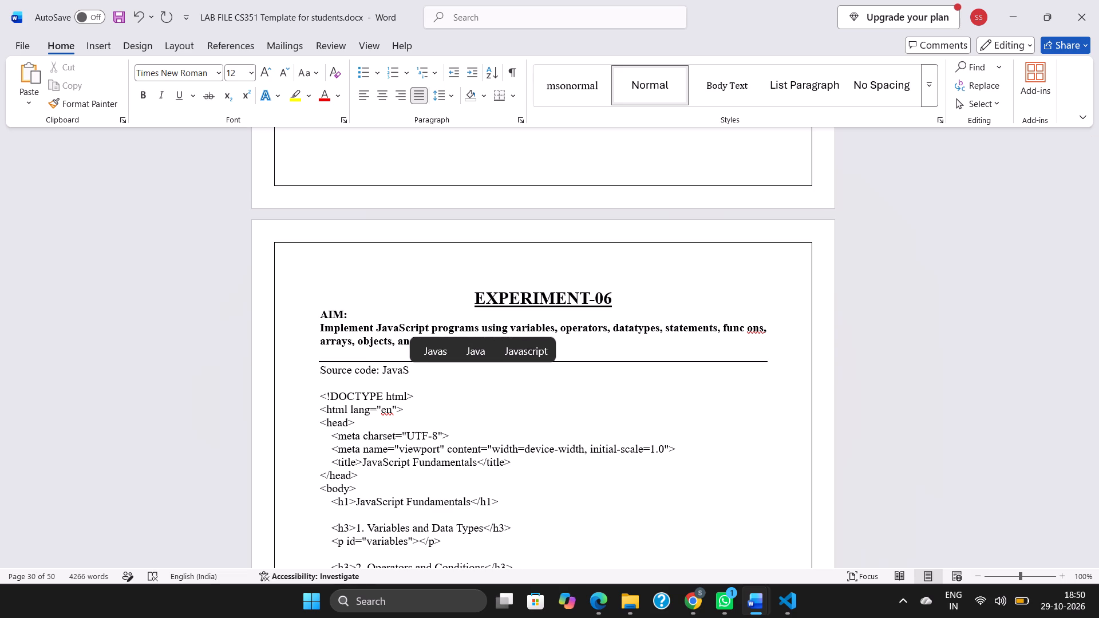
pyautogui.write('cr')
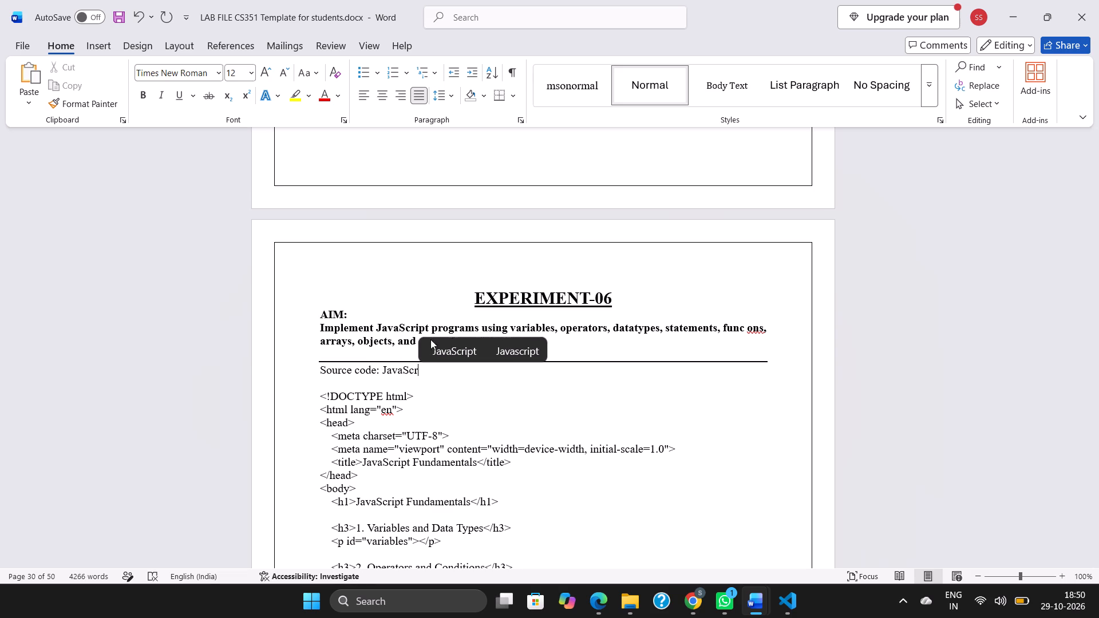
pyautogui.click(460, 346)
pyautogui.press('BackSpace')
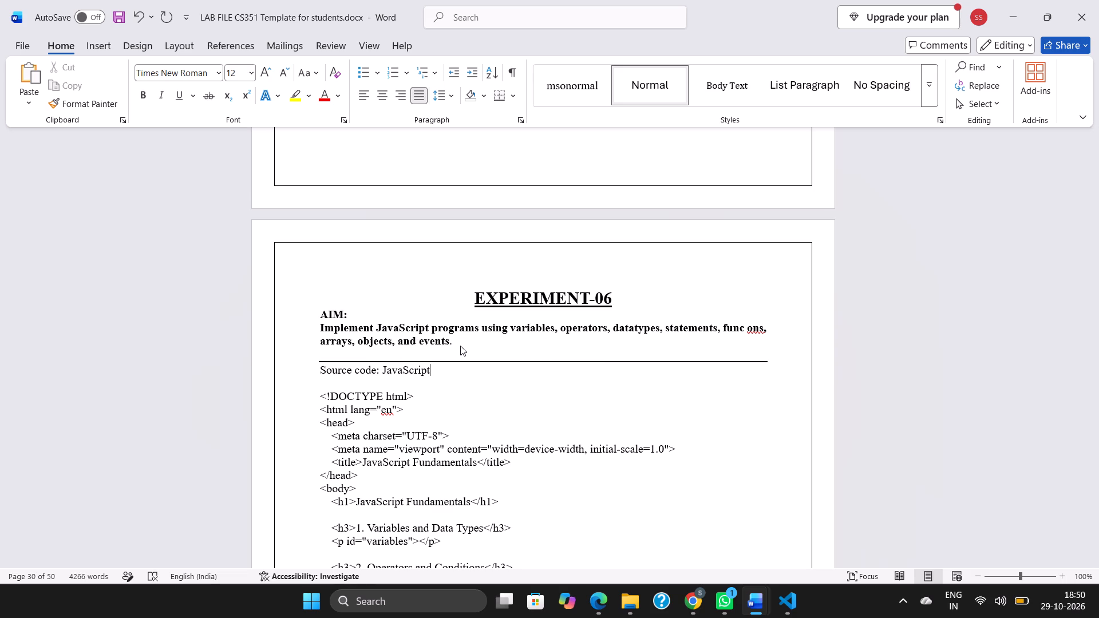
pyautogui.press('f')
pyautogui.write('undamentls')
pyautogui.press('BackSpace')
pyautogui.press('BackSpace')
pyautogui.write('als')
pyautogui.write('.html')
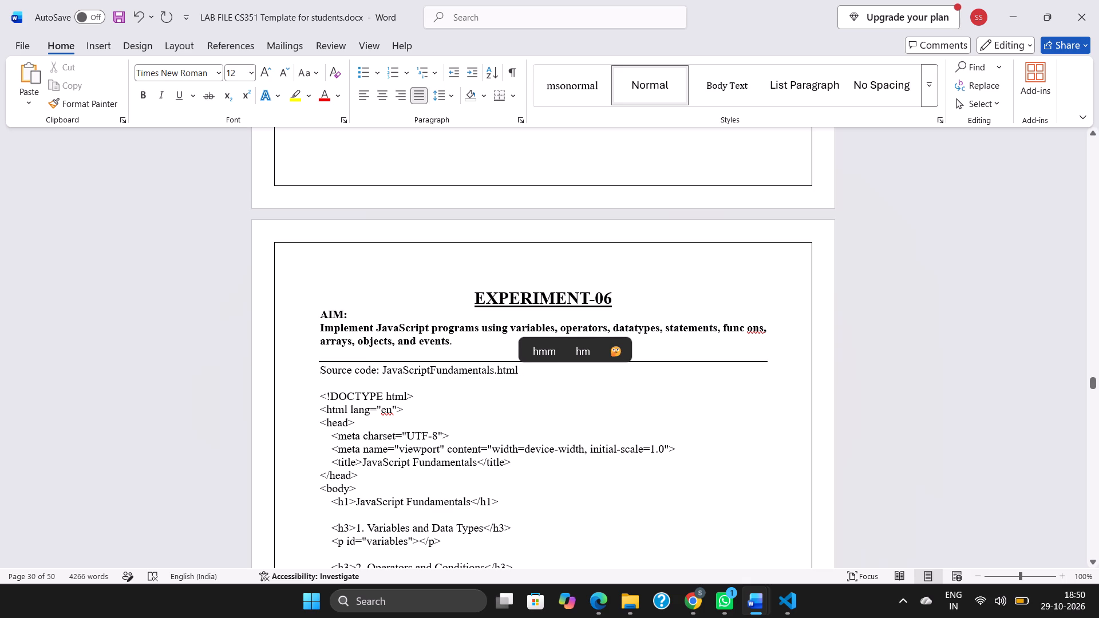
# Make Experiment-06's whole source code line with the file name bold.
pyautogui.moveTo(319, 371); pyautogui.dragTo(520, 369)
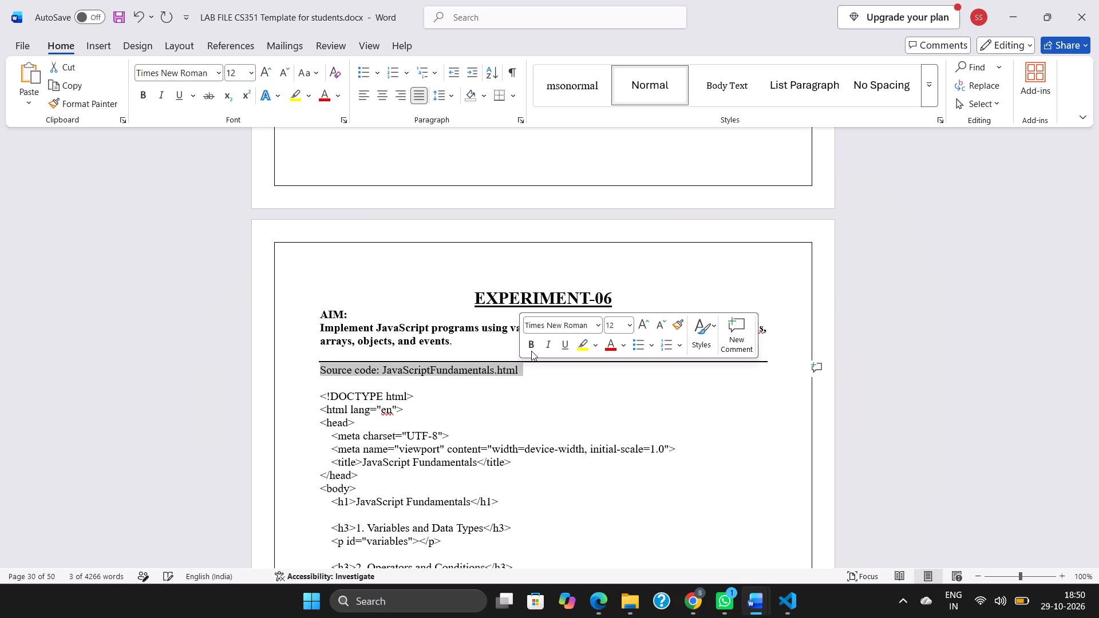
pyautogui.click(531, 350)
pyautogui.click(535, 419)
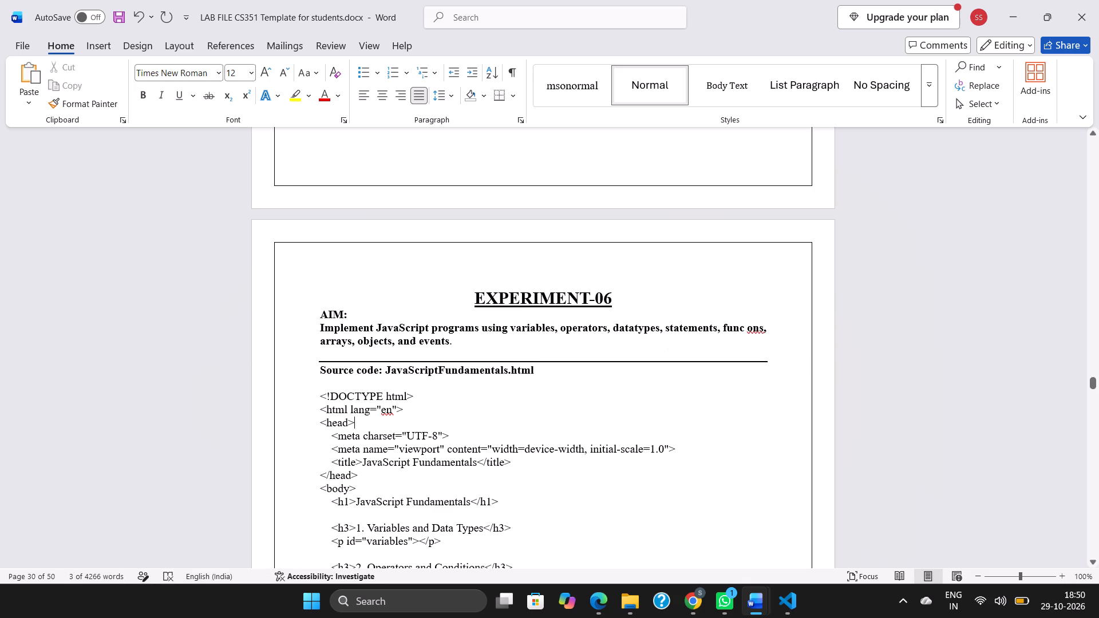
# Review Experiment-06's heading, source code and output pages, continuing to the start of Experiment-07.
pyautogui.scroll(-4, 535, 419)
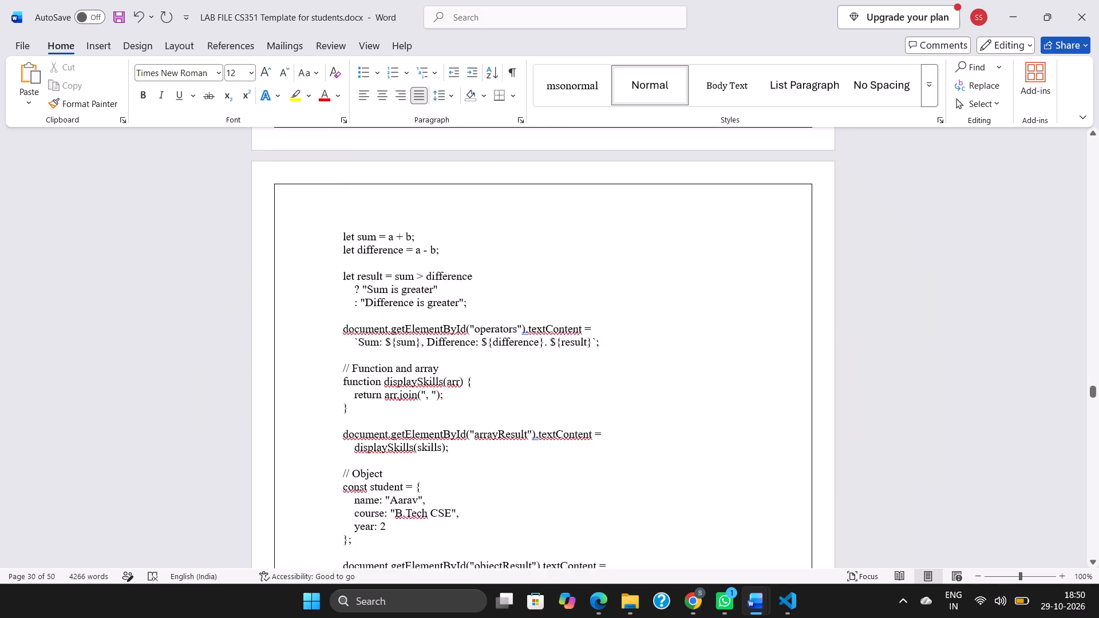
pyautogui.scroll(-8, 535, 419)
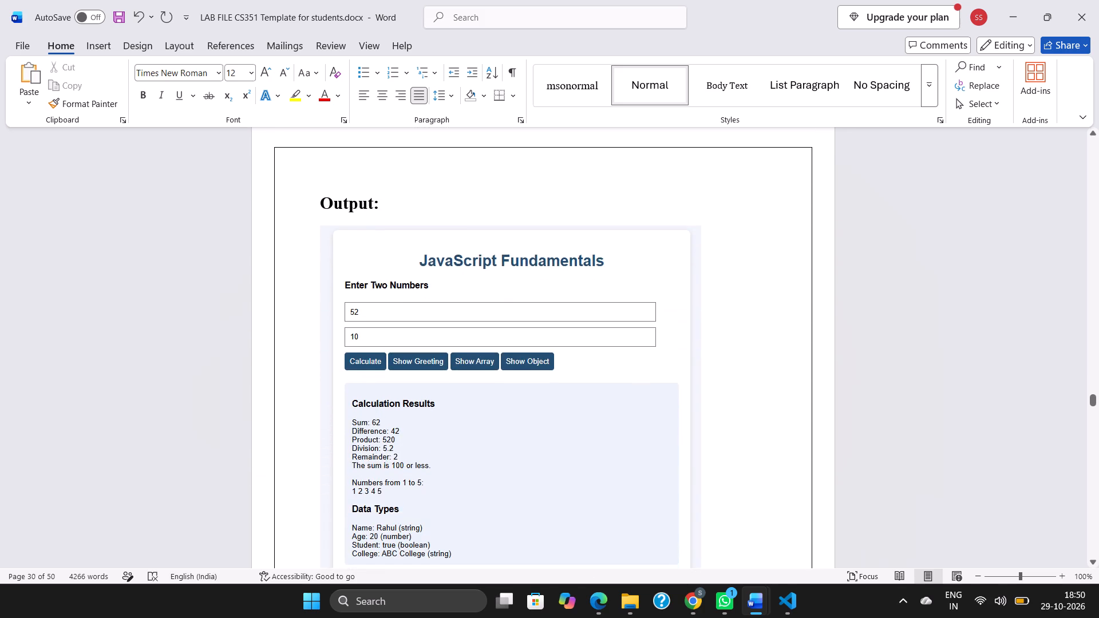
pyautogui.scroll(3, 535, 419)
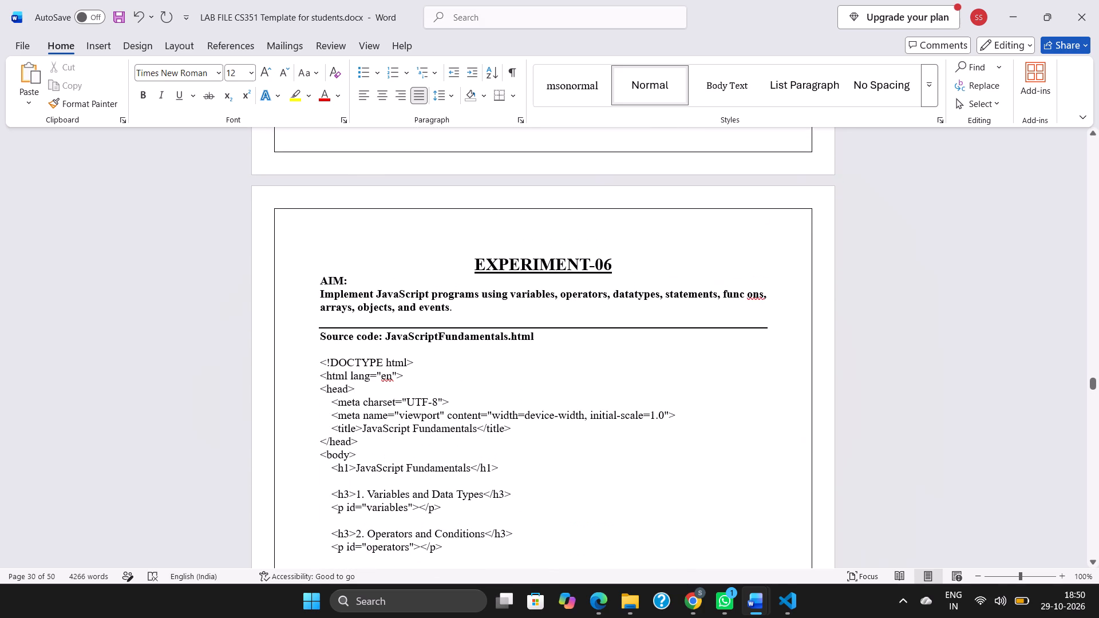
pyautogui.scroll(3, 535, 419)
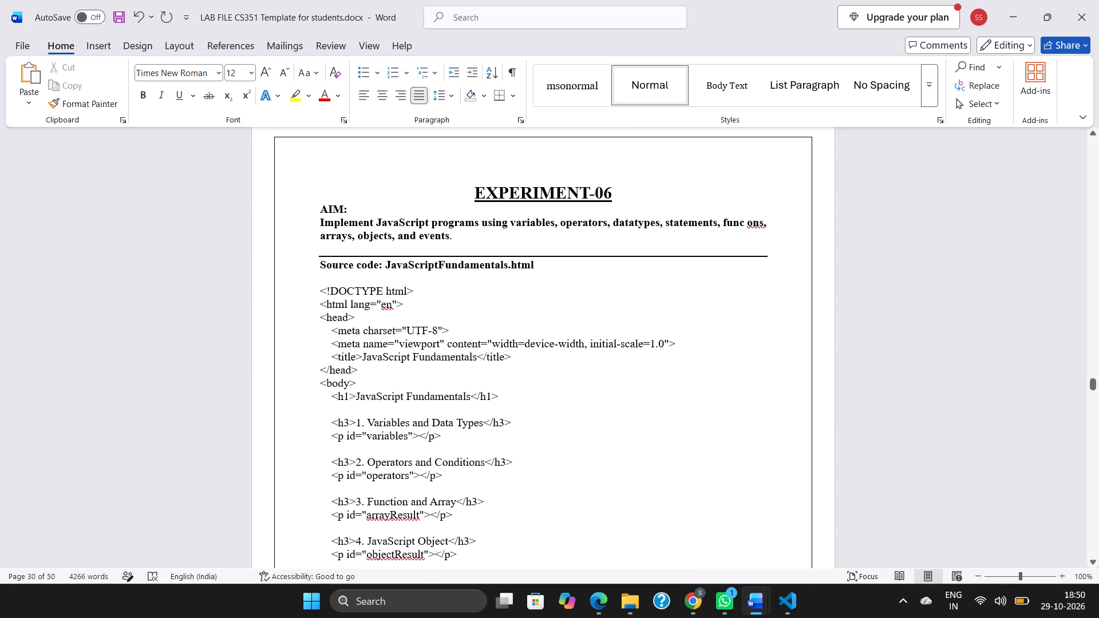
pyautogui.scroll(-6, 560, 408)
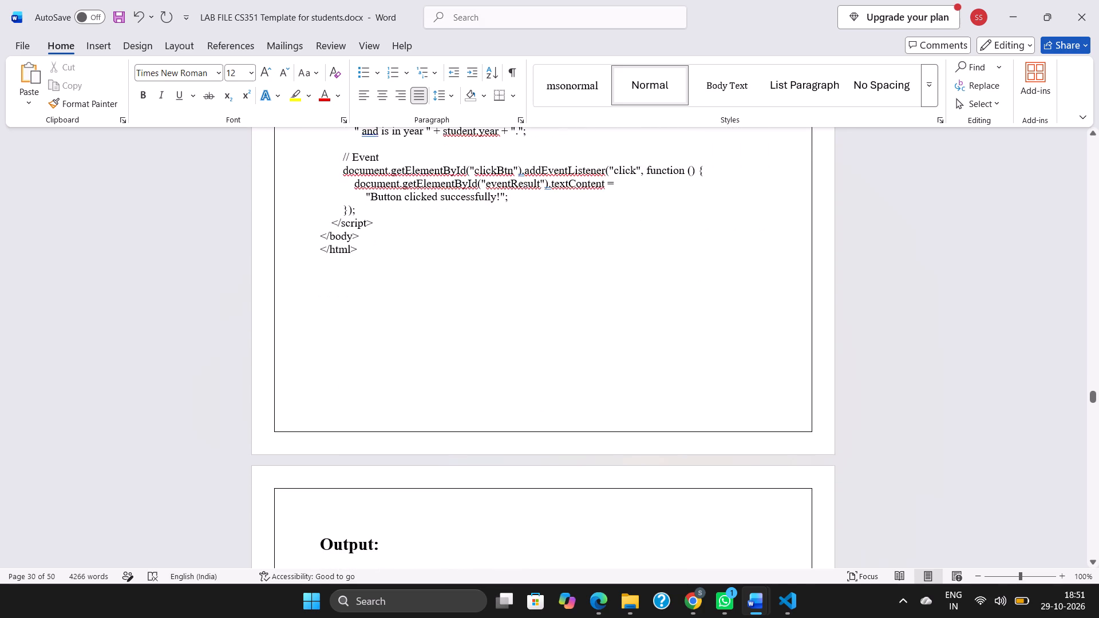
pyautogui.scroll(-6, 560, 408)
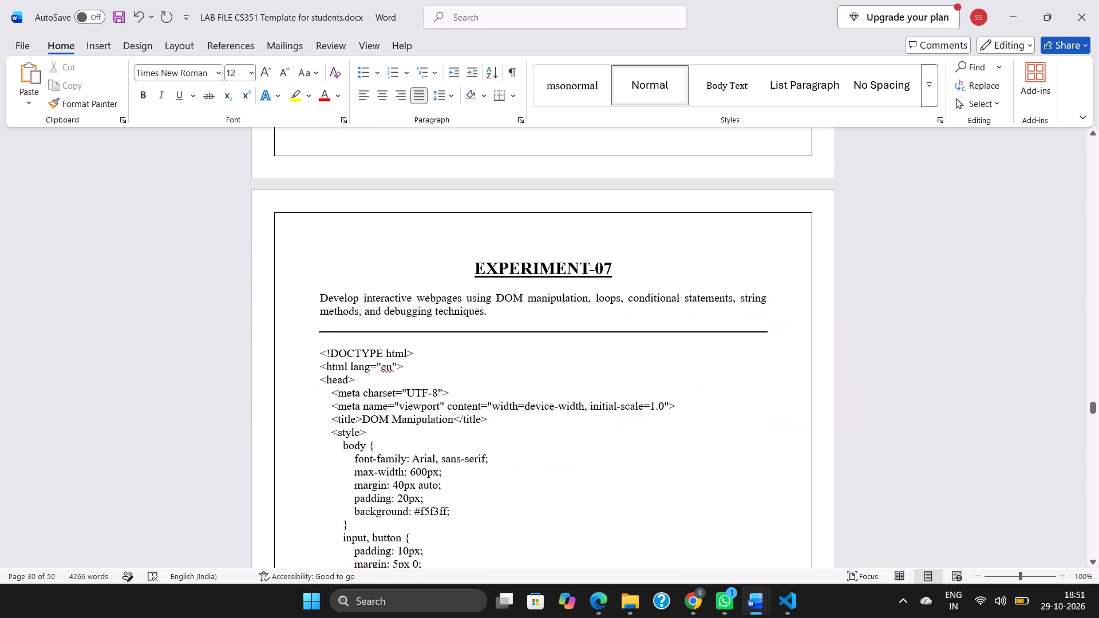
# Add an "AIM:" label above Experiment-07's description and a "Source code:" label directly above its HTML code.
pyautogui.scroll(-2, 560, 408)
pyautogui.click(326, 265)
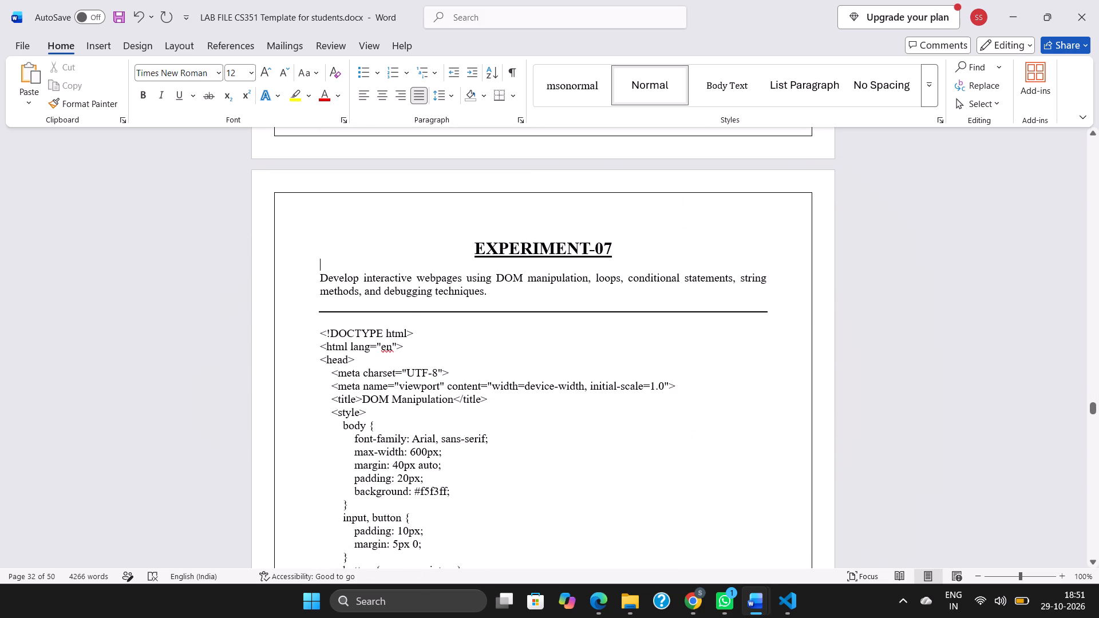
pyautogui.press('a')
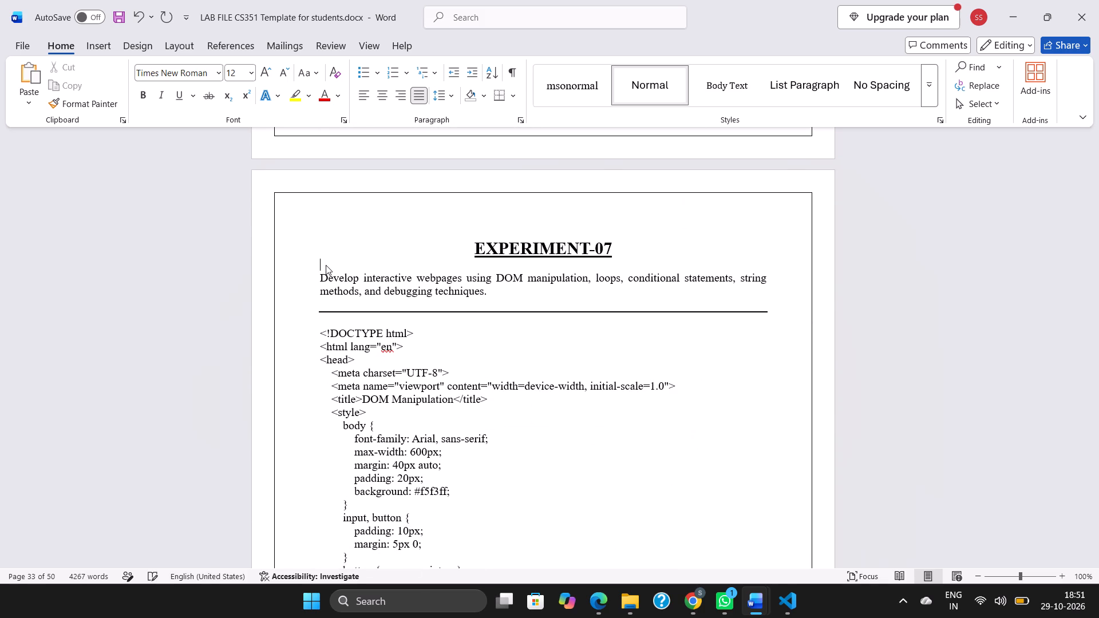
pyautogui.hotkey('shift', ':')
pyautogui.click(330, 319)
pyautogui.press('s')
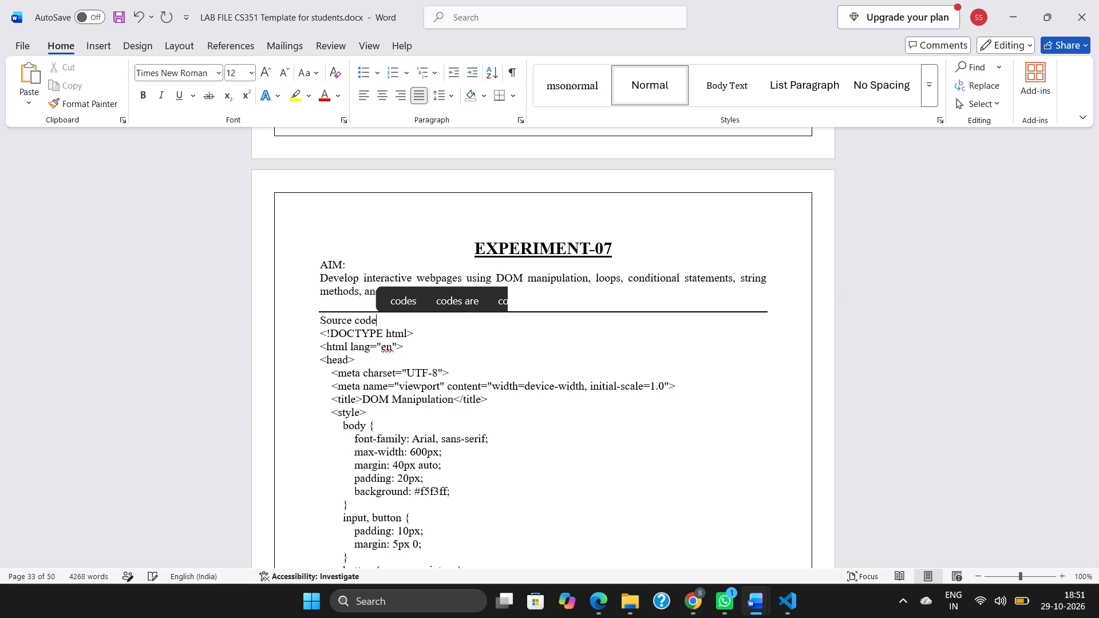
pyautogui.hotkey('shift', ':')
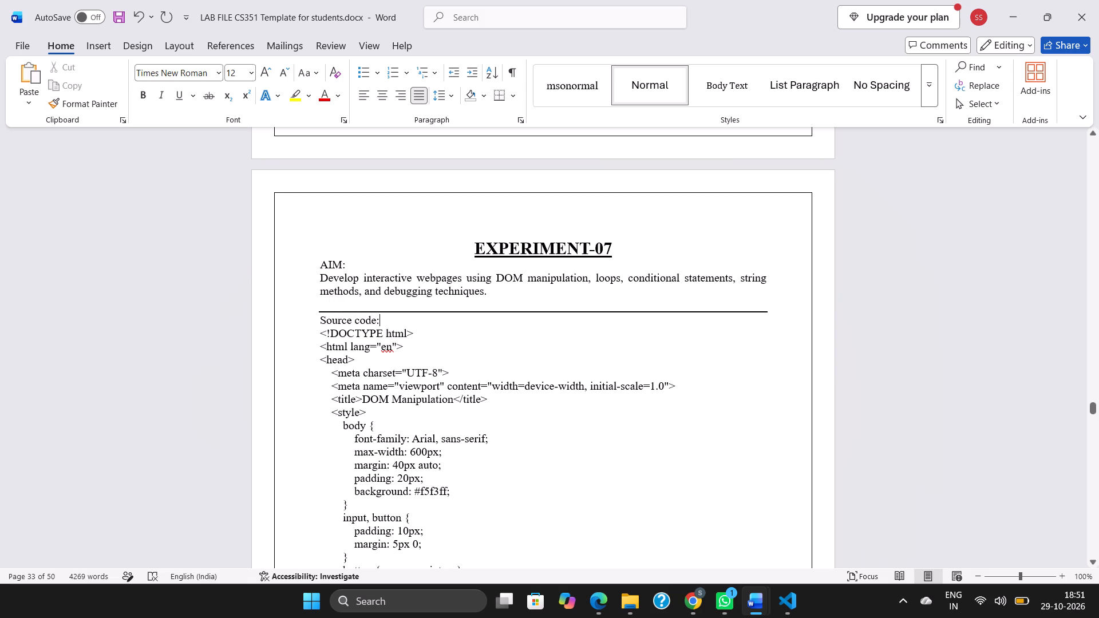
# Make Experiment-07's AIM label and its description text bold.
pyautogui.moveTo(319, 263); pyautogui.dragTo(491, 296)
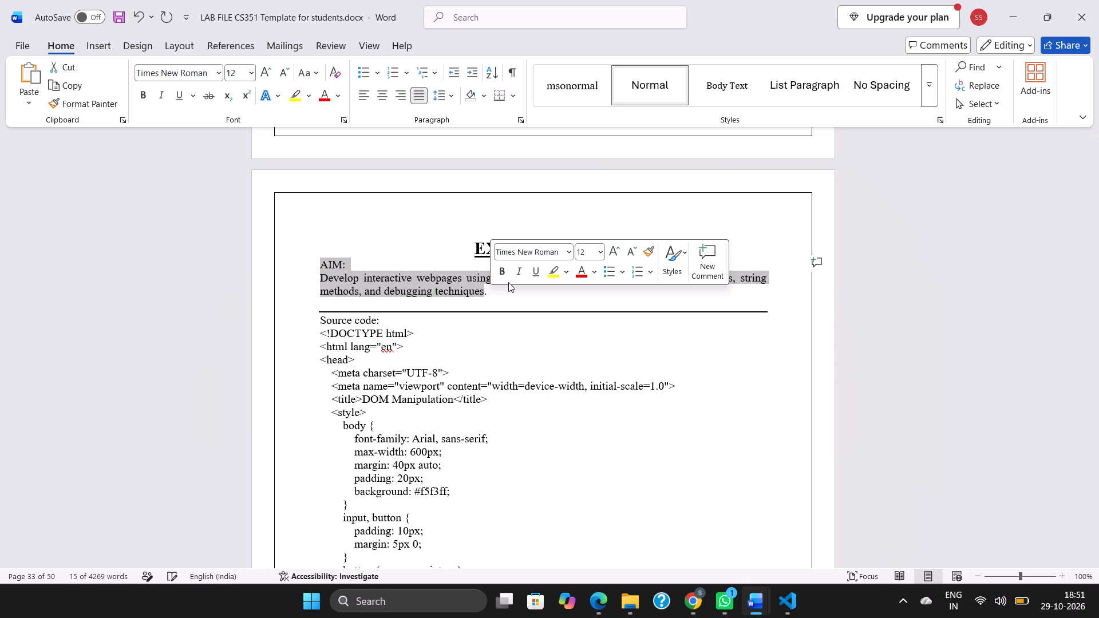
pyautogui.click(504, 275)
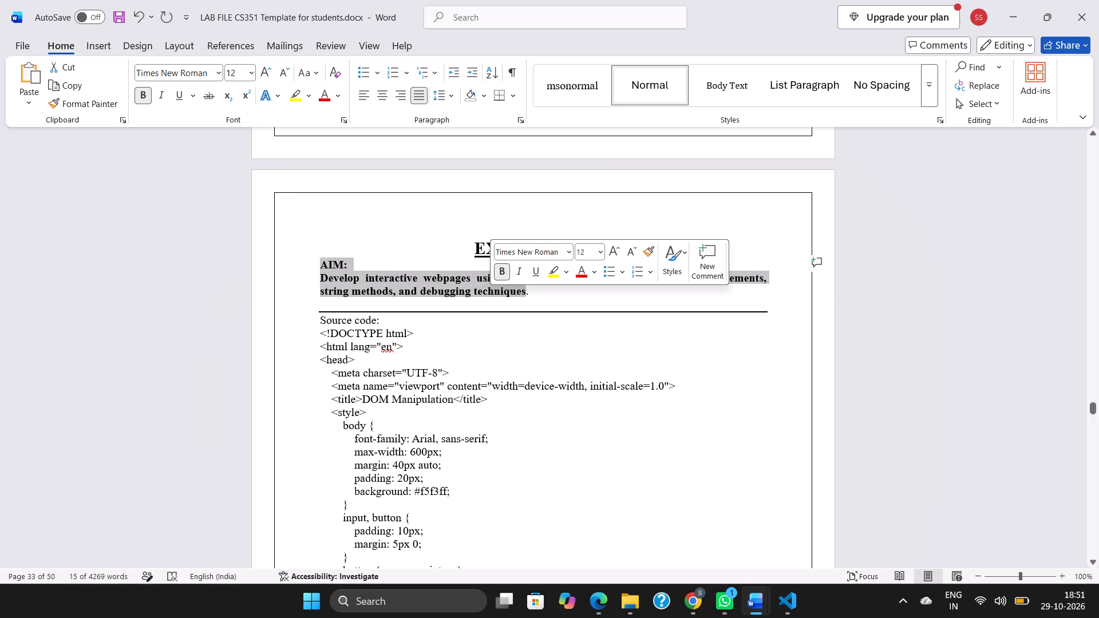
# Add the file name TextAnalyzer.html after the "Source code:" label of Experiment-07.
pyautogui.click(382, 325)
pyautogui.press('space')
pyautogui.scroll(-1, 384, 327)
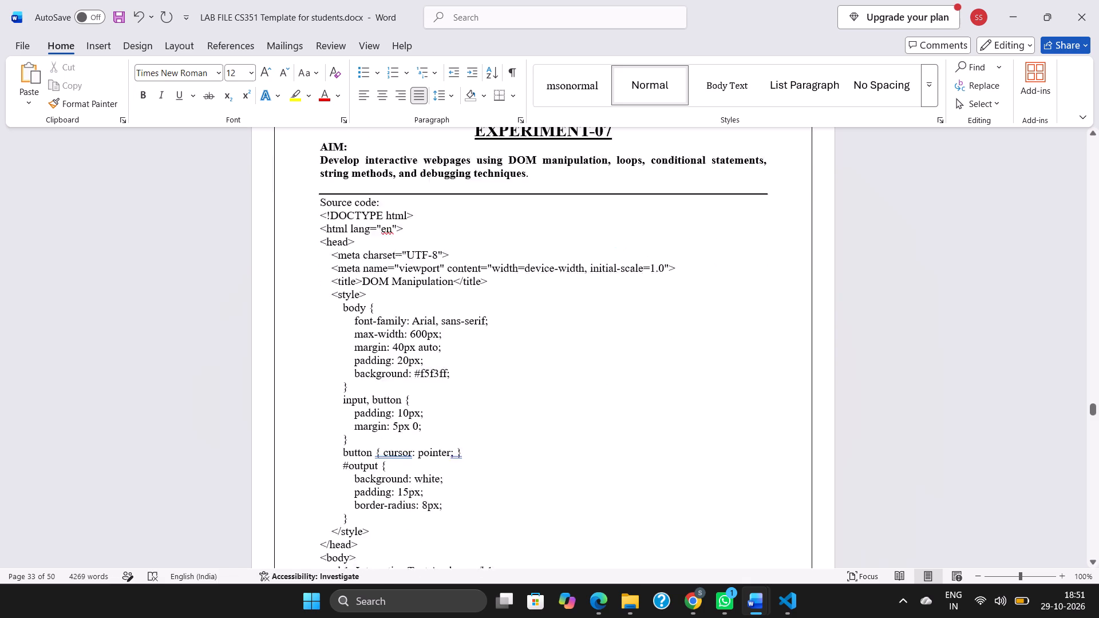
pyautogui.scroll(-6, 384, 327)
pyautogui.scroll(1, 384, 327)
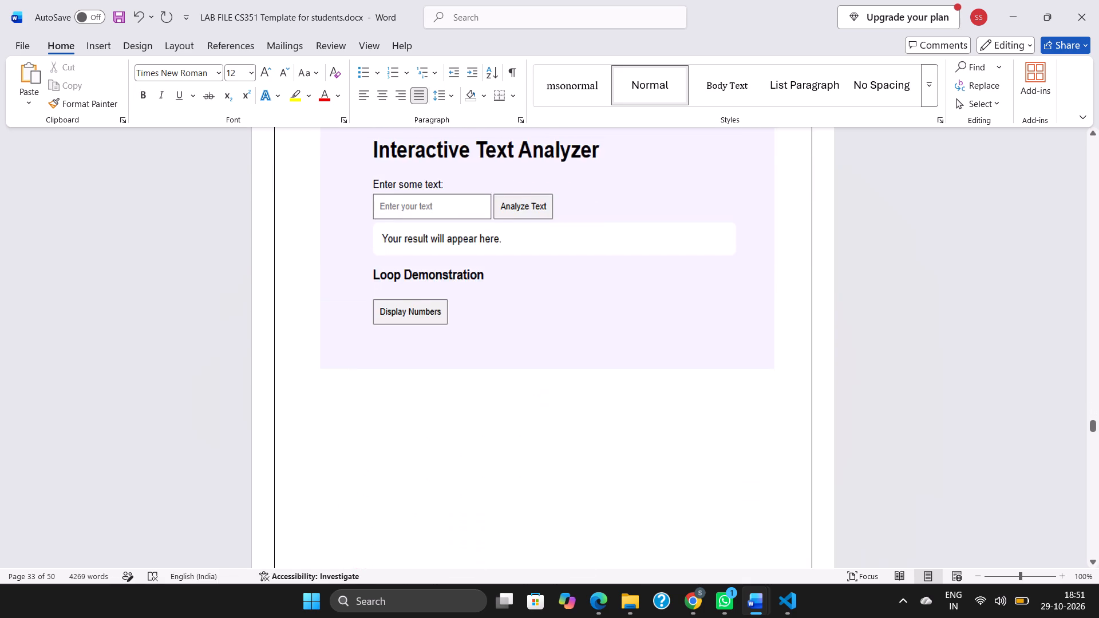
pyautogui.scroll(5, 384, 327)
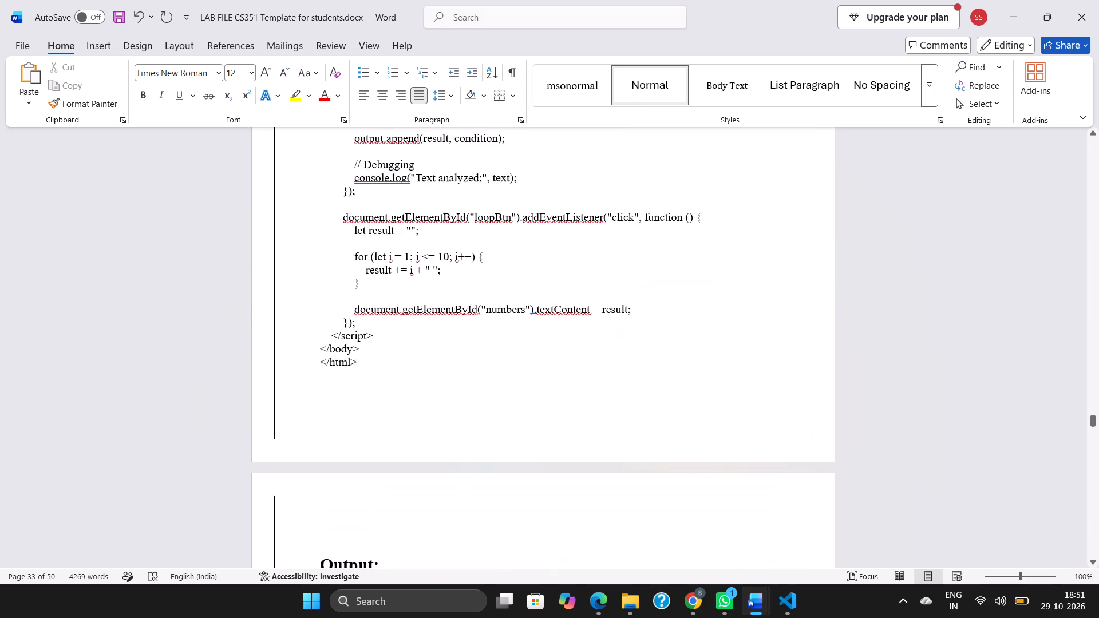
pyautogui.scroll(5, 384, 327)
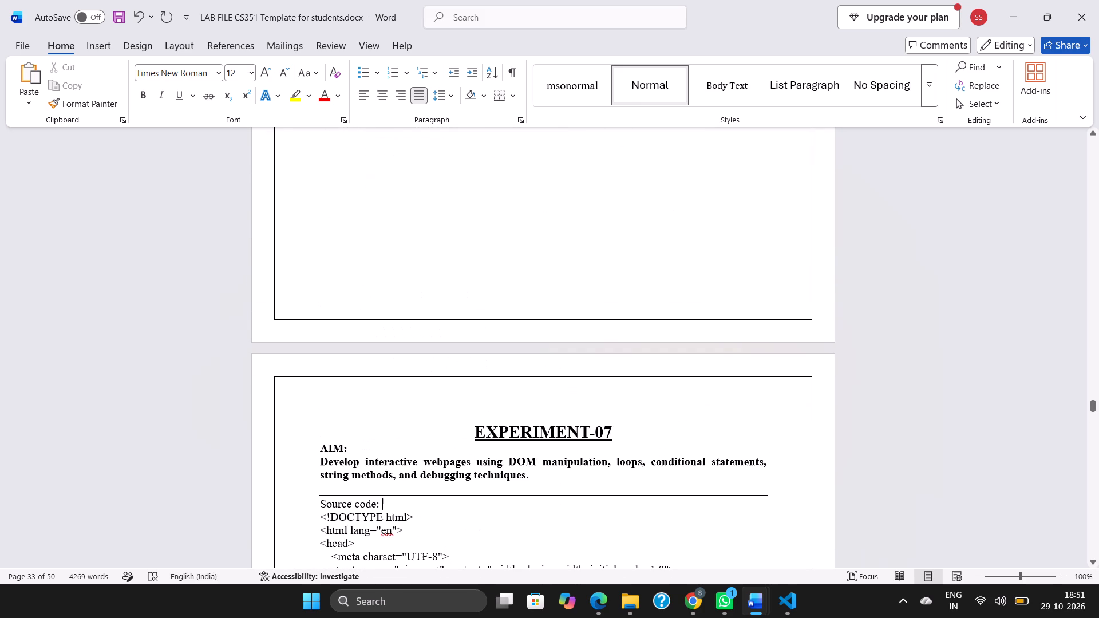
pyautogui.scroll(-1, 402, 455)
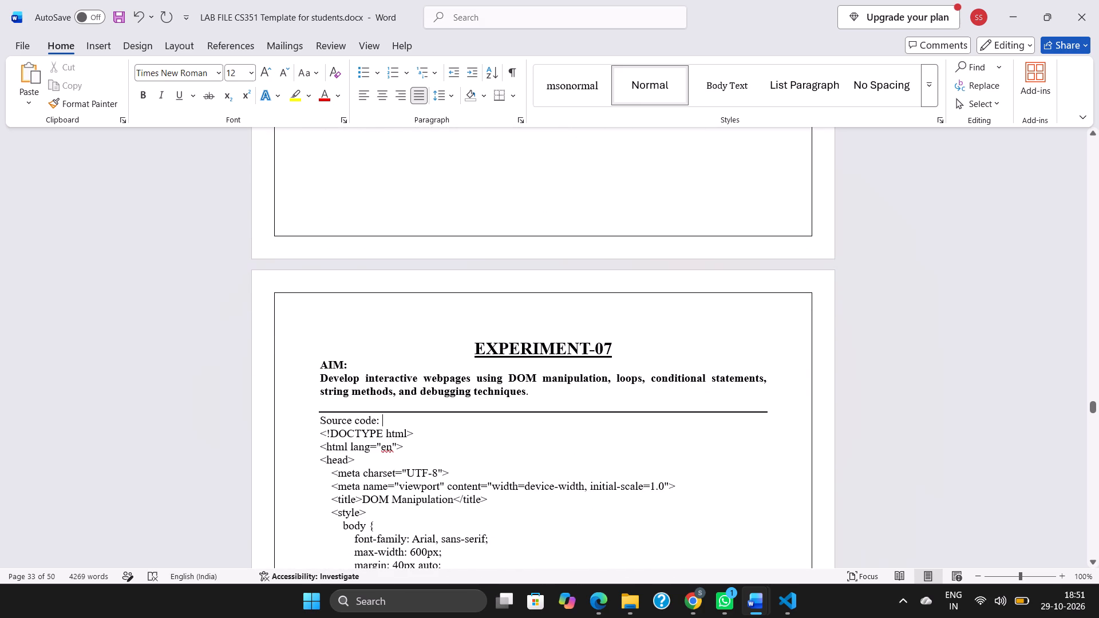
pyautogui.write('ext')
pyautogui.press('a')
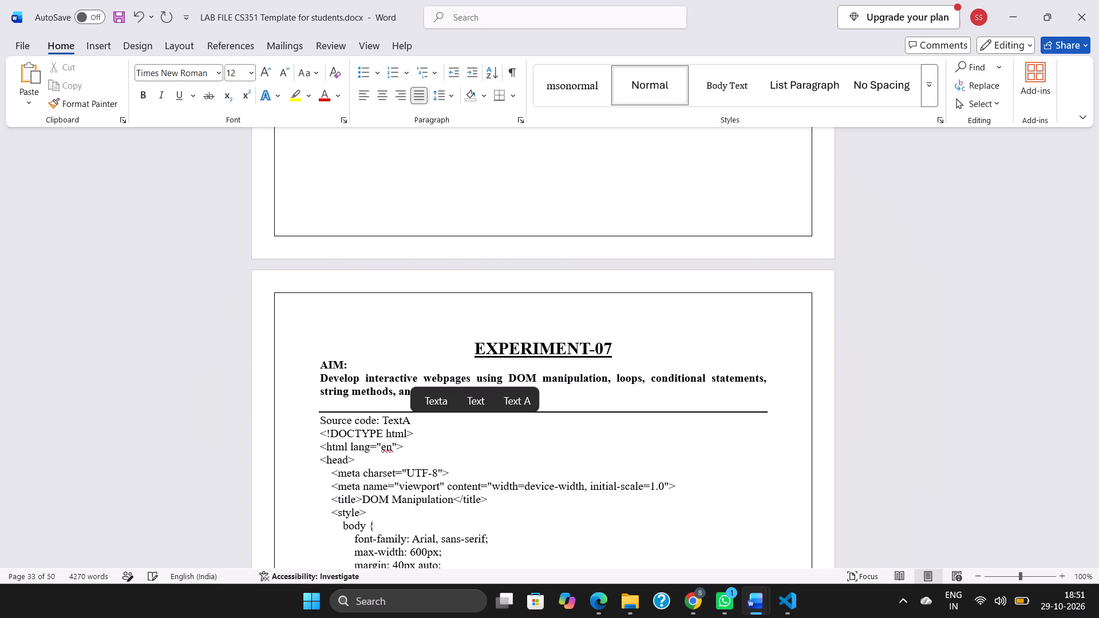
pyautogui.write('nalyzer')
pyautogui.write('.html')
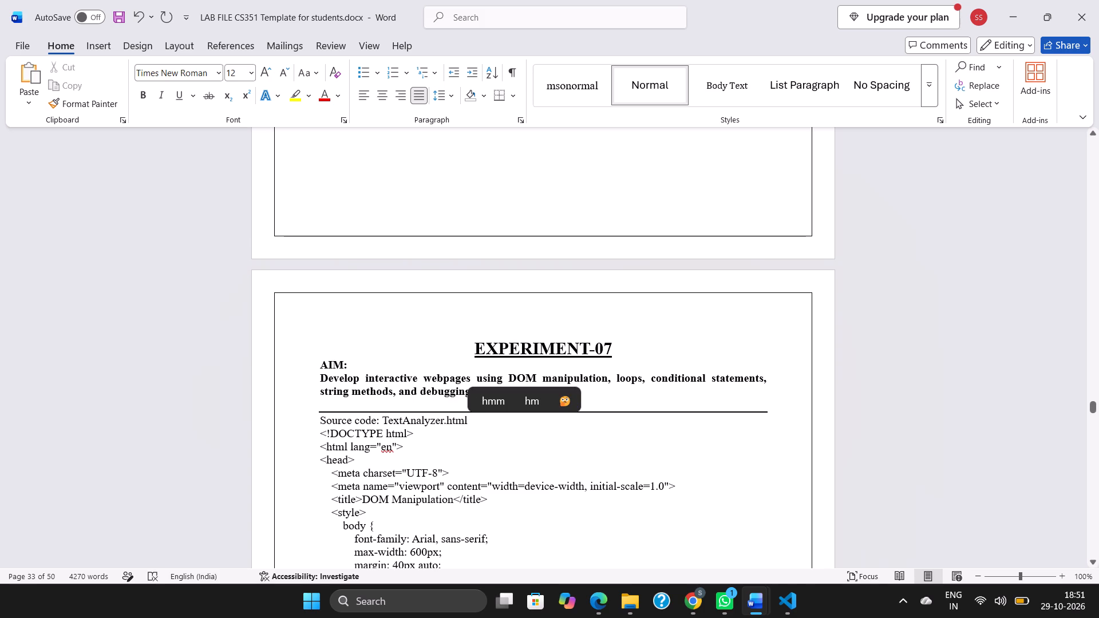
# Make Experiment-07's whole source code line with the file name bold and insert a blank line below it.
pyautogui.moveTo(318, 419); pyautogui.dragTo(468, 424)
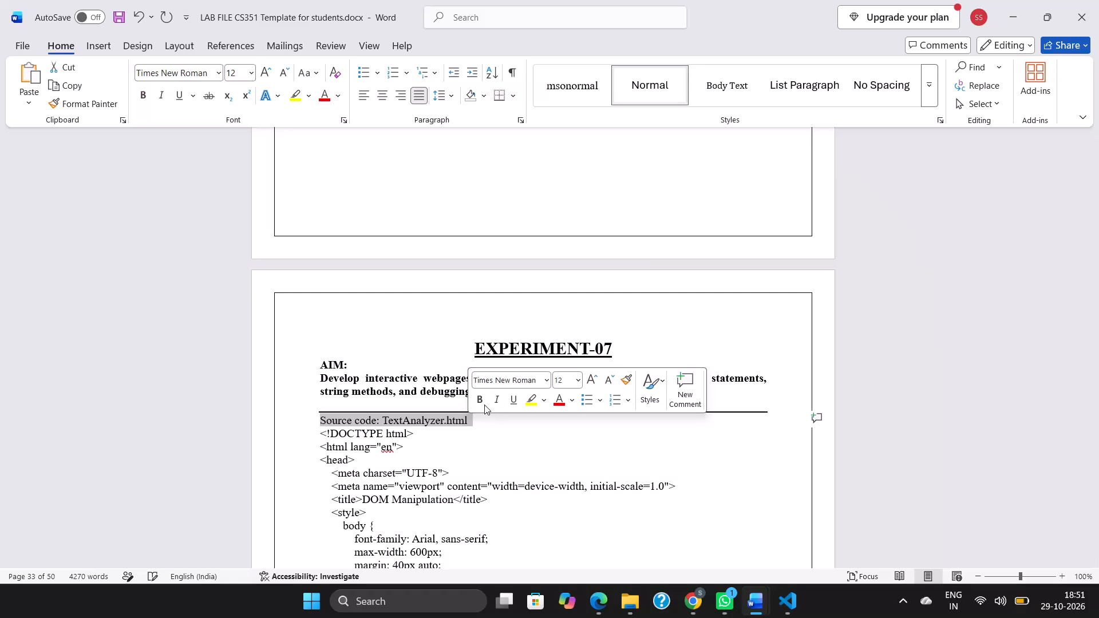
pyautogui.click(484, 405)
pyautogui.click(482, 426)
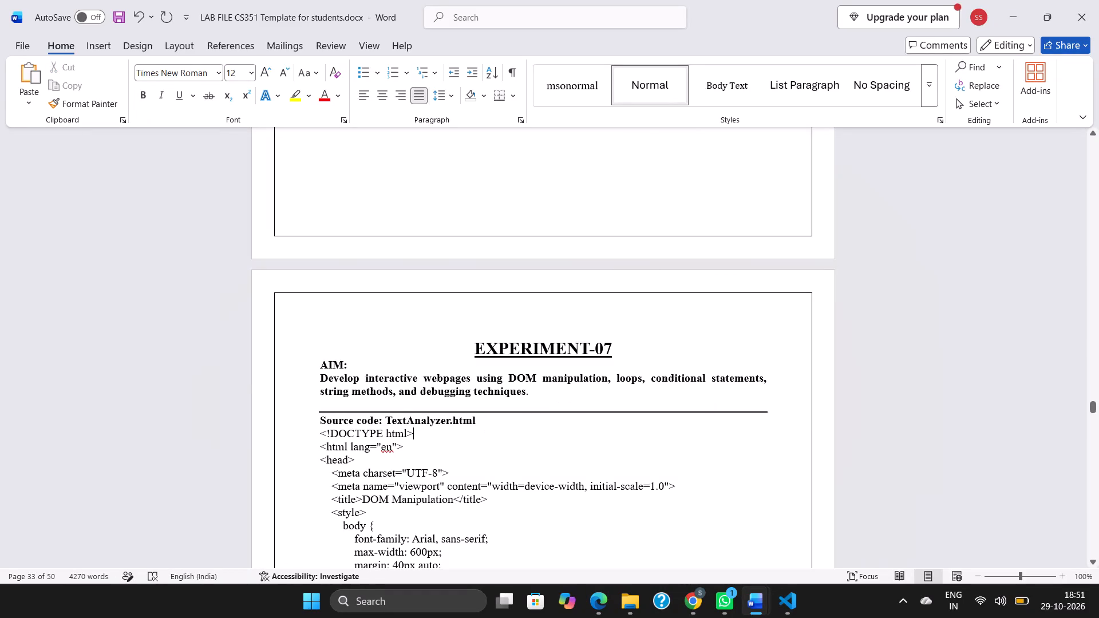
pyautogui.click(482, 423)
pyautogui.press('Return')
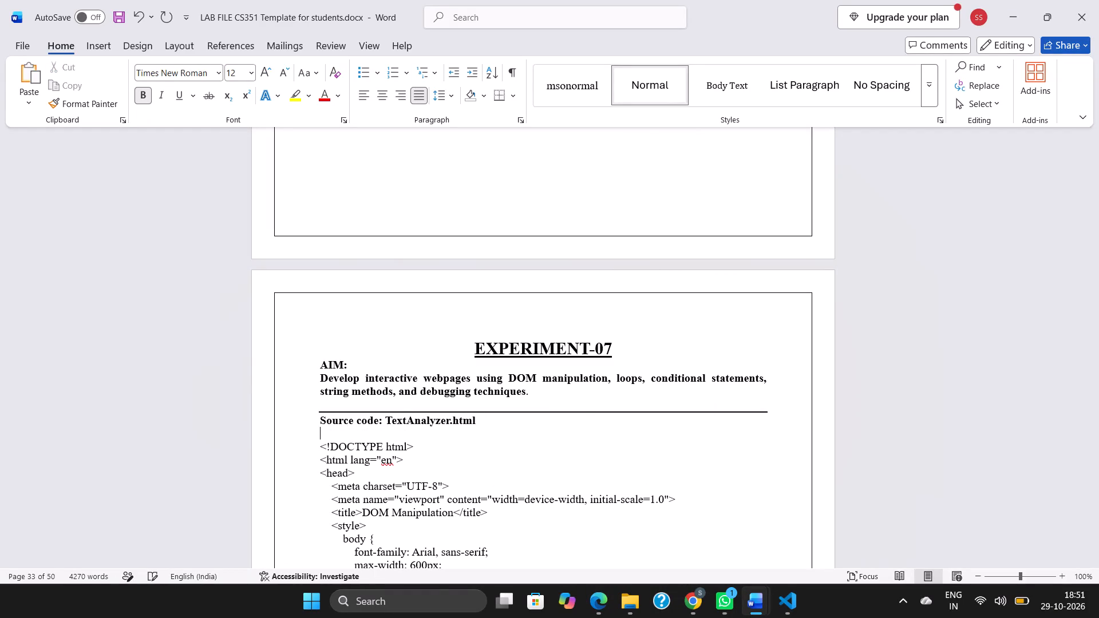
# Look over Experiment-07's remaining code and output pages, continuing to the start of Experiment-08.
pyautogui.scroll(-10, 482, 423)
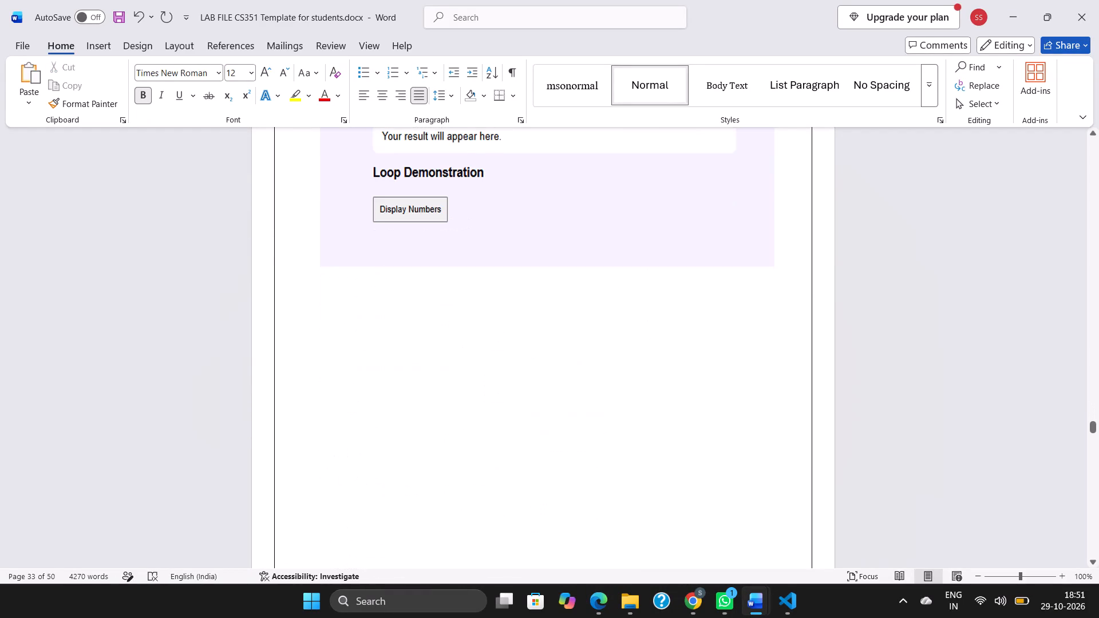
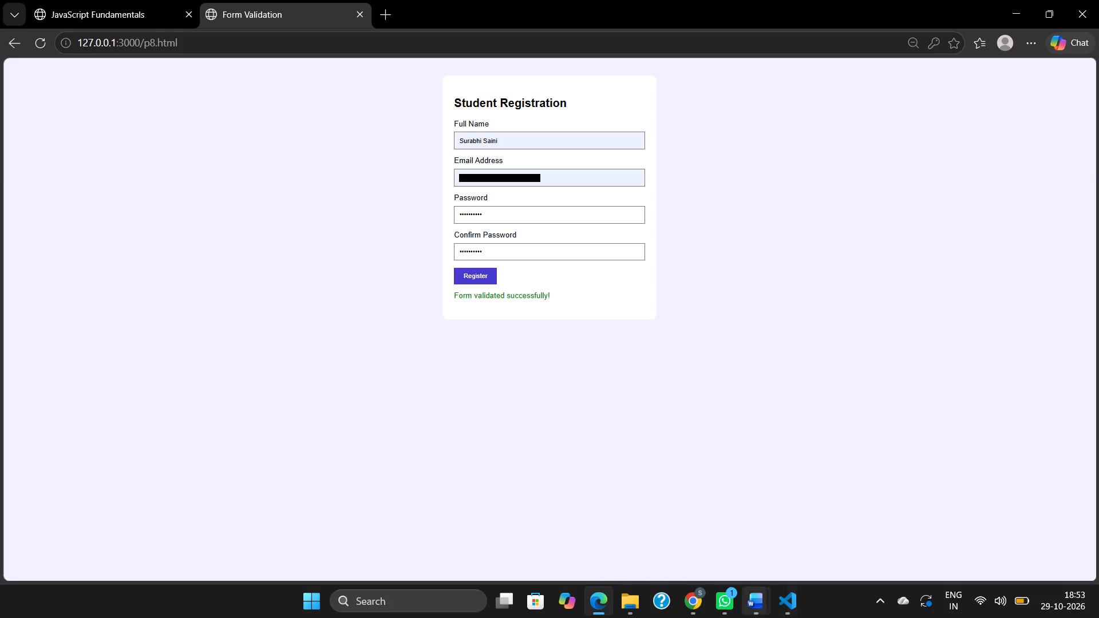
# Switch to the Word lab file and replace Experiment-08's blank-form output picture with the copied screenshot of the filled-in registration form.
pyautogui.click(785, 533)
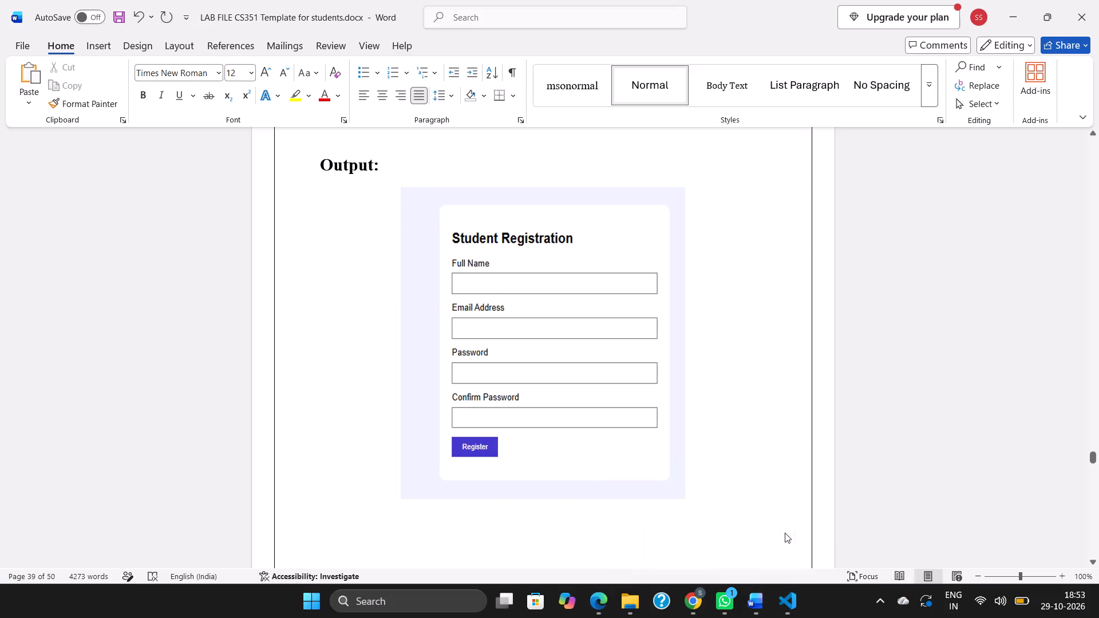
pyautogui.click(542, 316)
pyautogui.click(545, 165)
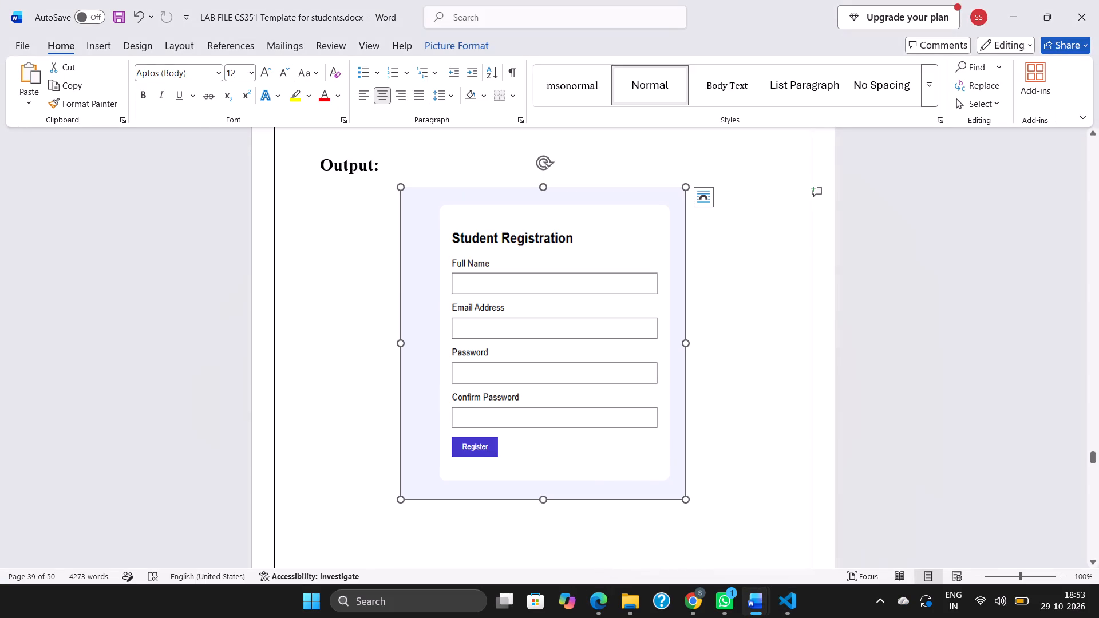
pyautogui.press('Delete')
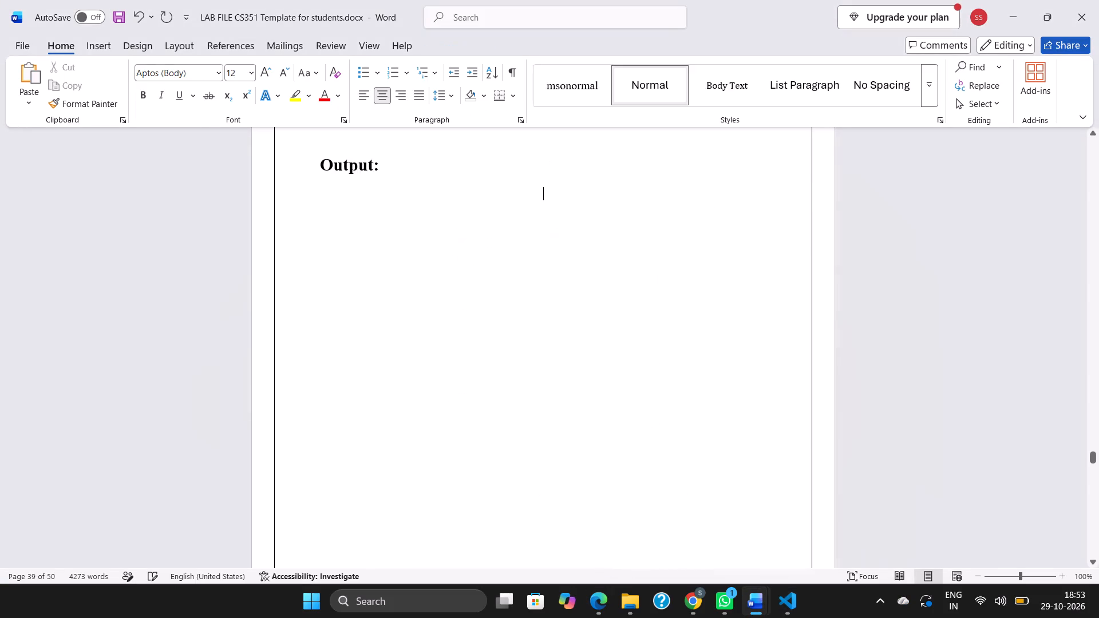
pyautogui.hotkey('ctrl', 'v')
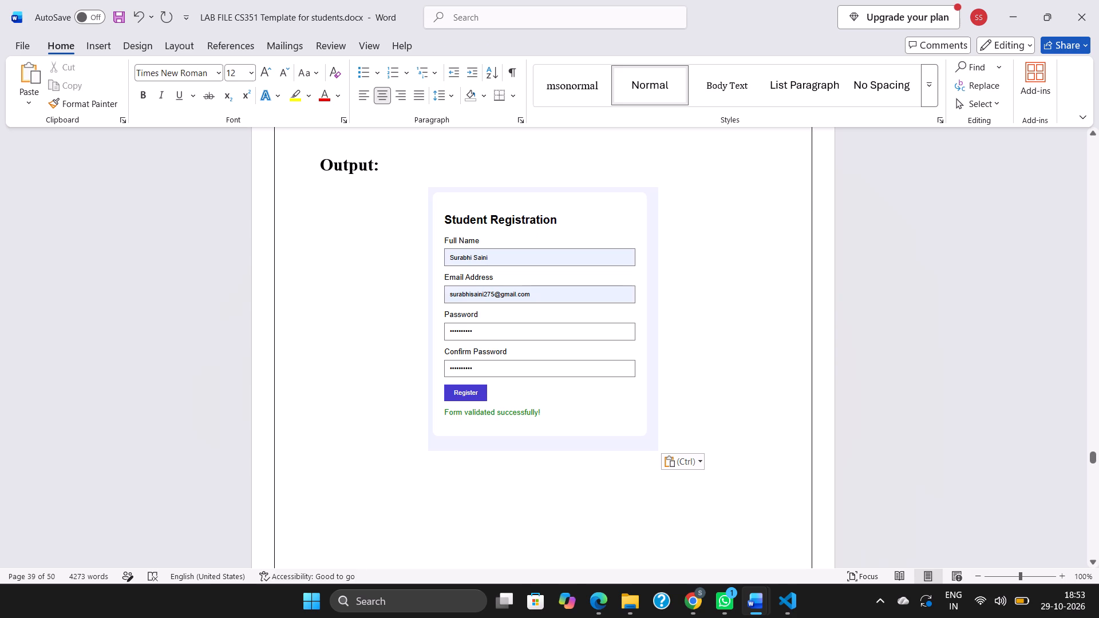
pyautogui.click(561, 385)
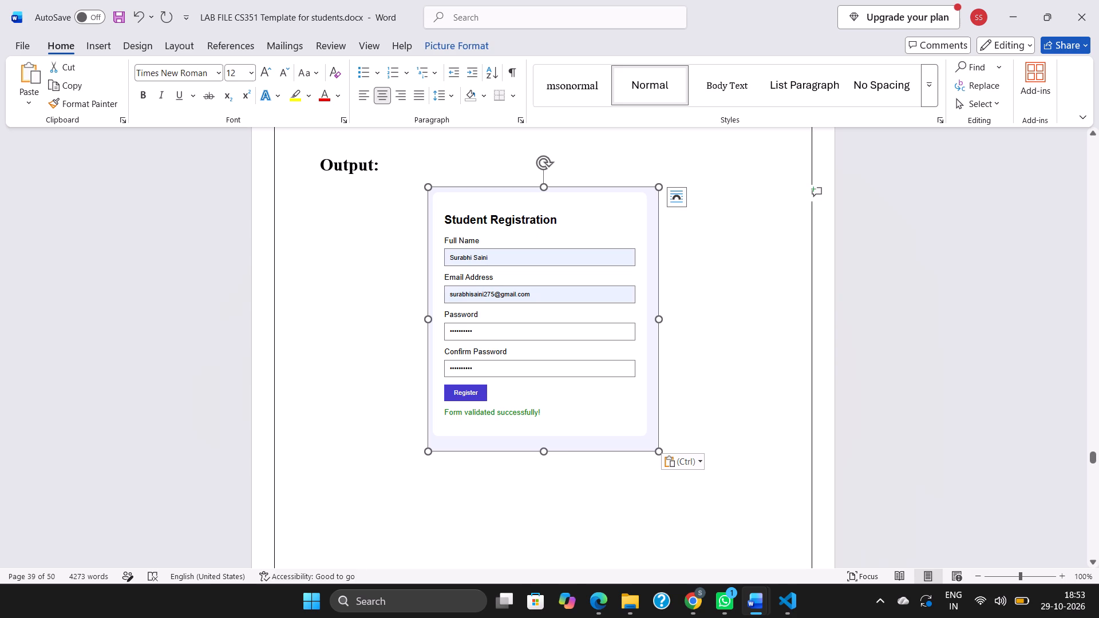
pyautogui.click(605, 494)
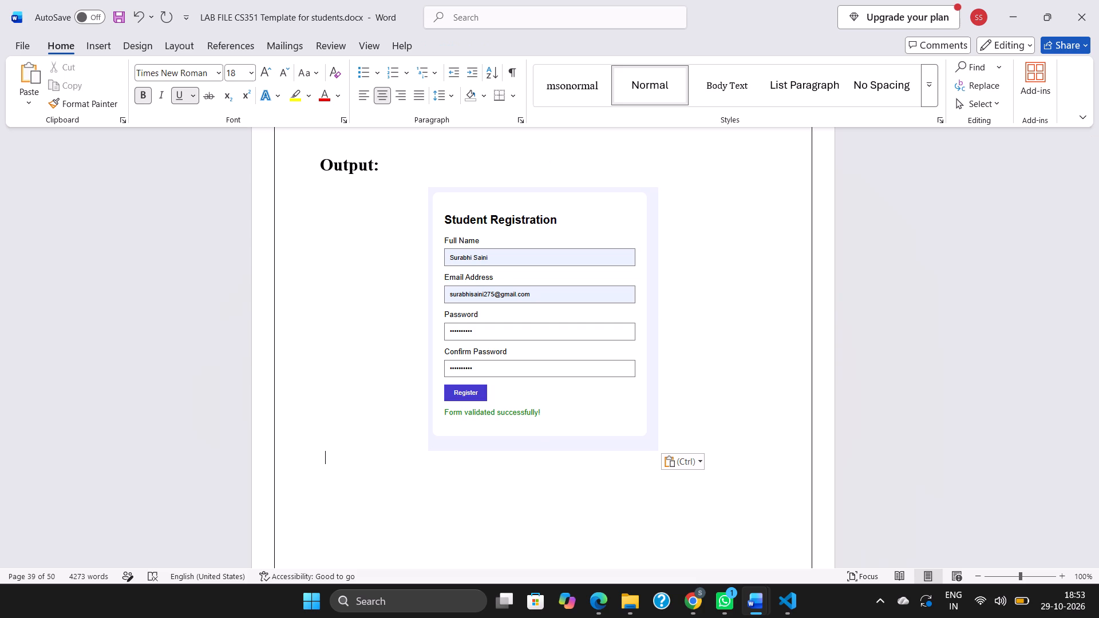
# Add the file name Registration.html after the "Source code:" label of Experiment-08.
pyautogui.scroll(-1, 605, 494)
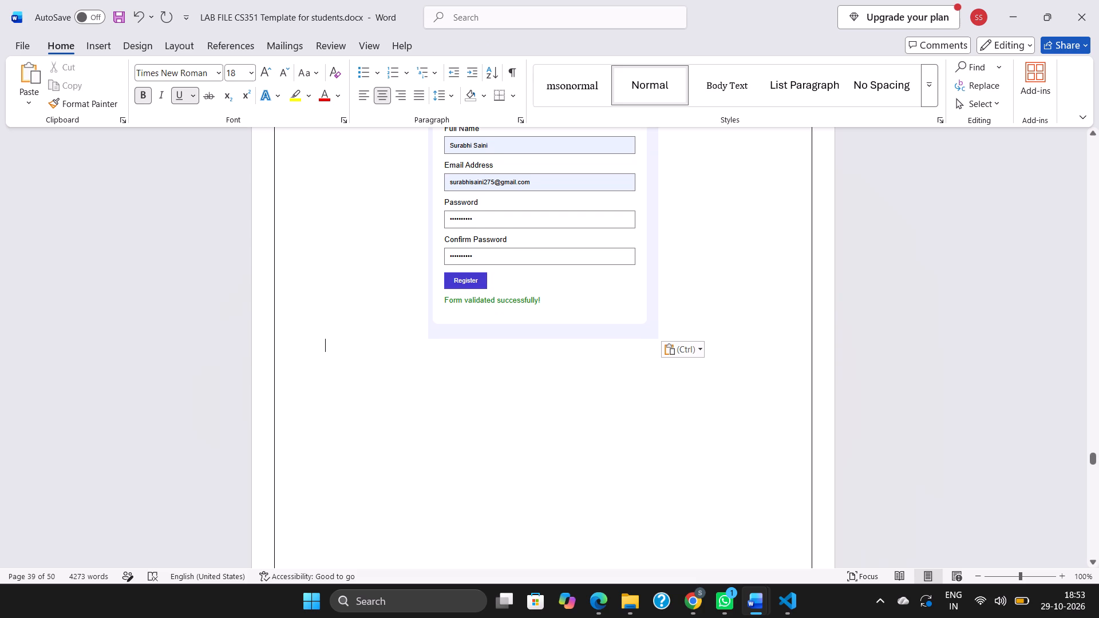
pyautogui.scroll(-1, 605, 494)
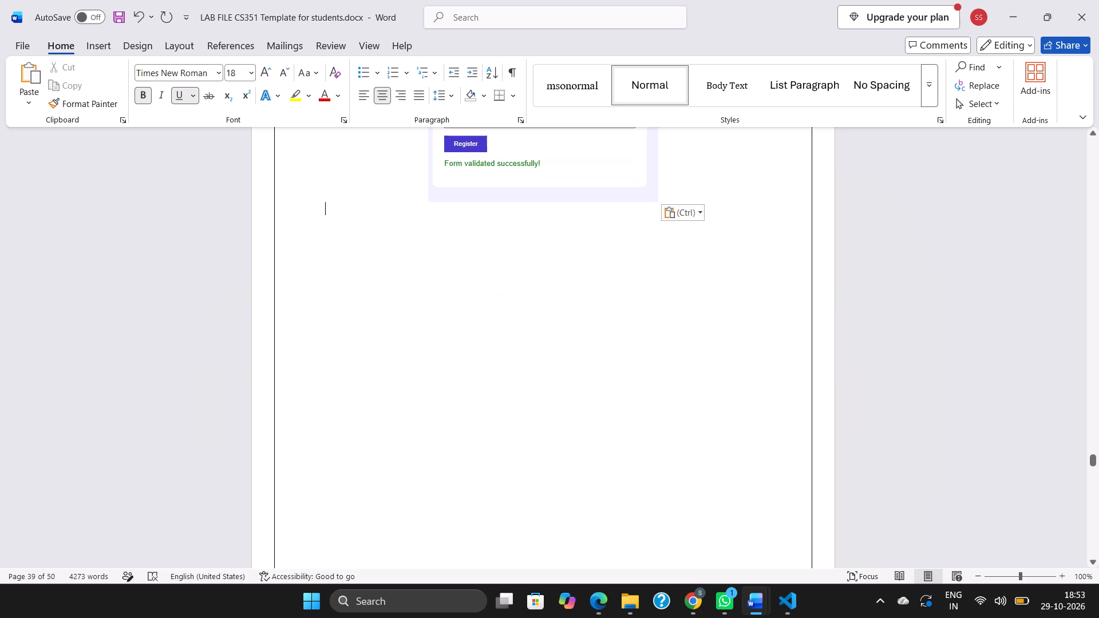
pyautogui.scroll(3, 605, 494)
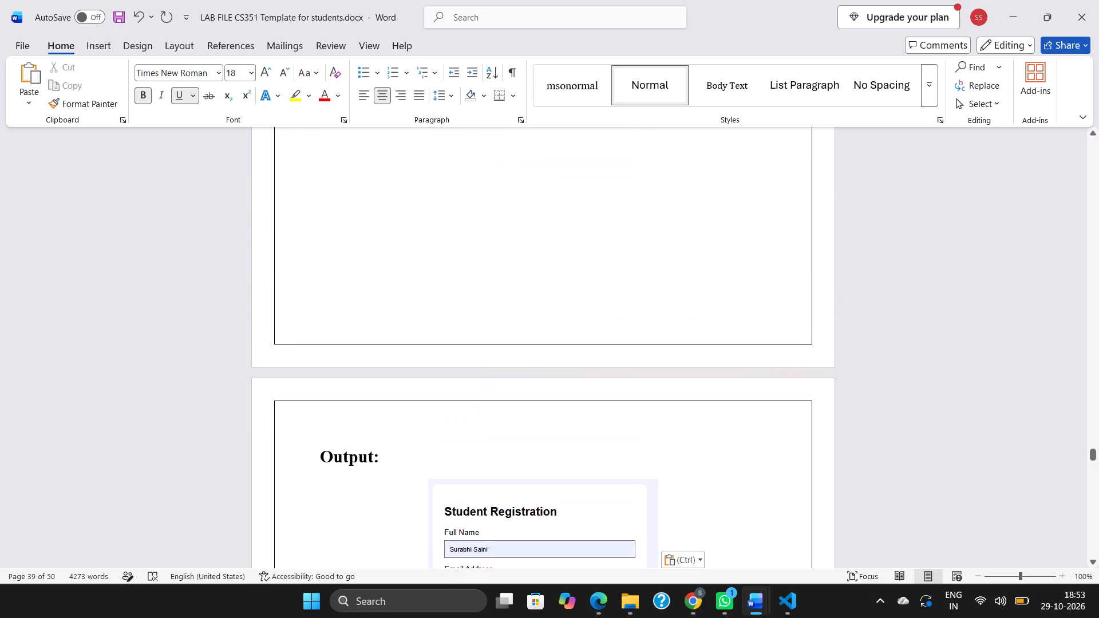
pyautogui.scroll(4, 605, 494)
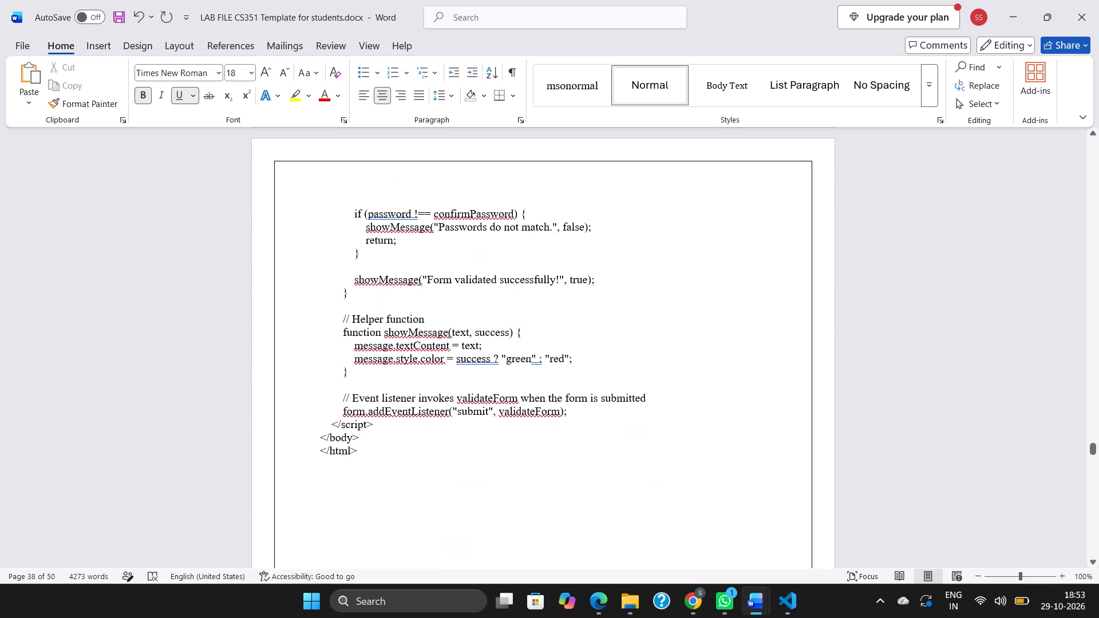
pyautogui.scroll(7, 605, 494)
pyautogui.scroll(-1, 605, 494)
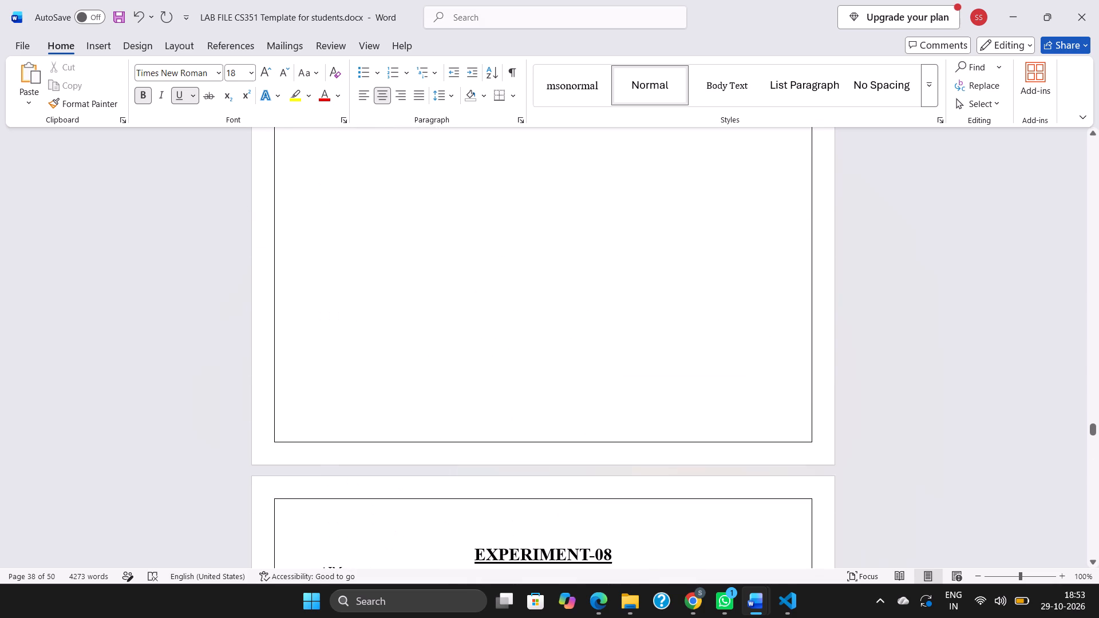
pyautogui.scroll(-1, 605, 494)
pyautogui.click(398, 483)
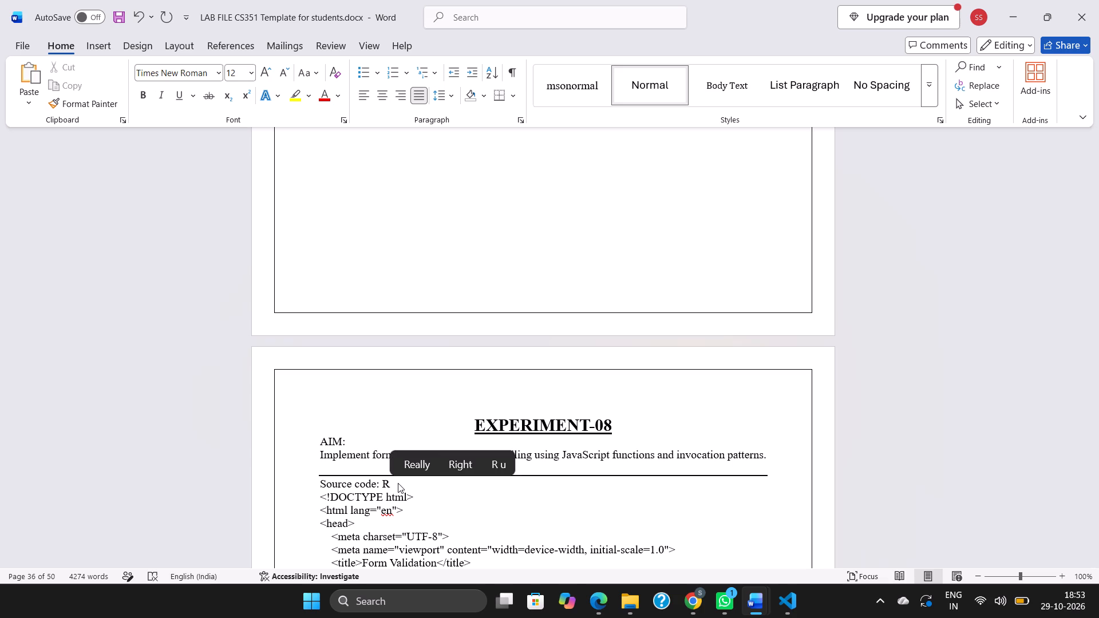
pyautogui.write('es')
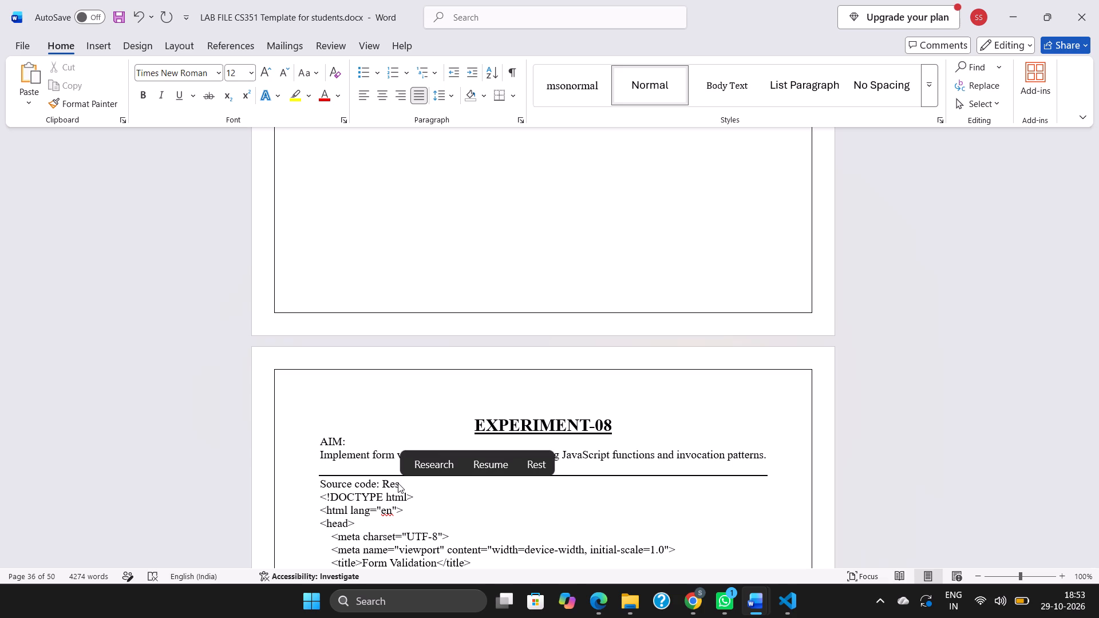
pyautogui.press('BackSpace')
pyautogui.write('gistr')
pyautogui.click(516, 471)
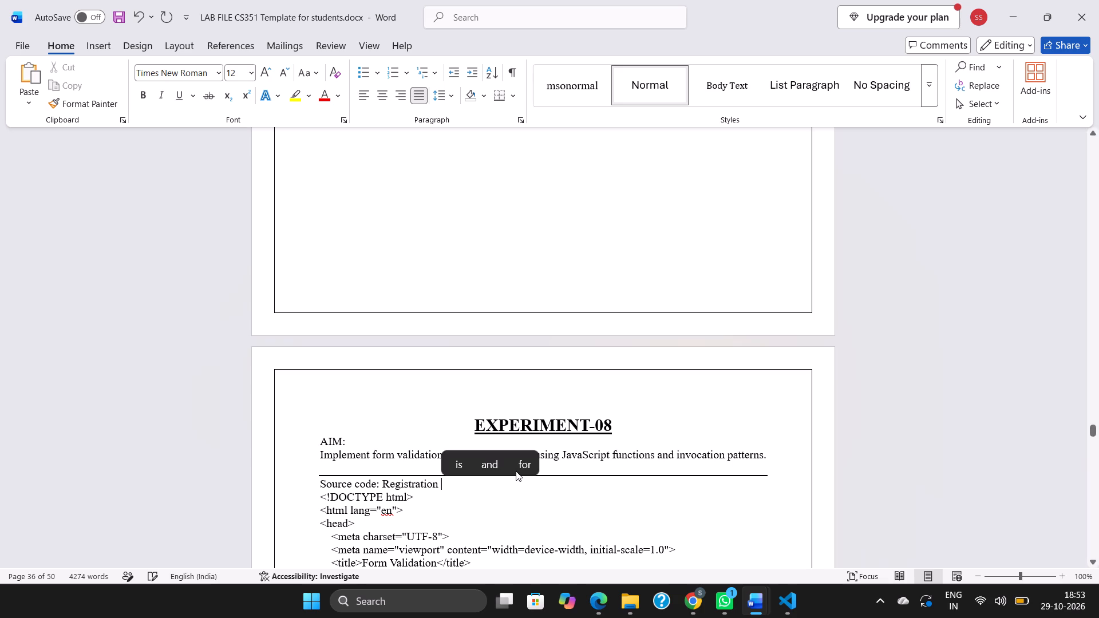
pyautogui.press('BackSpace')
pyautogui.write('.html')
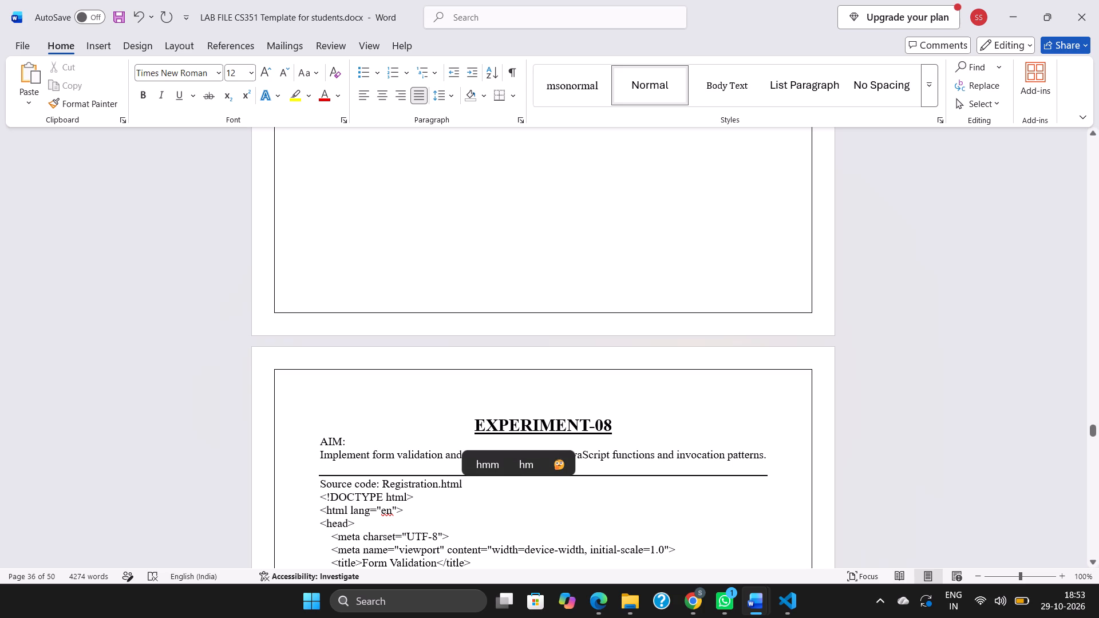
# Make Experiment-08's whole source code line with the file name bold and insert a blank line below it.
pyautogui.moveTo(320, 484); pyautogui.dragTo(462, 485)
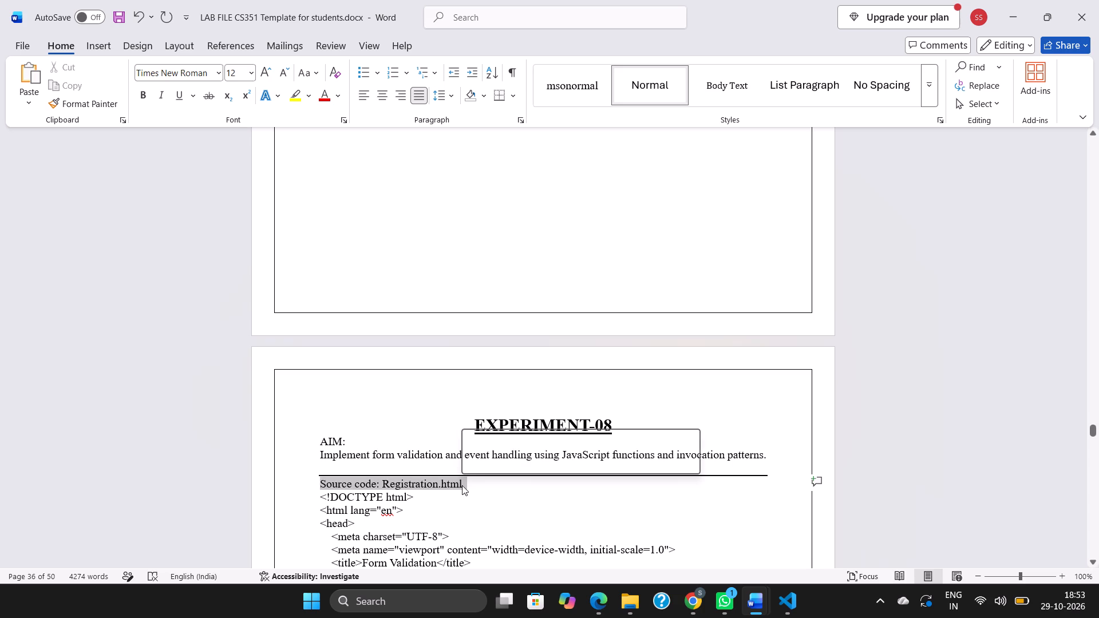
pyautogui.click(475, 464)
pyautogui.click(479, 489)
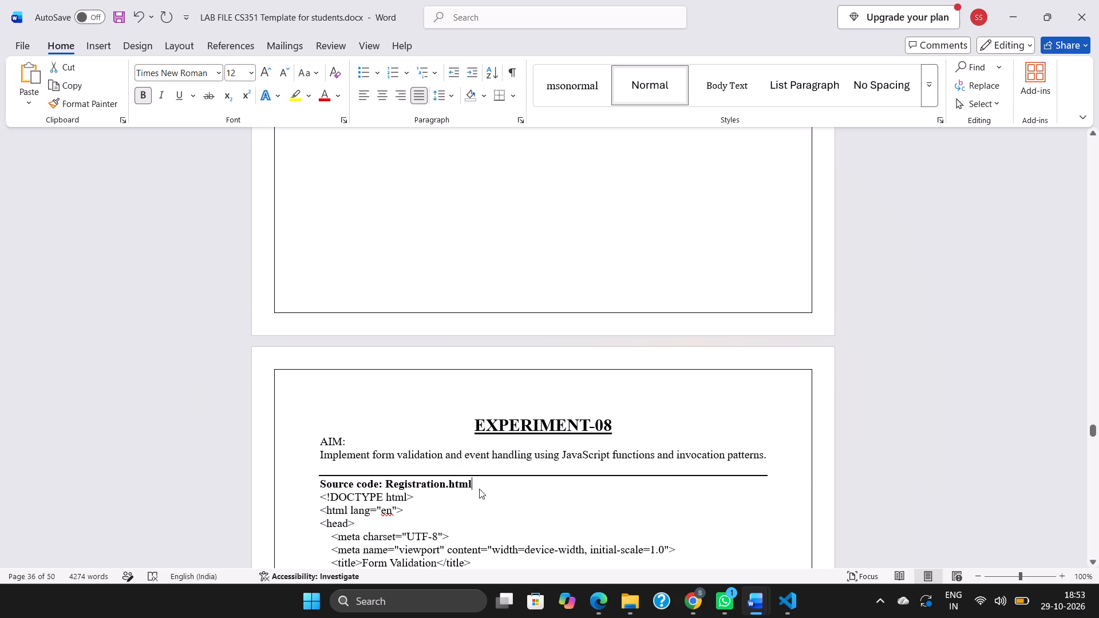
pyautogui.press('Return')
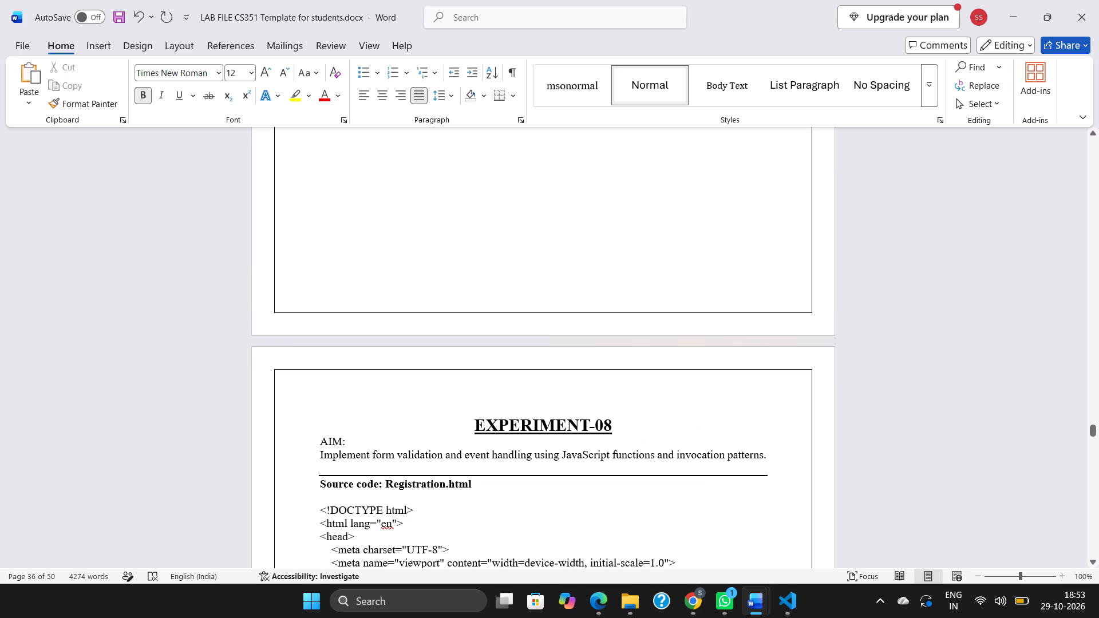
# Make Experiment-08's AIM label and its description text bold.
pyautogui.moveTo(319, 437); pyautogui.dragTo(602, 469)
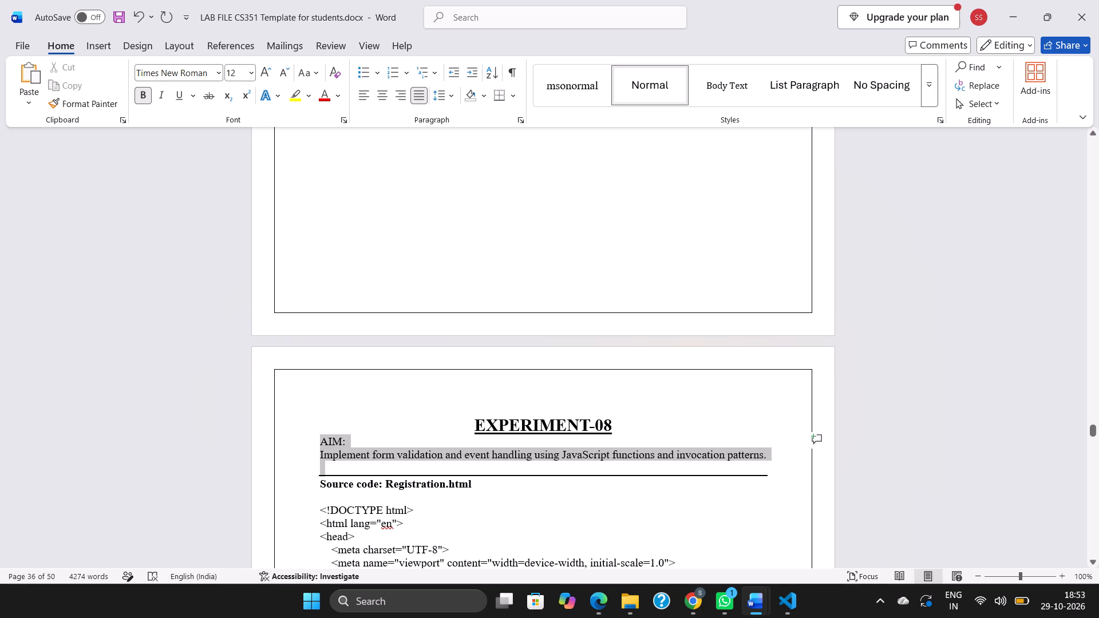
pyautogui.moveTo(602, 469); pyautogui.dragTo(621, 466)
pyautogui.click(634, 441)
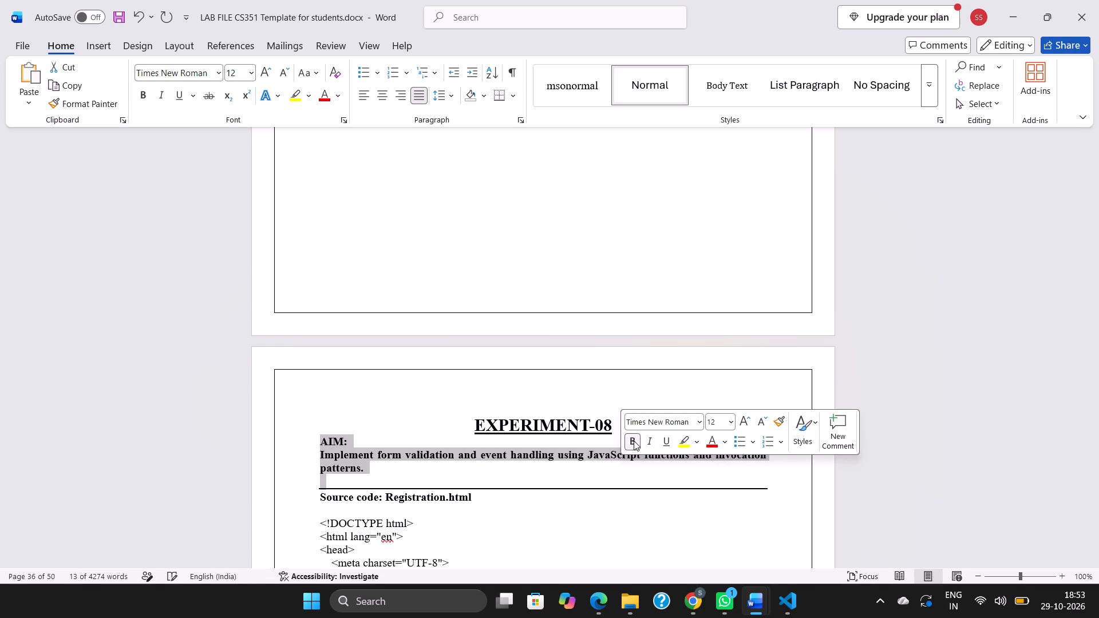
pyautogui.click(520, 480)
# Add the label "AIM:" above the description text of Experiment-09.
pyautogui.scroll(-2, 520, 480)
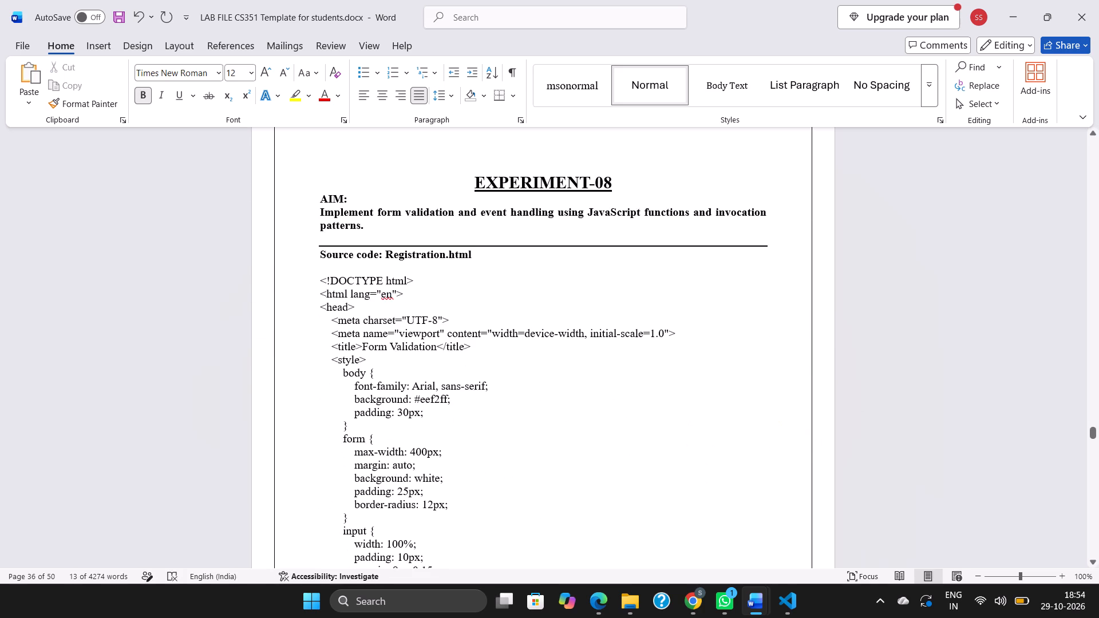
pyautogui.scroll(-6, 520, 480)
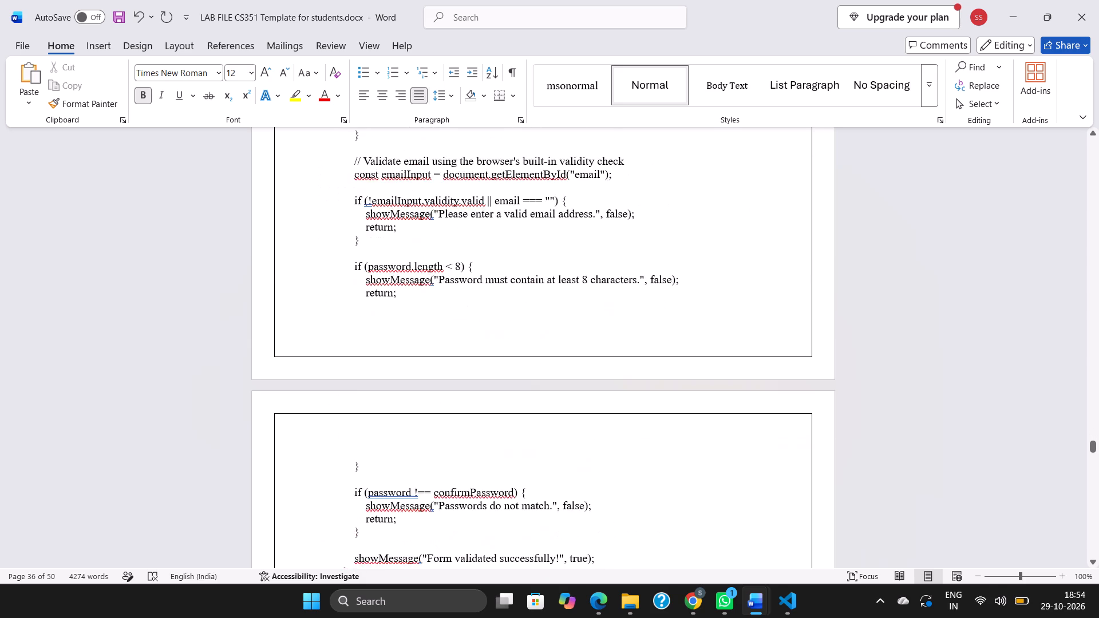
pyautogui.scroll(-5, 520, 480)
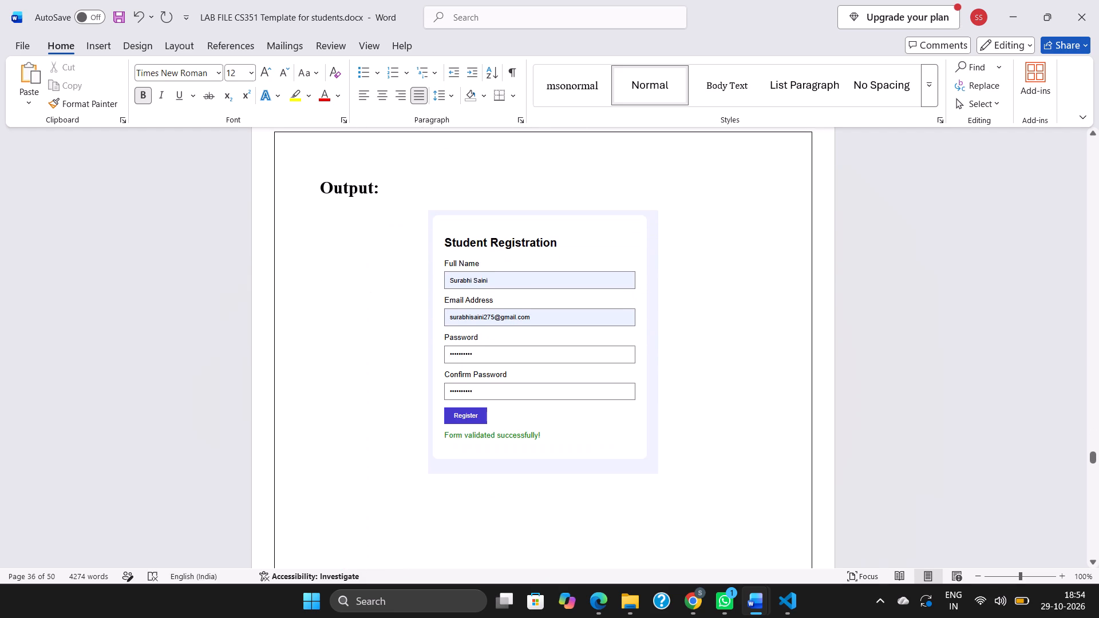
pyautogui.scroll(-4, 520, 480)
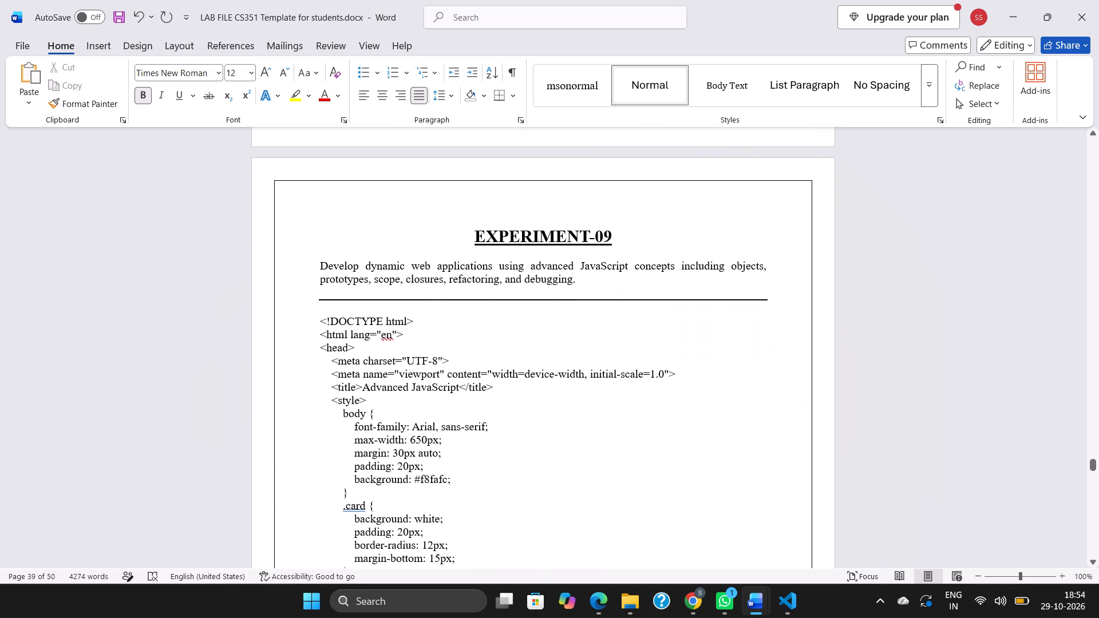
pyautogui.scroll(-1, 520, 480)
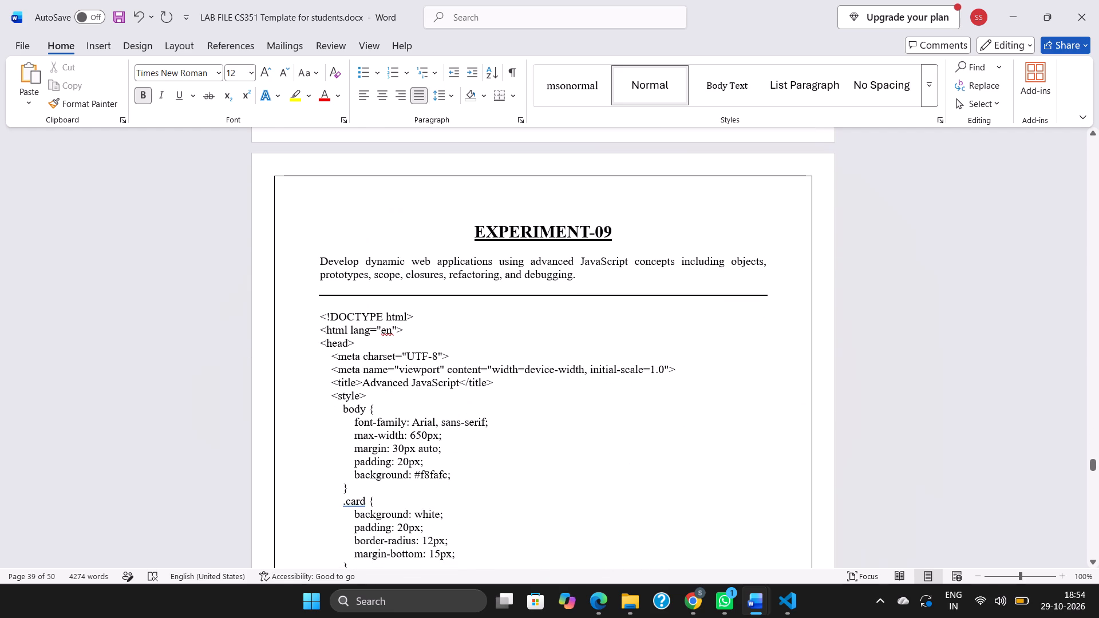
pyautogui.click(329, 252)
pyautogui.write('AIM:')
# Add the label "Source code:" above Experiment-09's HTML code, with a blank line between the label and the code.
pyautogui.click(327, 303)
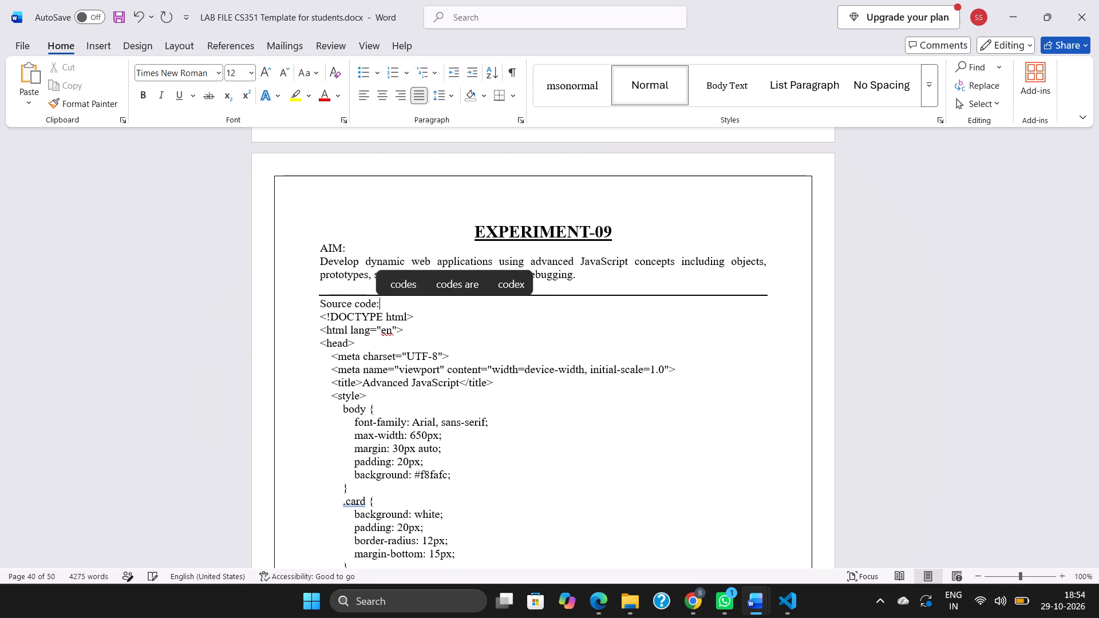
pyautogui.press('Return')
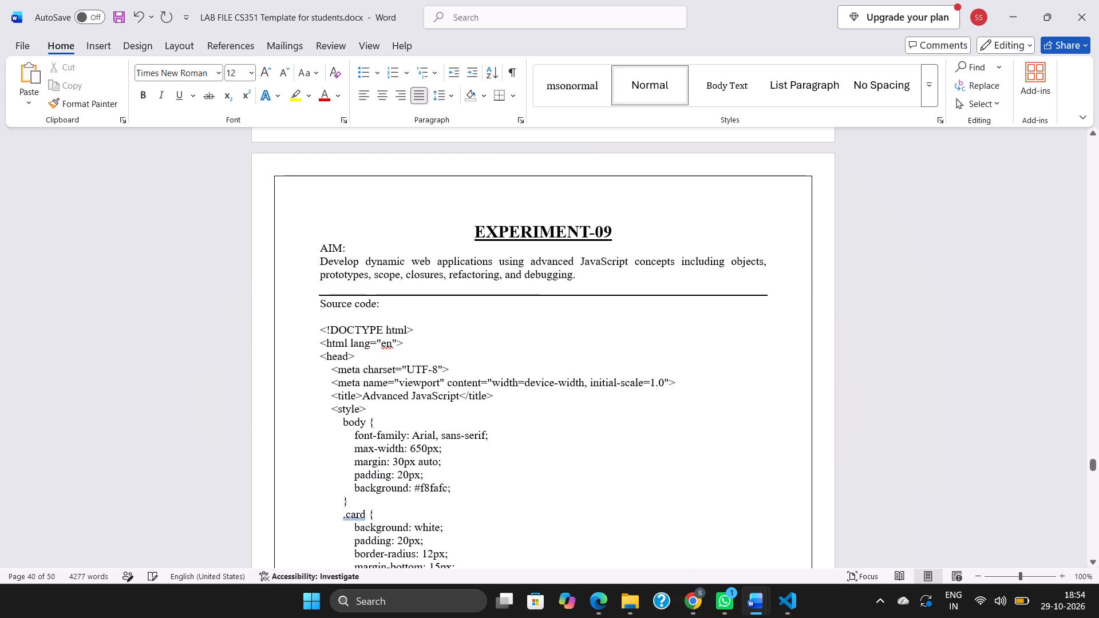
pyautogui.click(384, 305)
# Make Experiment-09's AIM label and its description text bold.
pyautogui.moveTo(321, 241); pyautogui.dragTo(587, 278)
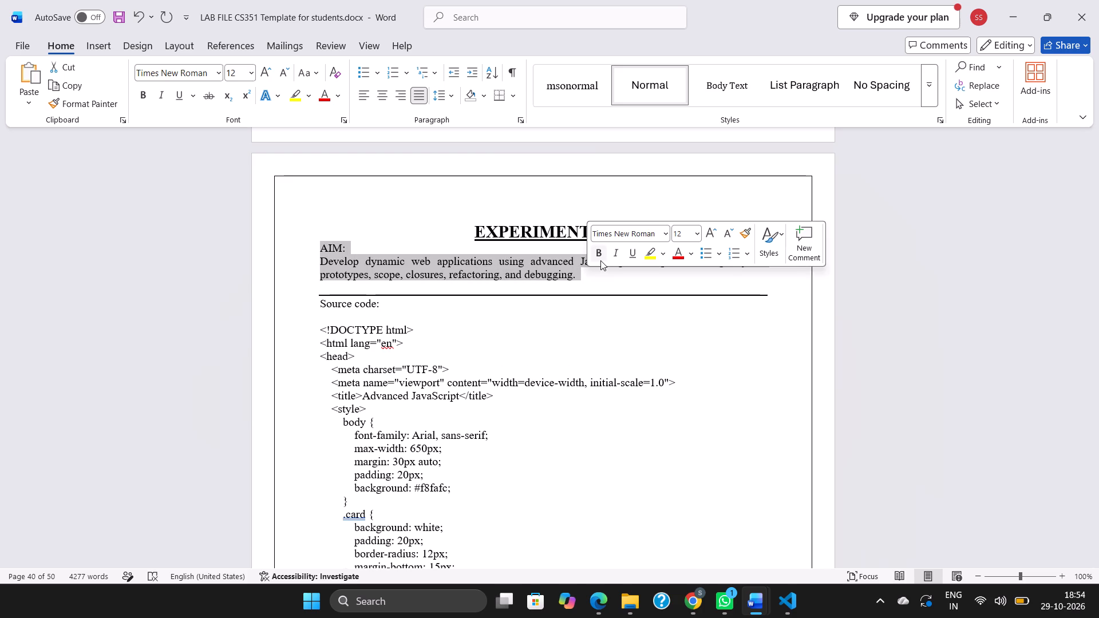
pyautogui.click(600, 260)
# Check Experiment-09's output picture, then switch to Visual Studio Code and open its source file p9.html.
pyautogui.scroll(-6, 600, 358)
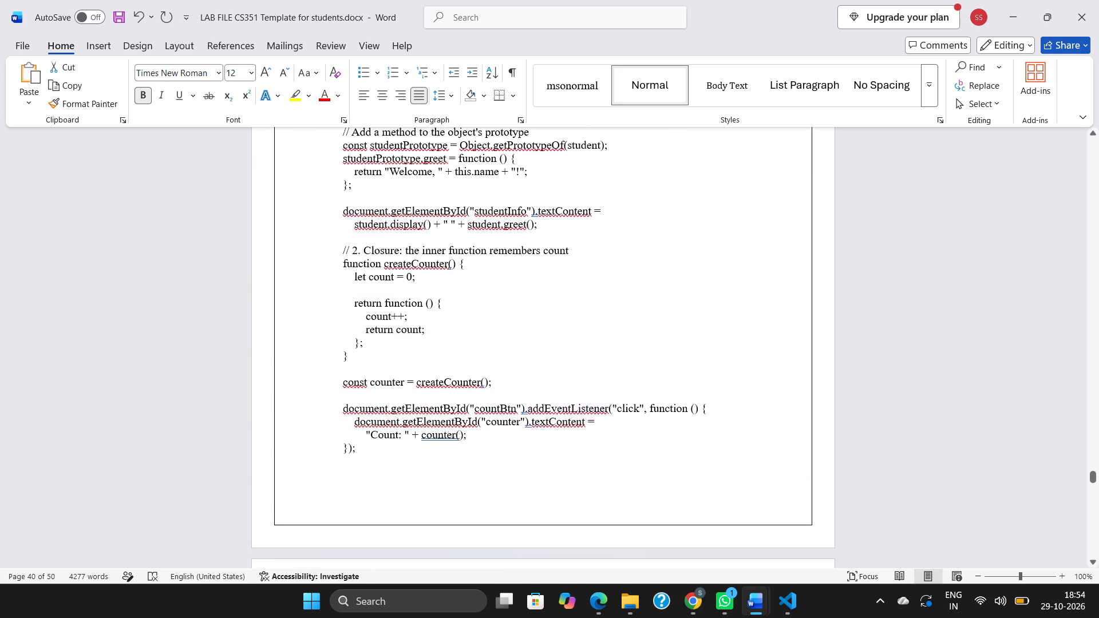
pyautogui.scroll(-6, 600, 358)
pyautogui.scroll(1, 600, 358)
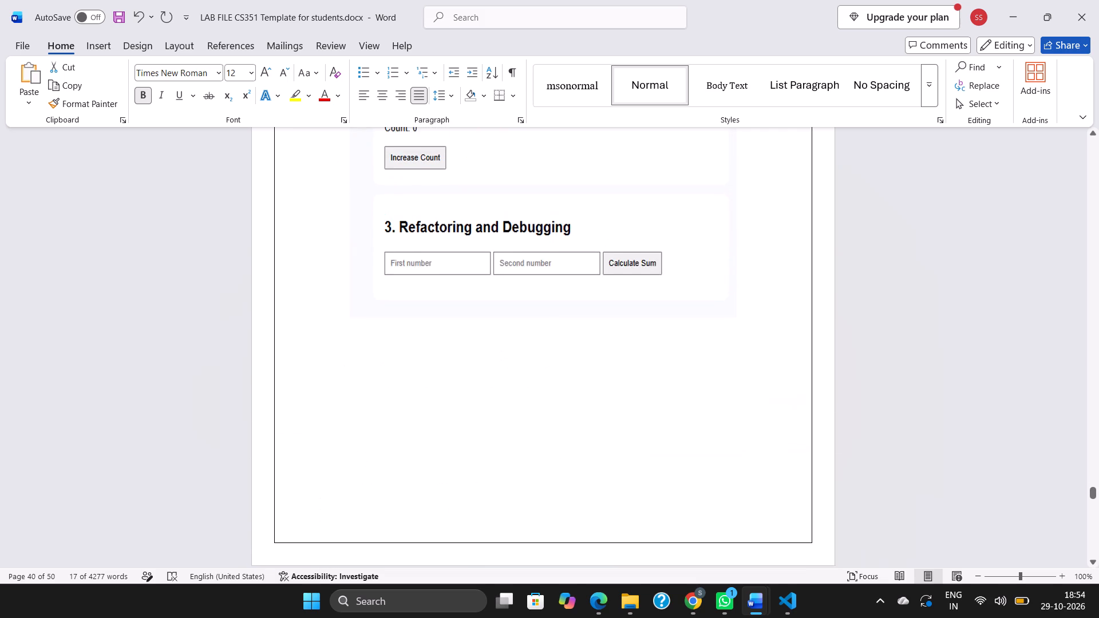
pyautogui.scroll(2, 600, 358)
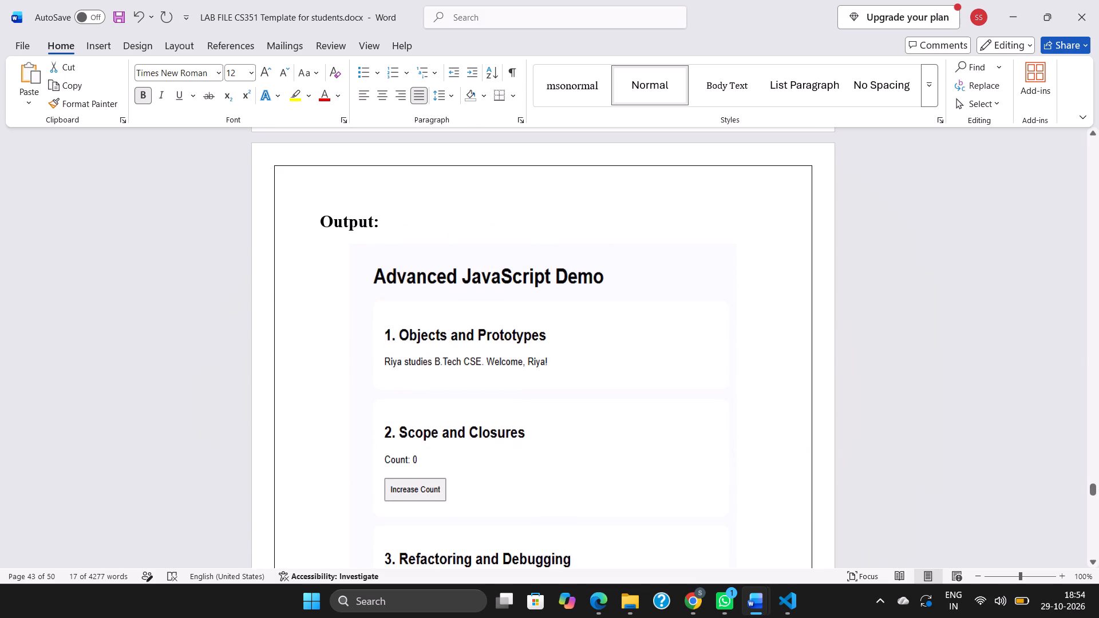
pyautogui.scroll(-1, 600, 358)
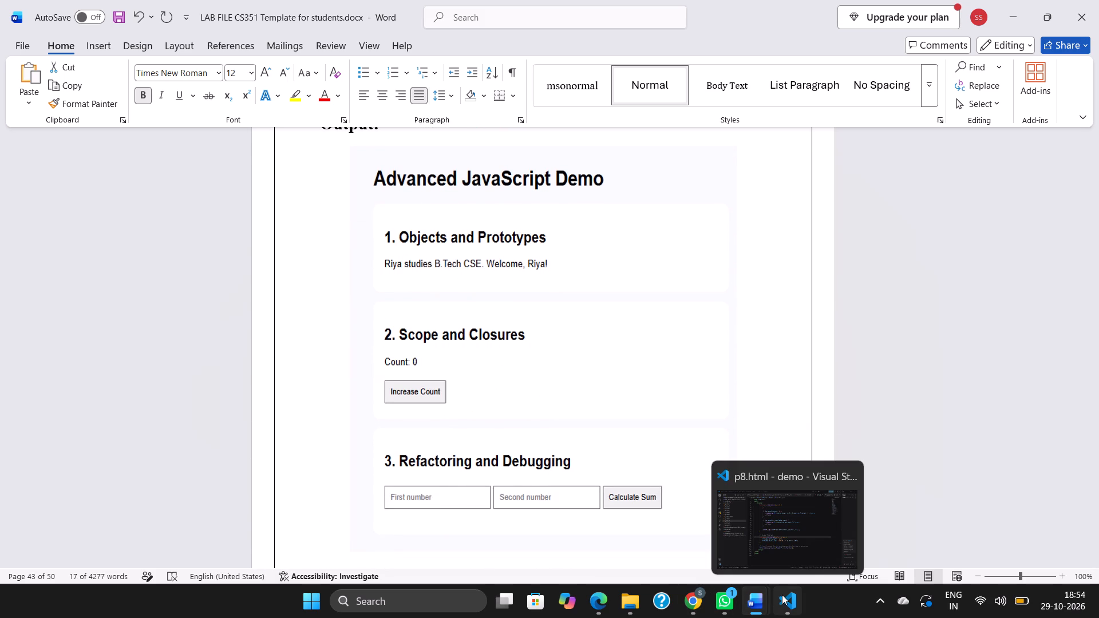
pyautogui.click(794, 539)
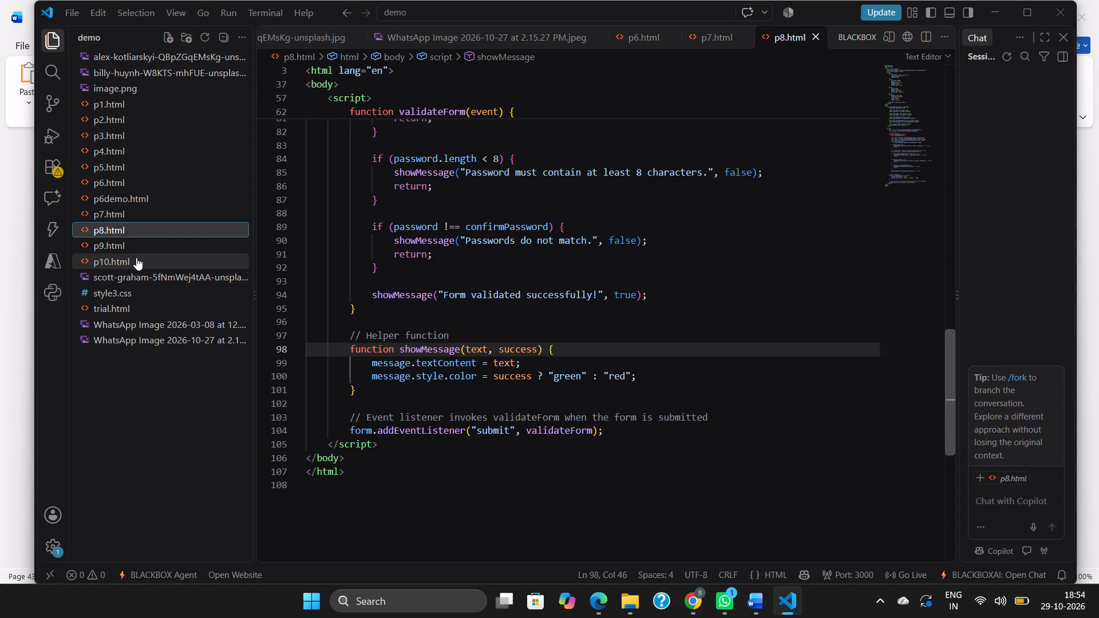
pyautogui.click(150, 246)
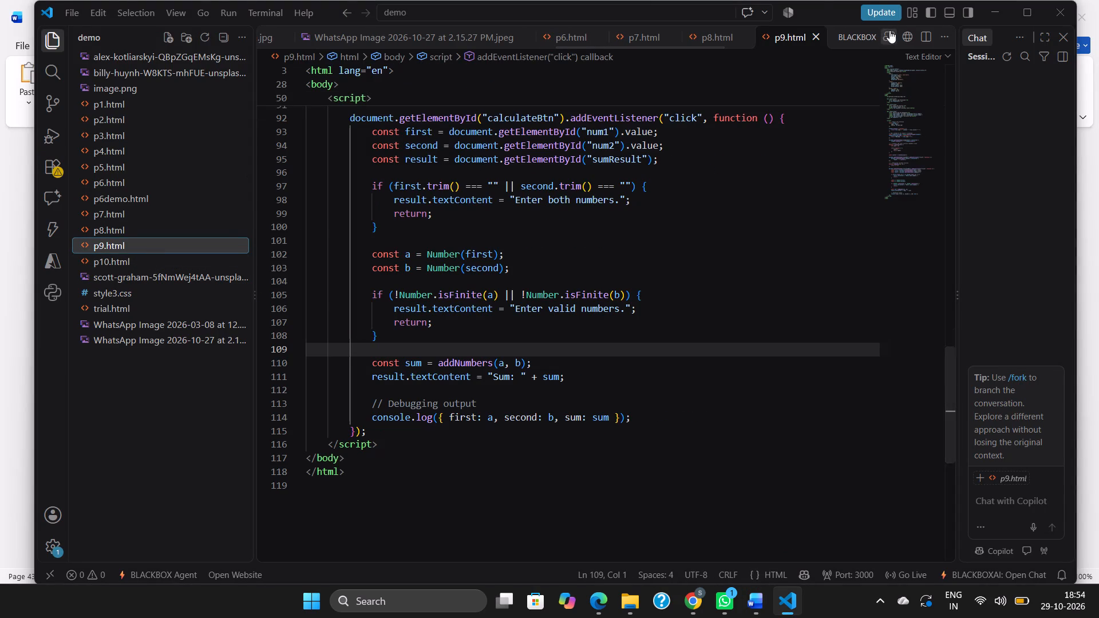
# Run p9.html in the browser, increase the count twice, and calculate the sum of 12 and 52.
pyautogui.click(890, 31)
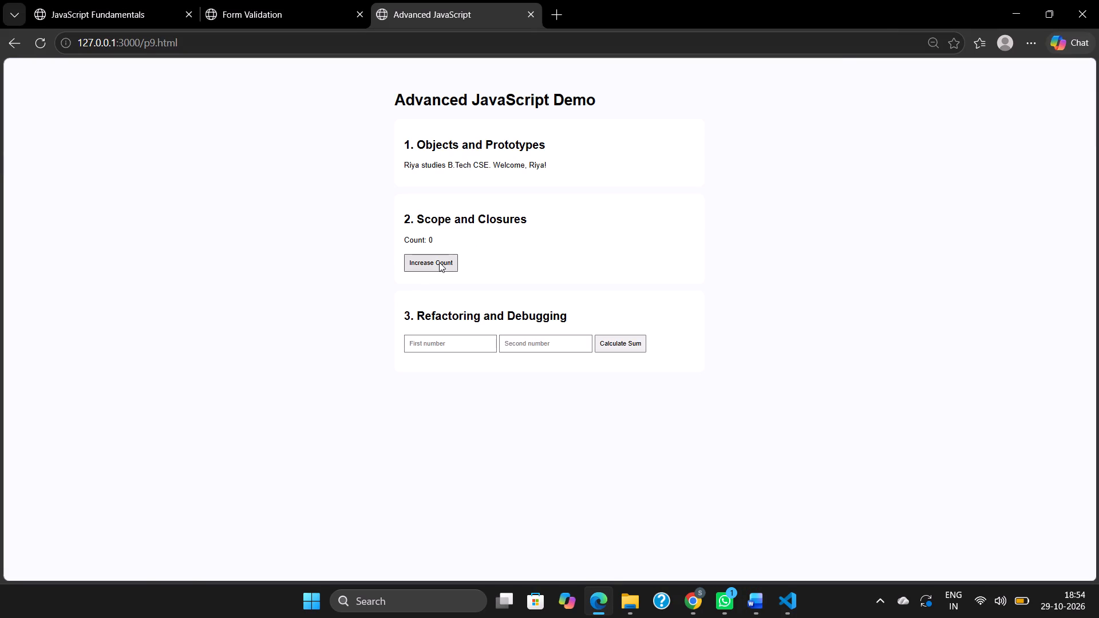
pyautogui.click(439, 262)
pyautogui.click(439, 262)
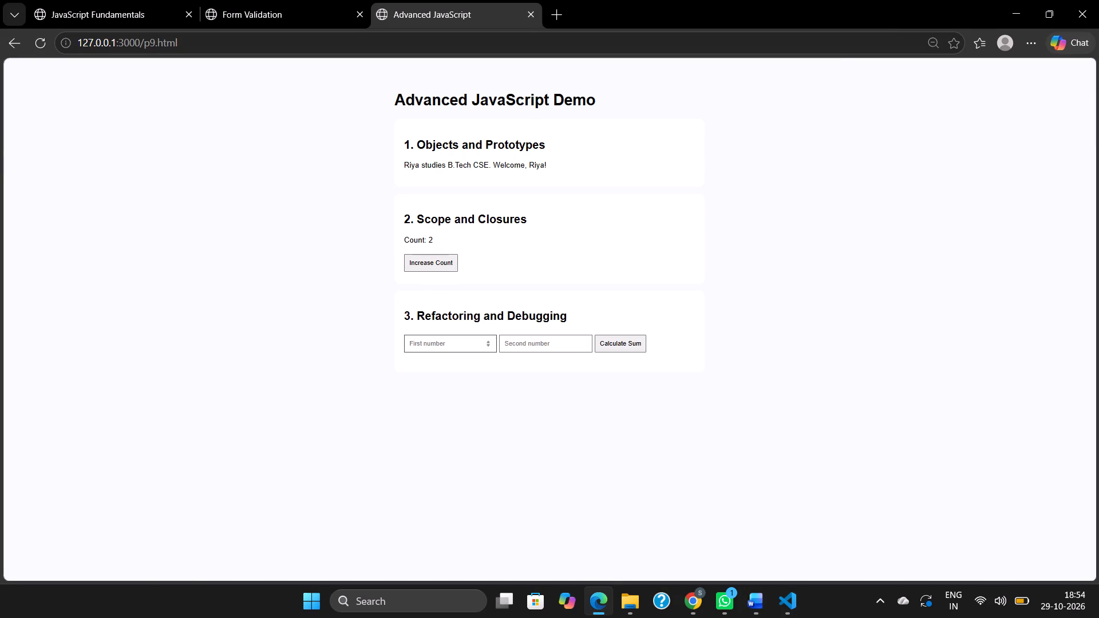
pyautogui.click(440, 343)
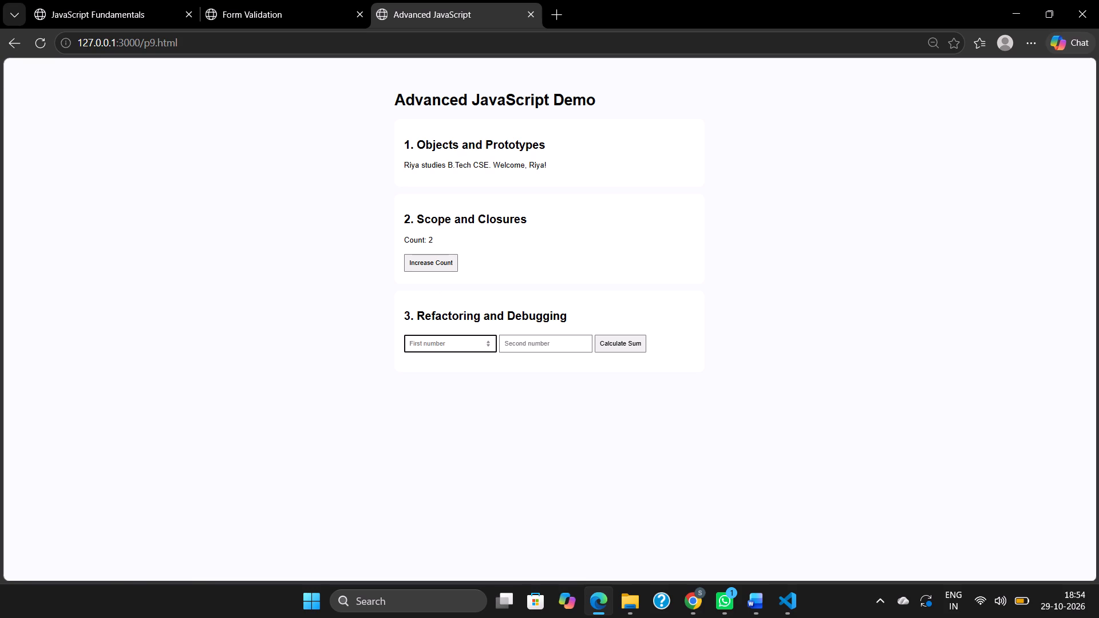
pyautogui.write('12')
pyautogui.click(560, 344)
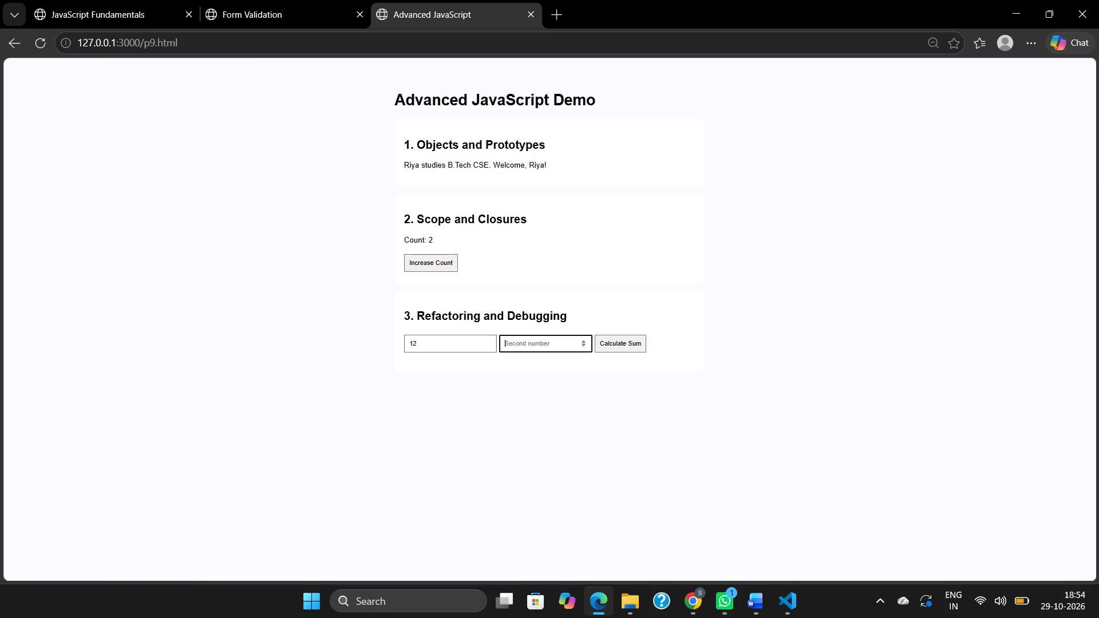
pyautogui.write('52')
pyautogui.click(609, 343)
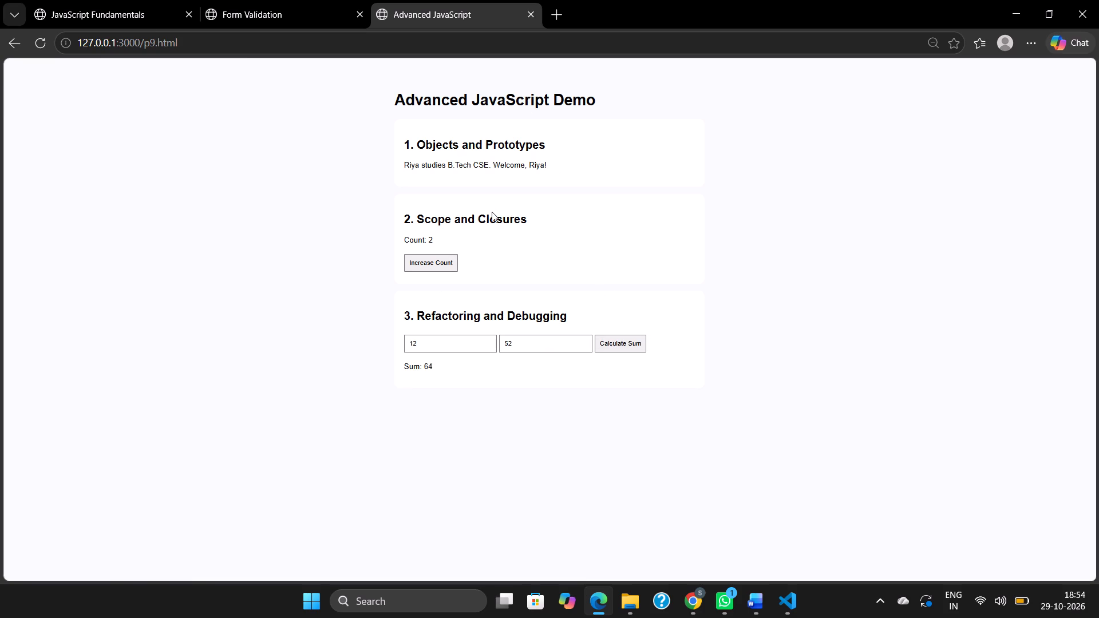
# Capture a screenshot of the Advanced JavaScript Demo area from its heading down to the sum.
pyautogui.press('Print')
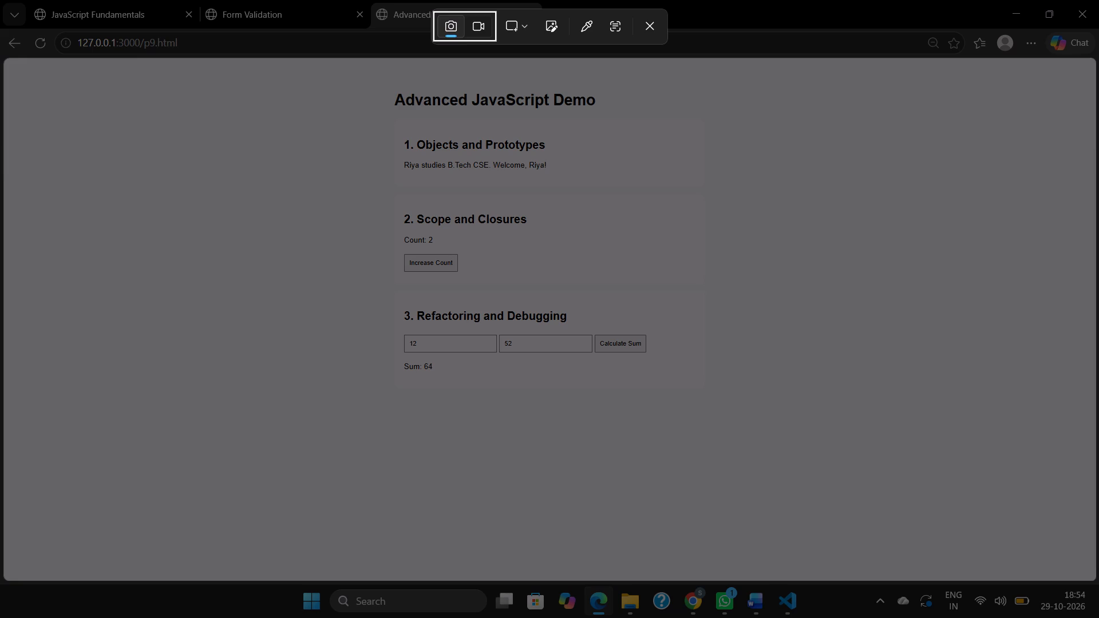
pyautogui.moveTo(385, 72); pyautogui.dragTo(710, 417)
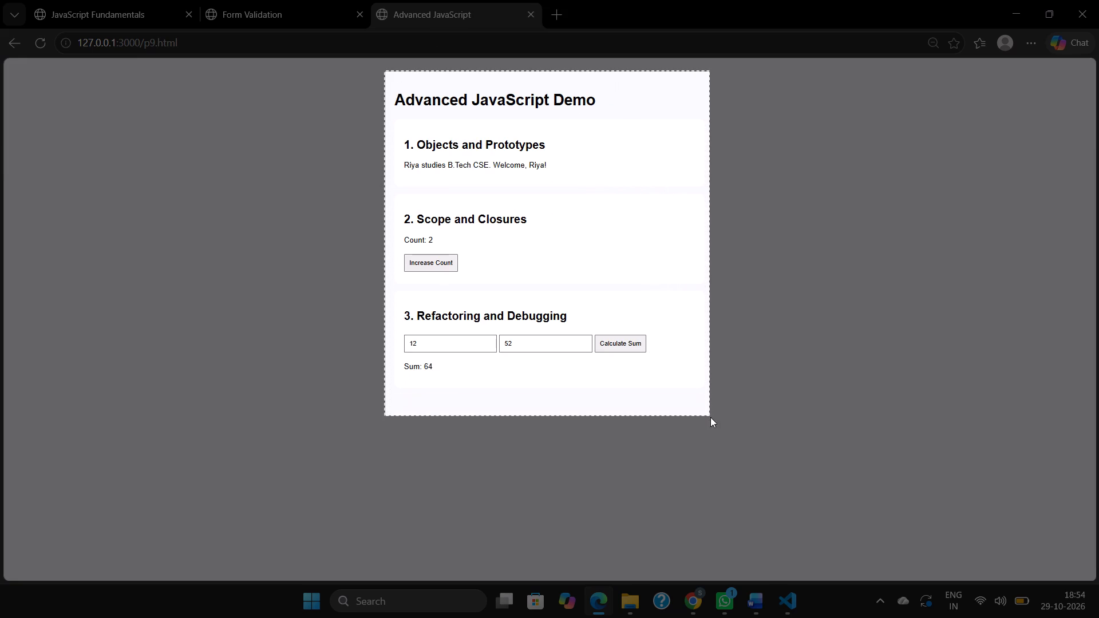
pyautogui.moveTo(710, 417); pyautogui.dragTo(720, 406)
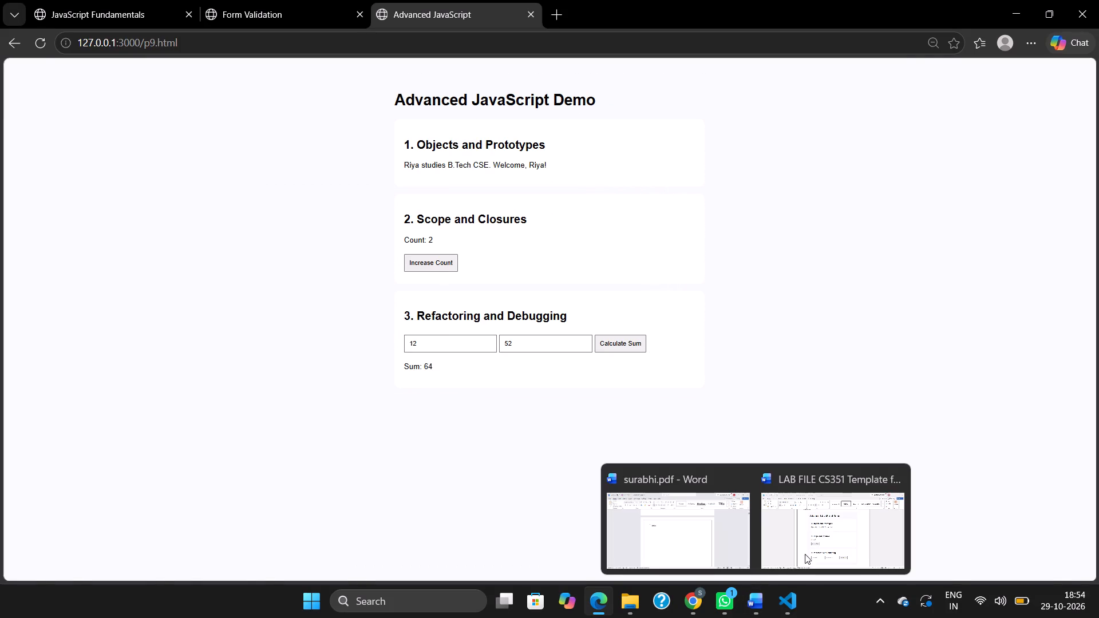
# Switch to the CS351 lab file in Word and replace Experiment-09's output picture with the captured screenshot.
pyautogui.click(819, 538)
pyautogui.click(661, 375)
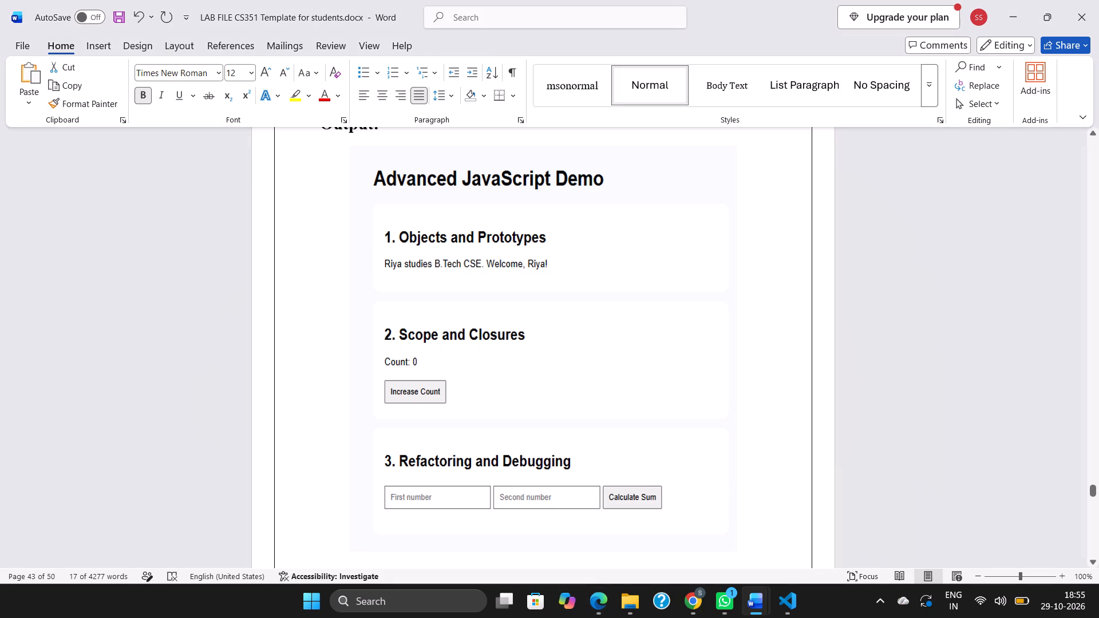
pyautogui.scroll(1, 561, 217)
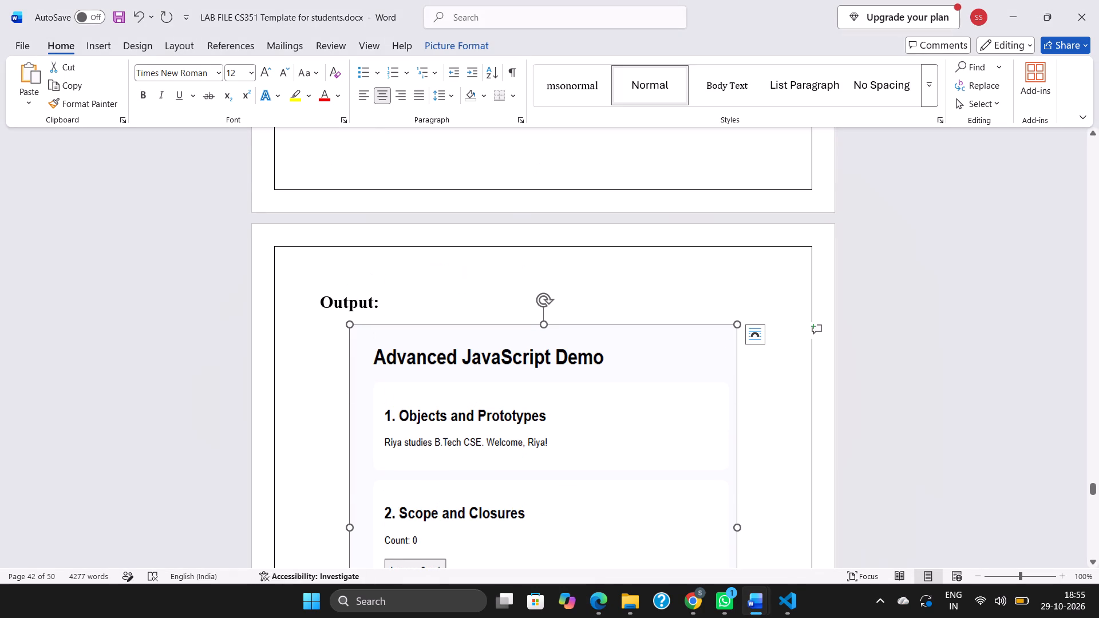
pyautogui.click(541, 300)
pyautogui.press('Delete')
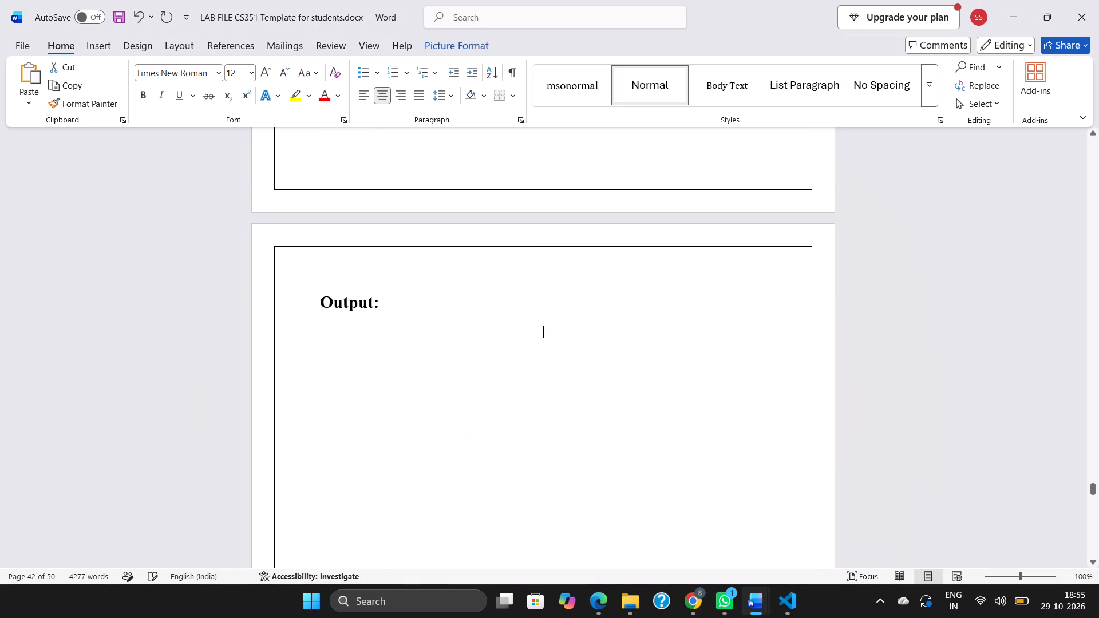
pyautogui.hotkey('ctrl', 'v')
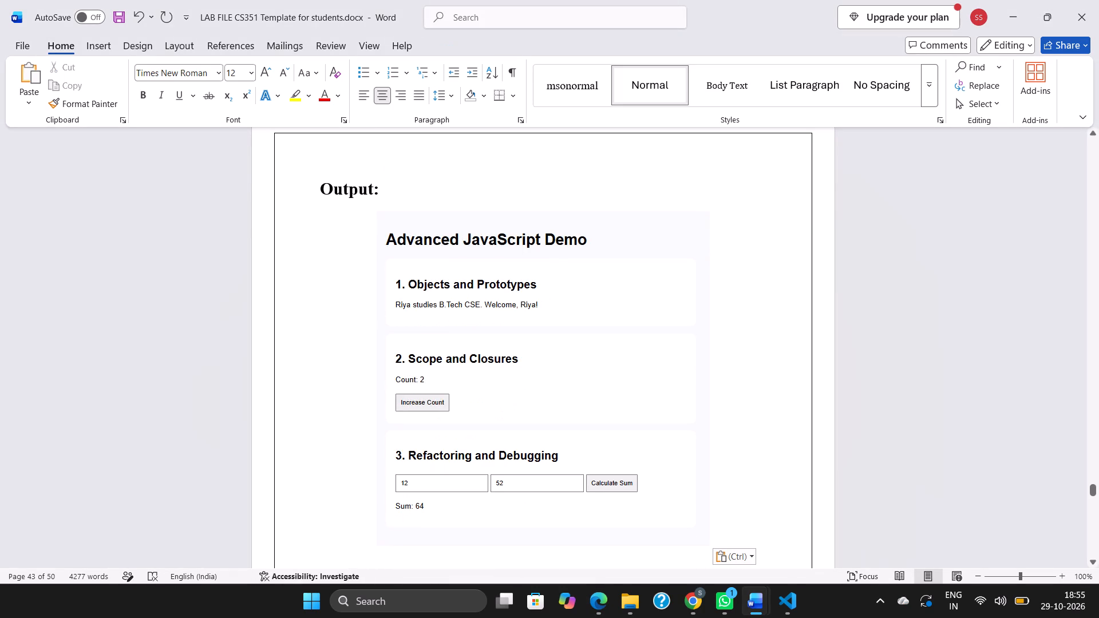
# Check the new output picture's placement under Experiment-09's Output heading and the pages around it.
pyautogui.scroll(-1, 548, 373)
pyautogui.scroll(1, 548, 373)
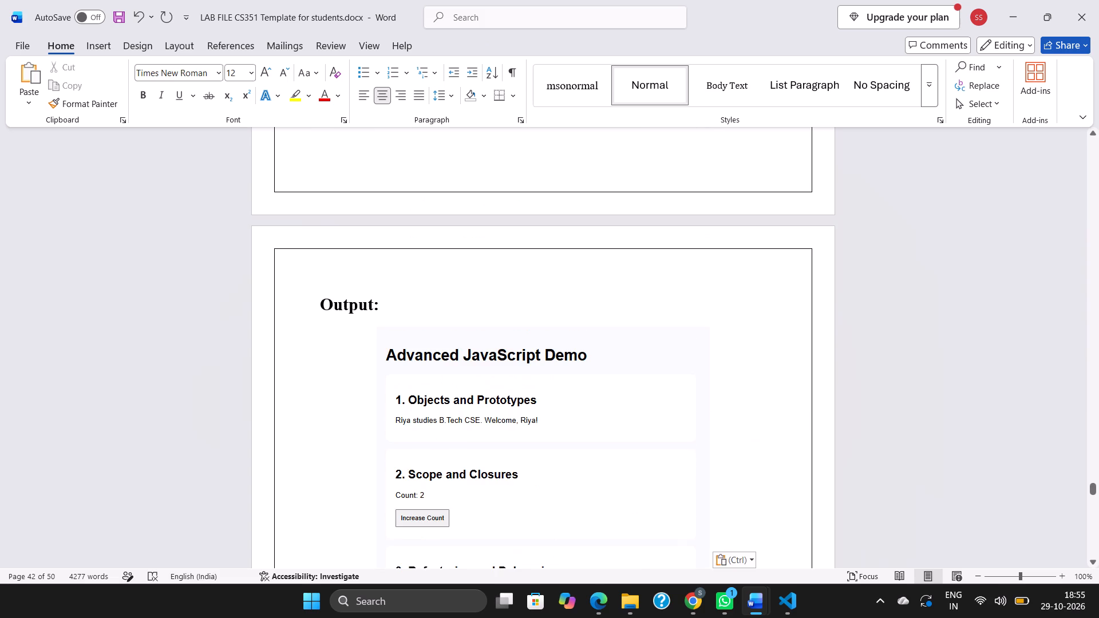
pyautogui.scroll(-3, 548, 373)
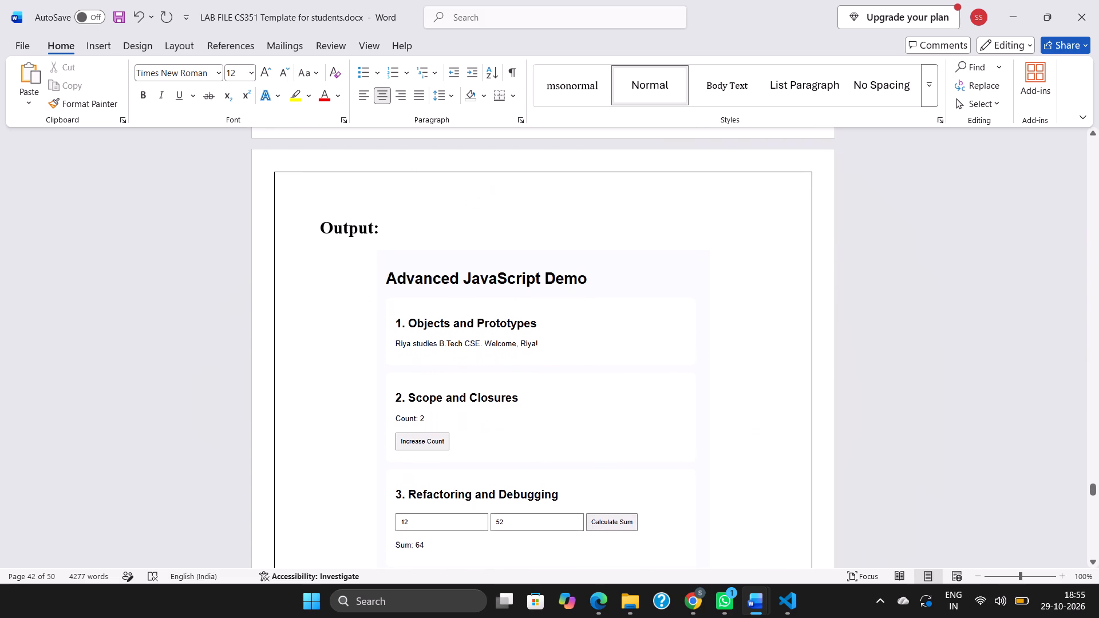
pyautogui.scroll(-3, 548, 373)
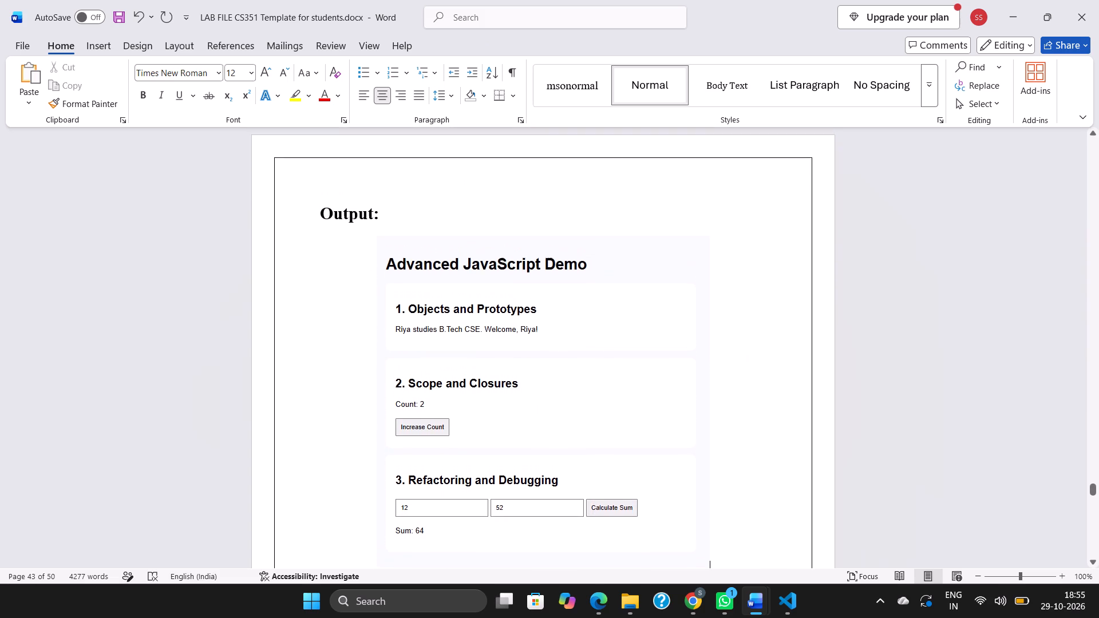
pyautogui.scroll(-1, 548, 373)
# Add the file name AdvancedJSS.html after Experiment-09's "Source code:" label.
pyautogui.scroll(6, 548, 373)
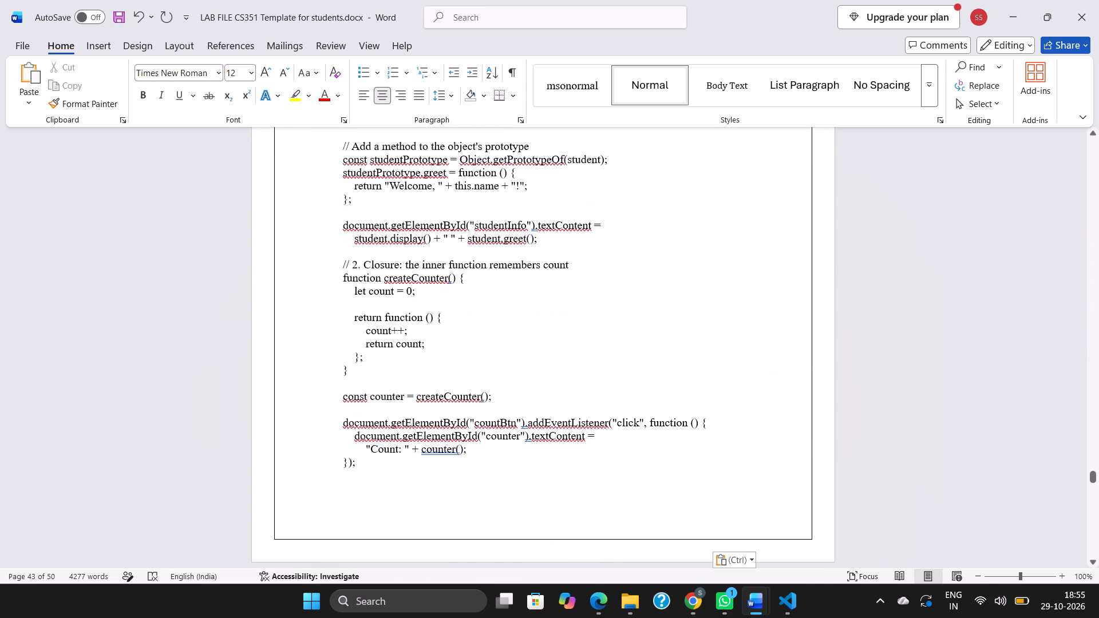
pyautogui.scroll(6, 548, 373)
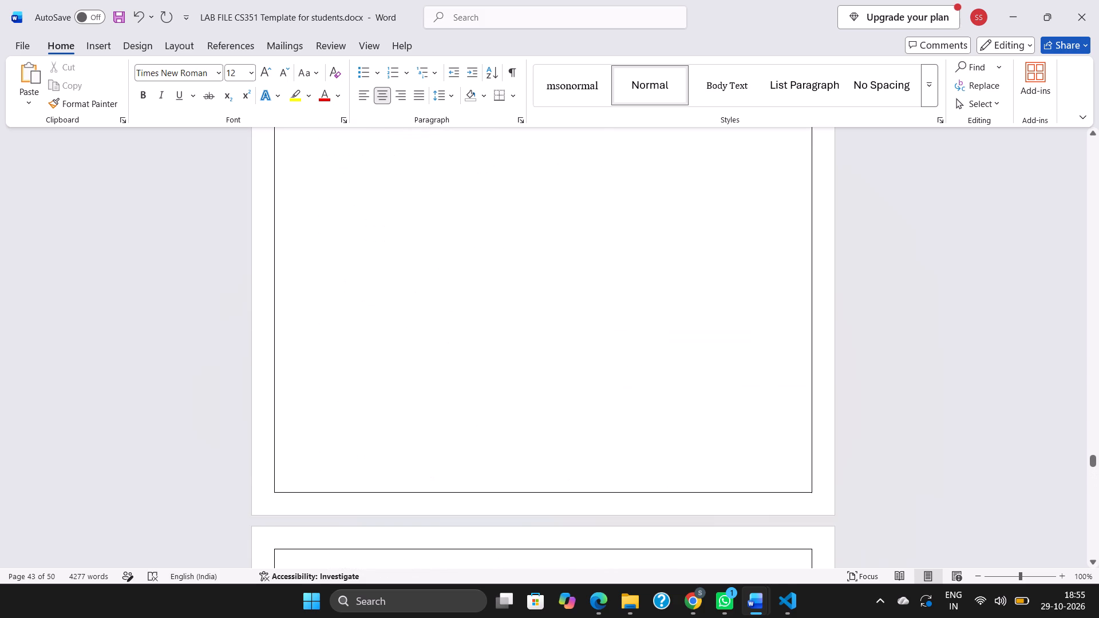
pyautogui.scroll(-2, 548, 373)
pyautogui.click(400, 405)
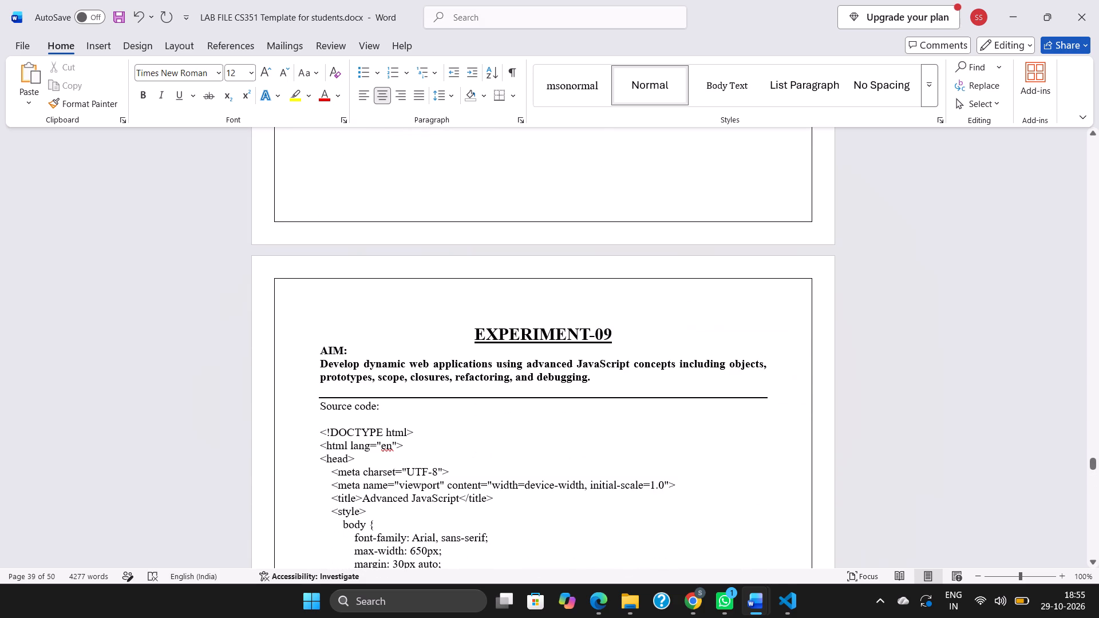
pyautogui.press('space')
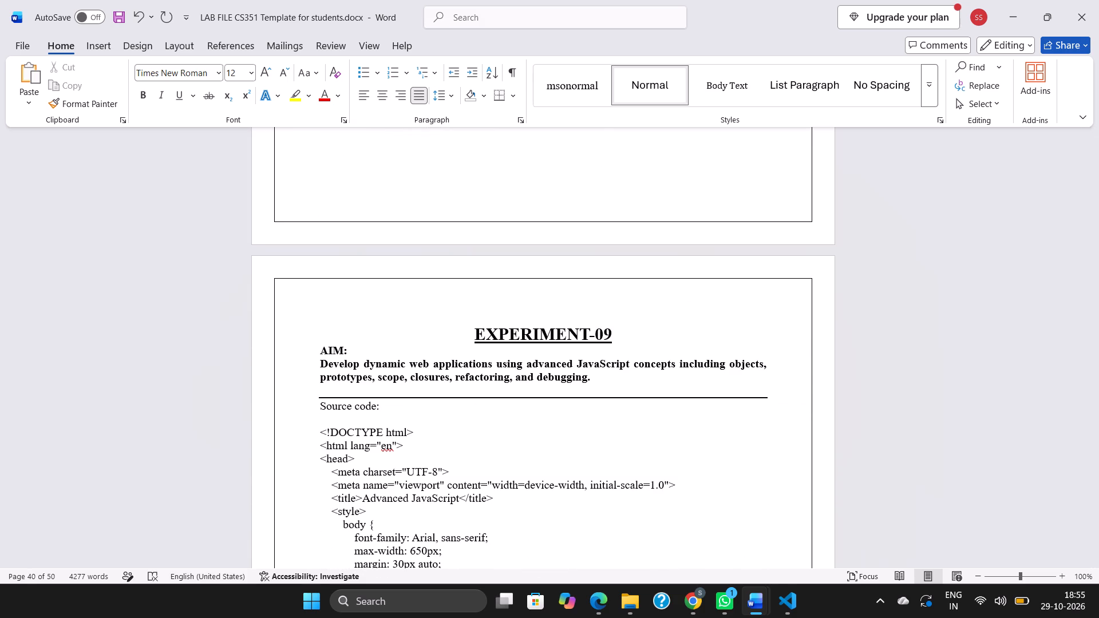
pyautogui.write('dvanced')
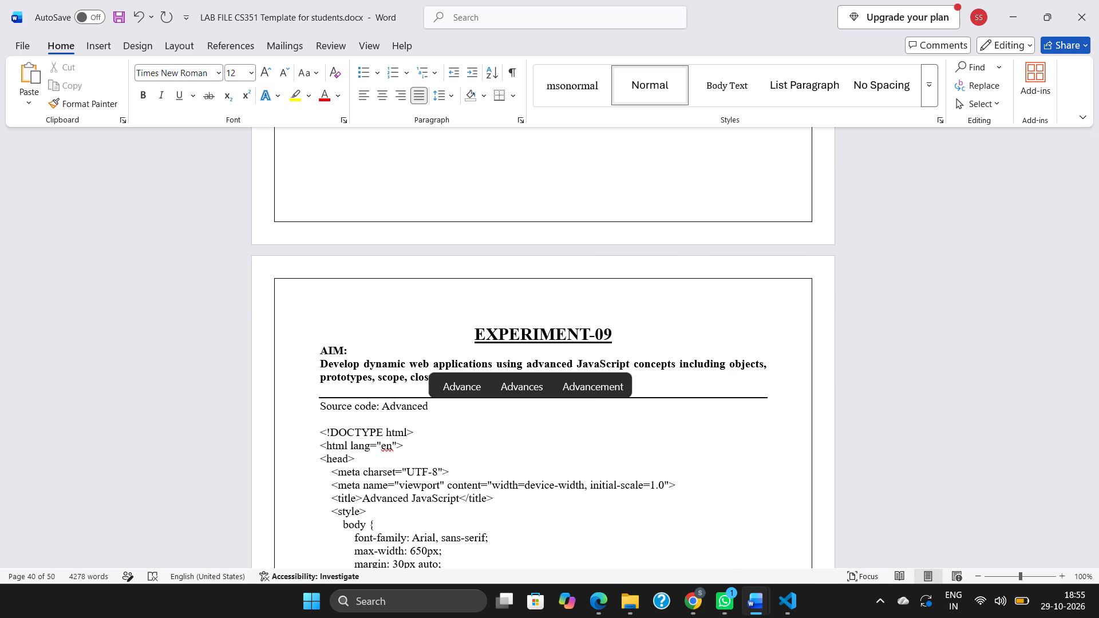
pyautogui.write('JSS')
pyautogui.write('.ht')
pyautogui.write('ml')
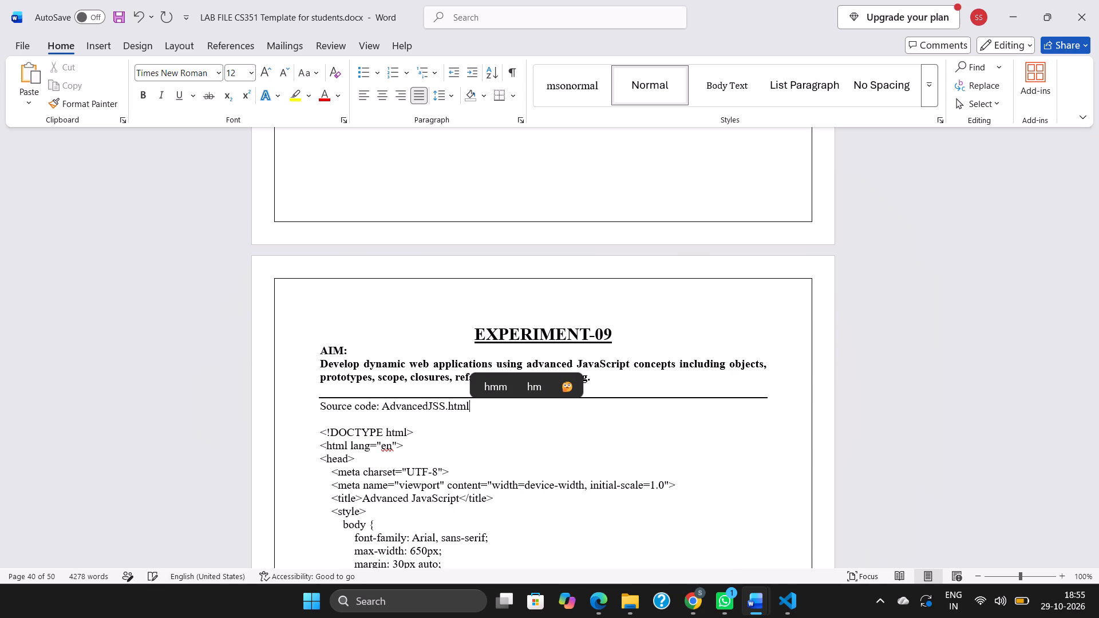
# Make Experiment-09's whole source code line, including its file name, bold.
pyautogui.moveTo(318, 409); pyautogui.dragTo(370, 411)
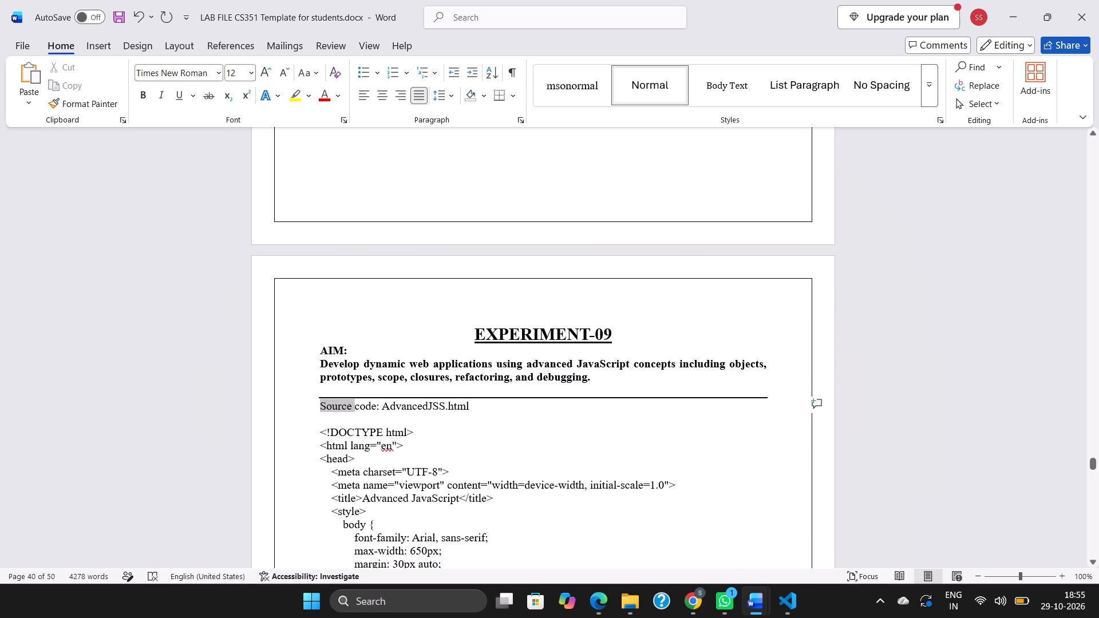
pyautogui.moveTo(370, 411); pyautogui.dragTo(469, 409)
pyautogui.click(480, 388)
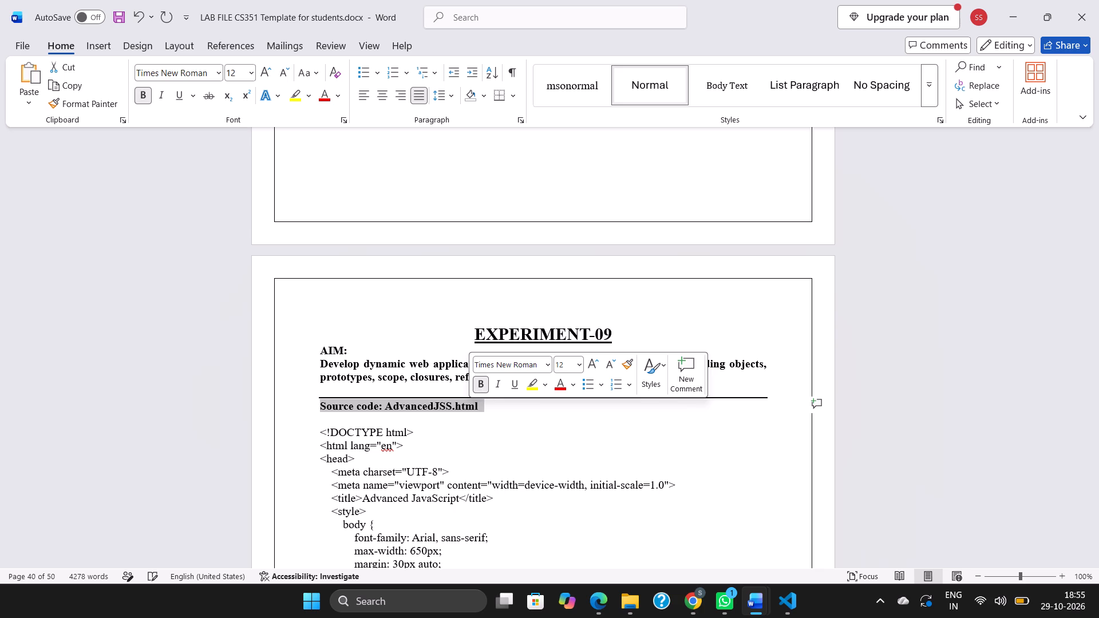
# Add the label "AIM:" above the description text of Experiment-10.
pyautogui.scroll(-11, 493, 490)
pyautogui.scroll(3, 493, 490)
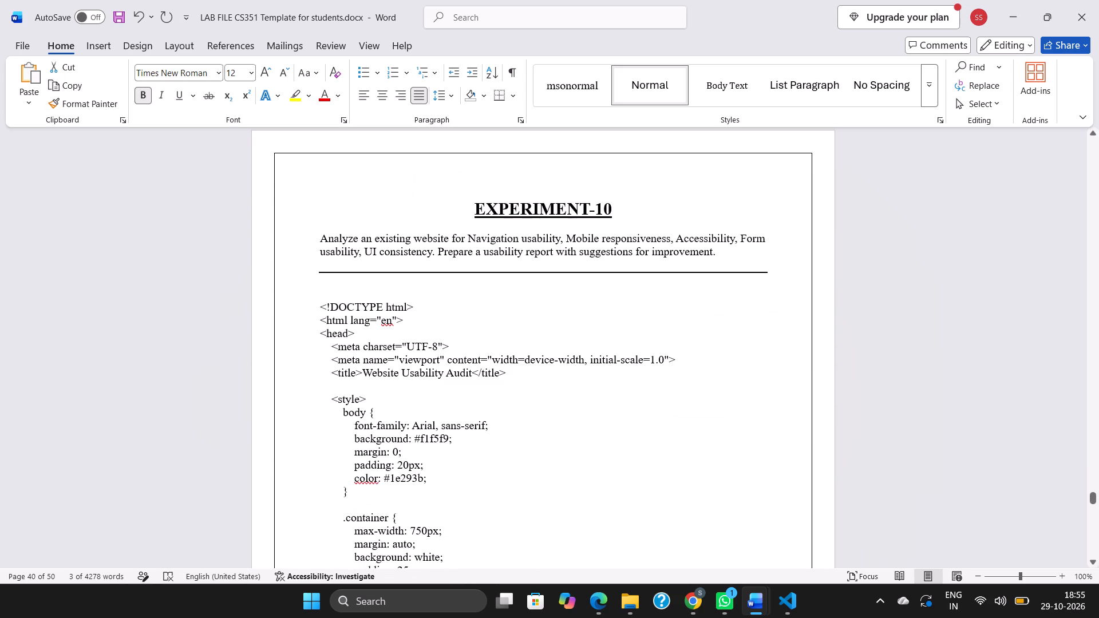
pyautogui.click(325, 228)
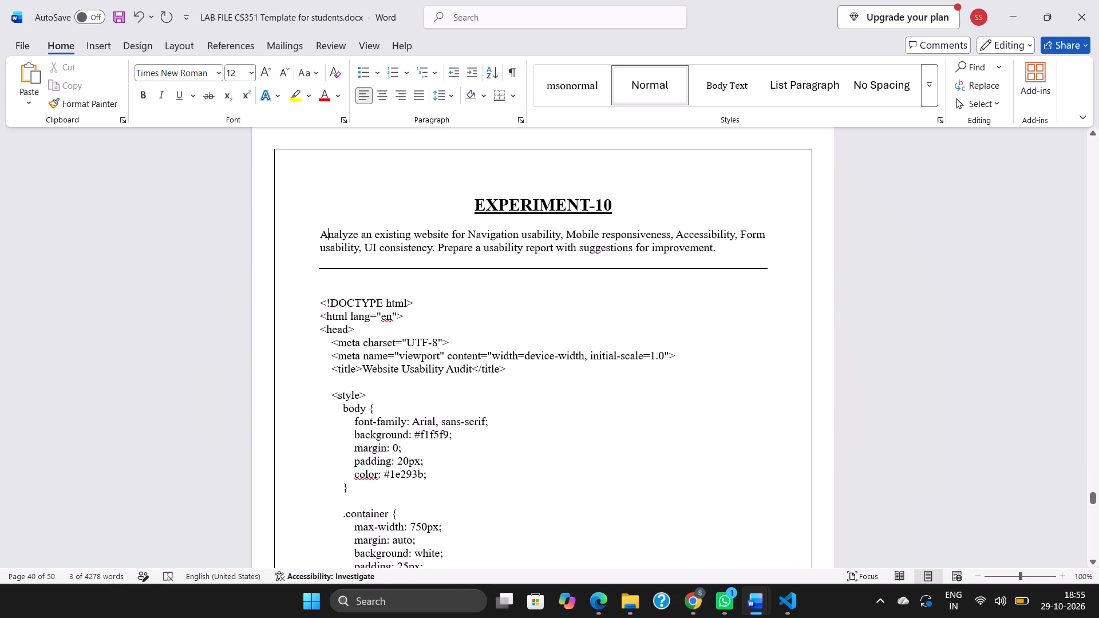
pyautogui.click(318, 223)
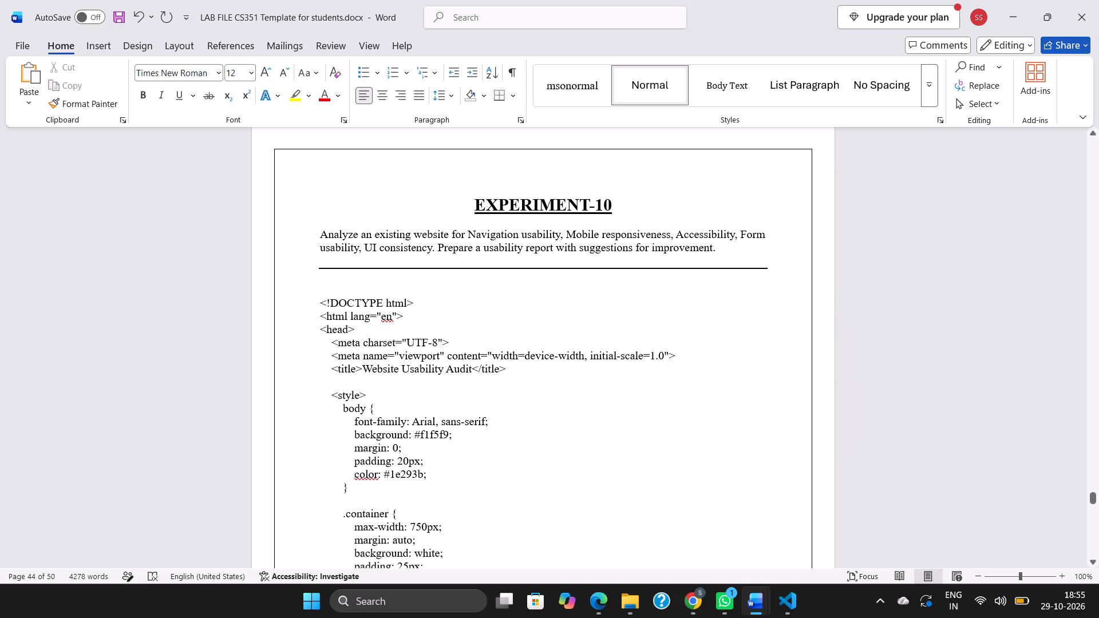
pyautogui.click(325, 223)
pyautogui.write('AIM')
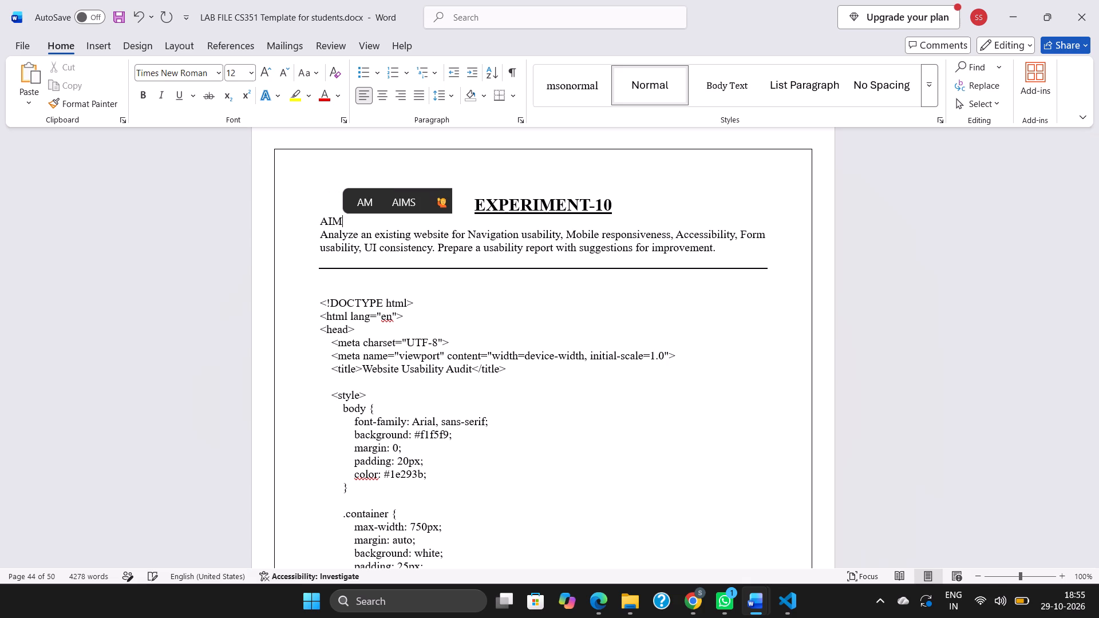
pyautogui.hotkey('shift', ':')
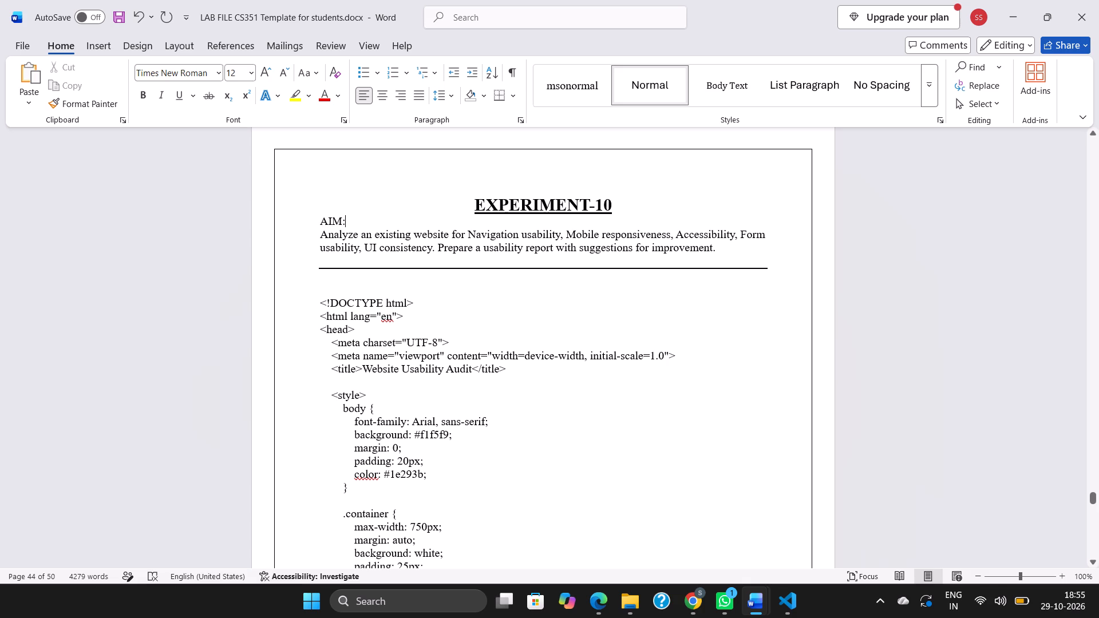
# Add the label "Source code:" with a trailing space above Experiment-10's HTML code, below the divider line.
pyautogui.click(323, 272)
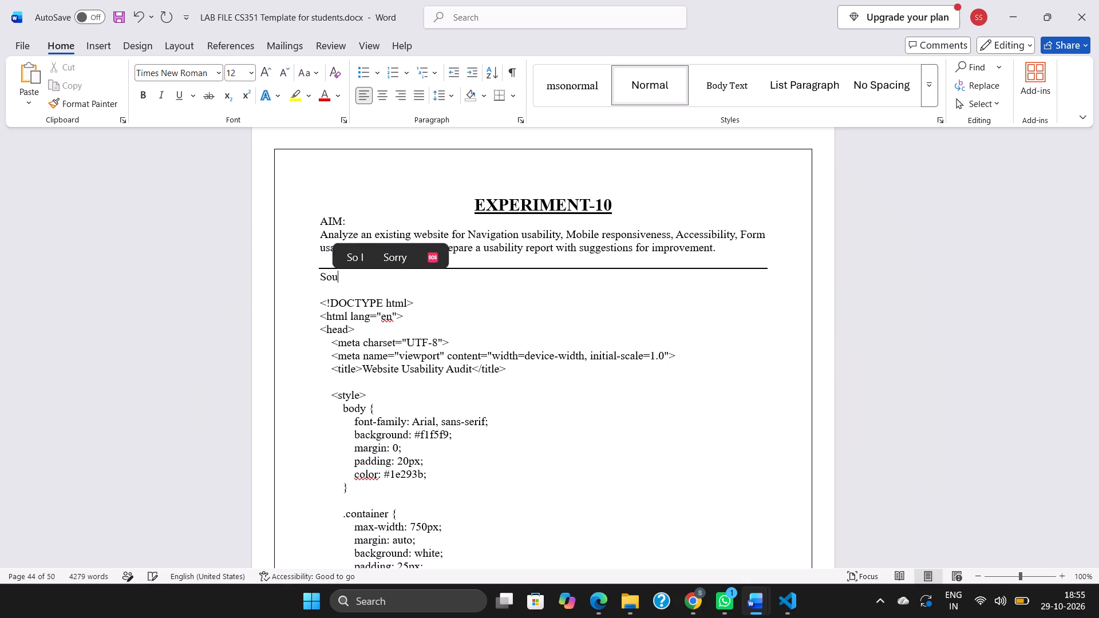
pyautogui.press('space')
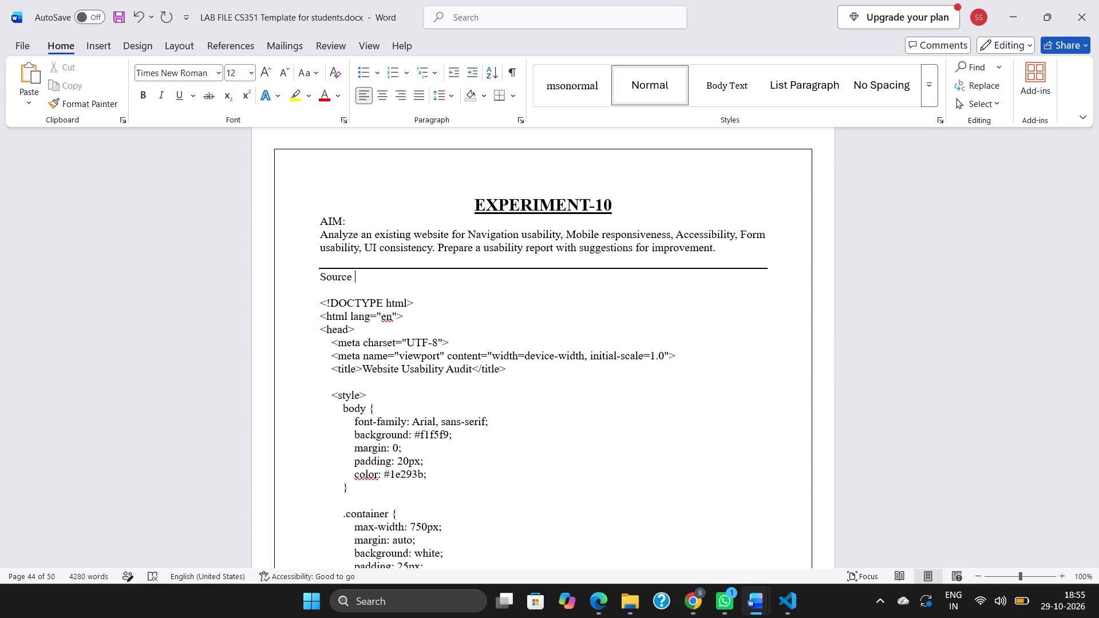
pyautogui.write('code:')
pyautogui.press('space')
# Review Experiment-10's source code and its output pictures of the usability checklist form and report.
pyautogui.scroll(-9, 501, 390)
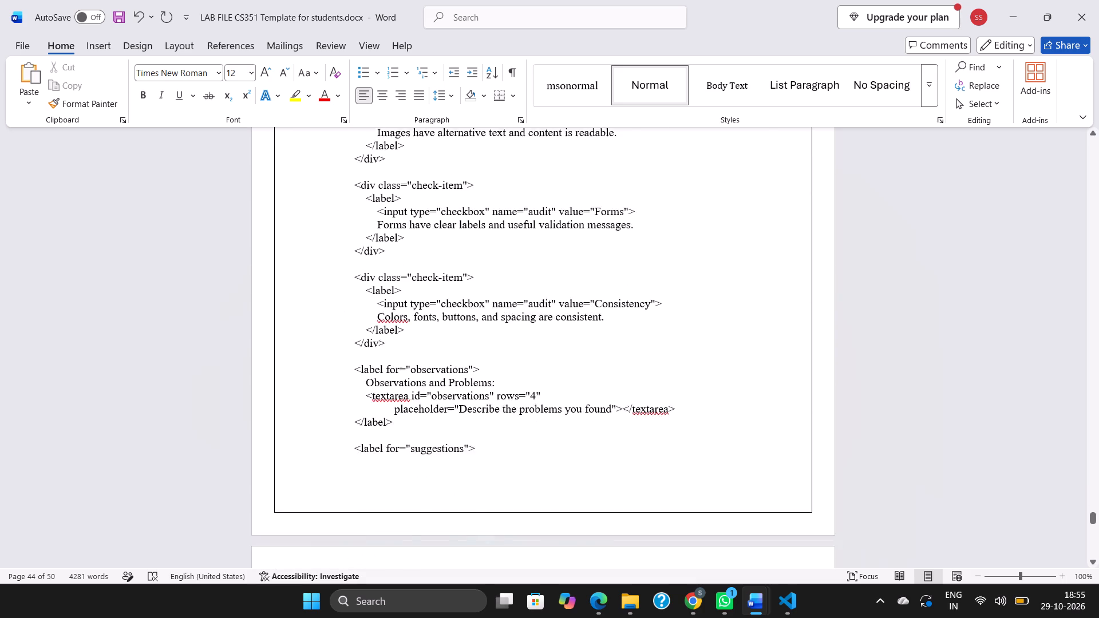
pyautogui.scroll(-5, 501, 390)
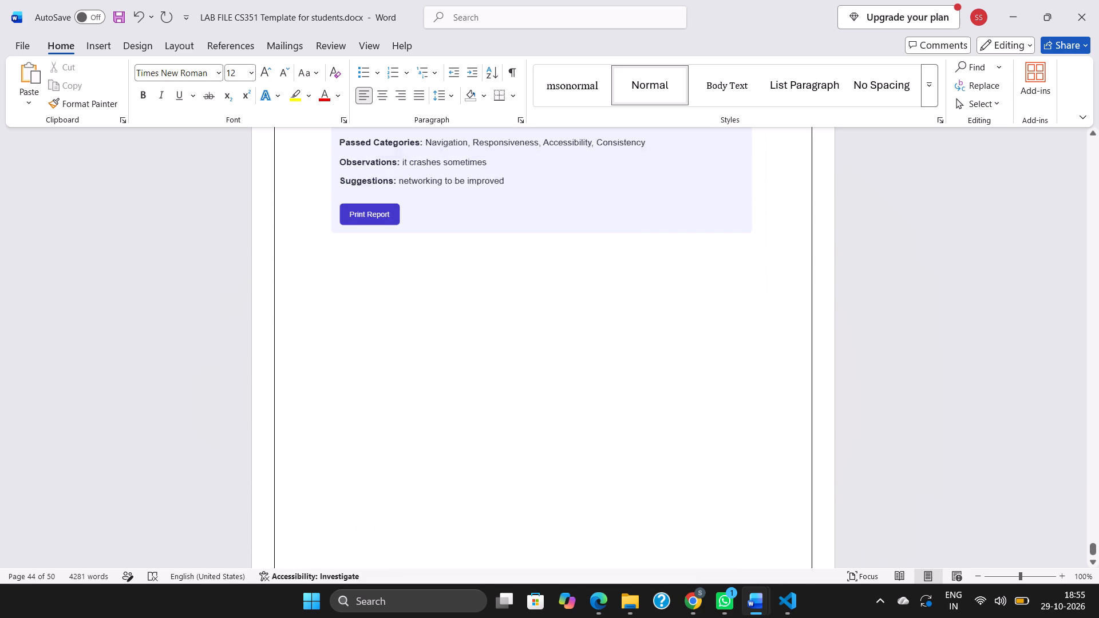
pyautogui.scroll(-1, 501, 390)
pyautogui.scroll(6, 501, 390)
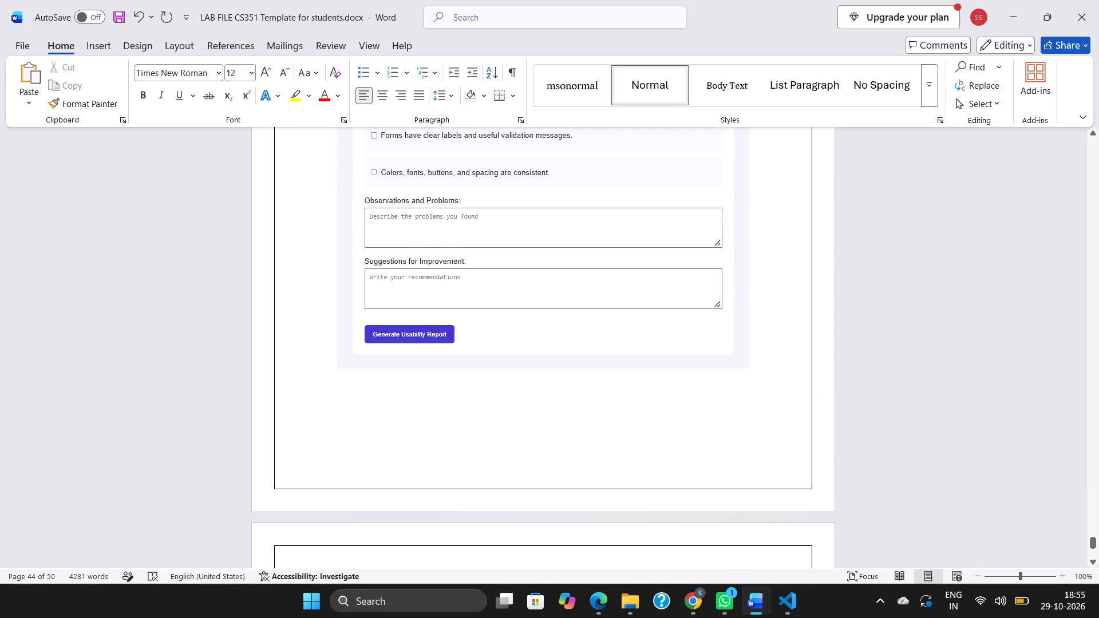
pyautogui.scroll(2, 501, 390)
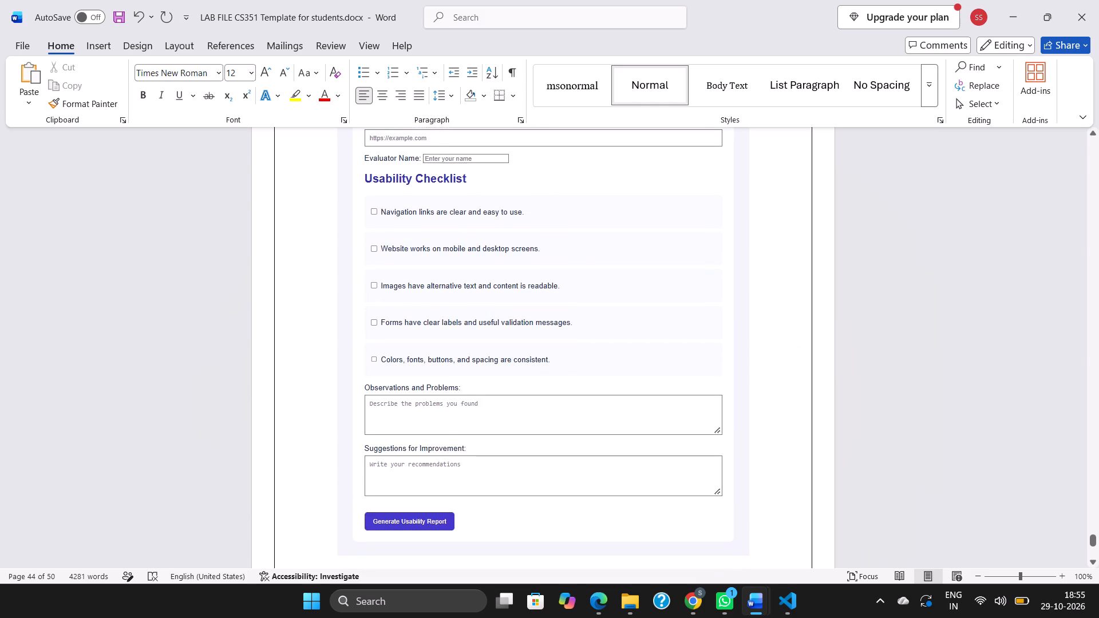
# Examine the Website Usability Audit form picture under Experiment-10's Output heading.
pyautogui.scroll(1, 501, 390)
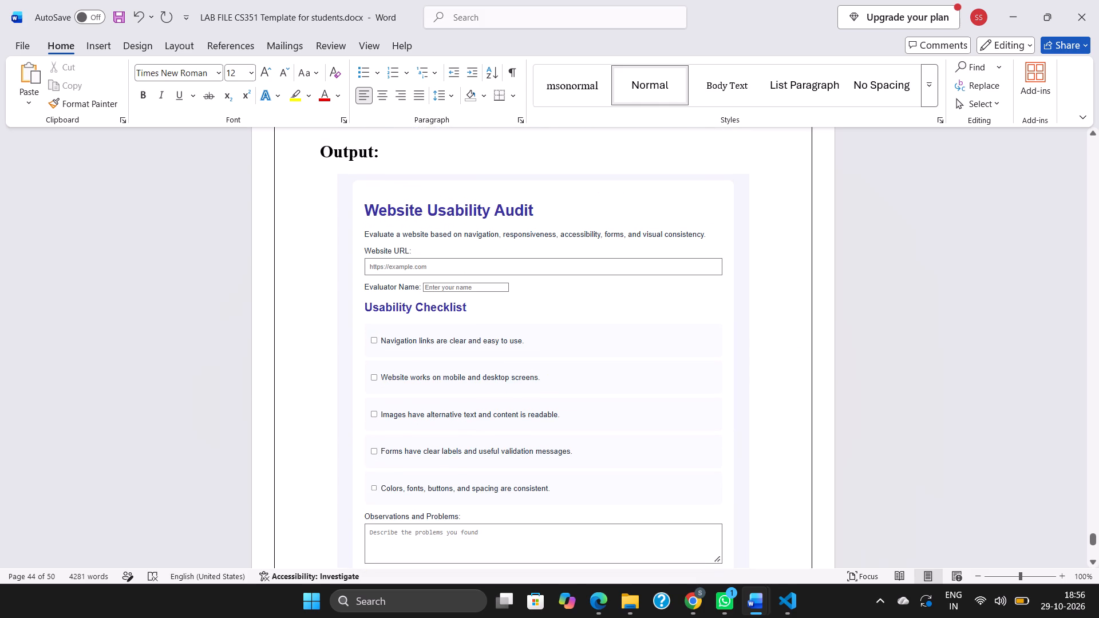
pyautogui.rightClick(517, 336)
pyautogui.click(460, 313)
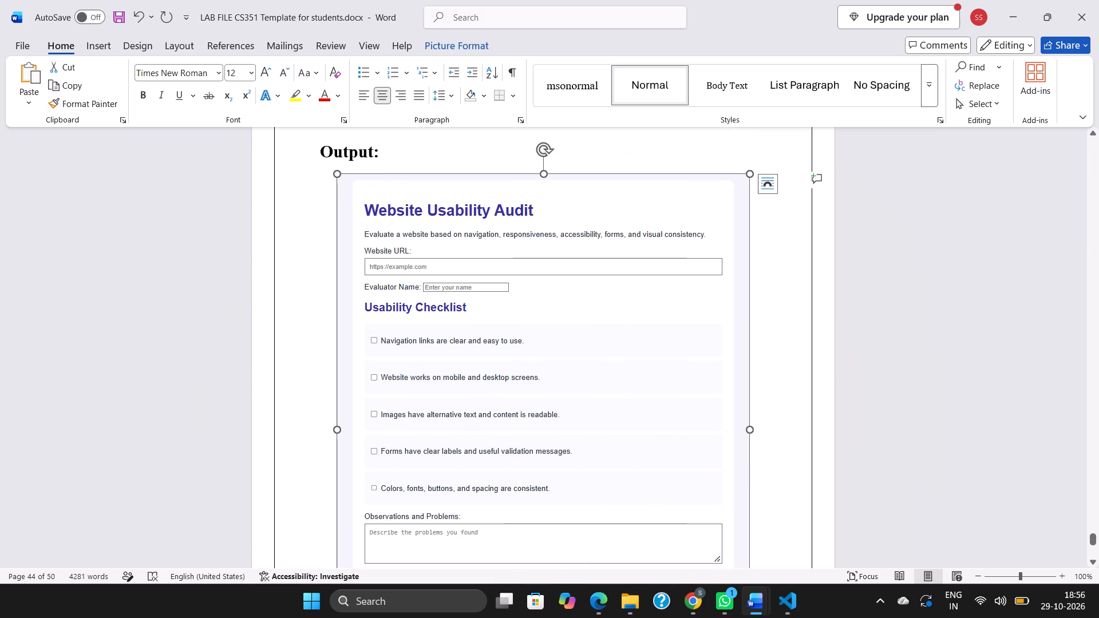
pyautogui.scroll(1, 460, 313)
pyautogui.scroll(-1, 460, 313)
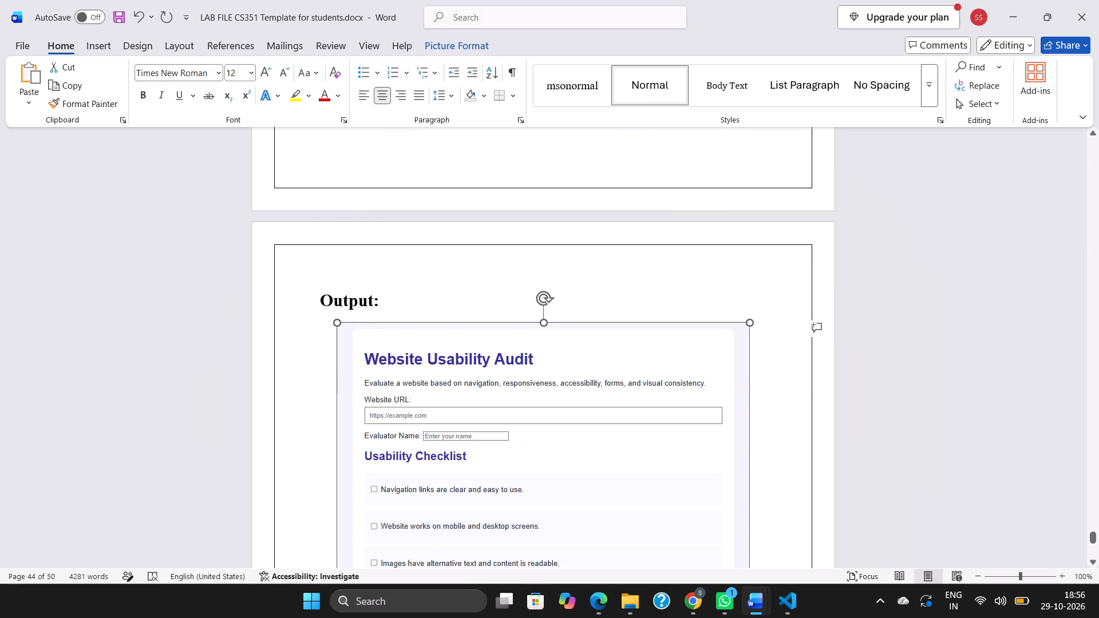
pyautogui.scroll(-1, 460, 313)
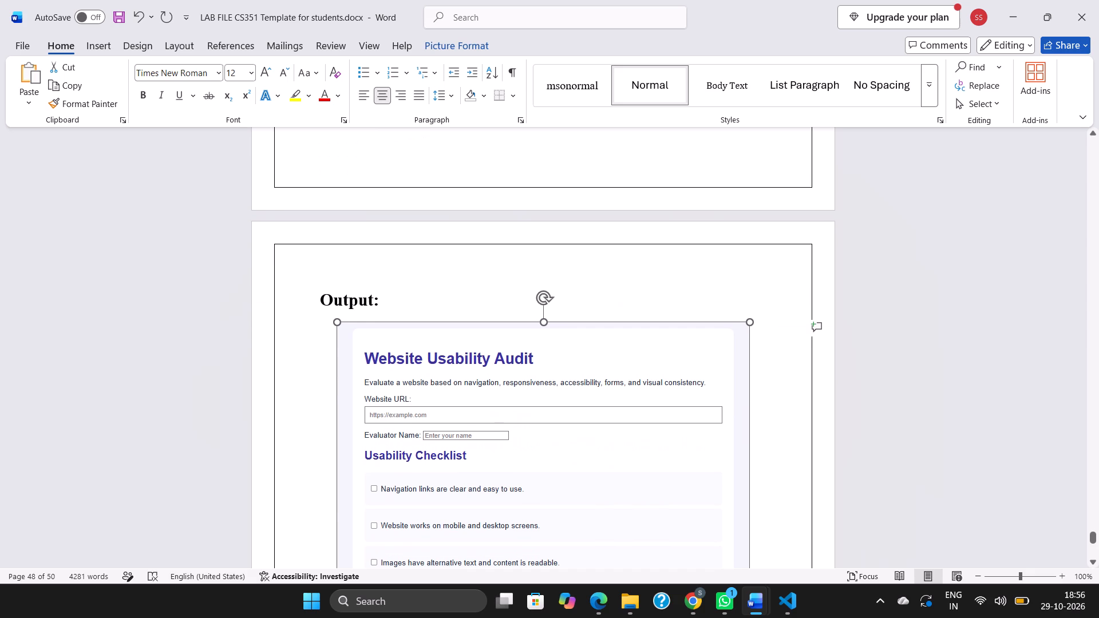
pyautogui.scroll(4, 460, 313)
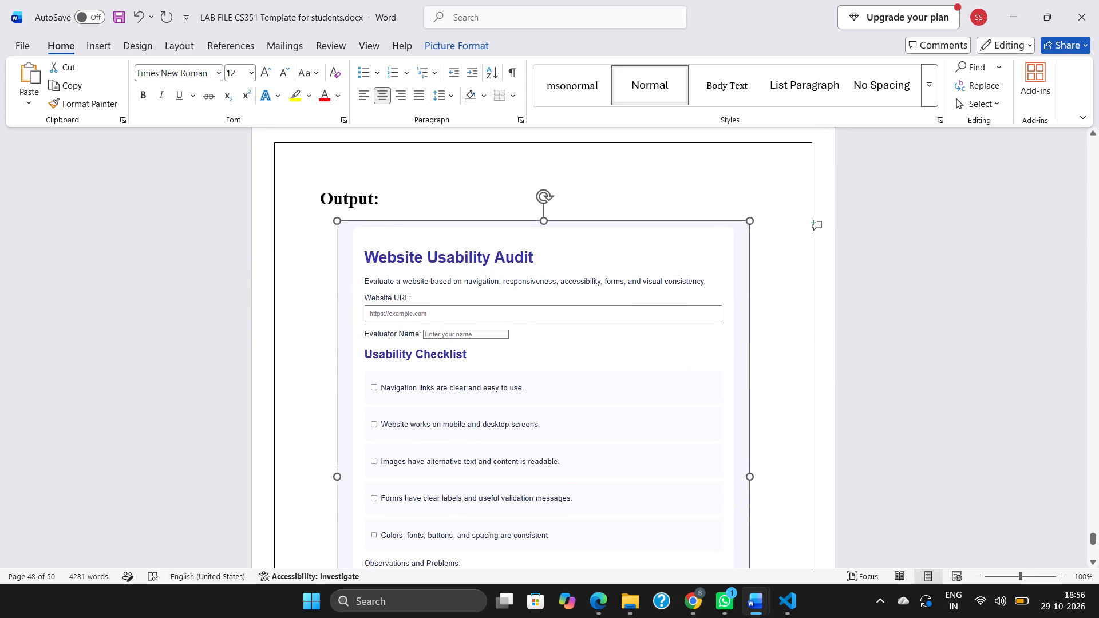
# Add the file name "WebsiteUsability.html" after Experiment-10's "Source code:" label.
pyautogui.scroll(10, 460, 313)
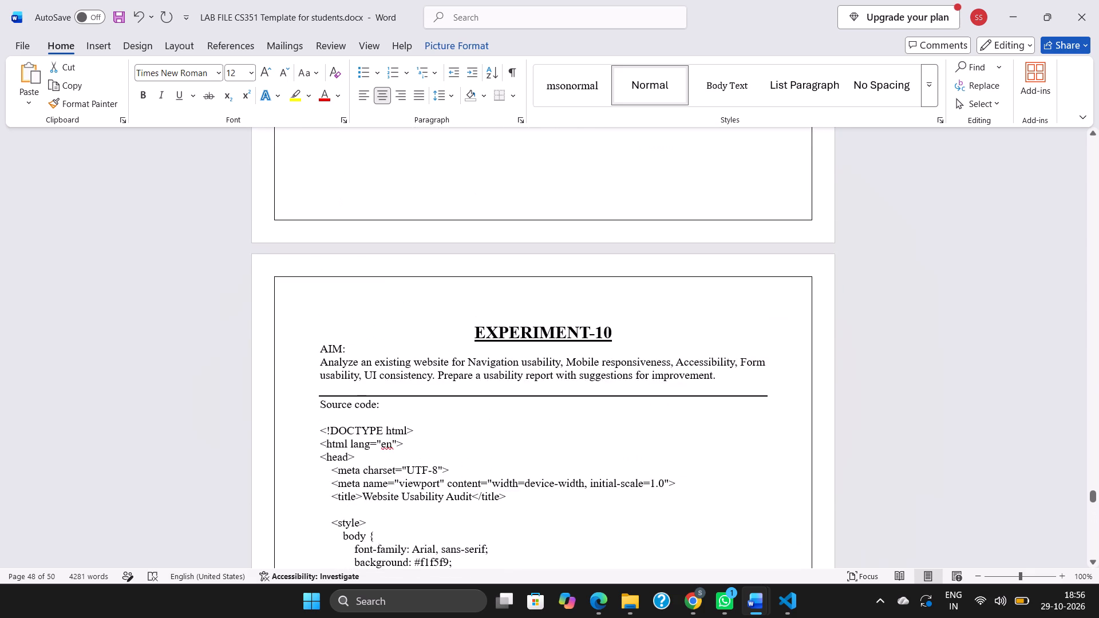
pyautogui.click(389, 316)
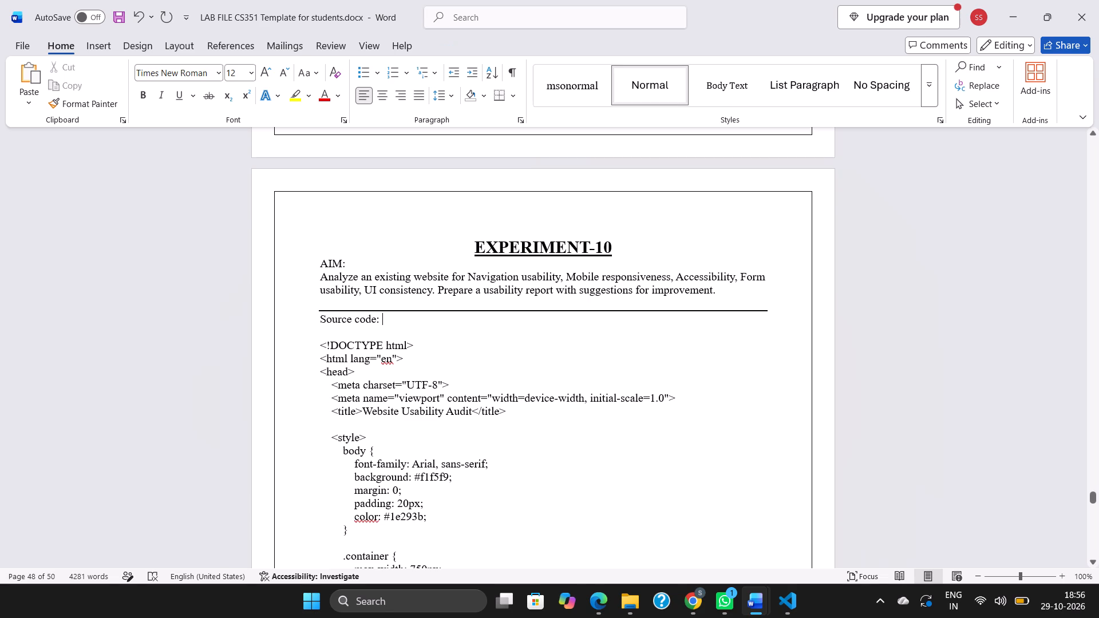
pyautogui.write('usa')
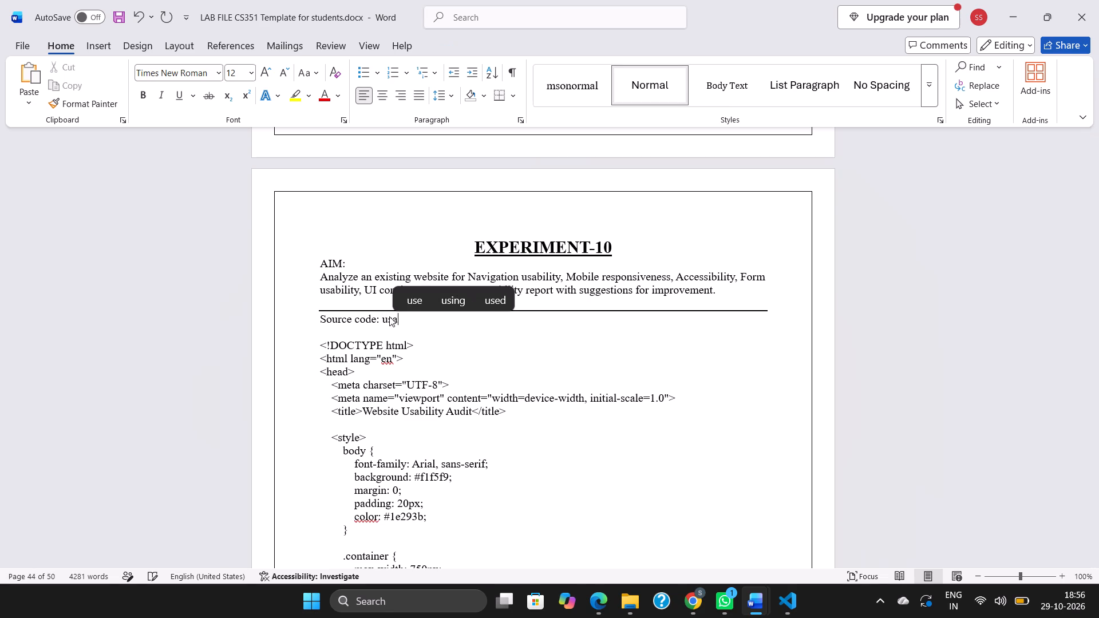
pyautogui.press('BackSpace')
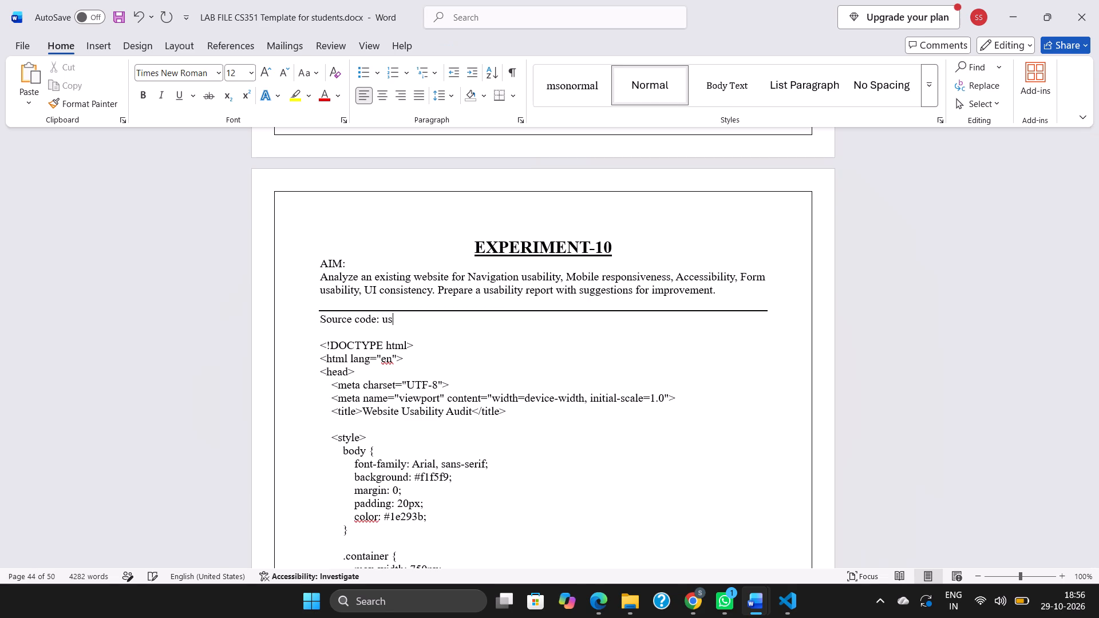
pyautogui.press('BackSpace')
pyautogui.press('BackSpace')
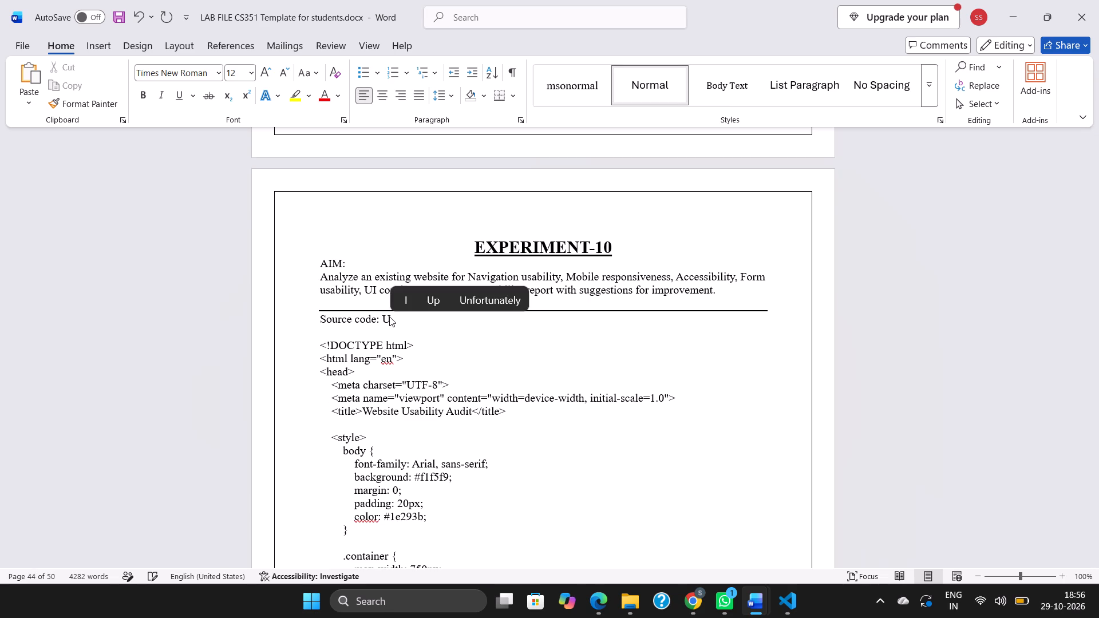
pyautogui.write('sa')
pyautogui.press('BackSpace')
pyautogui.press('BackSpace')
pyautogui.press('BackSpace')
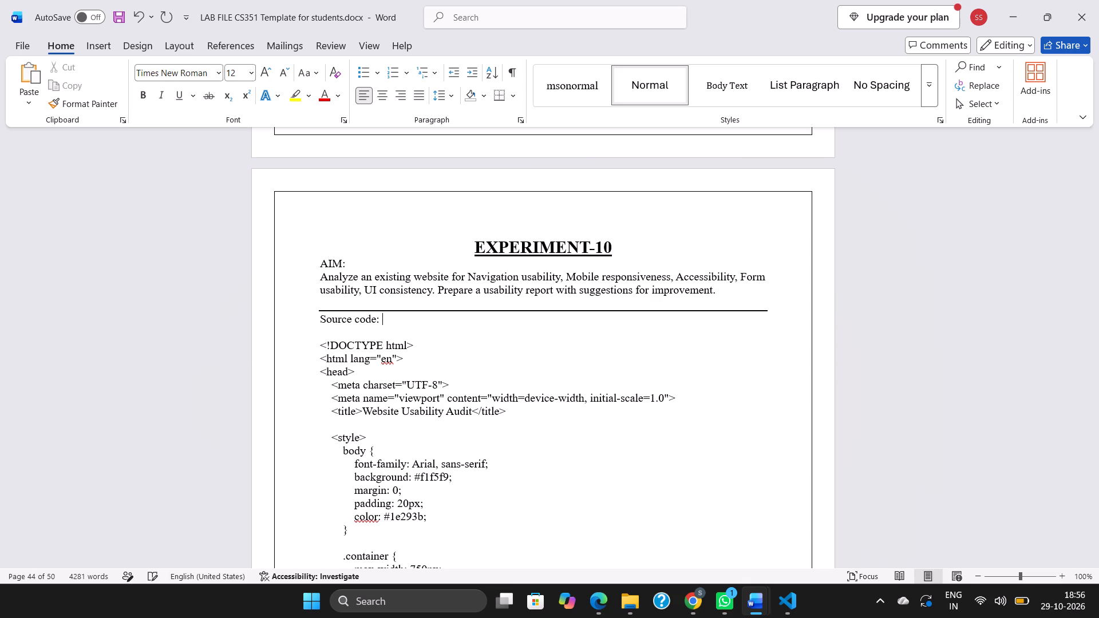
pyautogui.write('we')
pyautogui.press('BackSpace')
pyautogui.press('BackSpace')
pyautogui.write('ebsite')
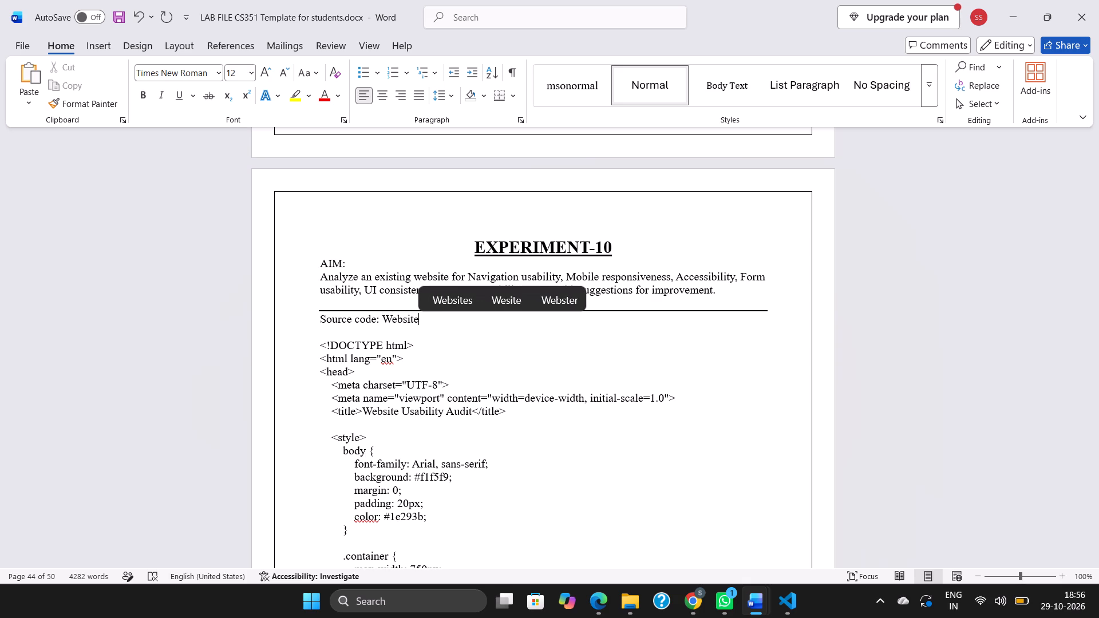
pyautogui.write('sability')
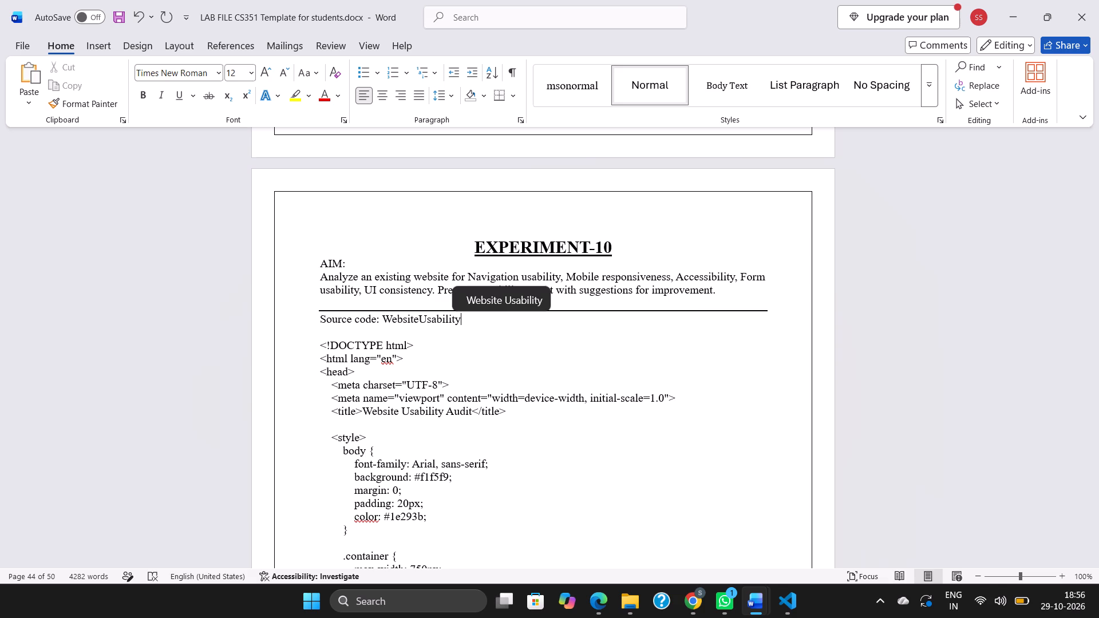
pyautogui.write('.html')
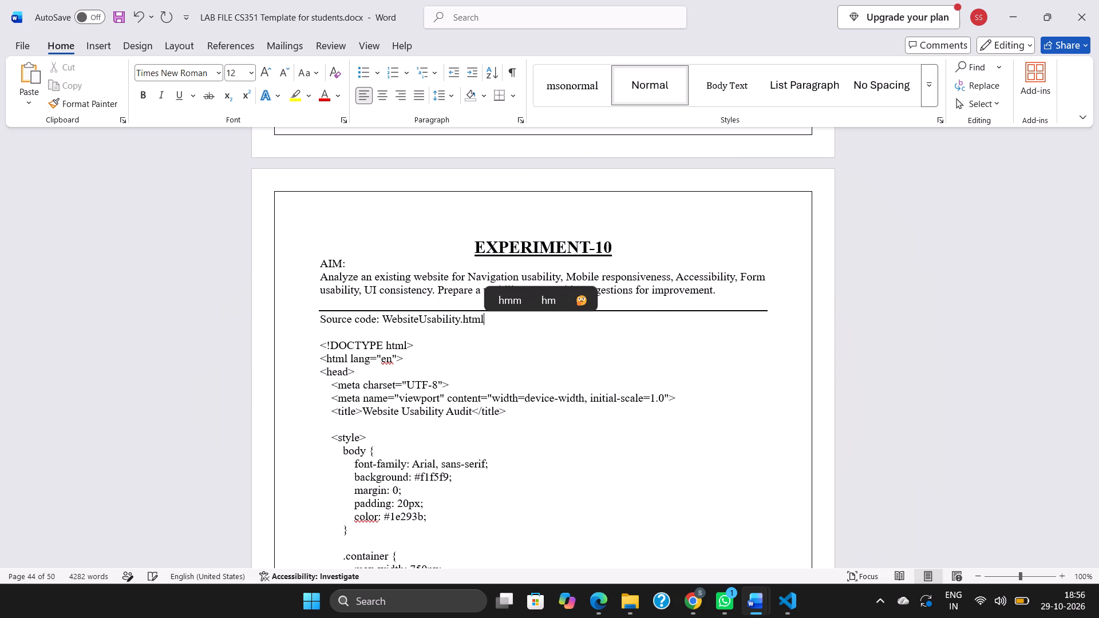
# Make Experiment-10's whole source code line, including its file name, bold.
pyautogui.moveTo(321, 318); pyautogui.dragTo(479, 324)
pyautogui.click(490, 302)
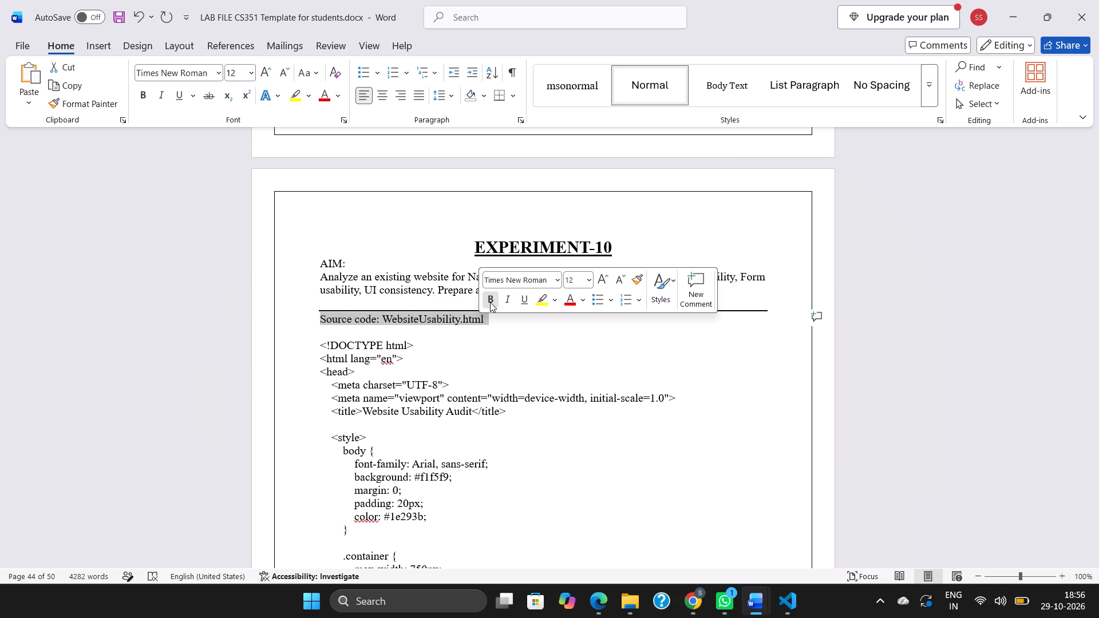
# Make Experiment-10's AIM label and the full description text below it bold.
pyautogui.moveTo(314, 262); pyautogui.dragTo(537, 282)
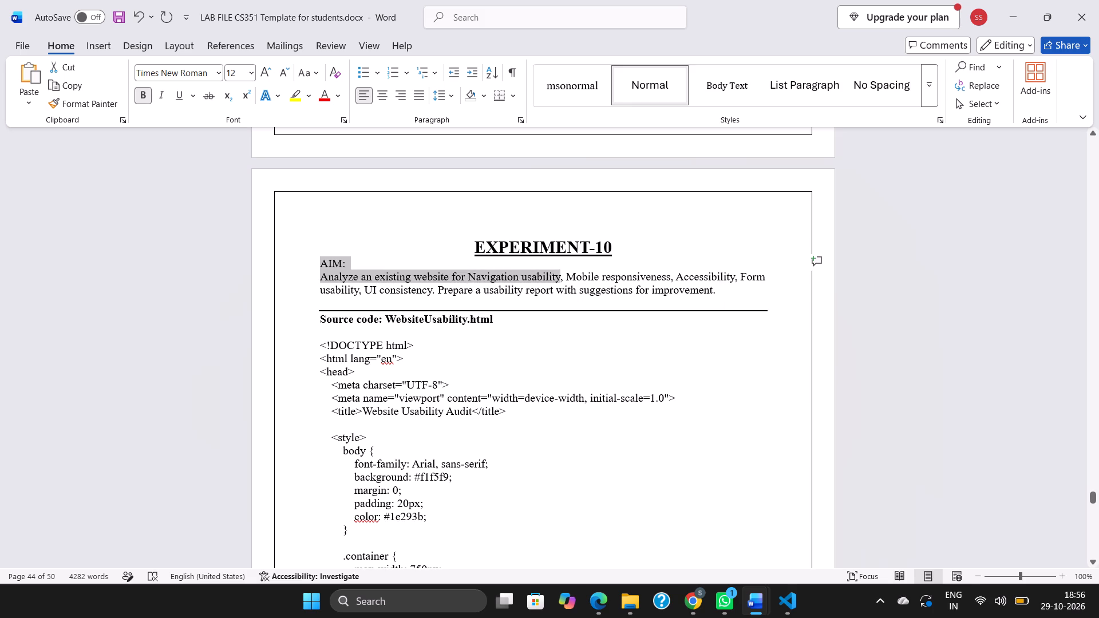
pyautogui.moveTo(537, 282); pyautogui.dragTo(649, 296)
pyautogui.click(661, 274)
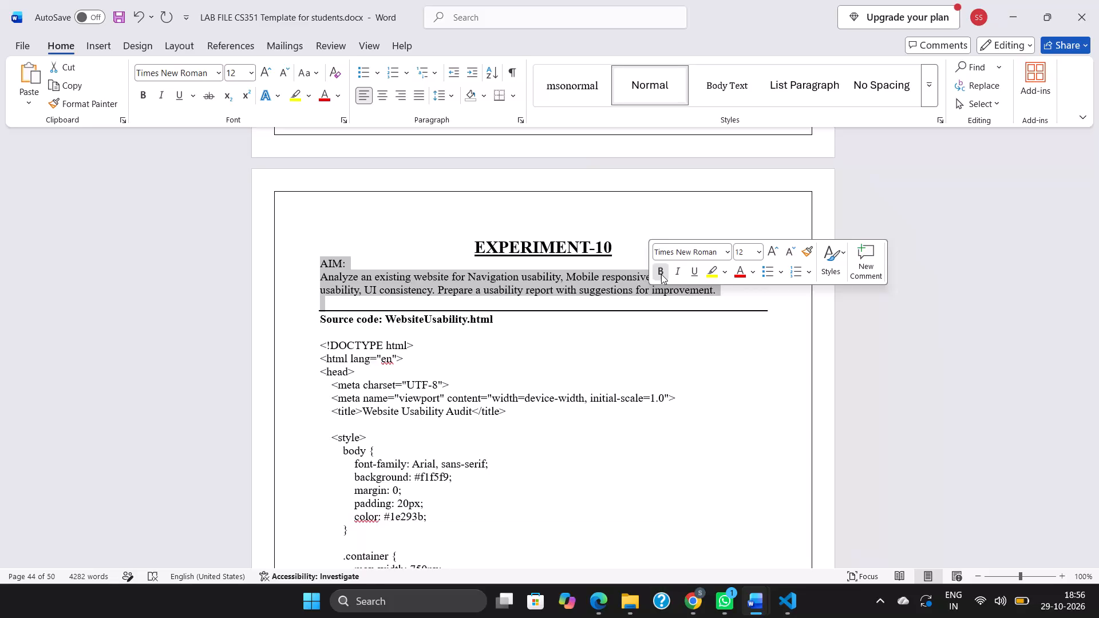
pyautogui.click(583, 417)
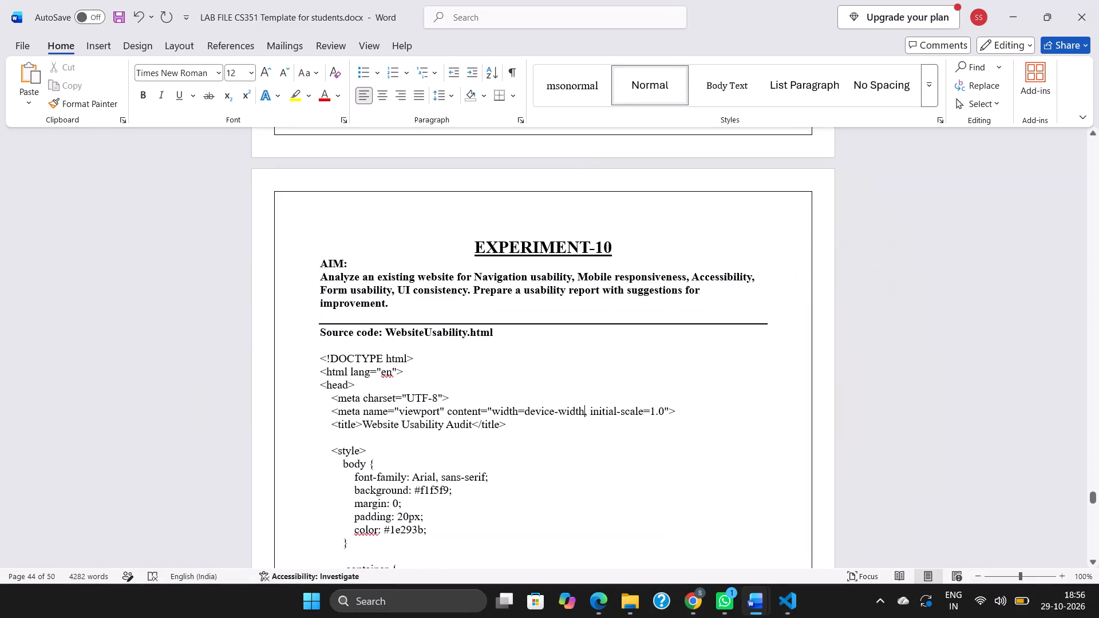
# Delete the existing Website Usability Audit form picture under Experiment-10's Output heading.
pyautogui.scroll(-6, 583, 417)
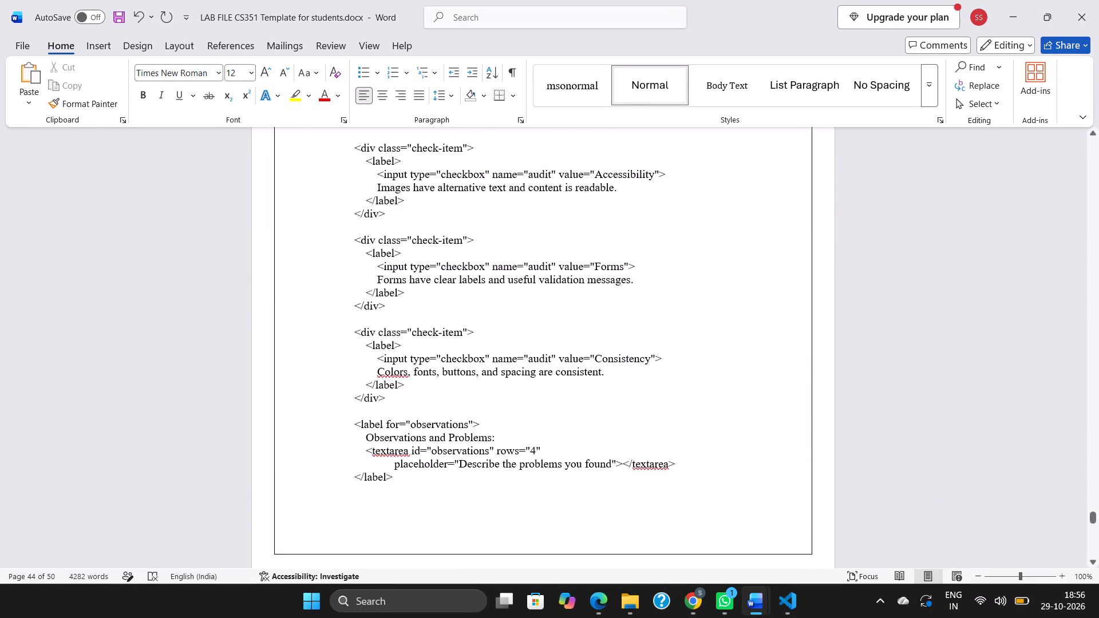
pyautogui.scroll(-9, 583, 417)
pyautogui.rightClick(583, 417)
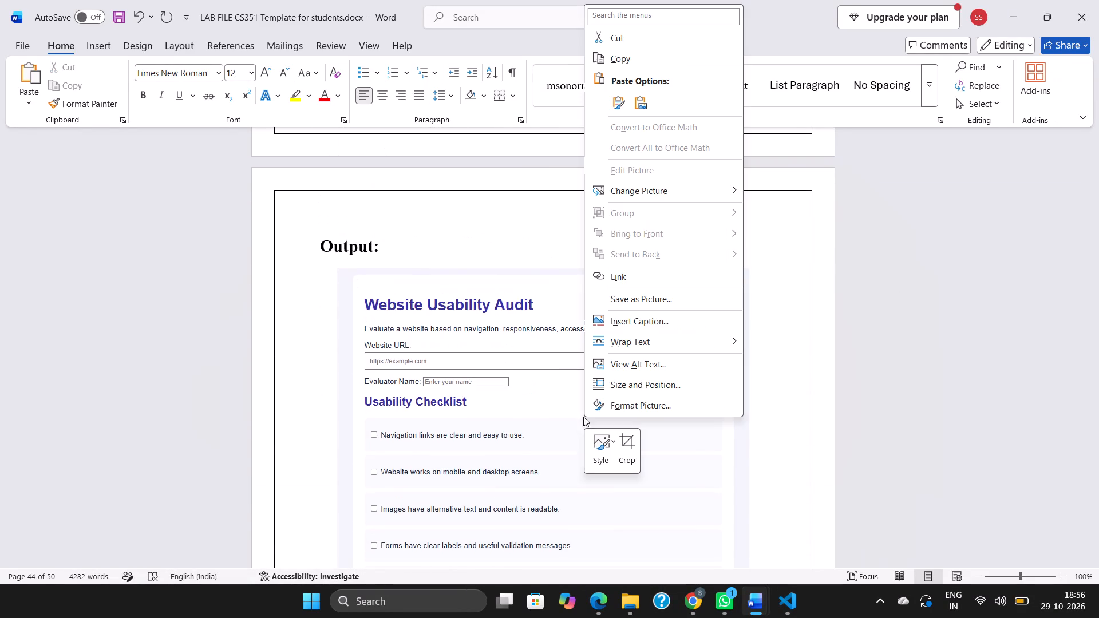
pyautogui.scroll(-1, 475, 474)
pyautogui.rightClick(475, 474)
pyautogui.click(440, 433)
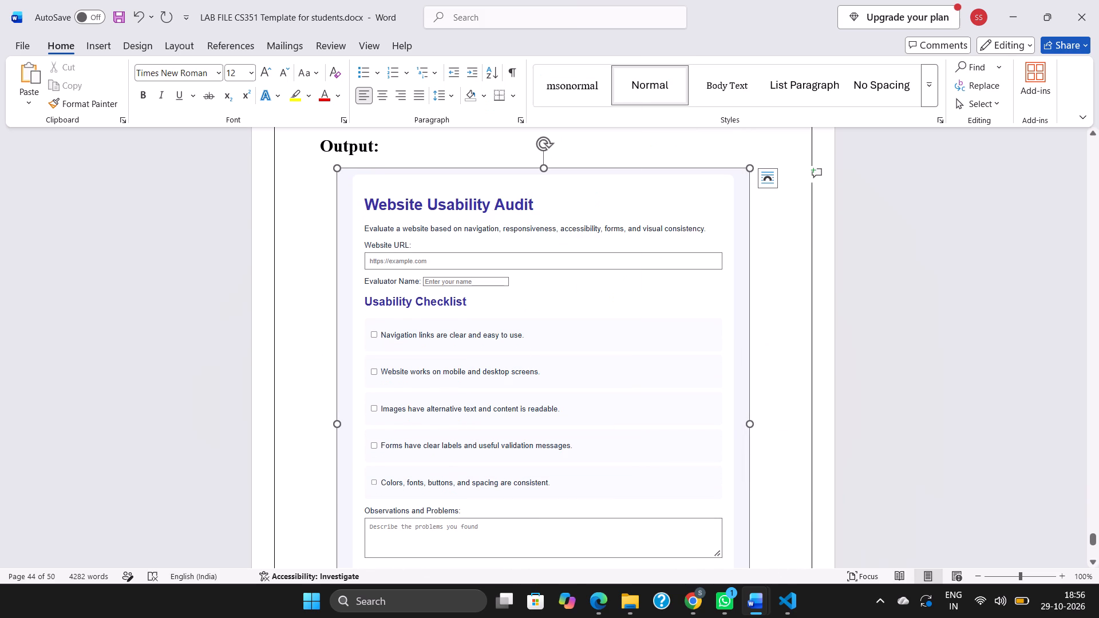
pyautogui.click(543, 149)
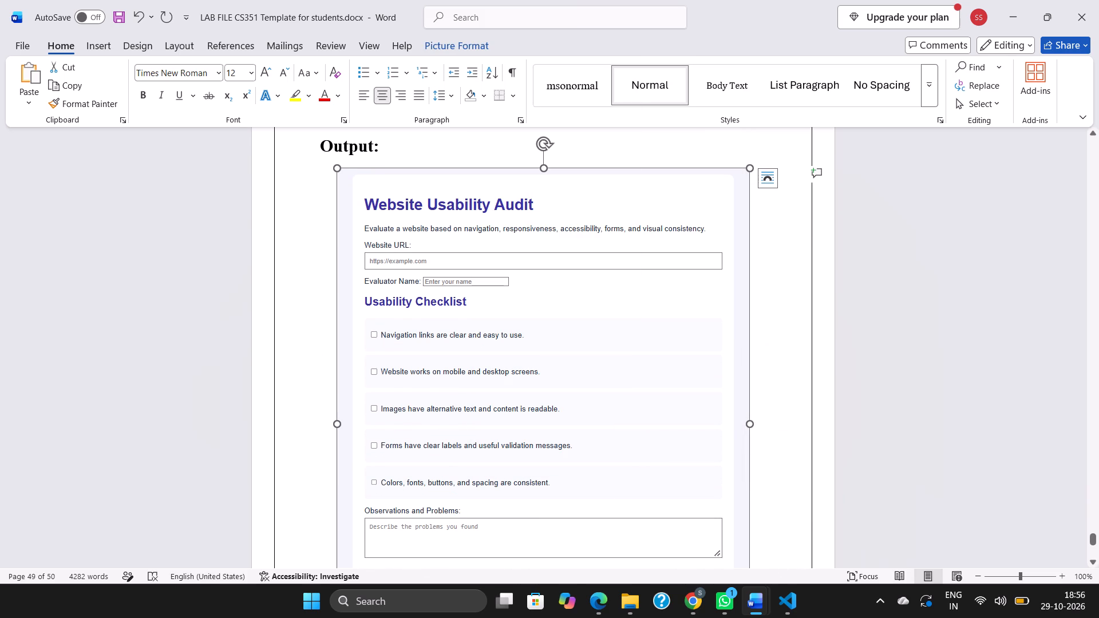
pyautogui.press('Delete')
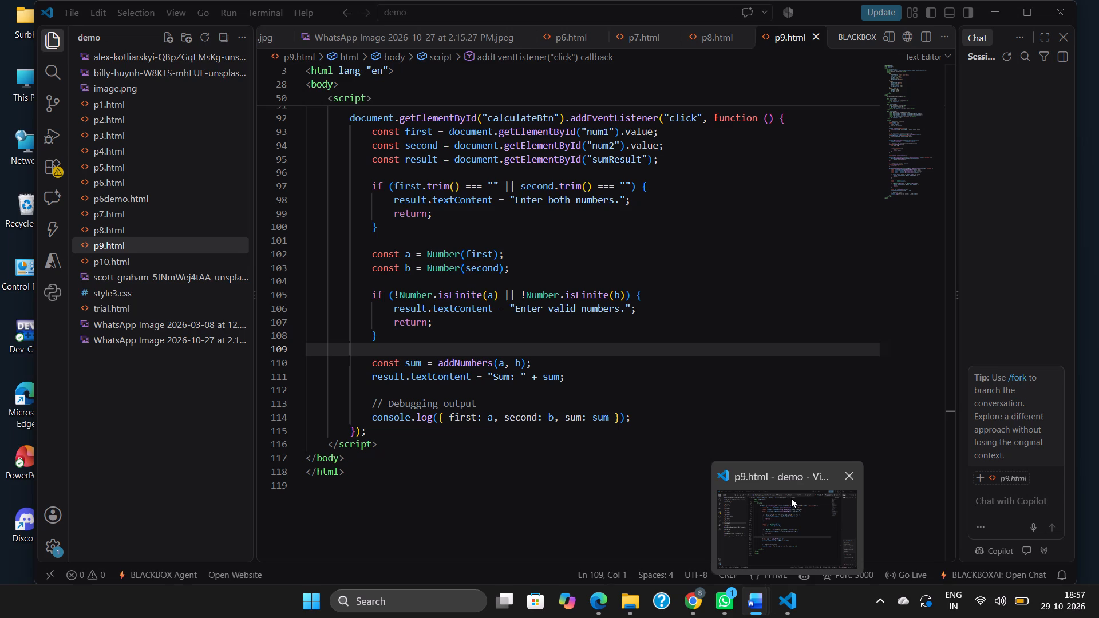
# Switch to Visual Studio Code, open p10.html and launch its page in the browser.
pyautogui.click(791, 498)
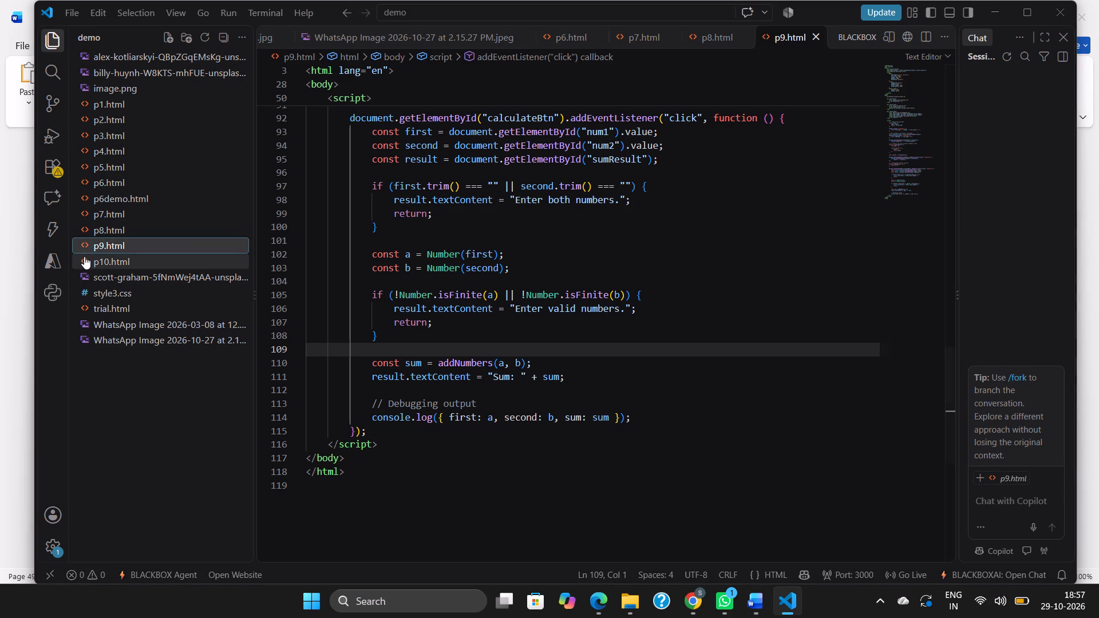
pyautogui.click(84, 256)
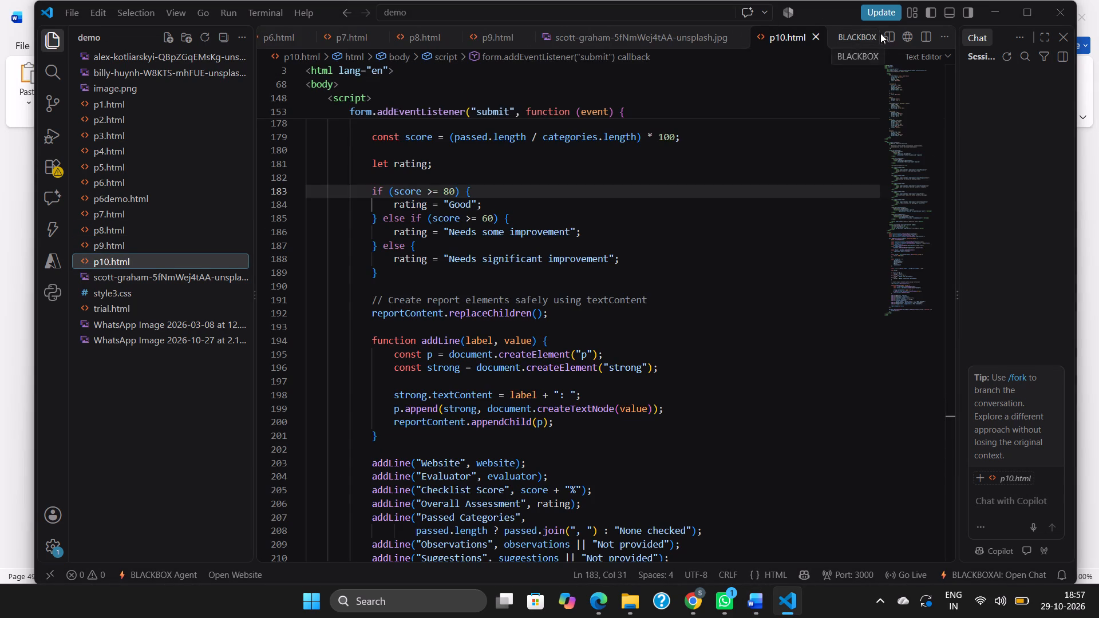
pyautogui.click(885, 33)
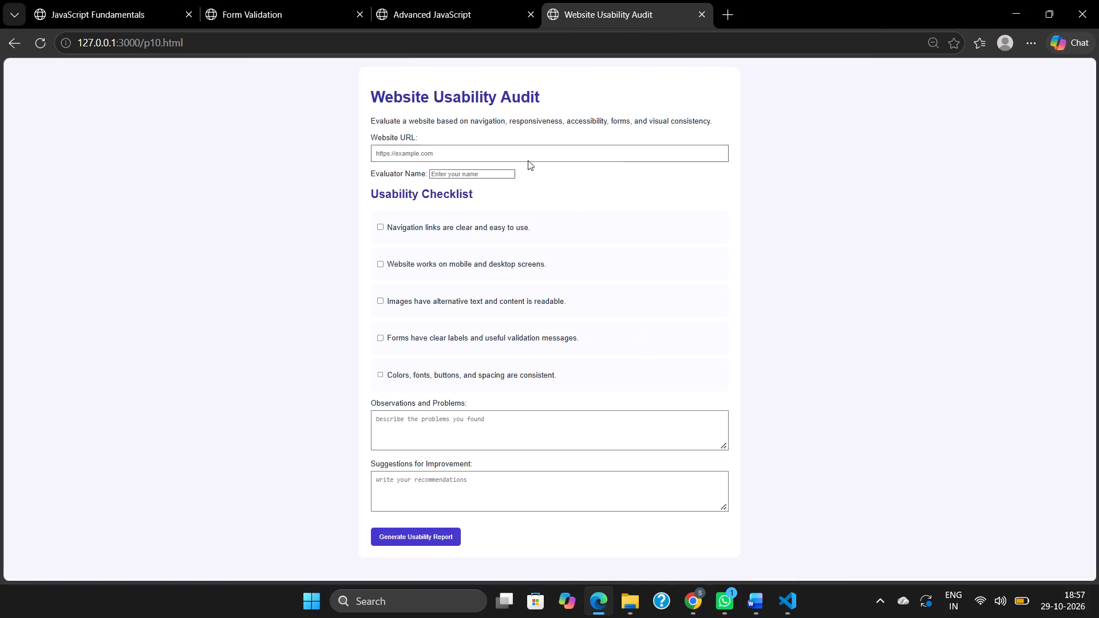
pyautogui.click(519, 153)
pyautogui.click(471, 227)
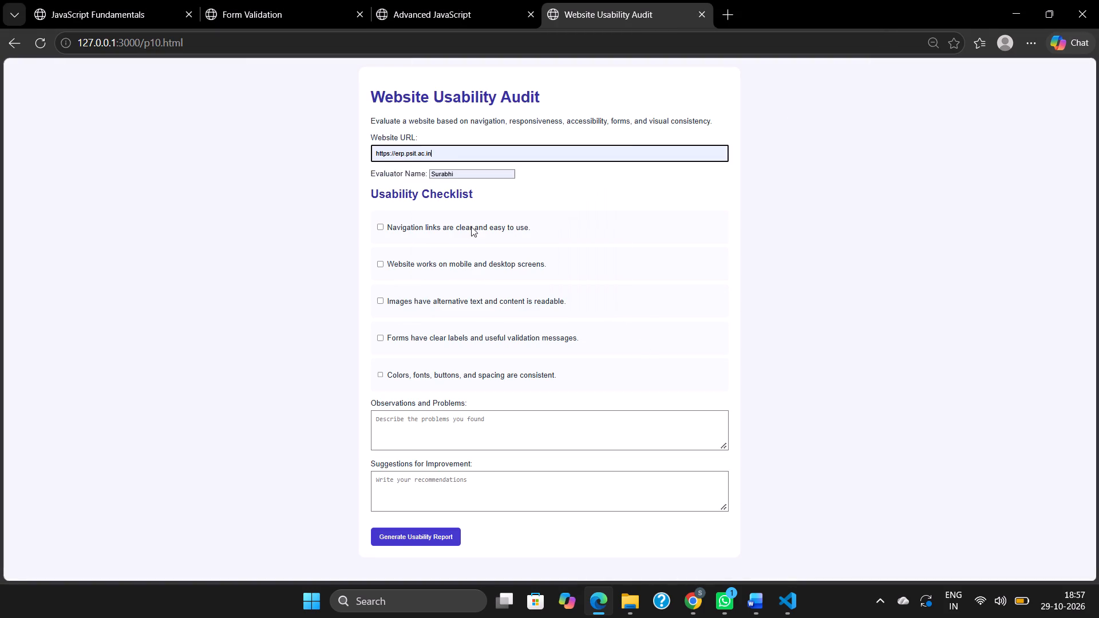
# Tick the usability checklist items for navigation links, mobile and desktop screens, image alternative text, and consistent colors, fonts, buttons and spacing.
pyautogui.click(381, 225)
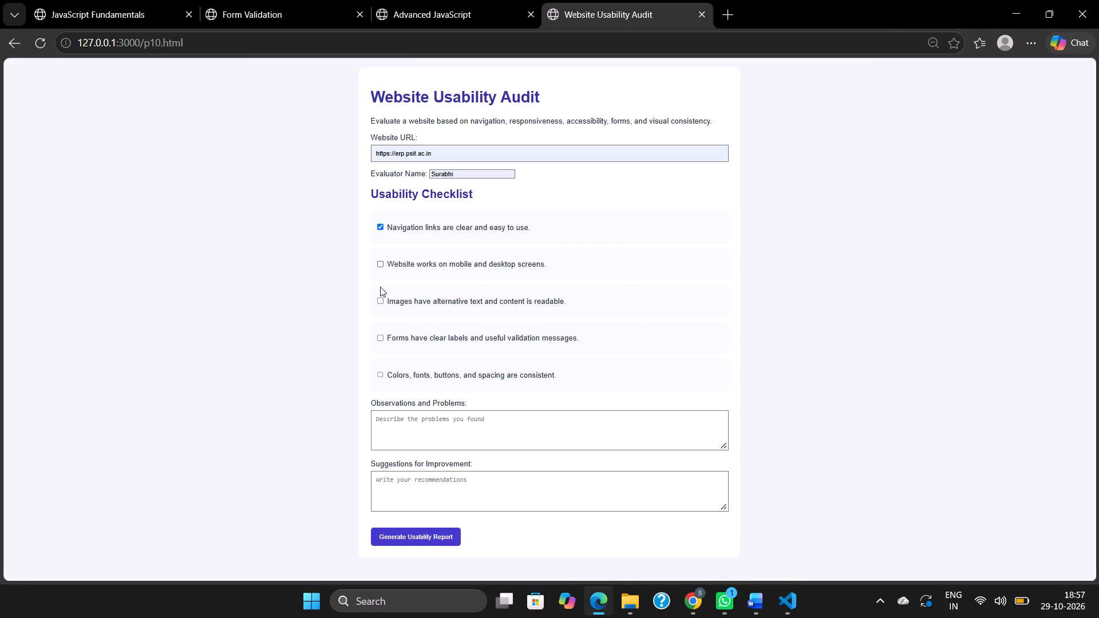
pyautogui.click(382, 264)
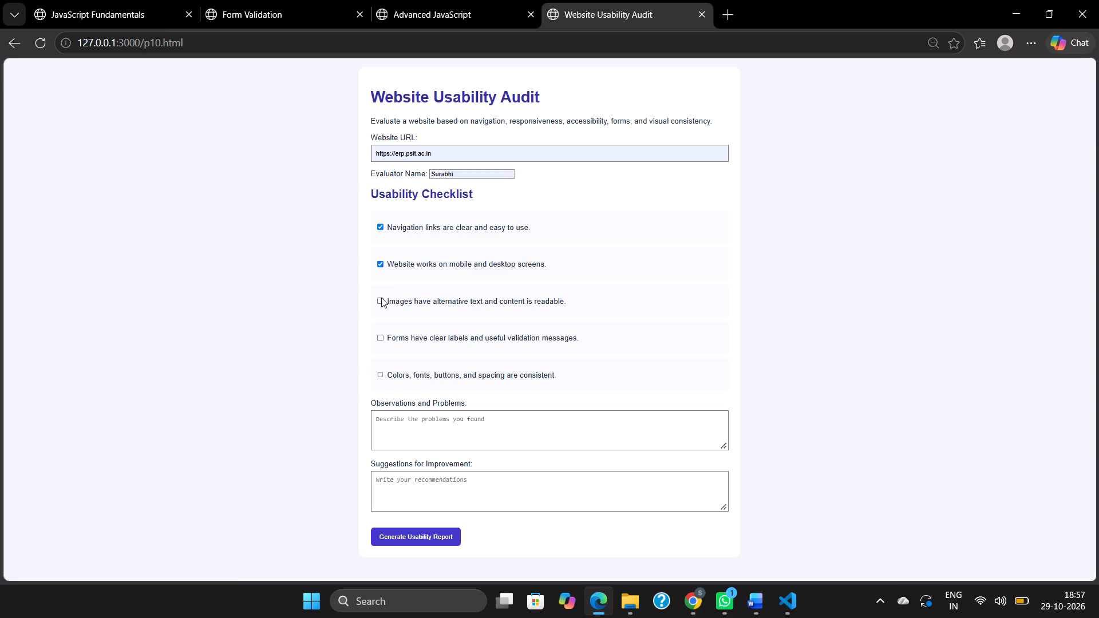
pyautogui.click(381, 298)
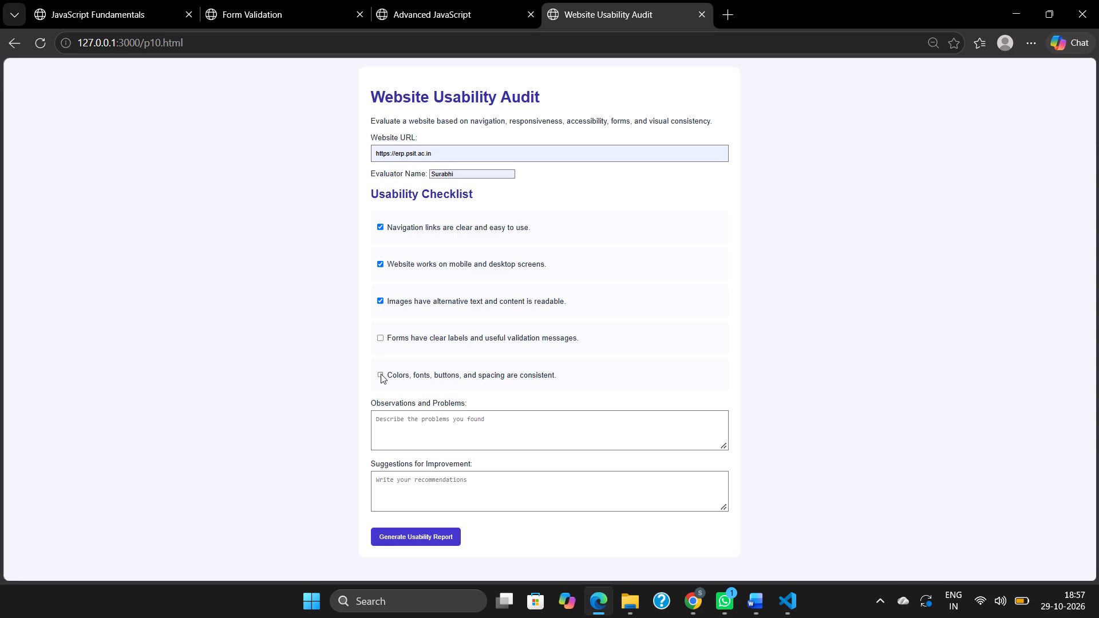
pyautogui.click(381, 374)
# Enter "website crashes sometimes" as the observations and problems.
pyautogui.click(453, 445)
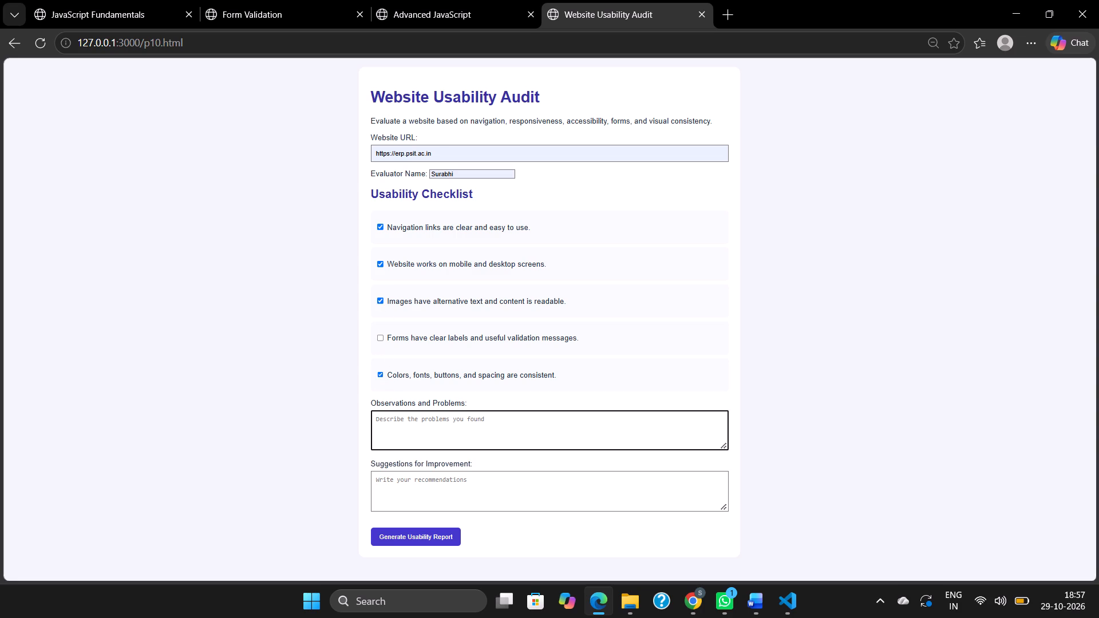
pyautogui.write('websites')
pyautogui.press('BackSpace')
pyautogui.press('space')
pyautogui.write('crashed')
pyautogui.press('BackSpace')
pyautogui.write('s sometimes')
# Enter "networking could be improved" as the suggestions for improvement.
pyautogui.click(429, 479)
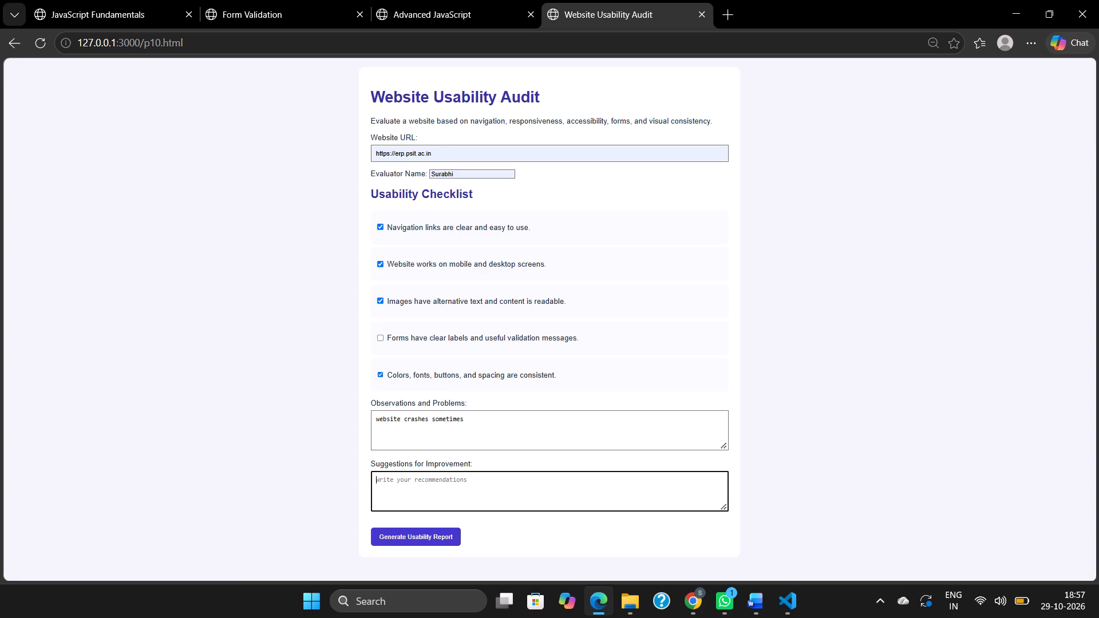
pyautogui.write('netwo')
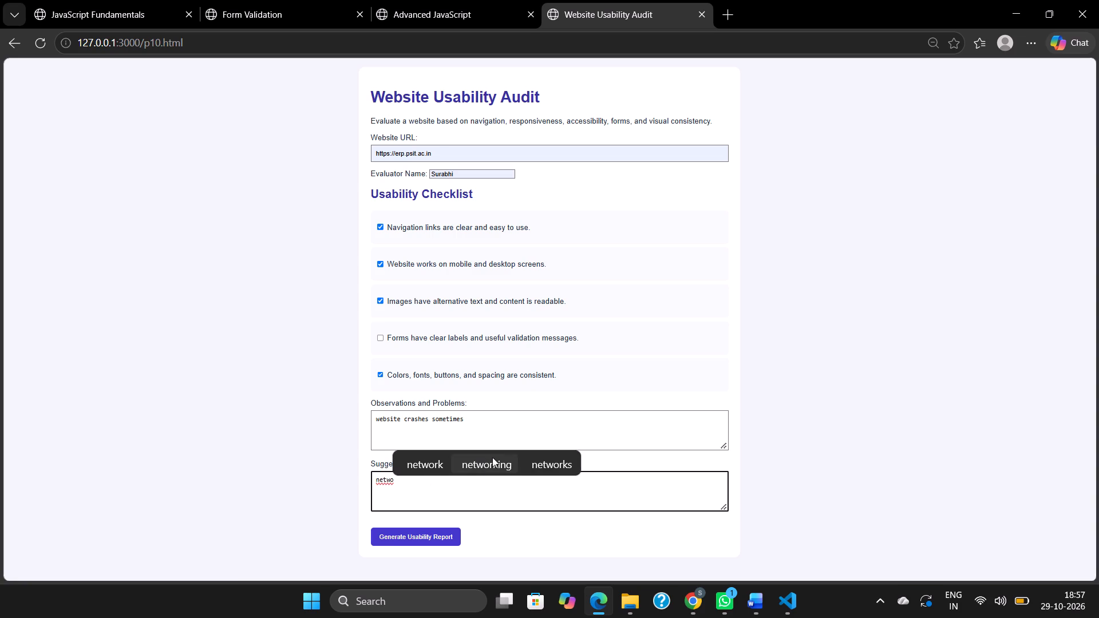
pyautogui.click(492, 466)
pyautogui.write('could')
pyautogui.press('space')
pyautogui.write('be improved')
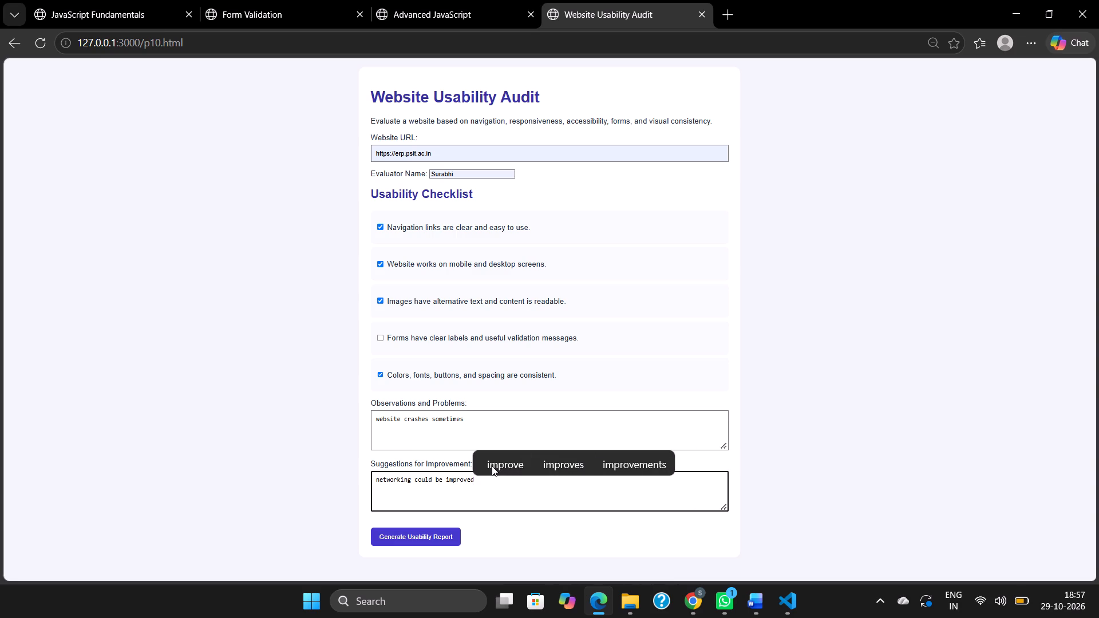
# Generate the usability report from the completed audit form.
pyautogui.click(418, 539)
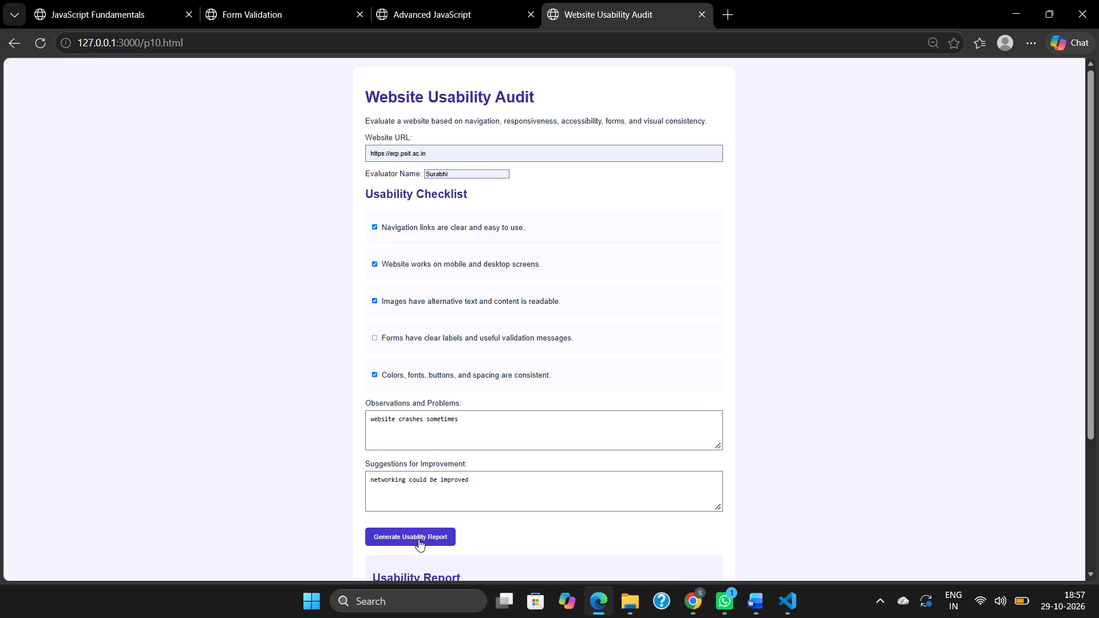
# Capture a screen snip of the filled Website Usability Audit form, from its title down to the Generate Usability Report button.
pyautogui.scroll(1, 468, 447)
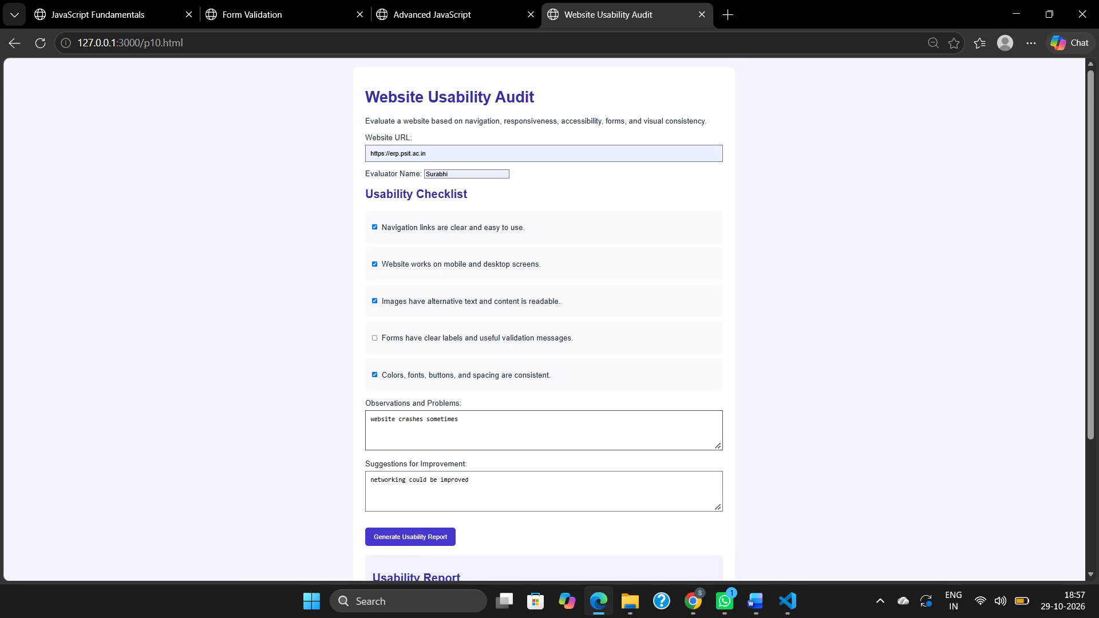
pyautogui.scroll(2, 468, 447)
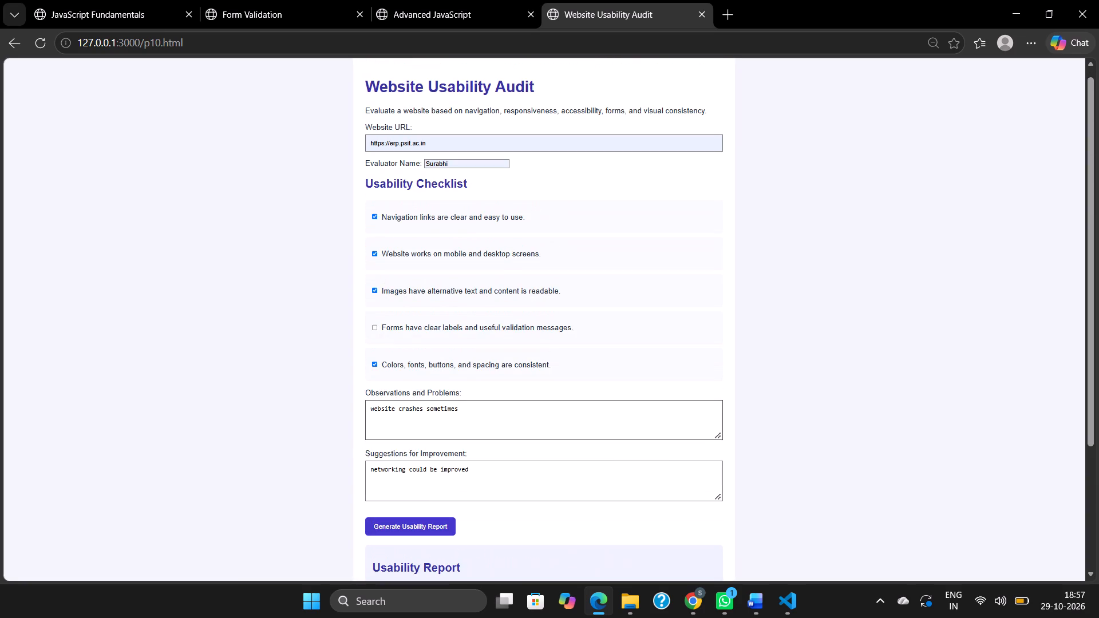
pyautogui.press('Print')
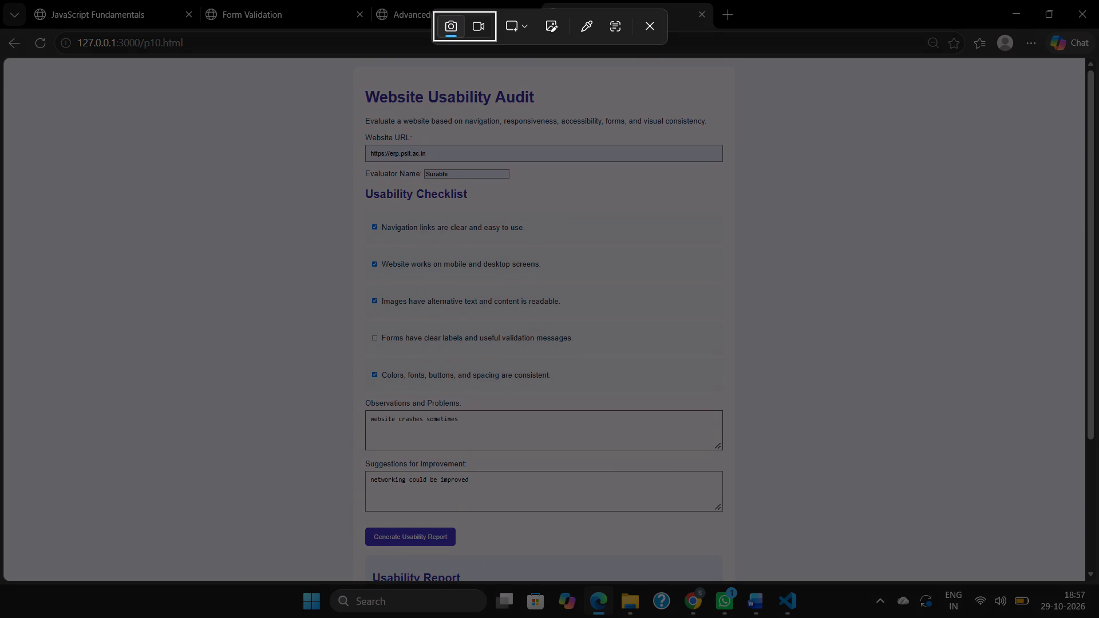
pyautogui.click(654, 21)
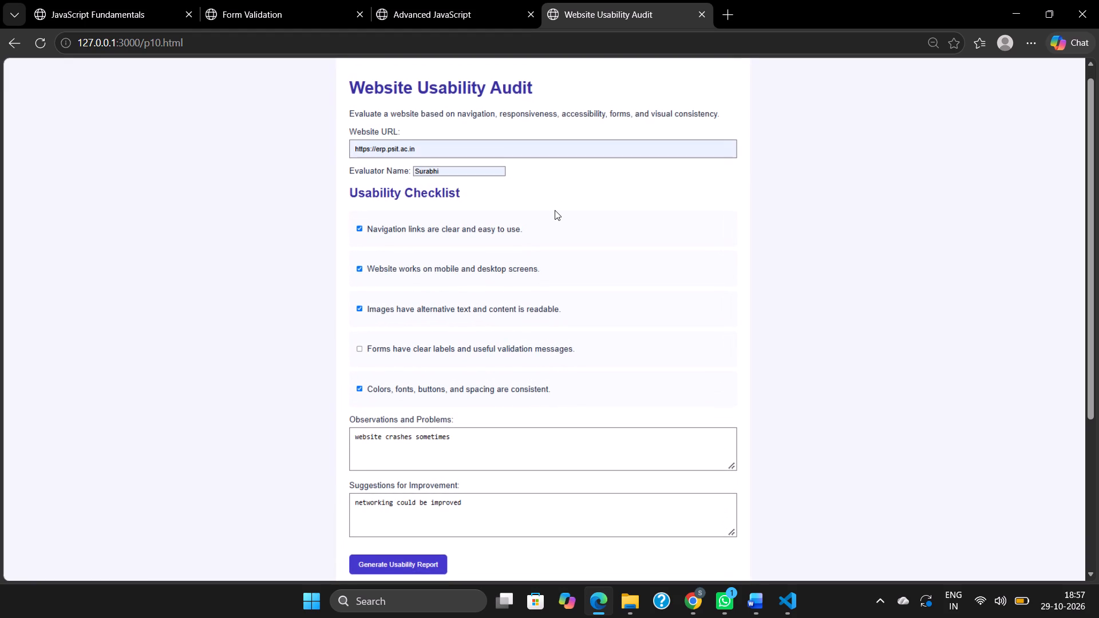
pyautogui.press('Print')
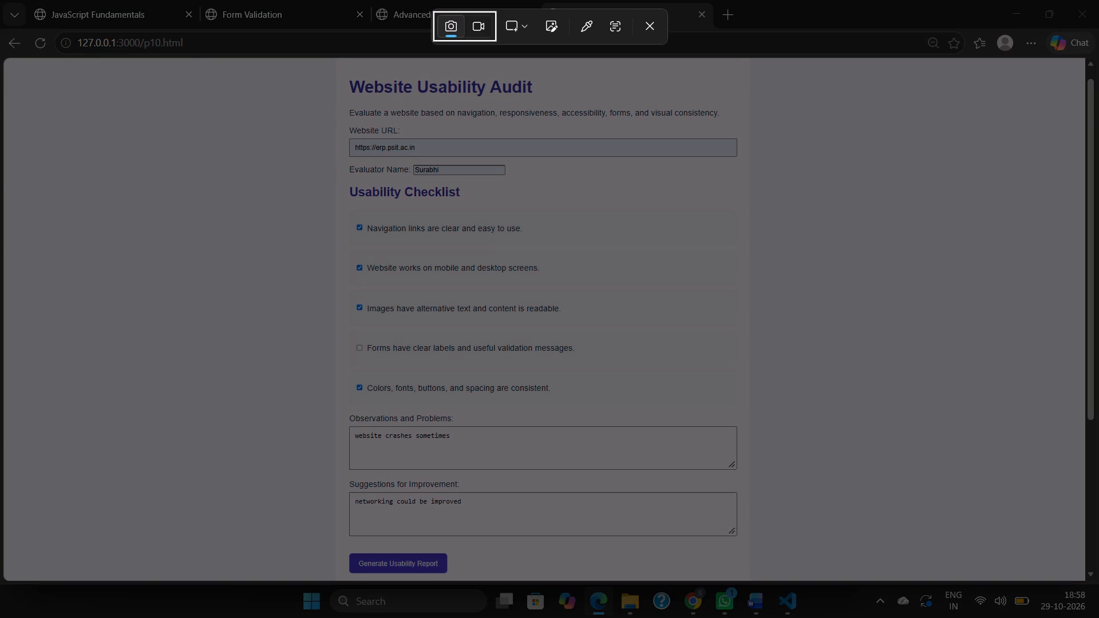
pyautogui.moveTo(331, 62); pyautogui.dragTo(334, 62)
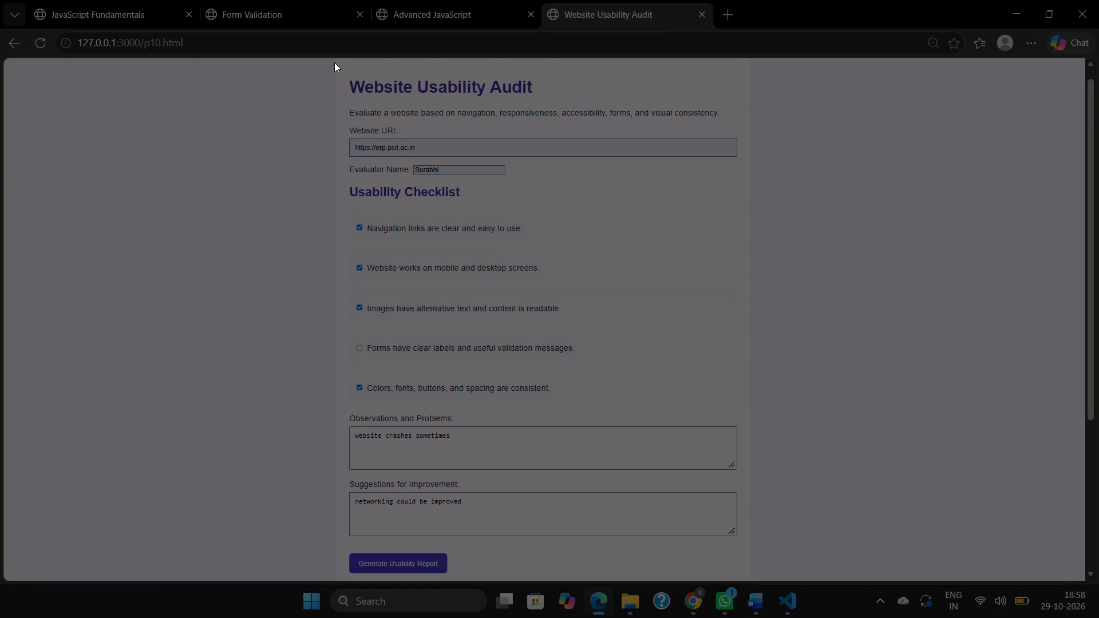
pyautogui.moveTo(334, 62); pyautogui.dragTo(740, 424)
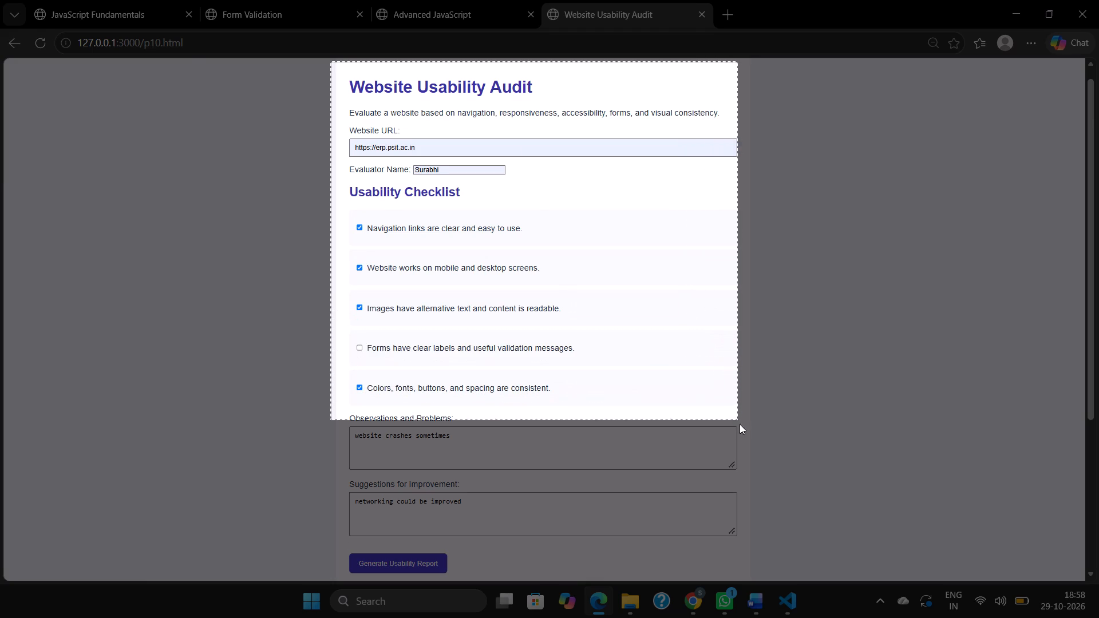
pyautogui.moveTo(740, 424); pyautogui.dragTo(791, 587)
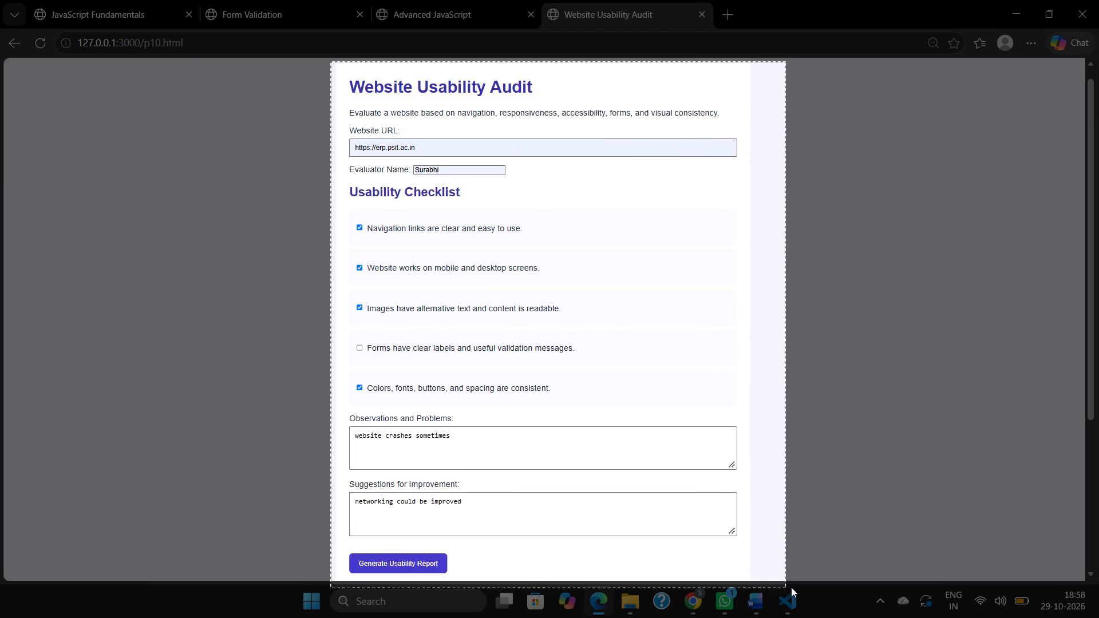
pyautogui.moveTo(791, 587); pyautogui.dragTo(760, 575)
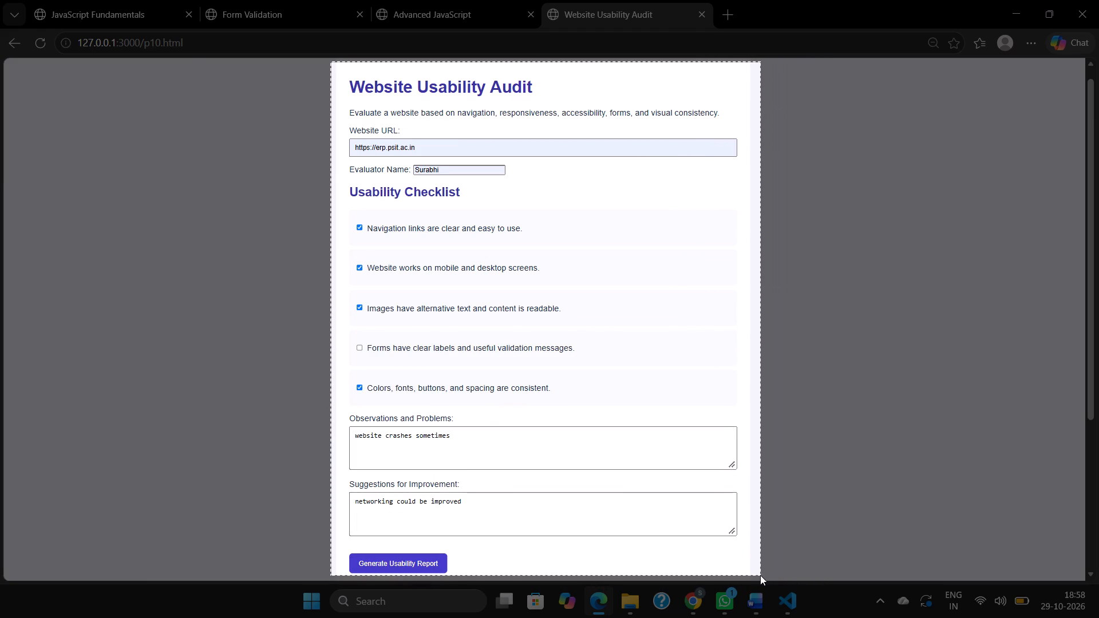
pyautogui.moveTo(760, 575); pyautogui.dragTo(760, 575)
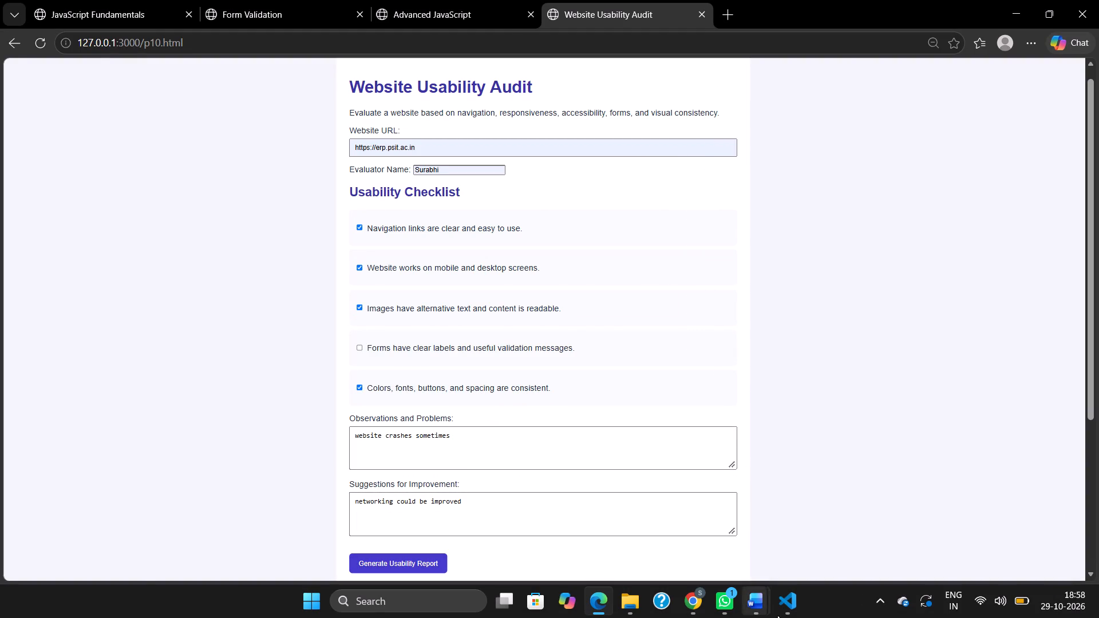
# Switch to the CS351 lab file in Word and paste the form snip on a new line under Experiment-10's Output heading.
pyautogui.click(802, 548)
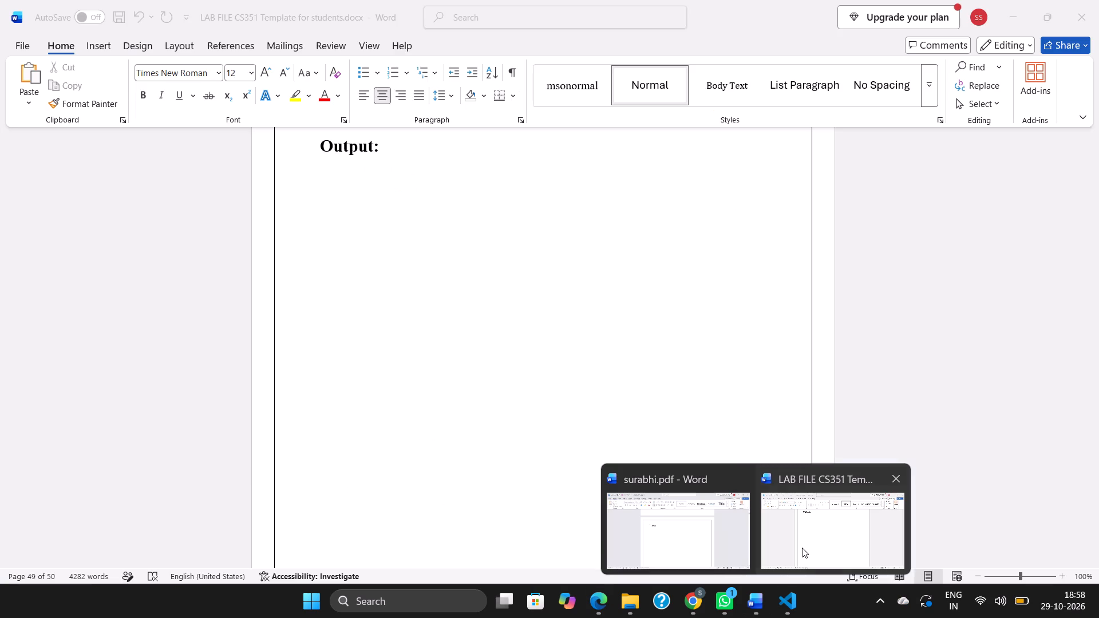
pyautogui.click(524, 160)
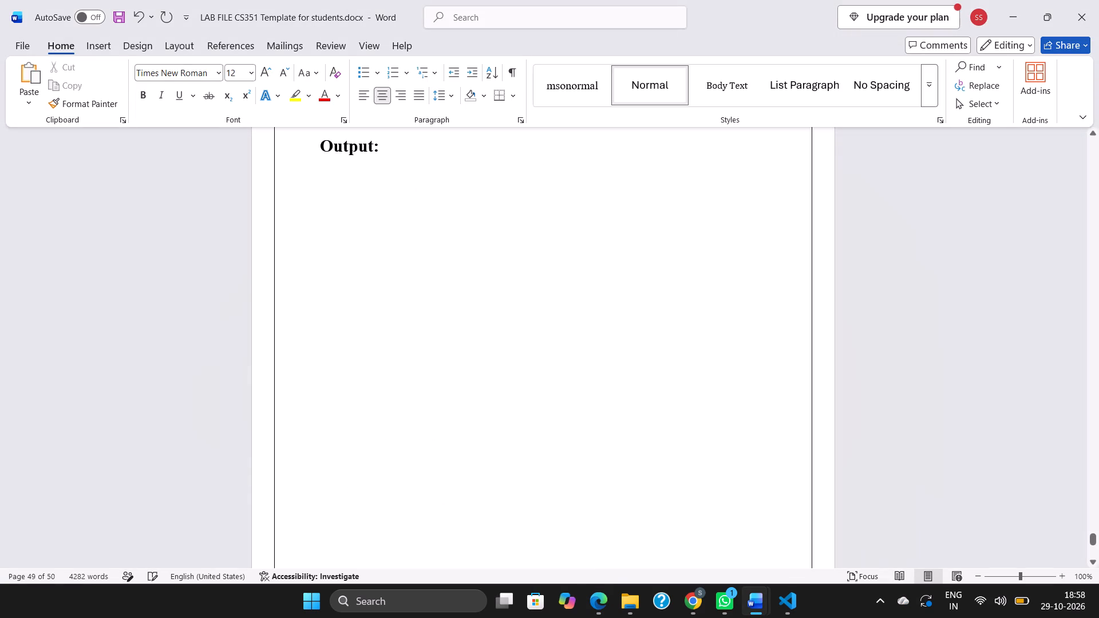
pyautogui.press('Return')
pyautogui.hotkey('ctrl', 'v')
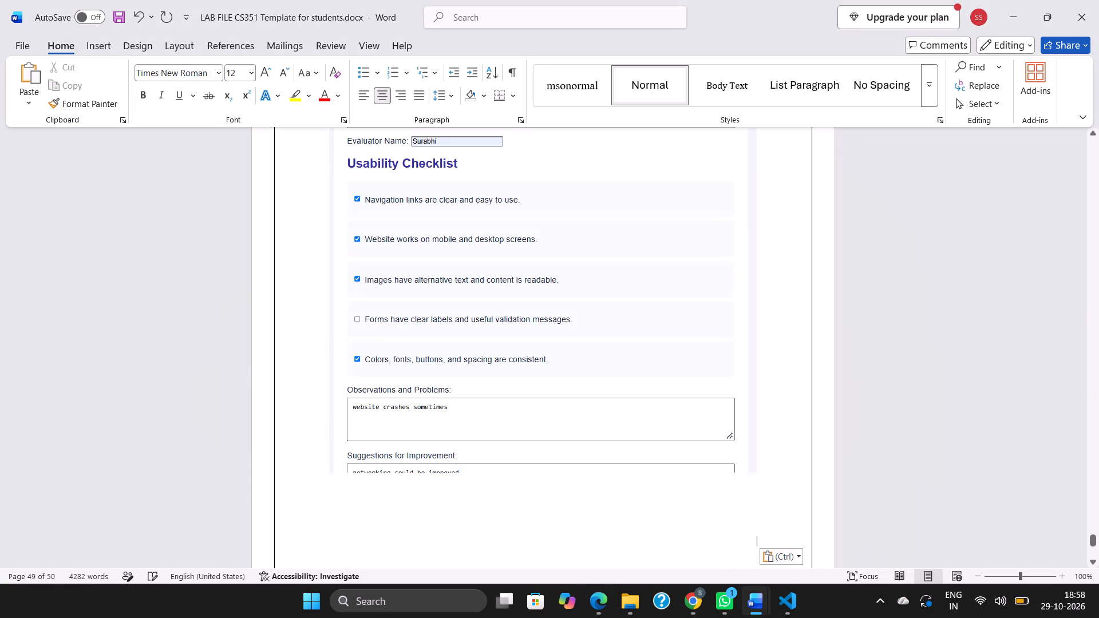
# Delete the old Usability Report picture from the lab file's last page.
pyautogui.scroll(-1, 555, 225)
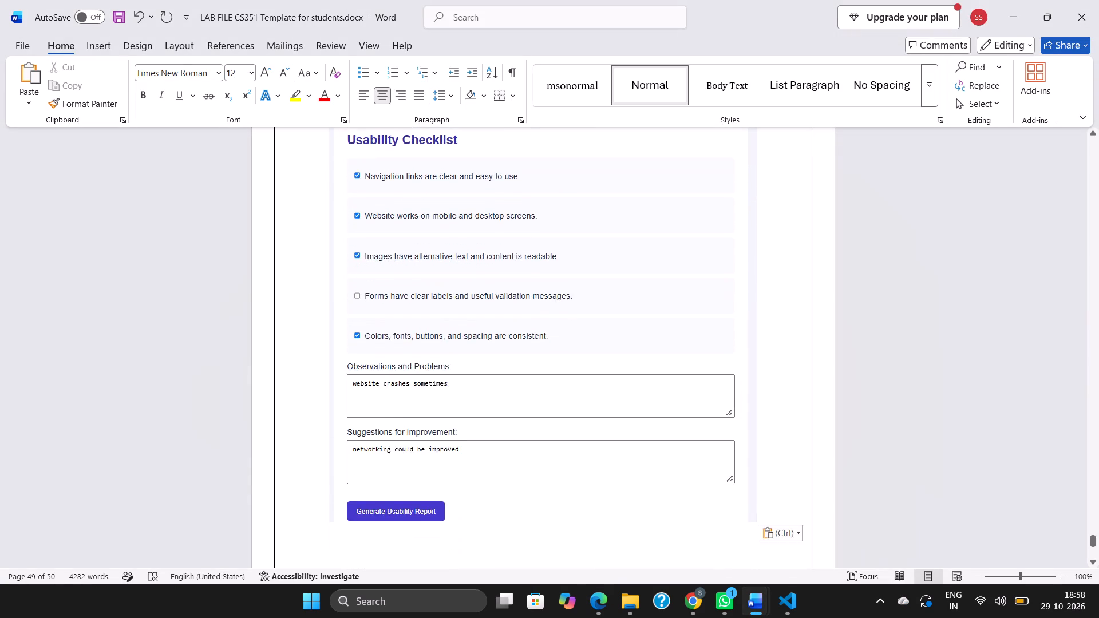
pyautogui.scroll(-2, 555, 225)
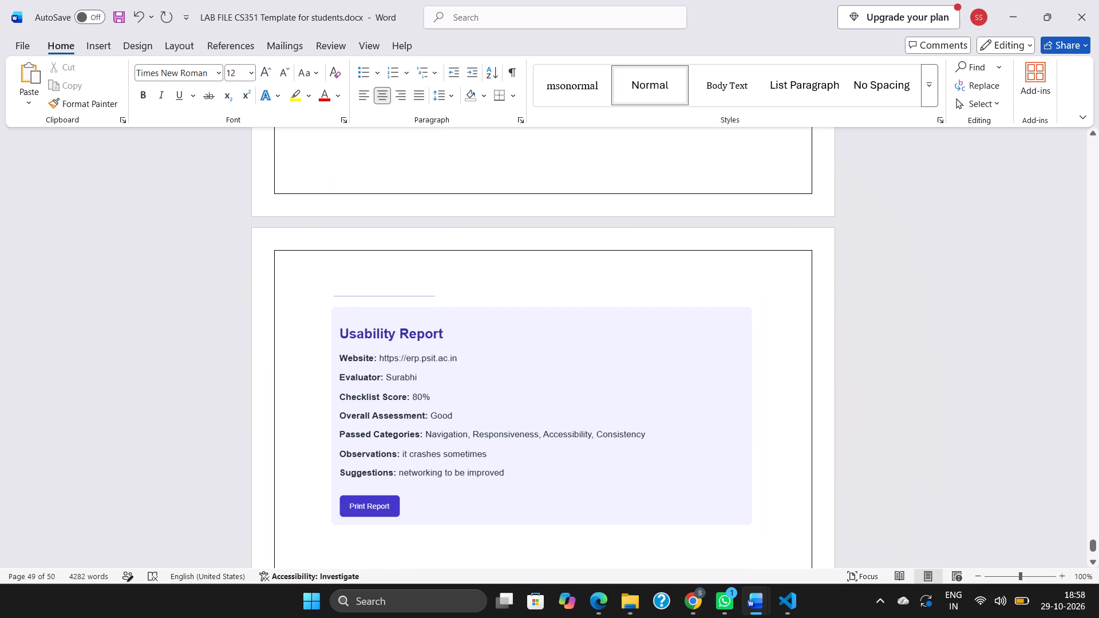
pyautogui.scroll(4, 538, 393)
pyautogui.scroll(-1, 538, 393)
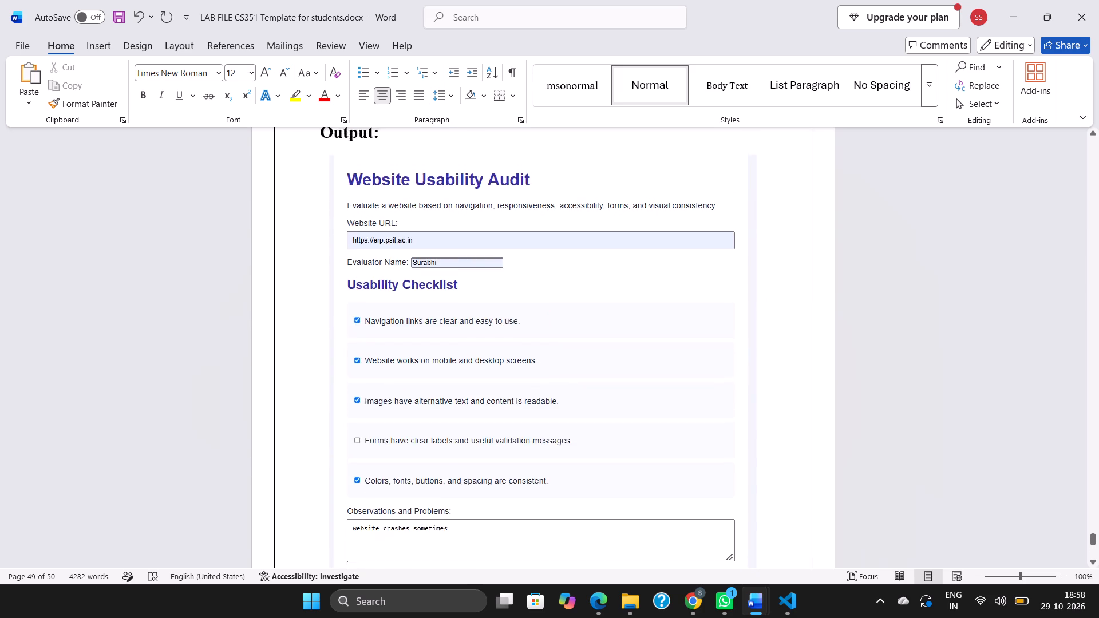
pyautogui.scroll(-1, 538, 393)
pyautogui.click(538, 393)
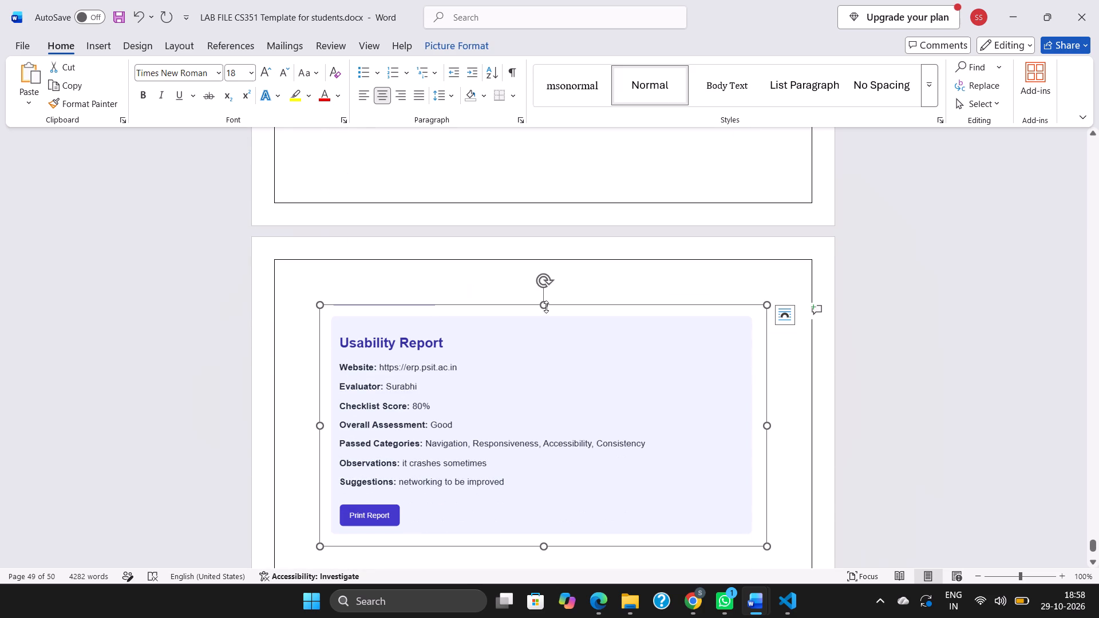
pyautogui.click(546, 281)
pyautogui.press('Delete')
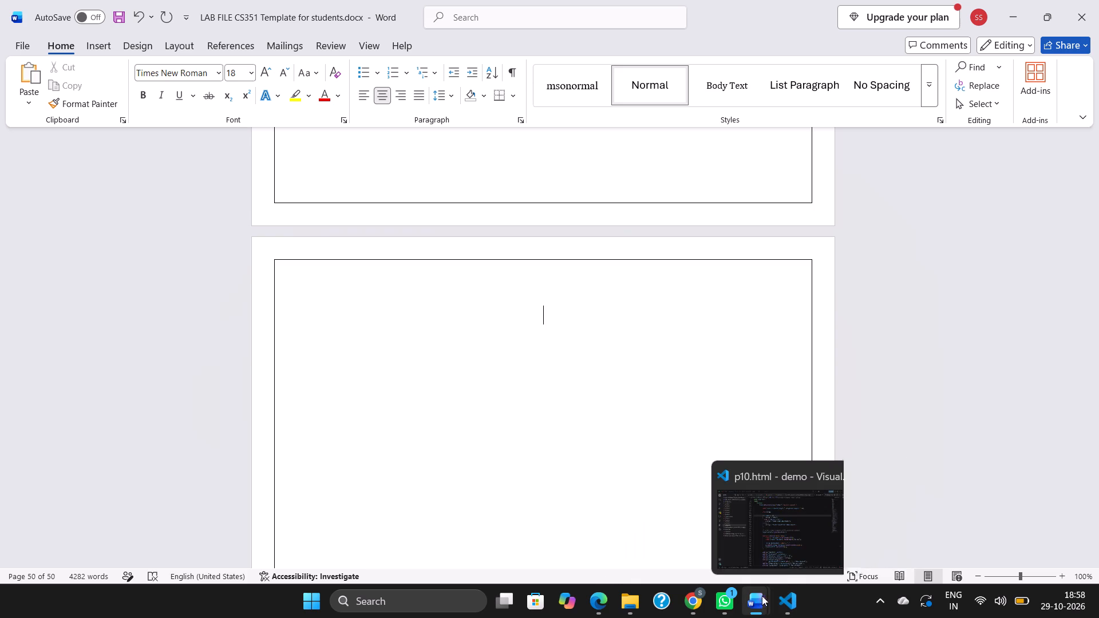
# Switch back to the audit page in Edge and capture a snip of only the Usability Report section, excluding the form above it.
pyautogui.click(602, 599)
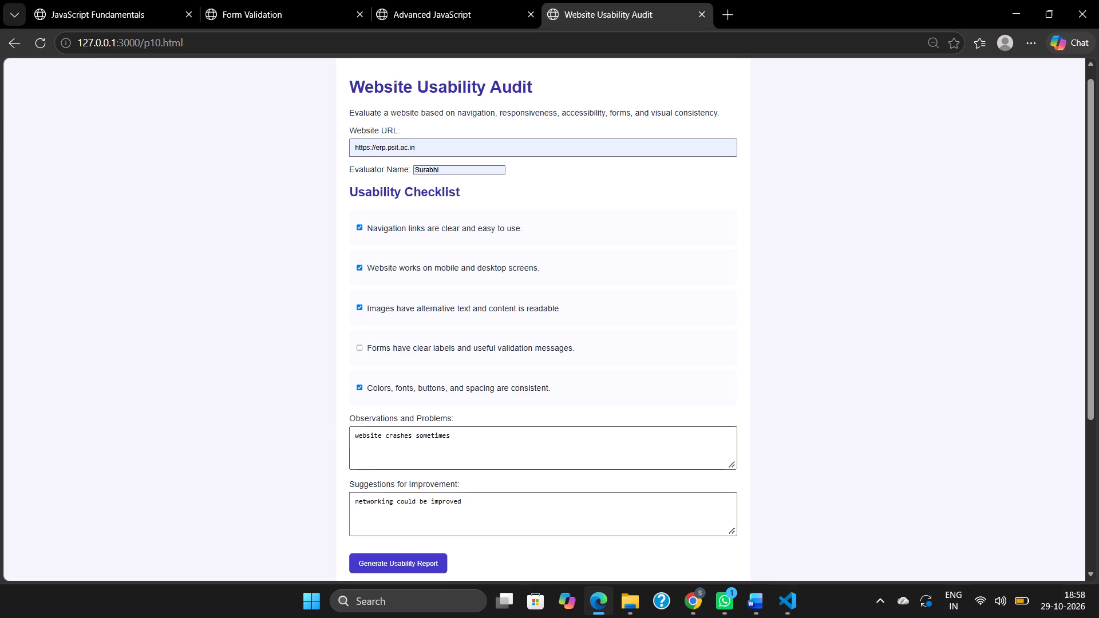
pyautogui.scroll(-5, 606, 408)
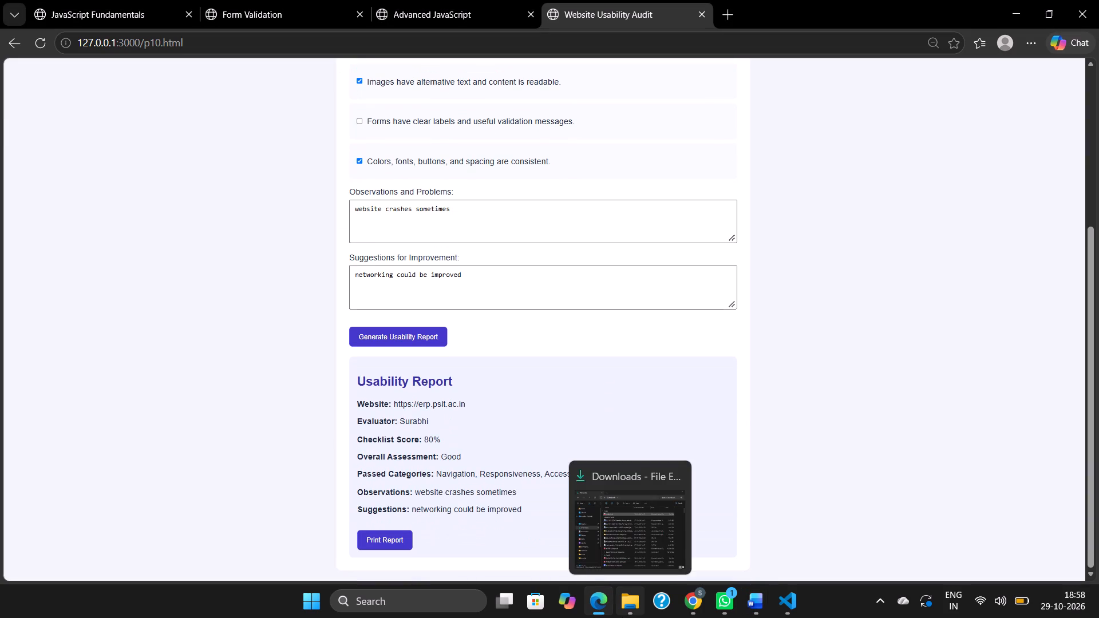
pyautogui.press('Print')
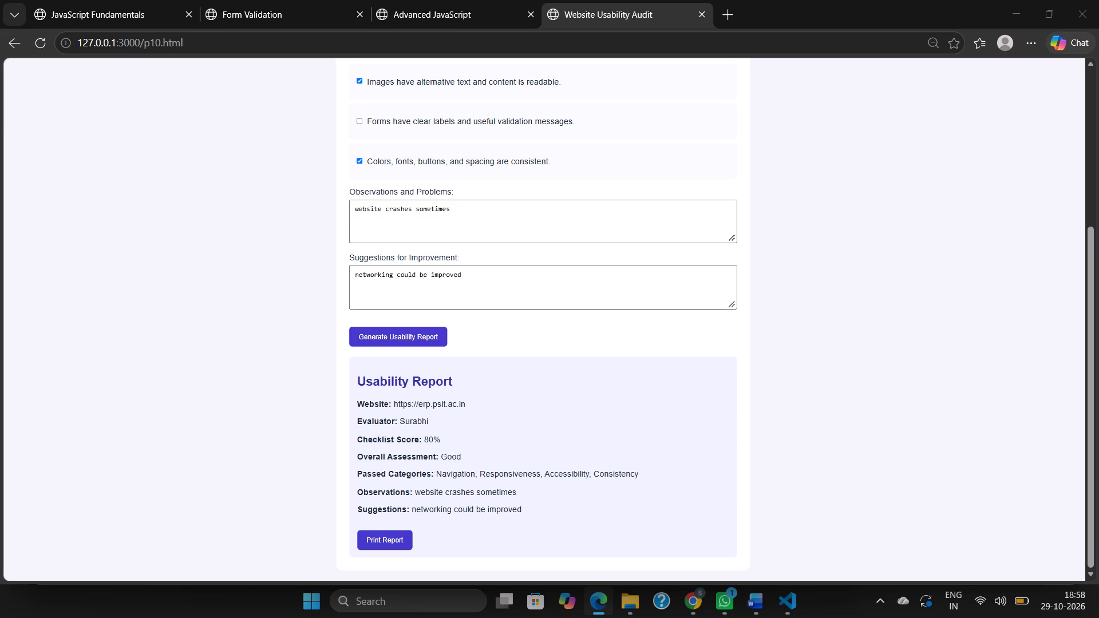
pyautogui.moveTo(330, 316); pyautogui.dragTo(696, 453)
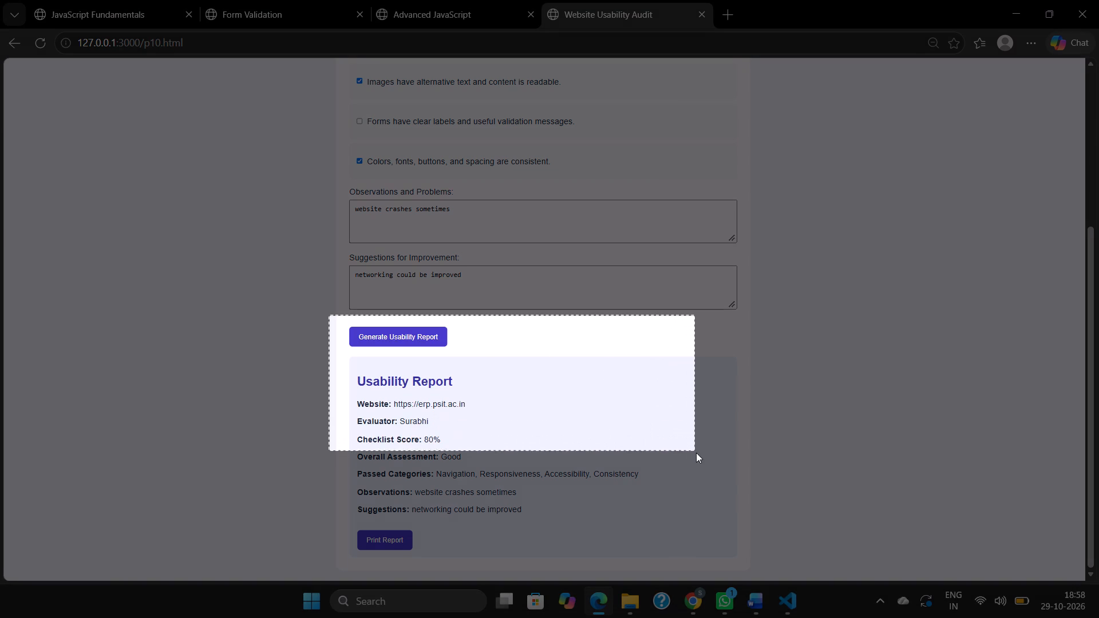
pyautogui.moveTo(696, 453); pyautogui.dragTo(742, 568)
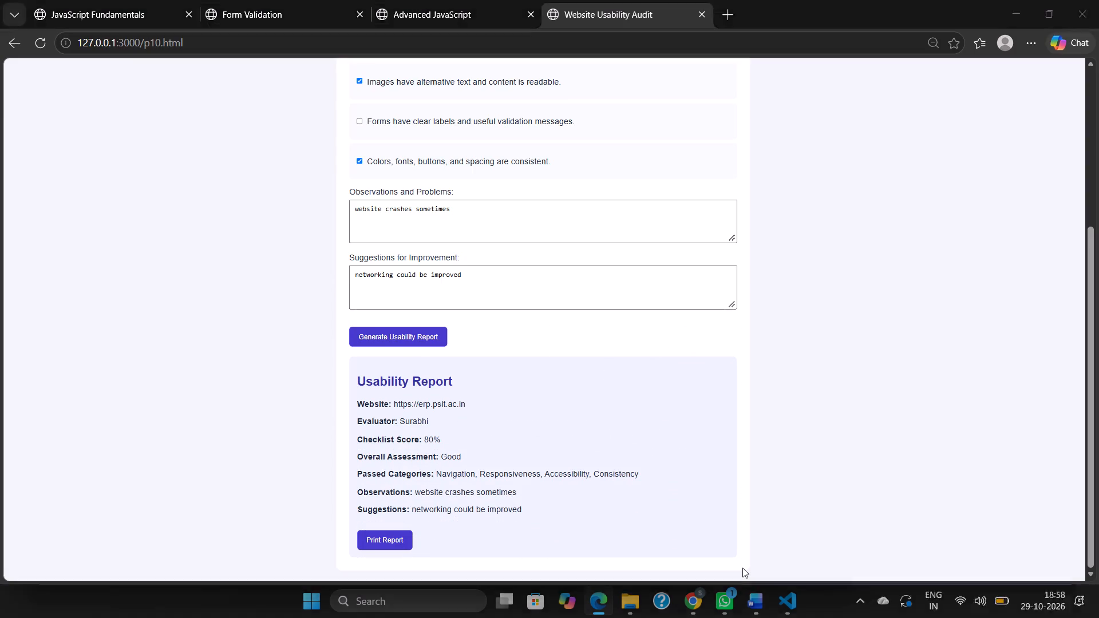
pyautogui.press('Print')
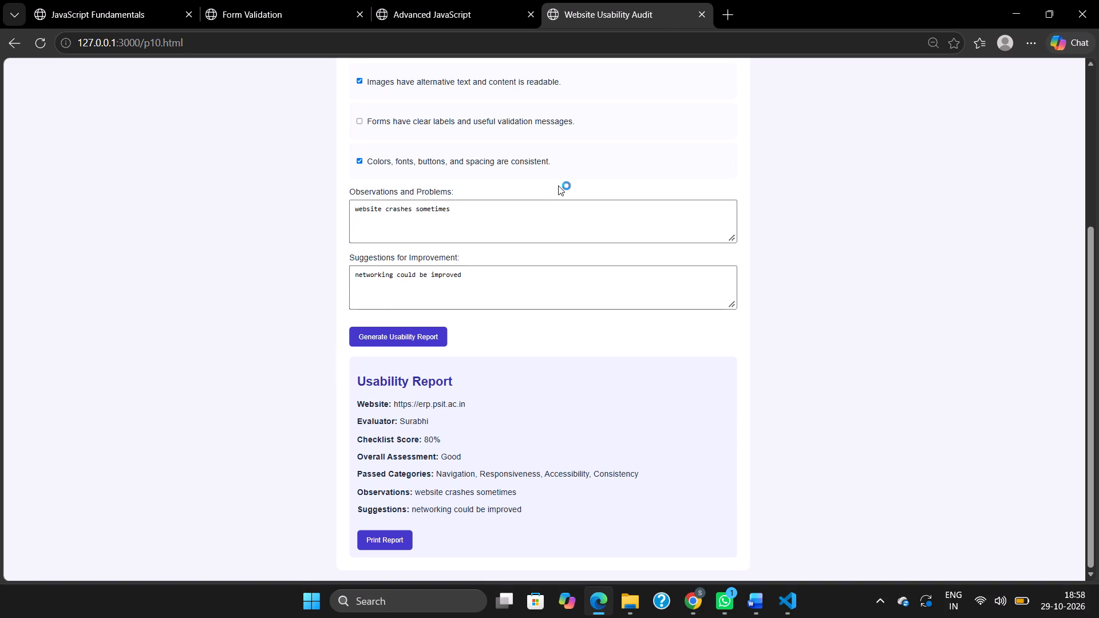
pyautogui.moveTo(335, 352); pyautogui.dragTo(366, 363)
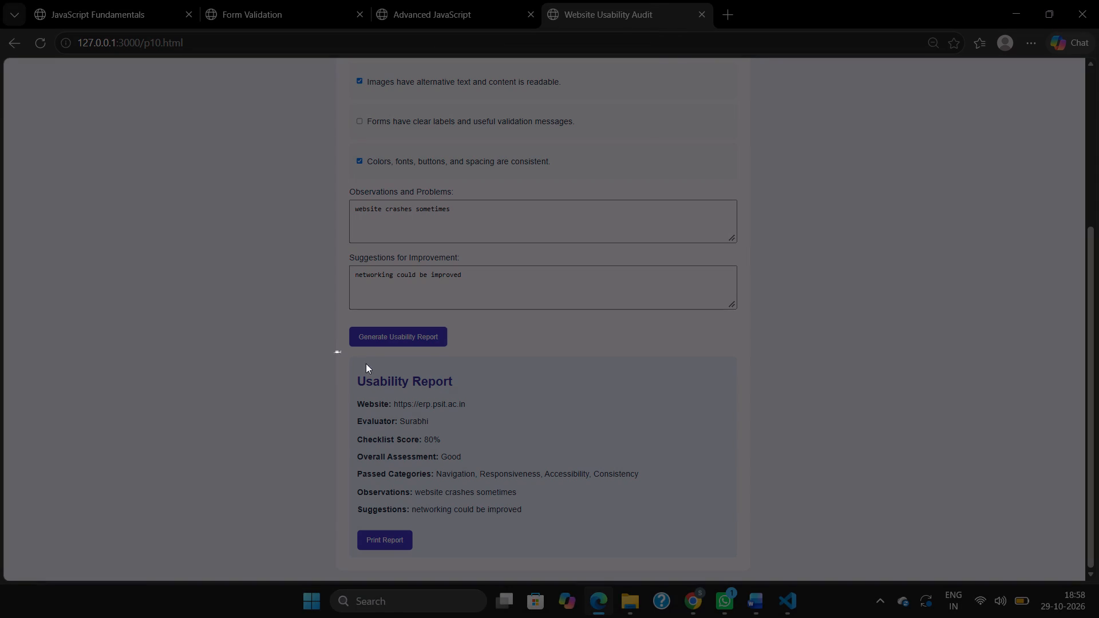
pyautogui.moveTo(366, 363); pyautogui.dragTo(767, 540)
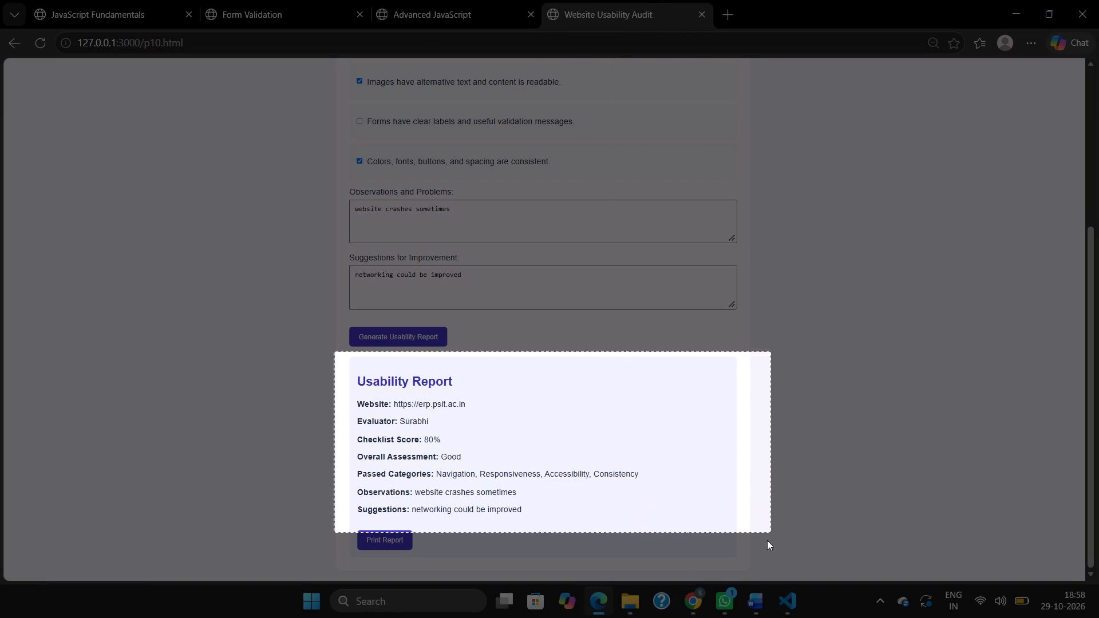
pyautogui.moveTo(767, 540); pyautogui.dragTo(745, 562)
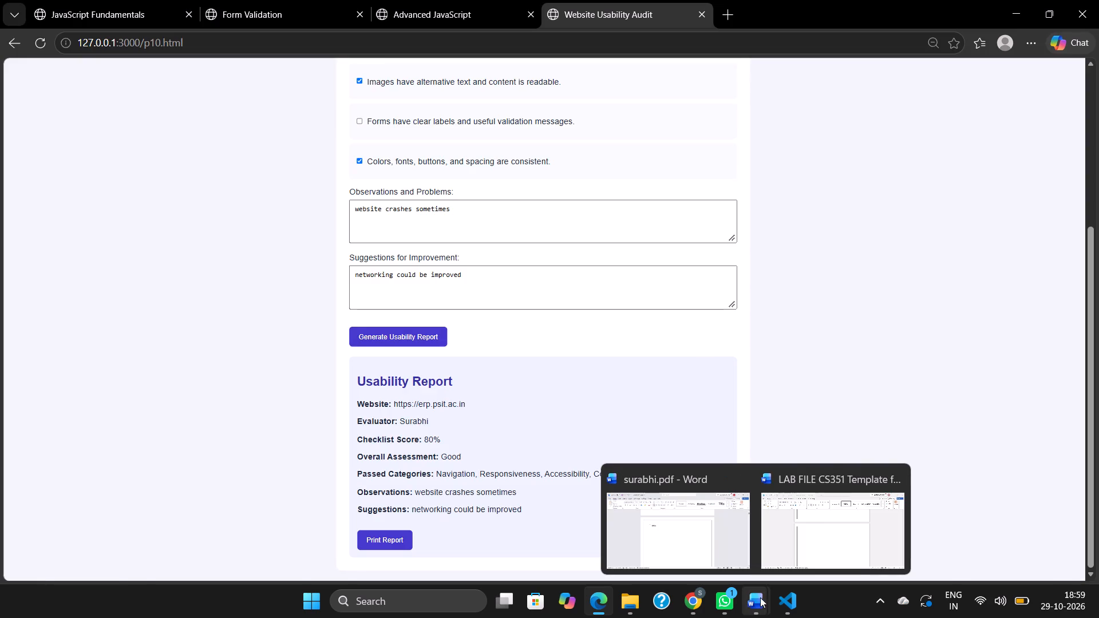
# Return to the lab file in Word and paste the Usability Report snip on the empty last page.
pyautogui.click(823, 530)
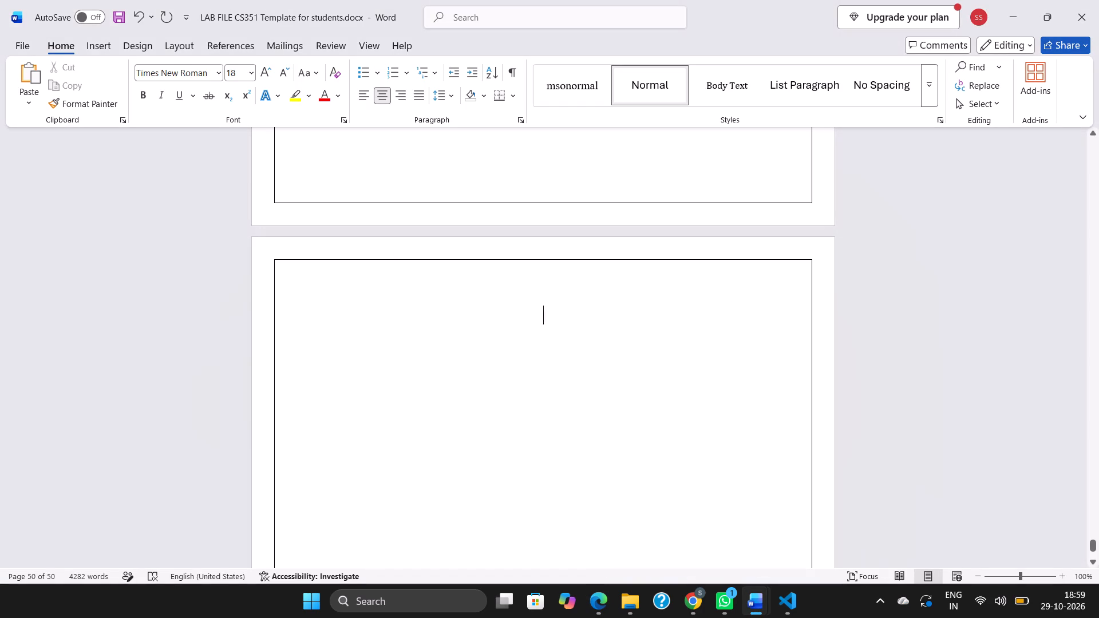
pyautogui.hotkey('ctrl', 'v')
# Remove the underline from the EXPERIMENT-10 heading and set its font size to 20.
pyautogui.scroll(2, 520, 431)
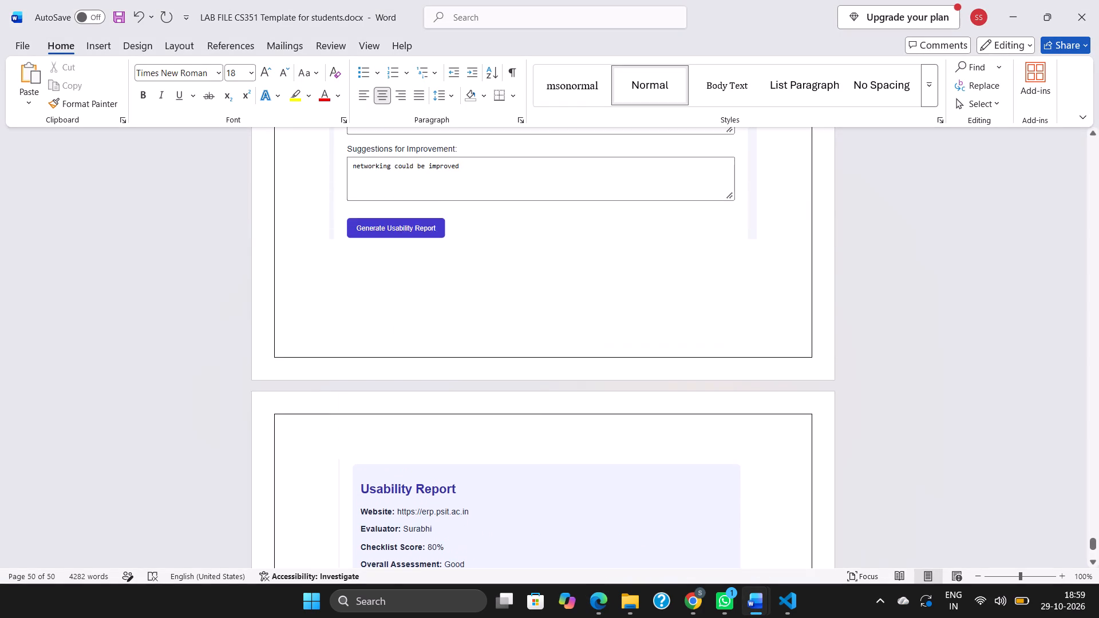
pyautogui.scroll(5, 520, 431)
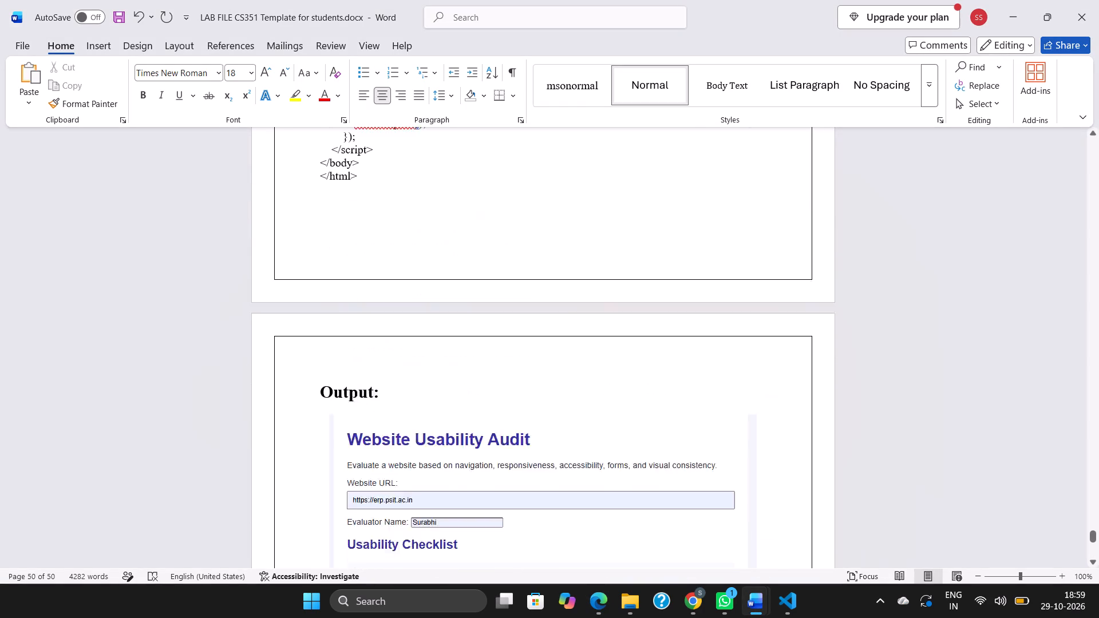
pyautogui.scroll(7, 520, 431)
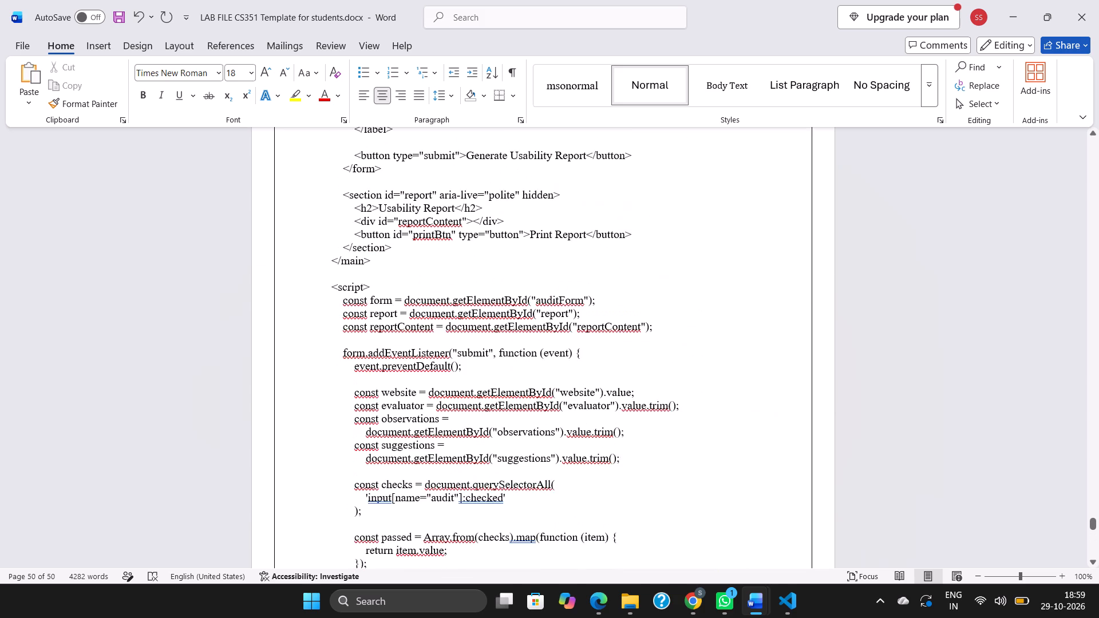
pyautogui.scroll(7, 520, 431)
pyautogui.scroll(-1, 520, 431)
pyautogui.scroll(1, 520, 431)
pyautogui.scroll(-1, 520, 431)
pyautogui.scroll(2, 520, 431)
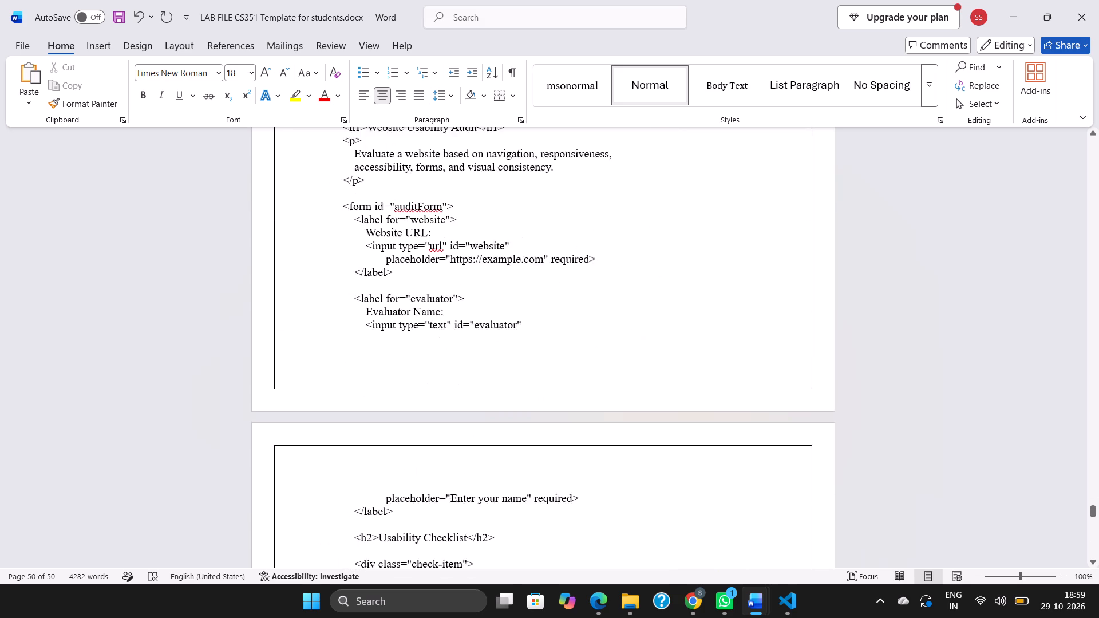
pyautogui.scroll(6, 520, 431)
pyautogui.scroll(-2, 520, 431)
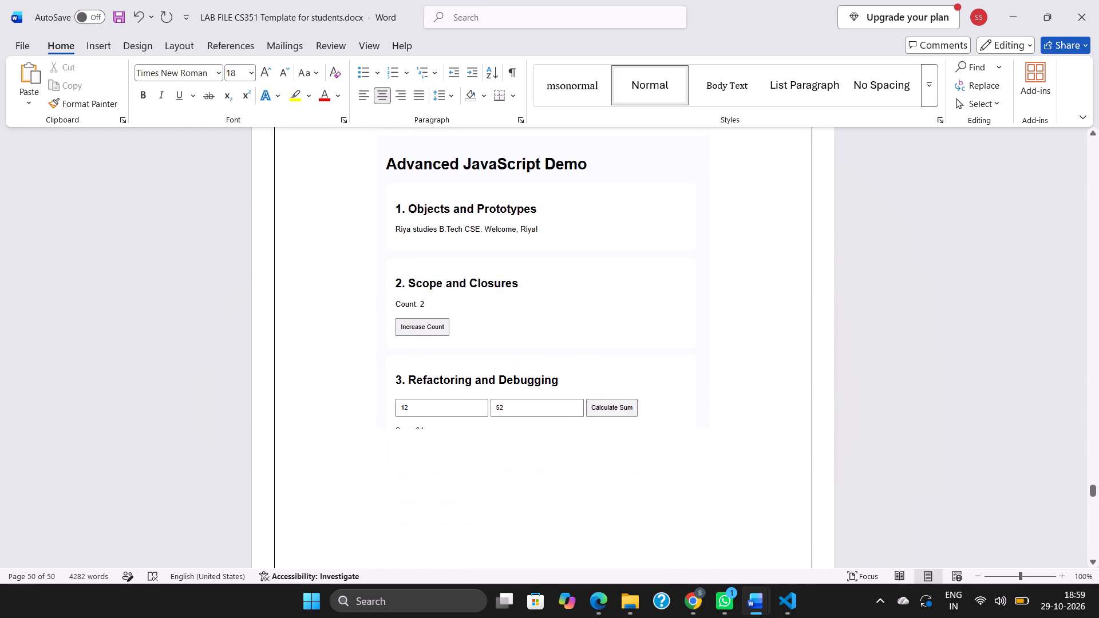
pyautogui.scroll(-4, 520, 431)
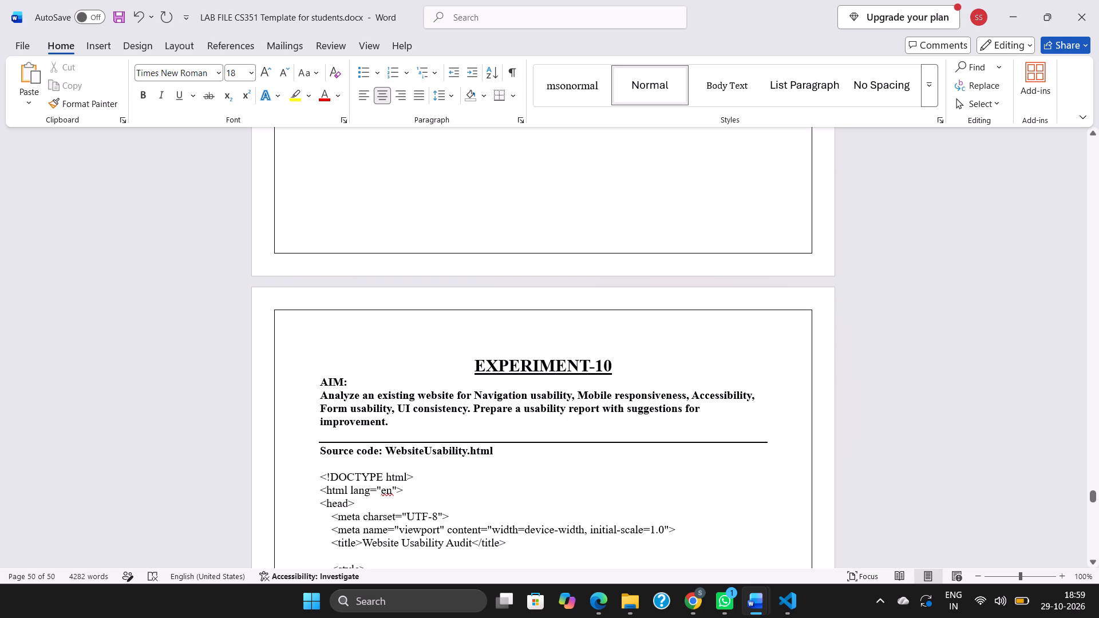
pyautogui.moveTo(619, 363); pyautogui.dragTo(480, 369)
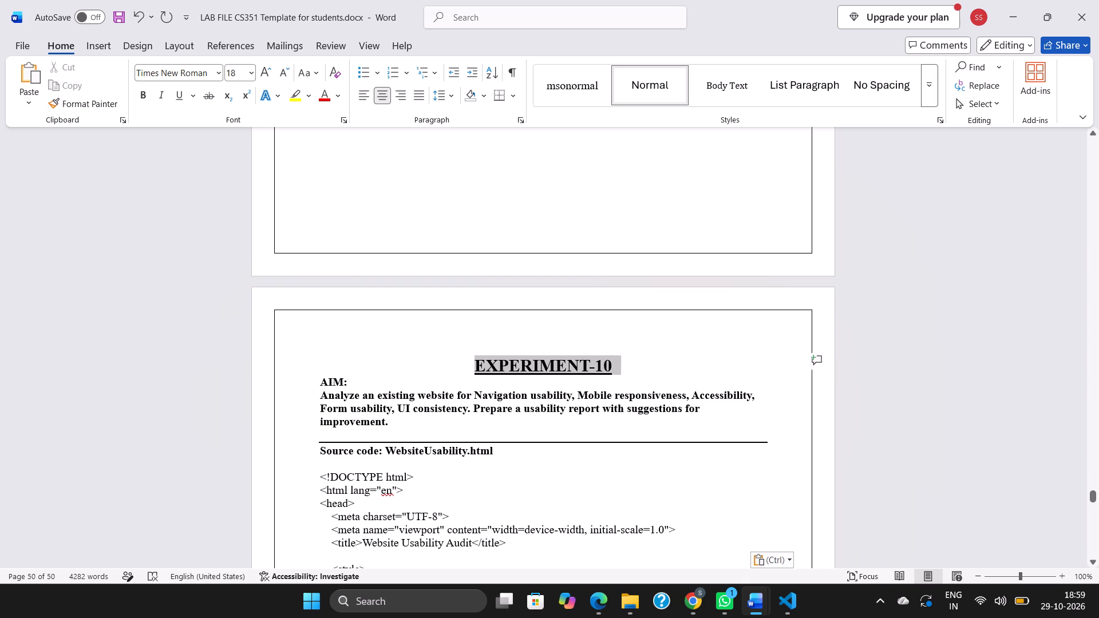
pyautogui.moveTo(480, 369); pyautogui.dragTo(480, 369)
pyautogui.click(522, 342)
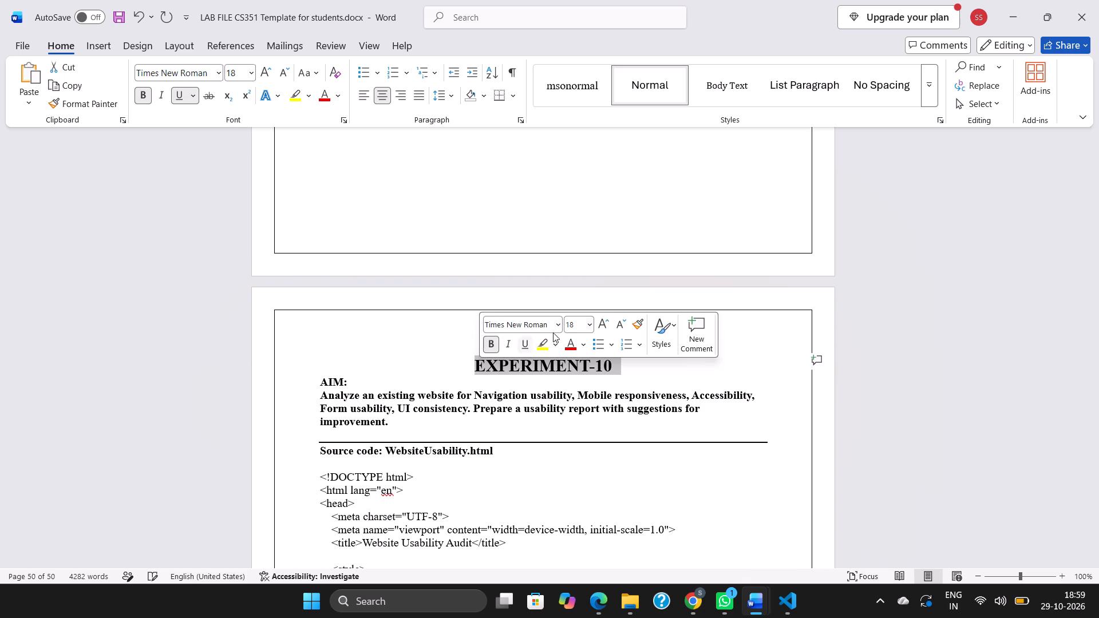
pyautogui.click(588, 328)
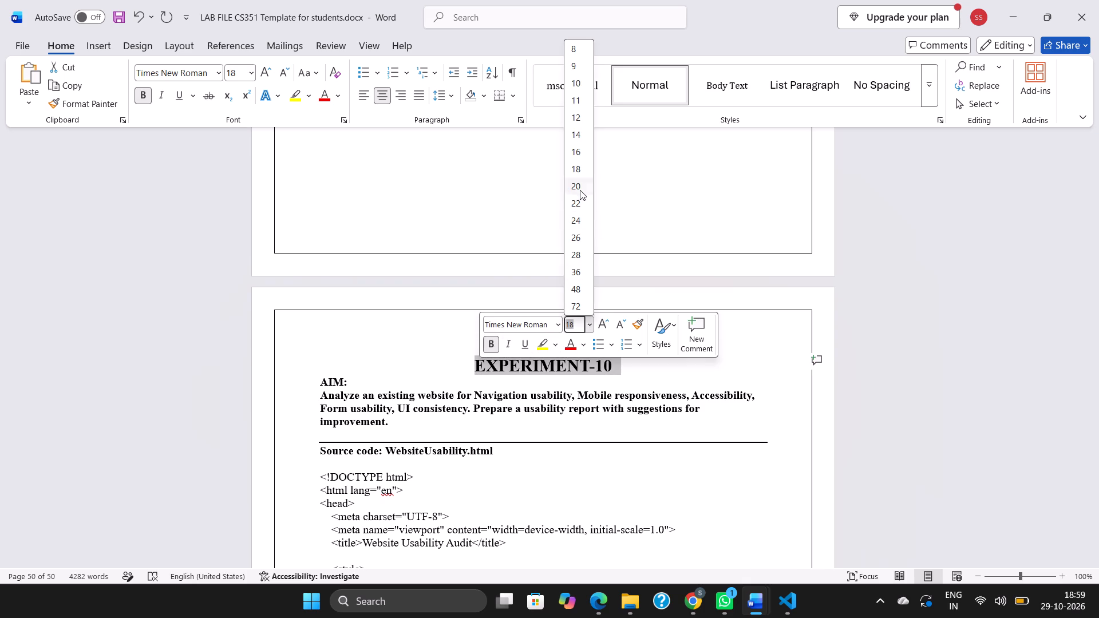
pyautogui.click(579, 187)
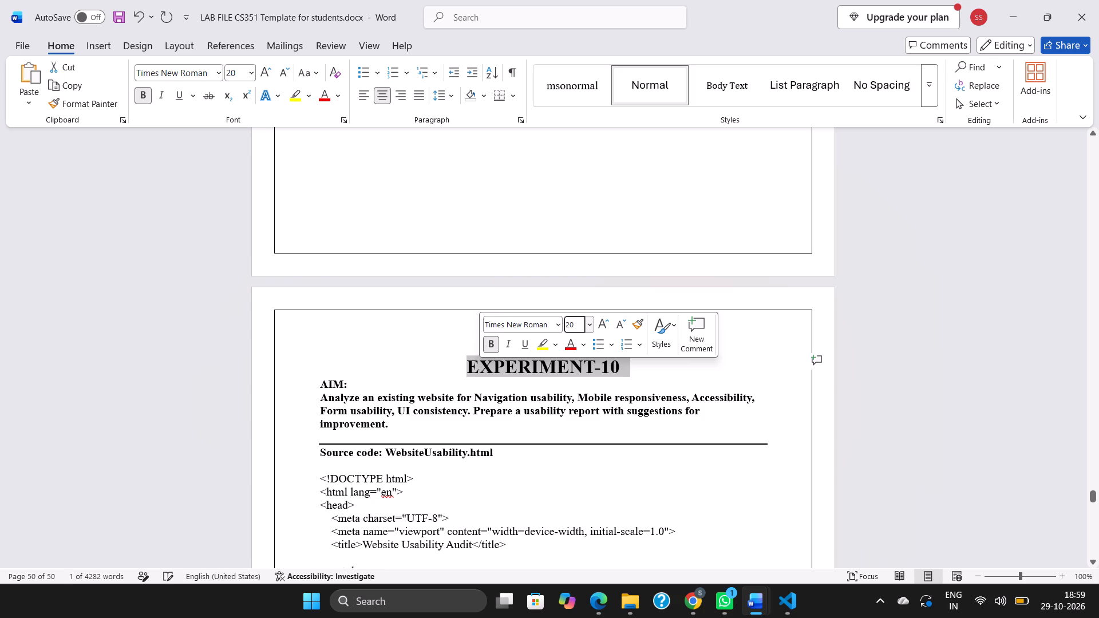
pyautogui.click(627, 422)
# Go back to the cover page, check the Submitted To and Submitted By details, and place the cursor after the Section value.
pyautogui.scroll(-2, 627, 422)
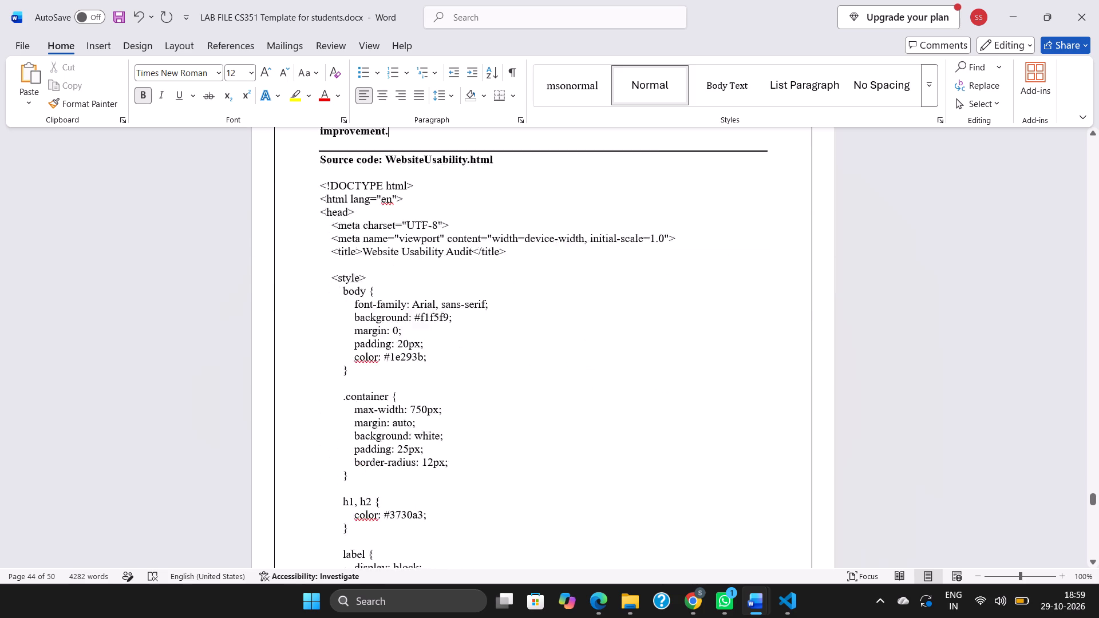
pyautogui.scroll(-3, 627, 422)
pyautogui.scroll(1, 627, 422)
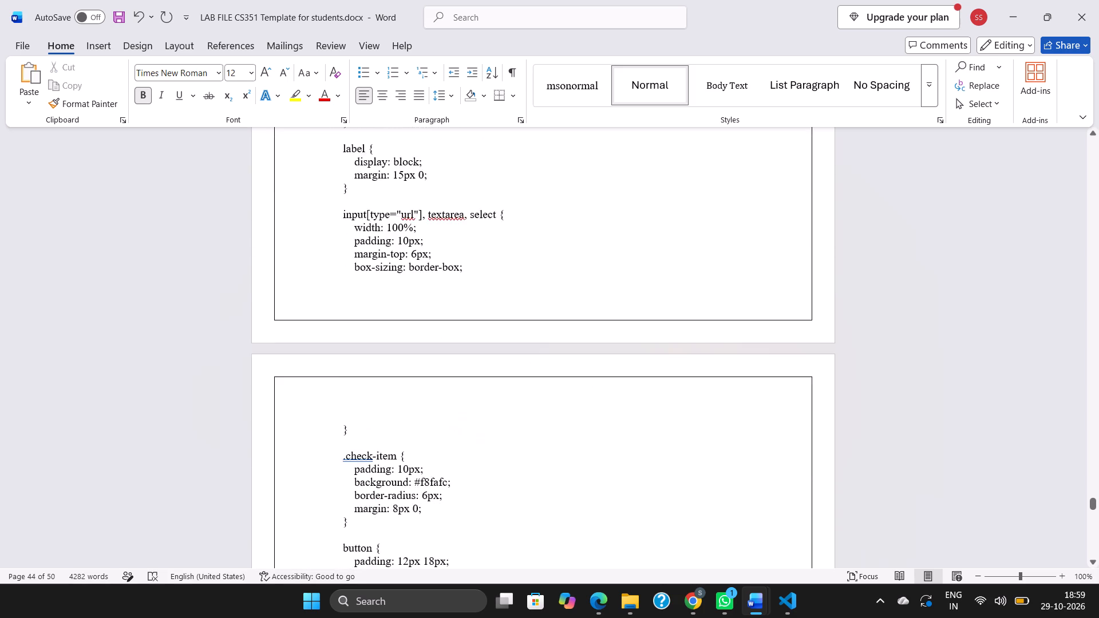
pyautogui.scroll(2, 627, 422)
pyautogui.scroll(20, 627, 422)
pyautogui.scroll(20, 627, 422)
pyautogui.scroll(20, 627, 422)
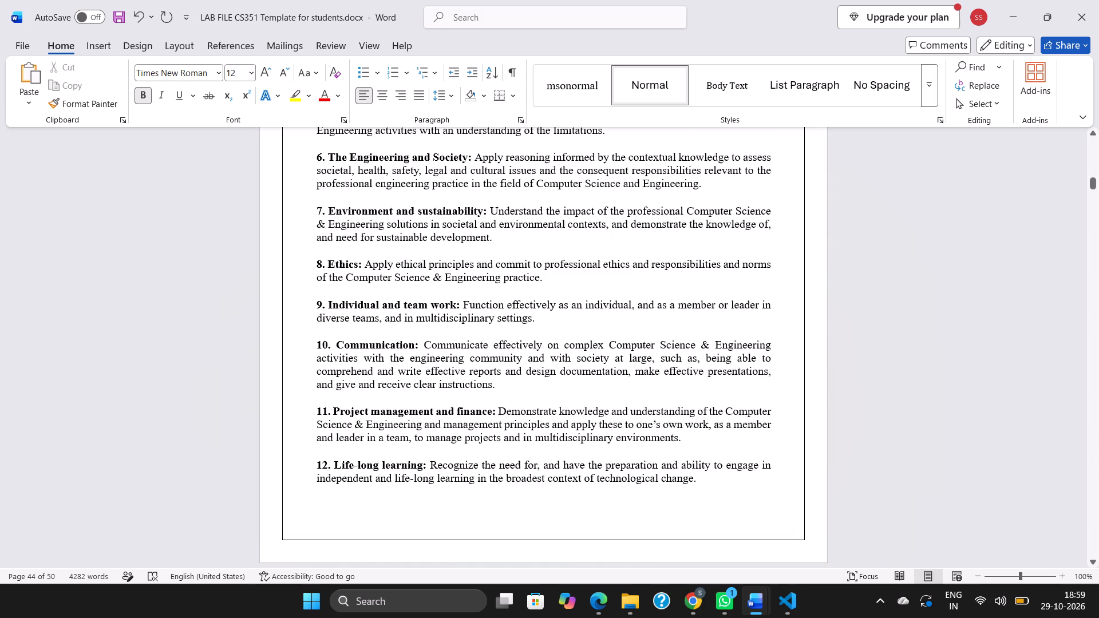
pyautogui.scroll(18, 627, 422)
pyautogui.scroll(-4, 627, 422)
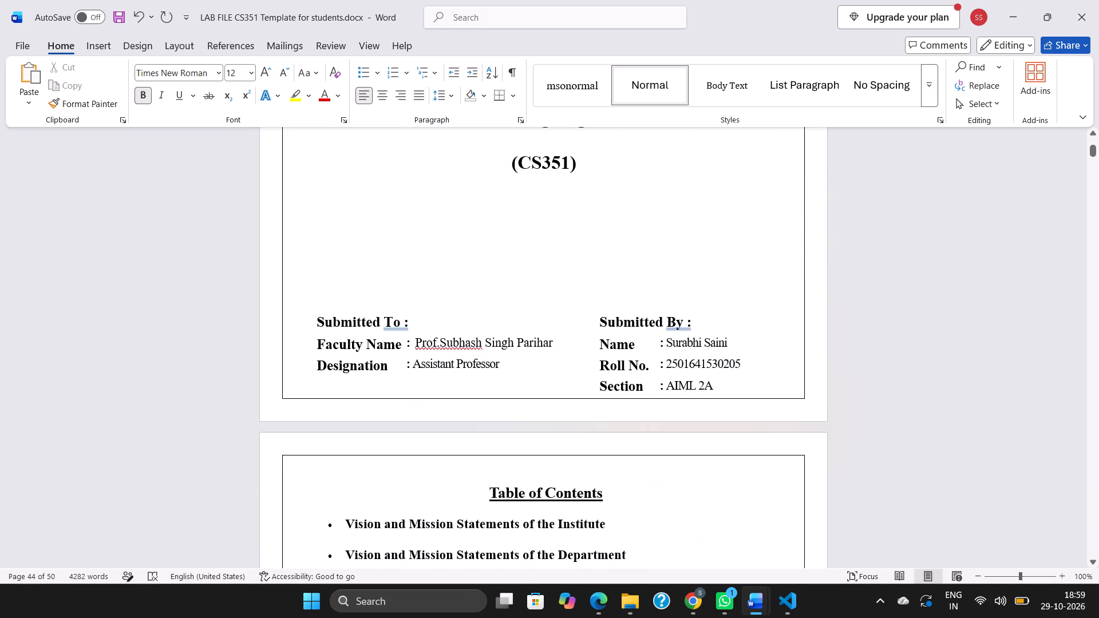
pyautogui.scroll(-1, 627, 422)
pyautogui.click(736, 369)
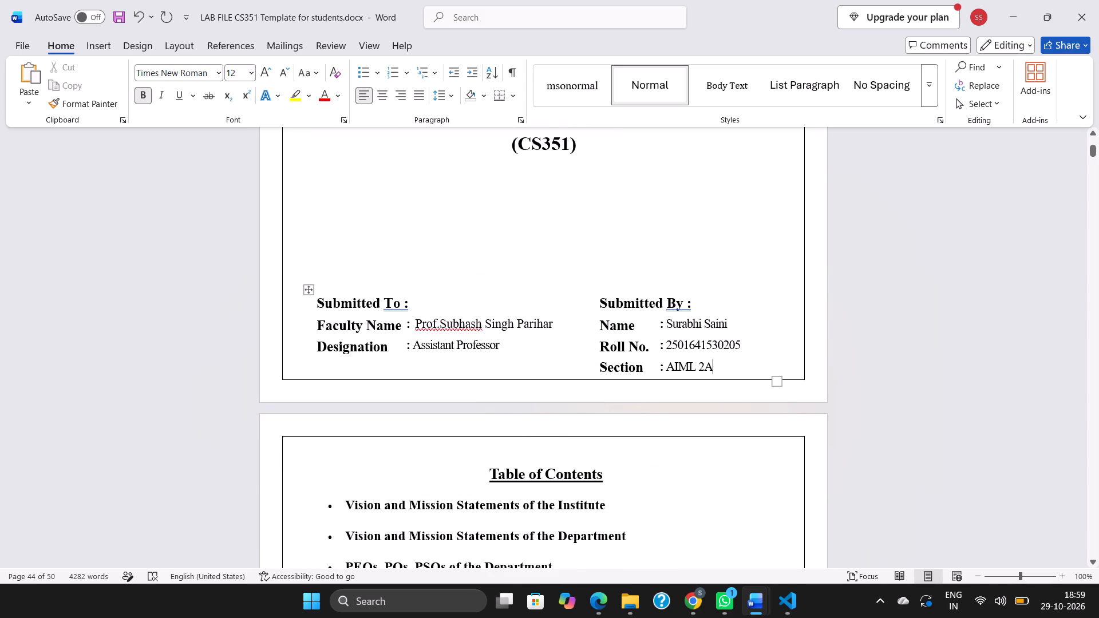
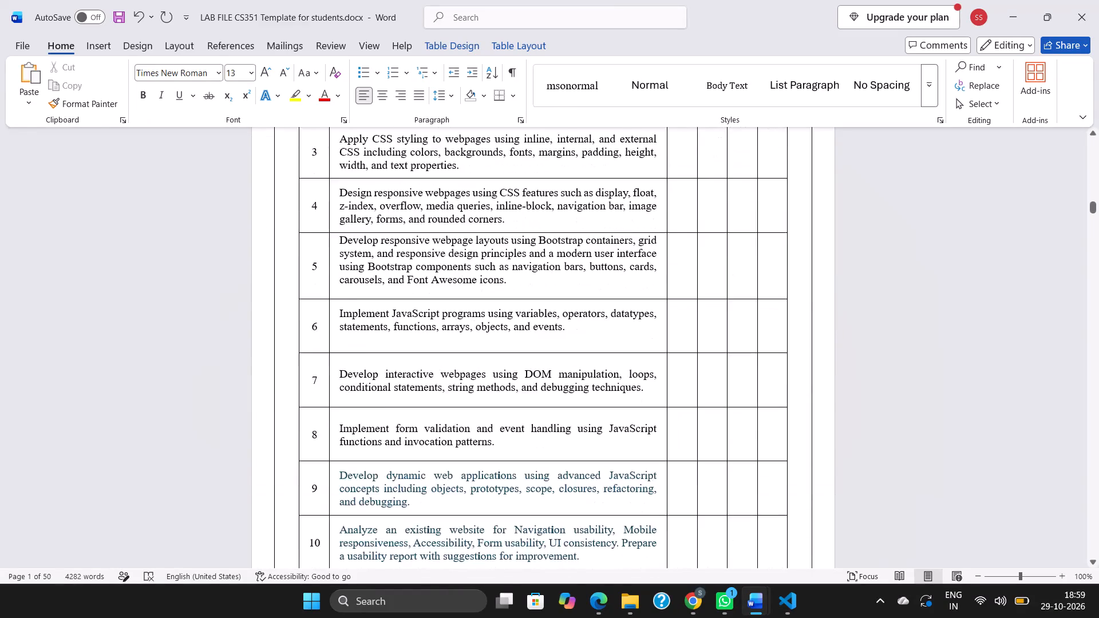
# Look through the lab file from the experiment index to the Experiment-01 code pages and the Experiment-02 start.
pyautogui.scroll(4, 705, 410)
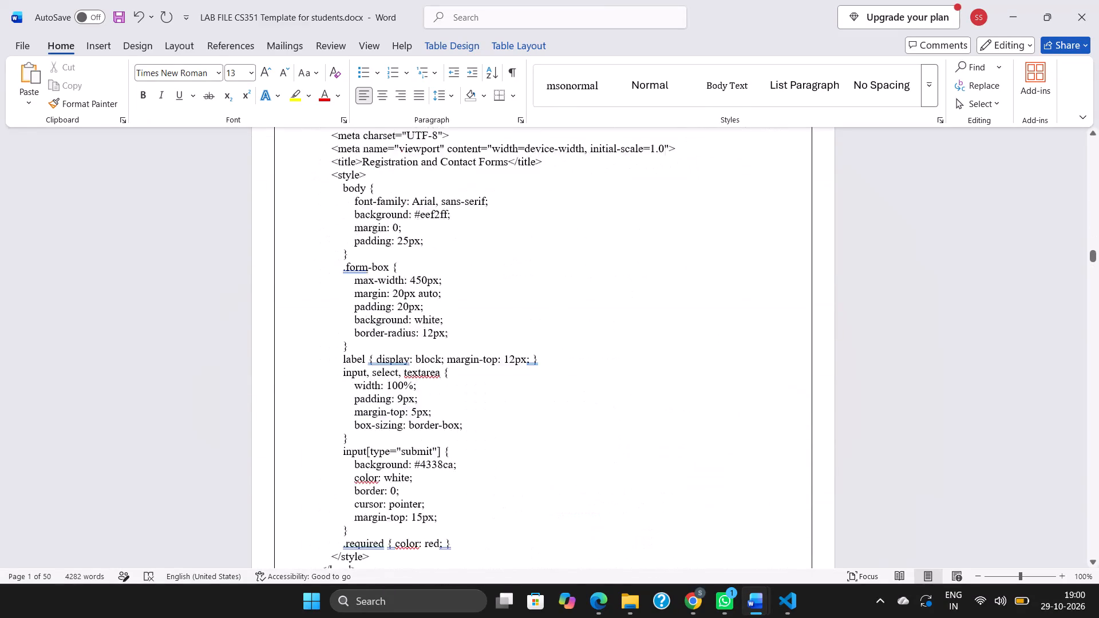
pyautogui.scroll(2, 705, 410)
pyautogui.rightClick(705, 410)
pyautogui.scroll(1, 705, 410)
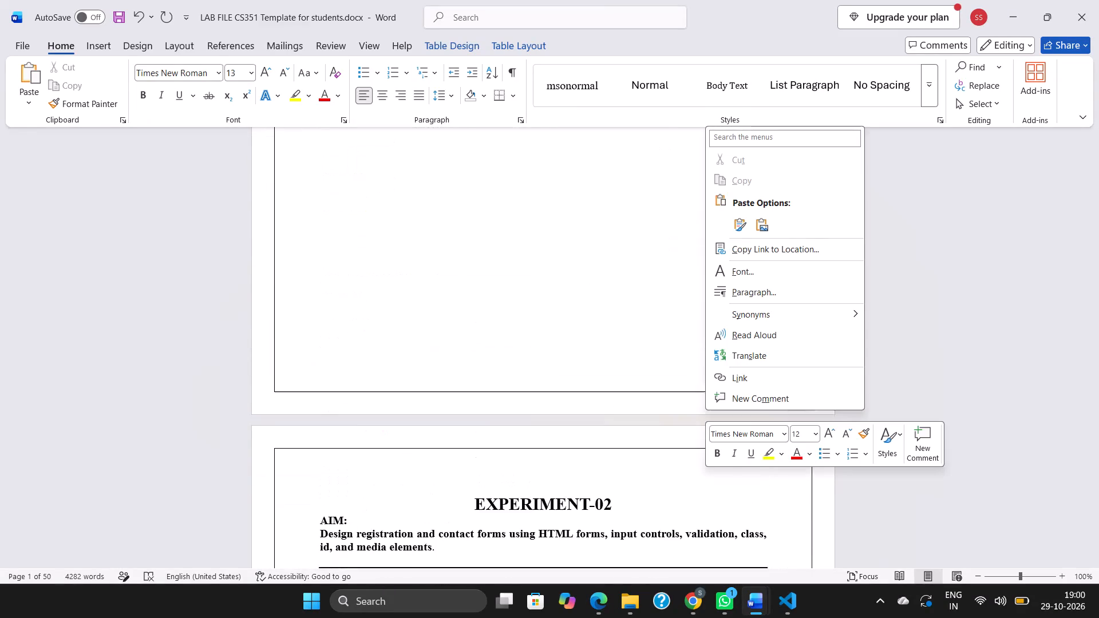
pyautogui.scroll(1, 705, 410)
pyautogui.click(624, 367)
pyautogui.scroll(5, 624, 367)
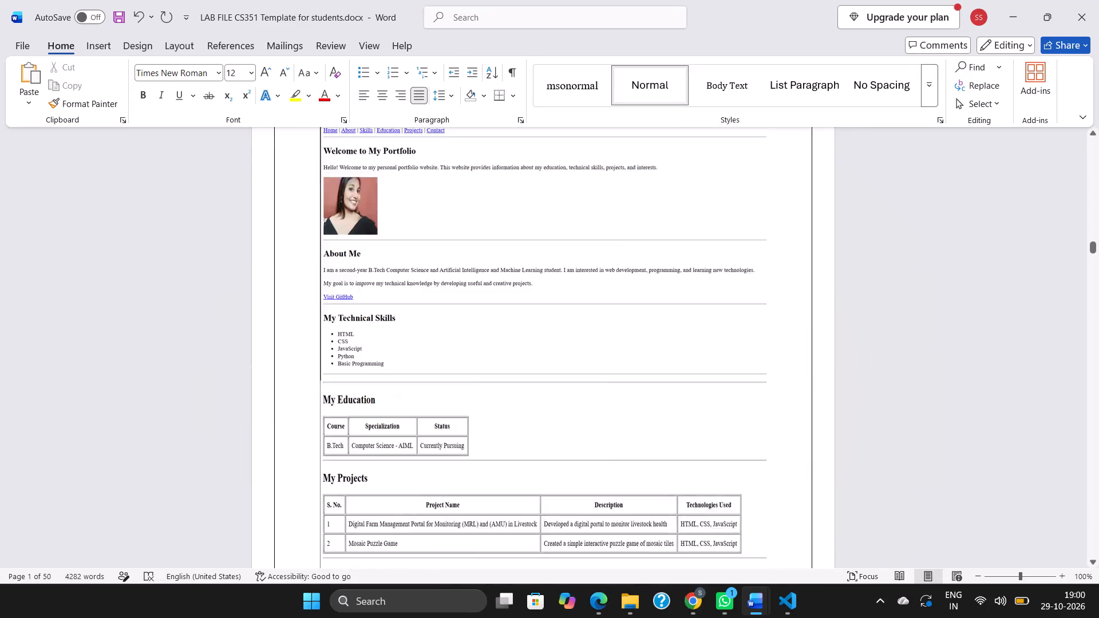
pyautogui.scroll(8, 624, 367)
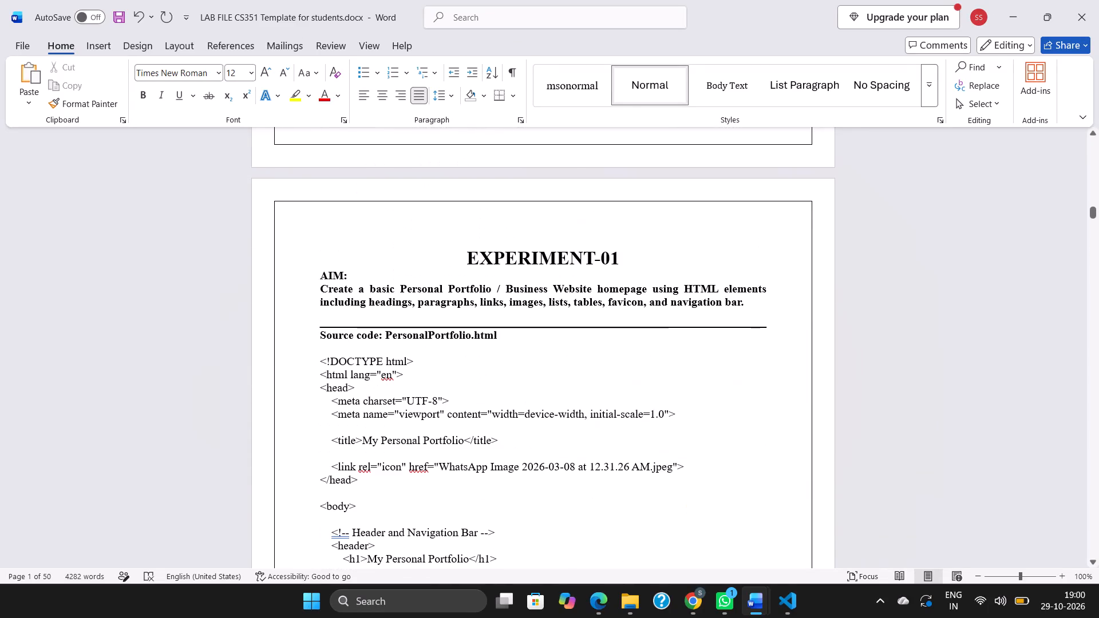
pyautogui.scroll(-2, 624, 367)
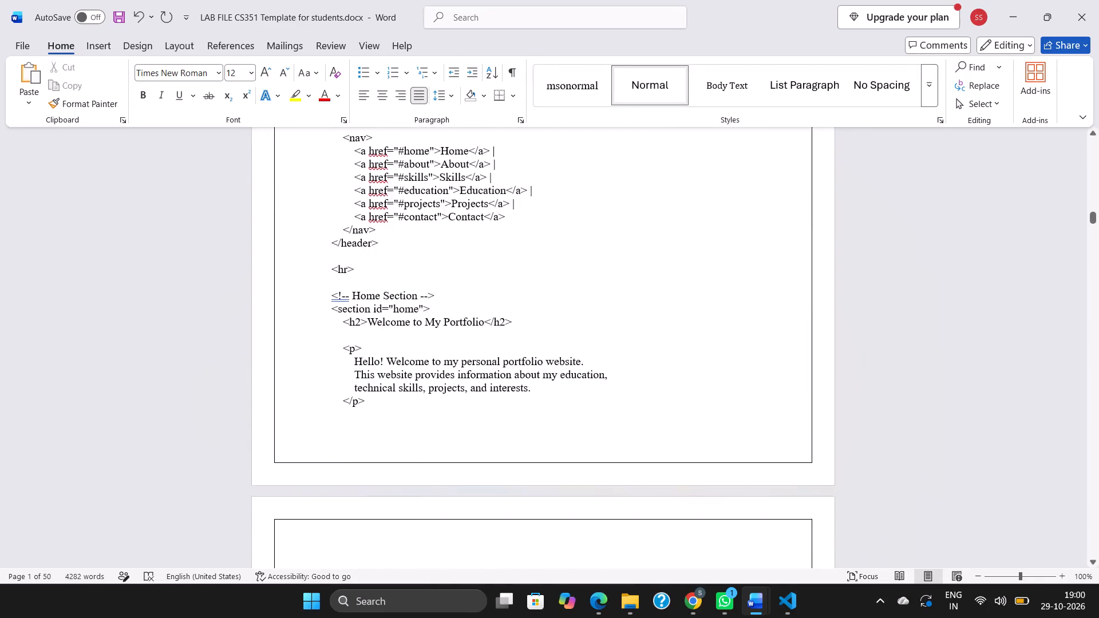
pyautogui.scroll(-4, 624, 367)
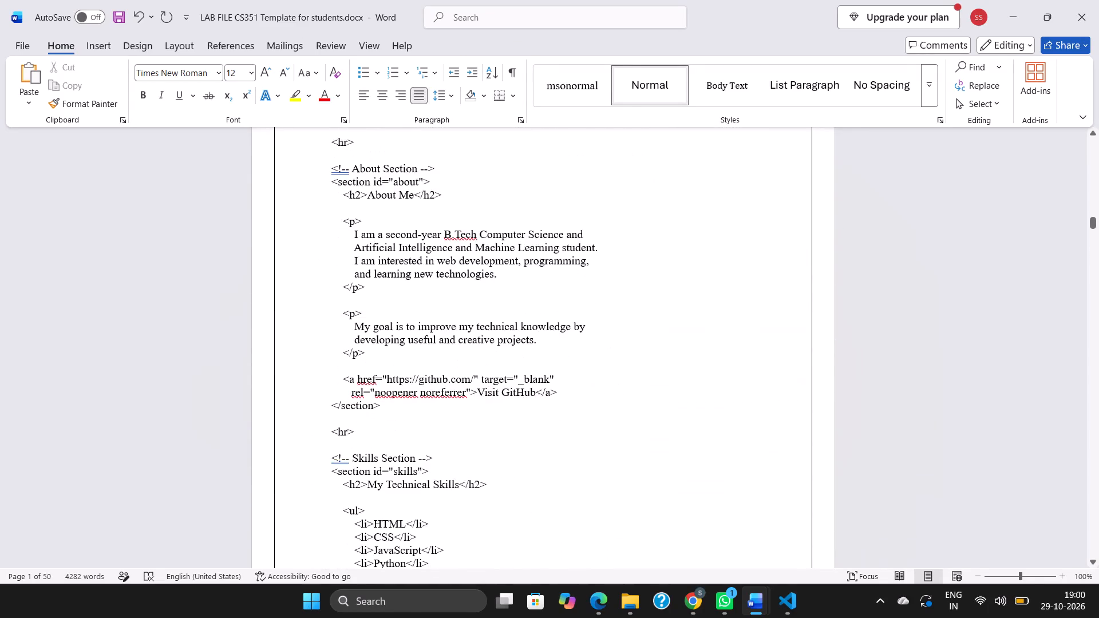
pyautogui.scroll(6, 624, 367)
pyautogui.scroll(-1, 624, 367)
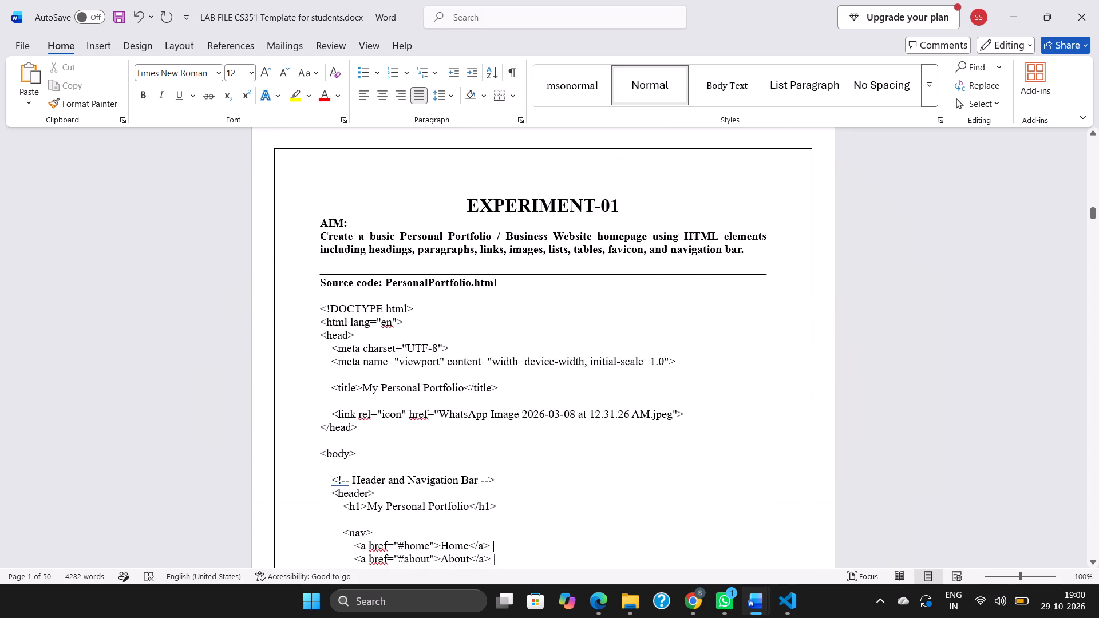
pyautogui.scroll(-4, 624, 367)
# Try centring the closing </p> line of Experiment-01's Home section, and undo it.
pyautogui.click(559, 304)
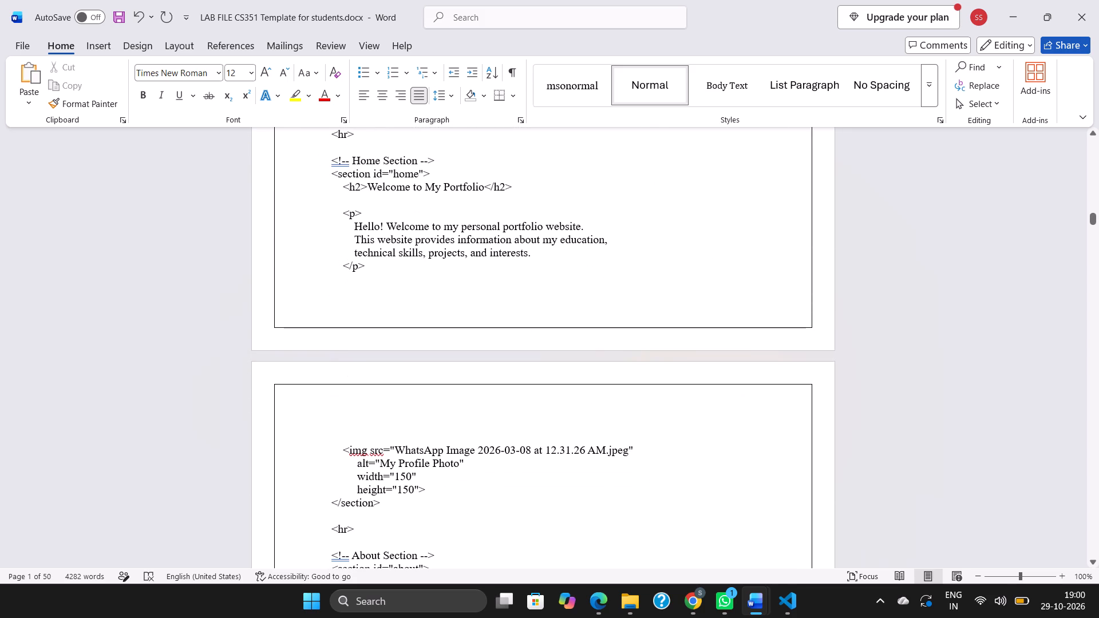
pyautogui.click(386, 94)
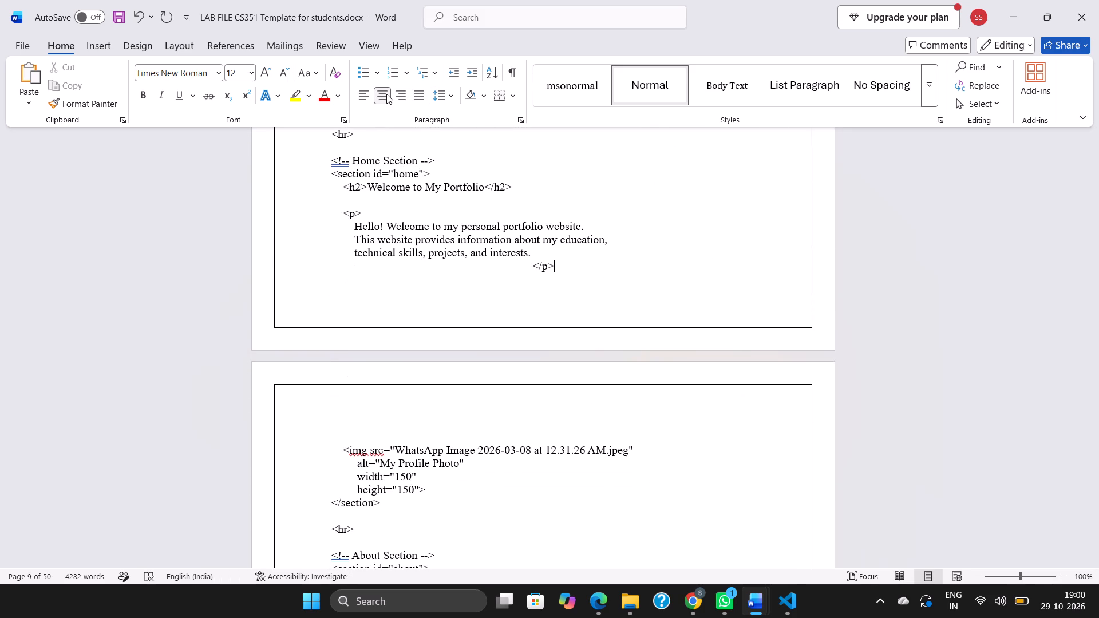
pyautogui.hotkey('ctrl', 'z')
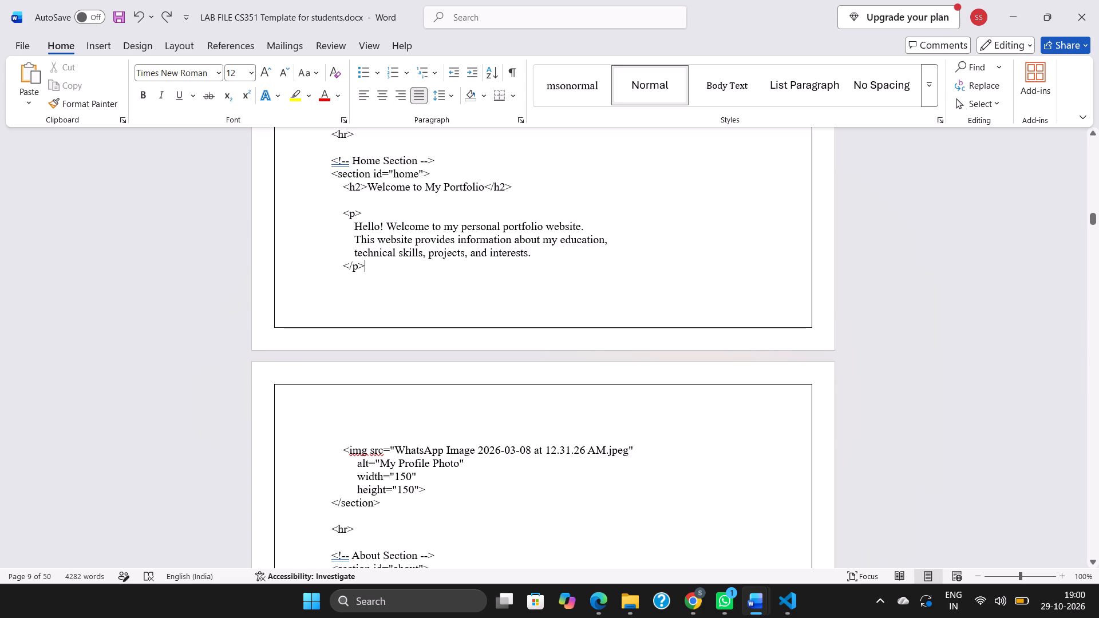
# Add a blank line after the Home section's closing </p> tag and delete the indentation in front of the tag.
pyautogui.press('Return')
pyautogui.click(371, 291)
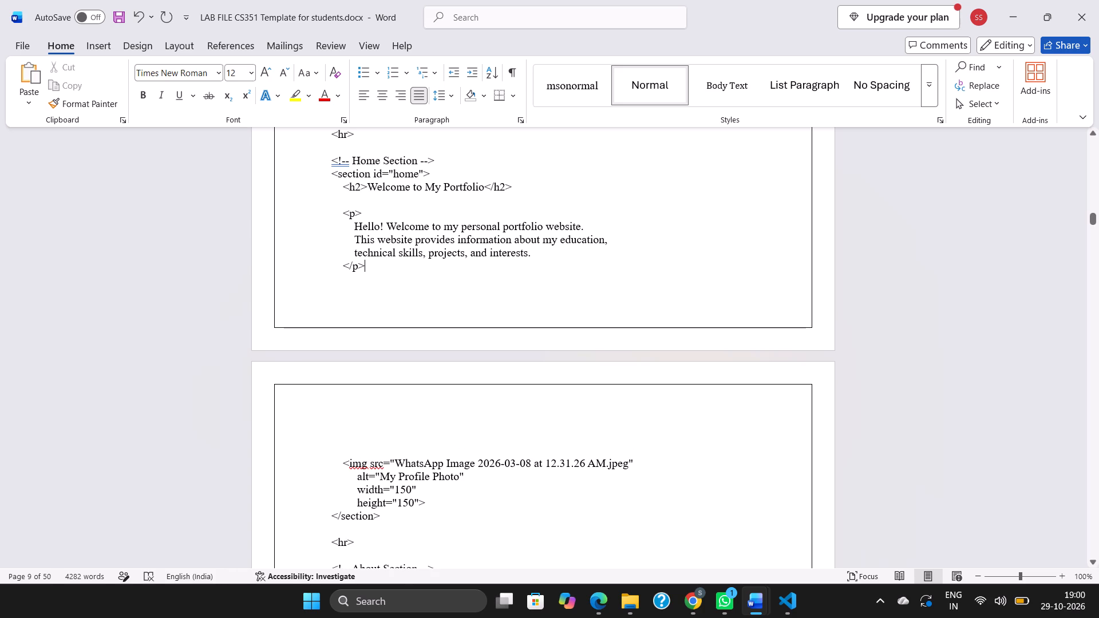
pyautogui.moveTo(373, 265); pyautogui.dragTo(339, 264)
pyautogui.click(339, 264)
pyautogui.press('BackSpace')
pyautogui.press('BackSpace')
pyautogui.press('BackSpace')
pyautogui.press('BackSpace')
pyautogui.press('BackSpace')
pyautogui.press('BackSpace')
pyautogui.press('BackSpace')
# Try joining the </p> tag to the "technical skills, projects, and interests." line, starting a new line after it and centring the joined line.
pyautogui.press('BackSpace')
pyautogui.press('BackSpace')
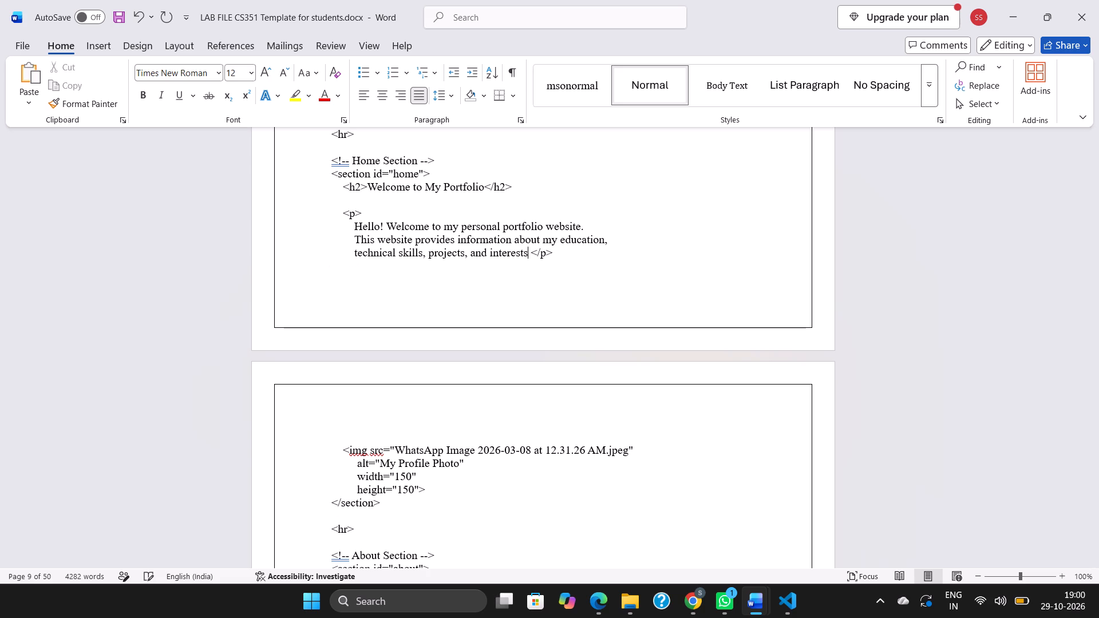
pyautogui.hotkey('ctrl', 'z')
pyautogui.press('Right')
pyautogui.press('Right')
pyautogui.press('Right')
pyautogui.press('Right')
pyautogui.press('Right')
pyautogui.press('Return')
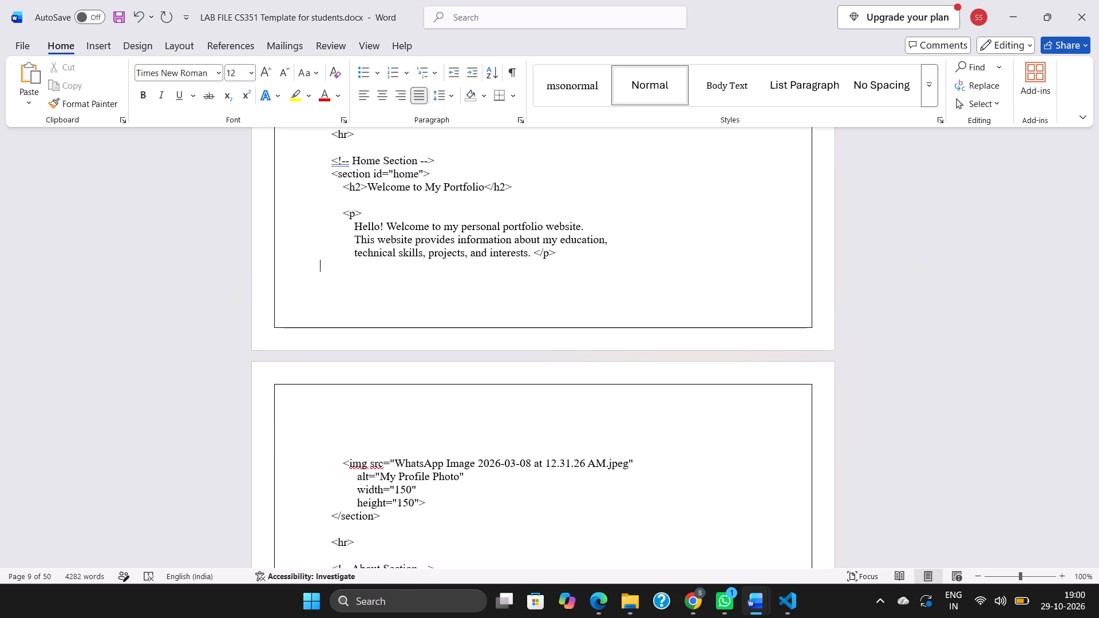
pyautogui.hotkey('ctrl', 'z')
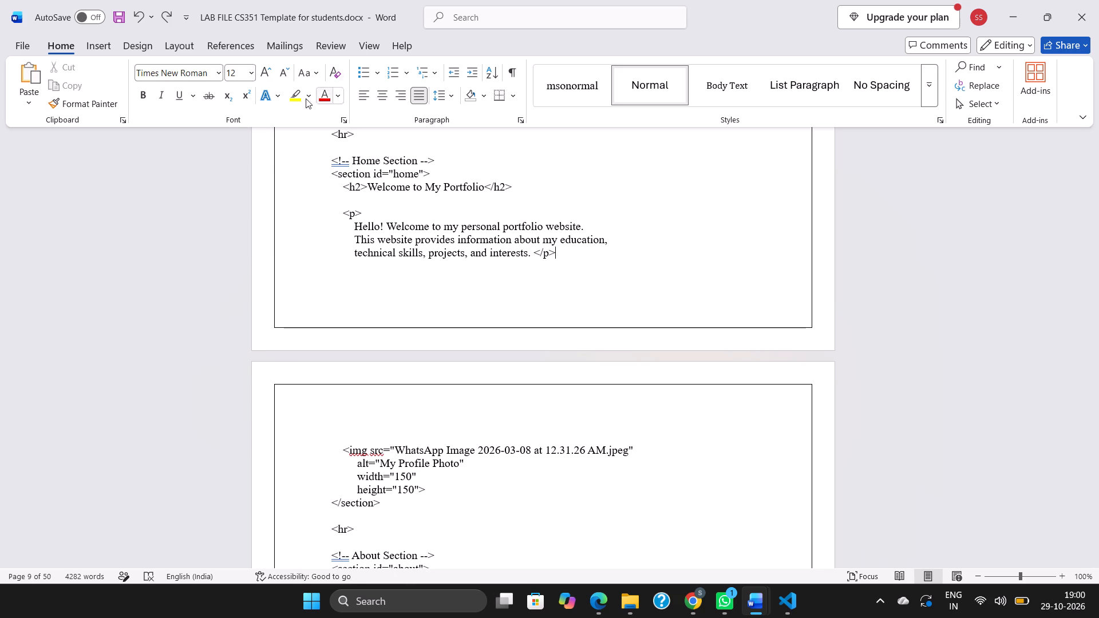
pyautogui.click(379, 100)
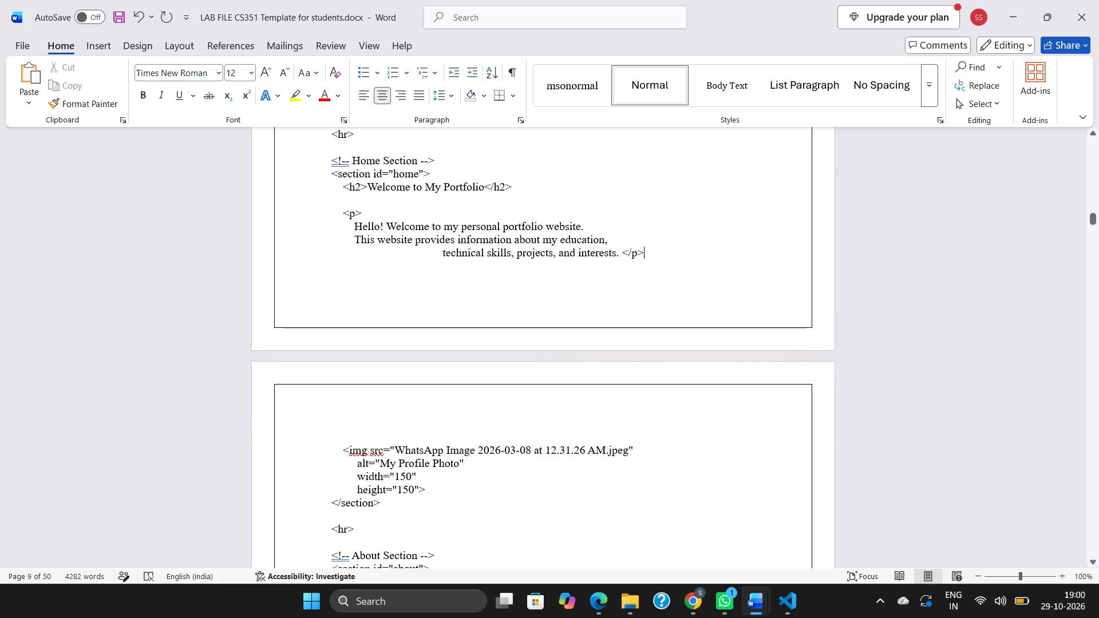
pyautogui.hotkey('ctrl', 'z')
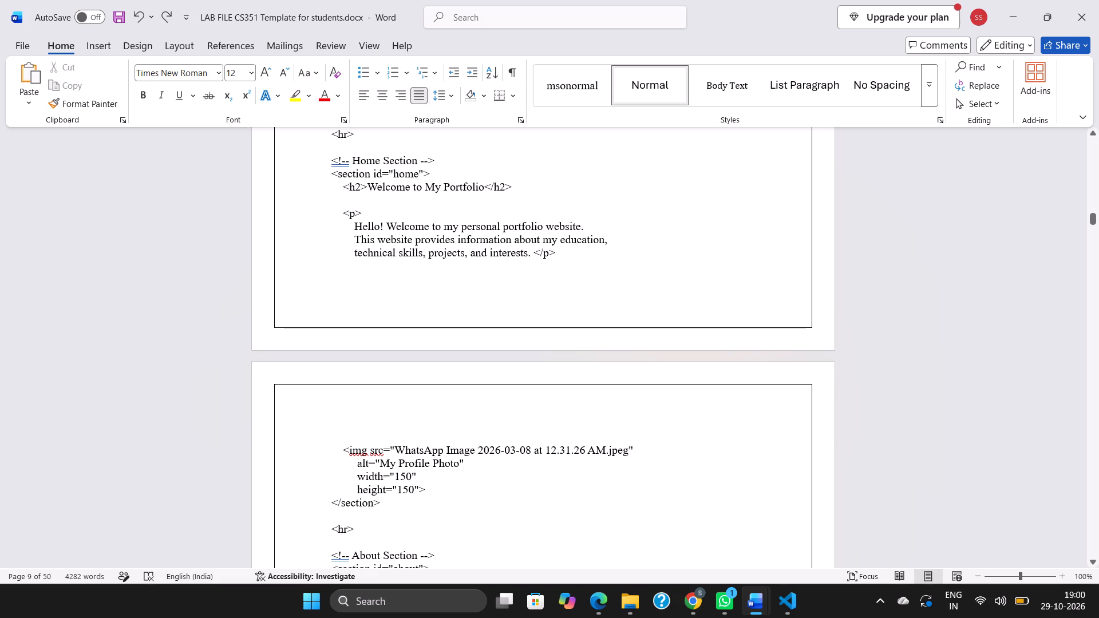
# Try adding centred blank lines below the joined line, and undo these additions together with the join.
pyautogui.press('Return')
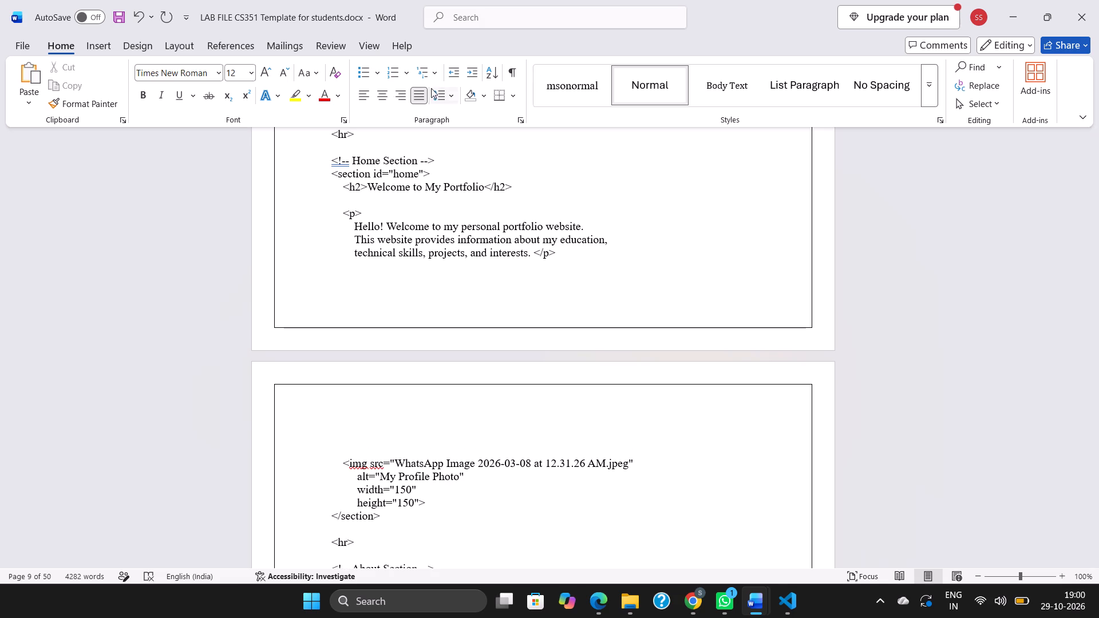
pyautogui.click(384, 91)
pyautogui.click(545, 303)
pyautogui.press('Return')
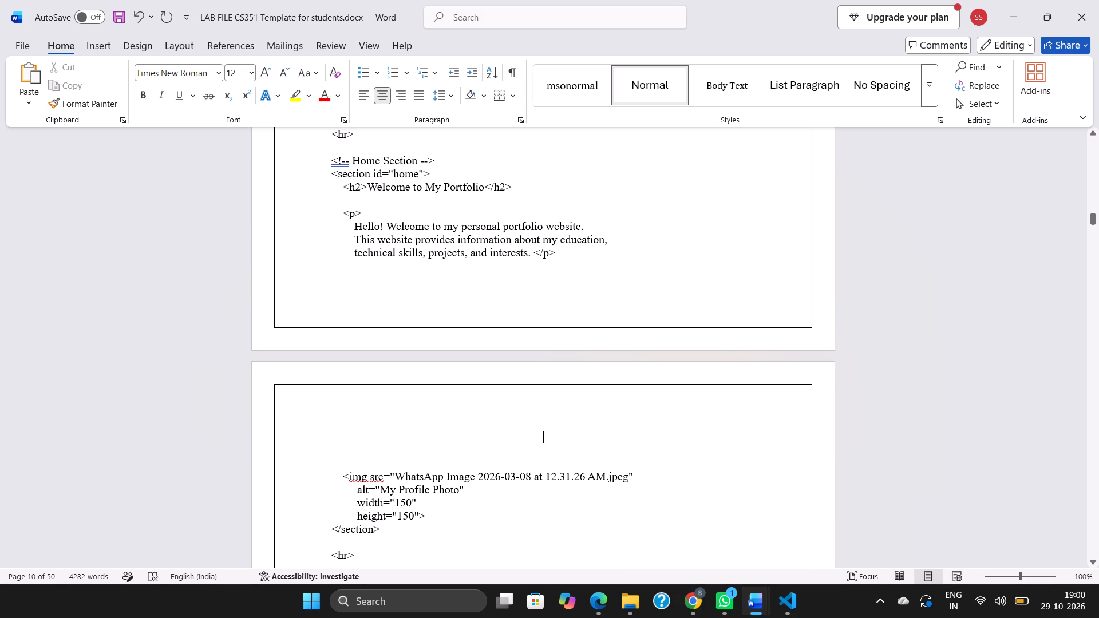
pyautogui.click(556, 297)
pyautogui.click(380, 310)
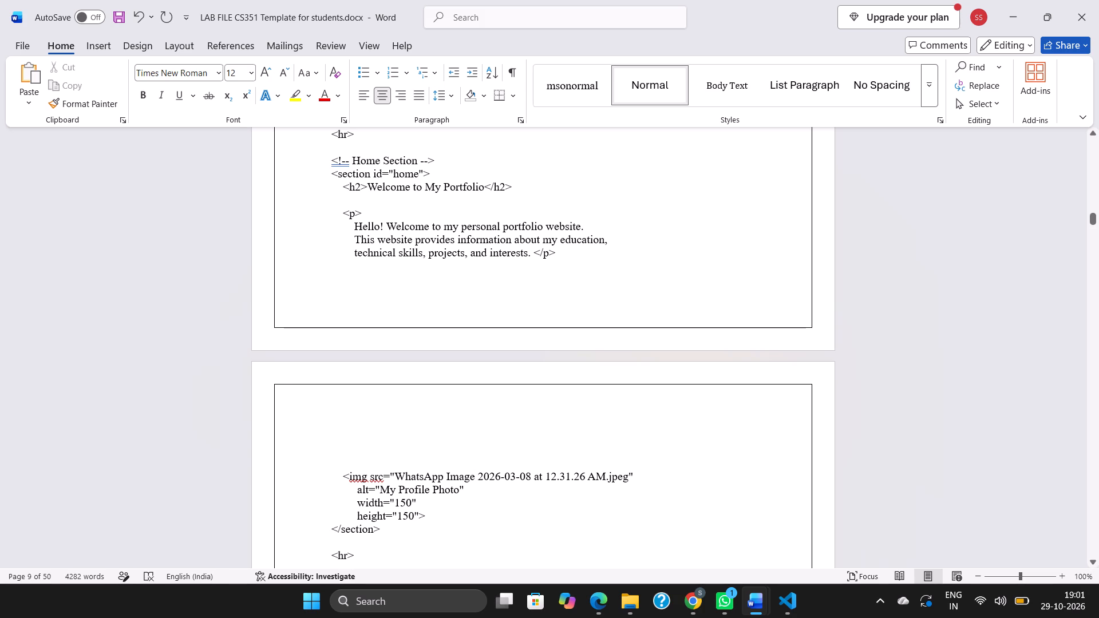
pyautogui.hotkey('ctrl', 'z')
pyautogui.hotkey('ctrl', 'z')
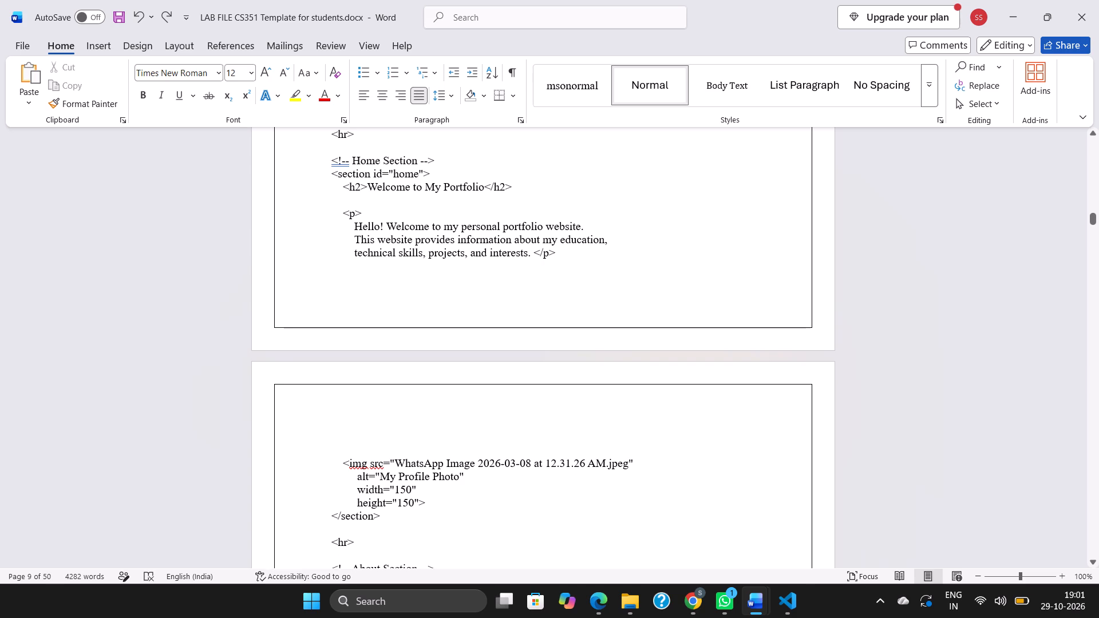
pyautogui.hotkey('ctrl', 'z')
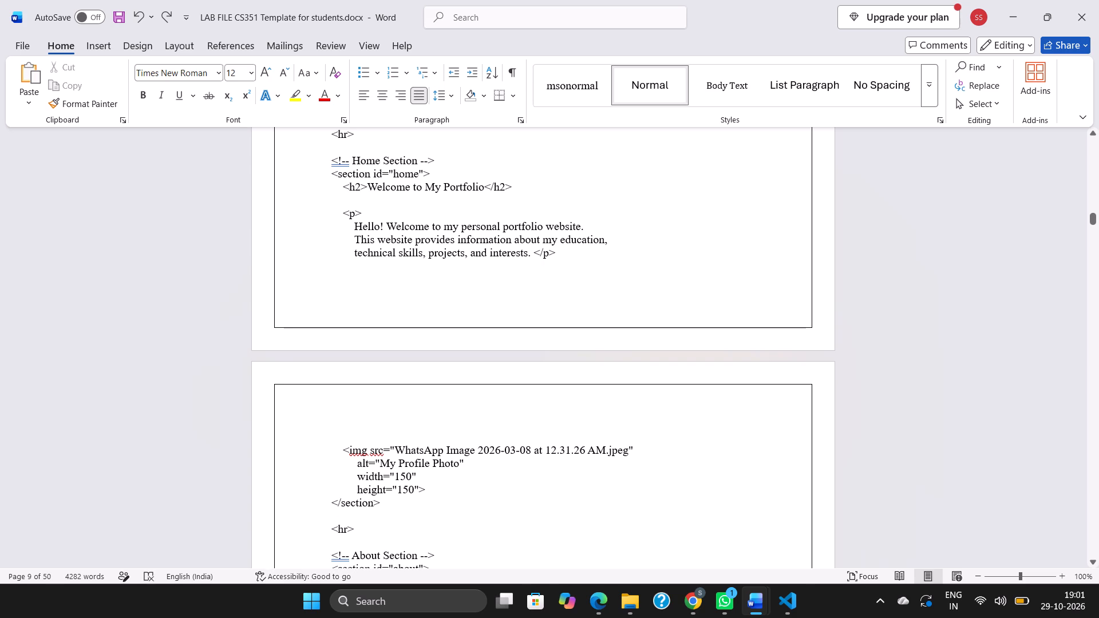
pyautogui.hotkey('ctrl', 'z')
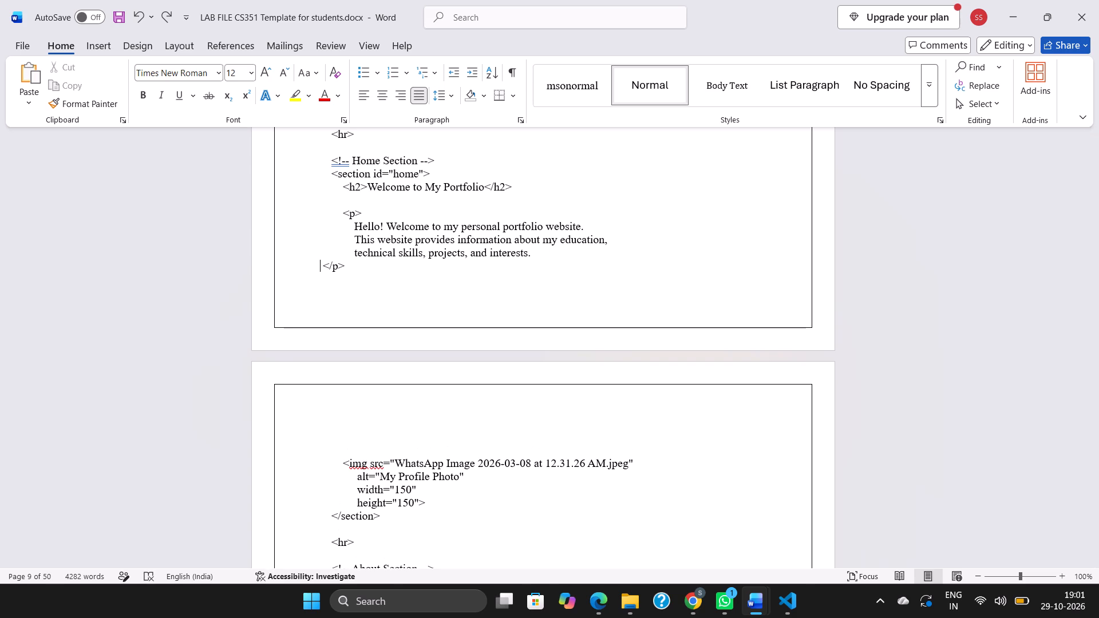
# Review the rest of Experiment-01's code and its Output pages, through to the Experiment-02 heading.
pyautogui.scroll(-10, 486, 409)
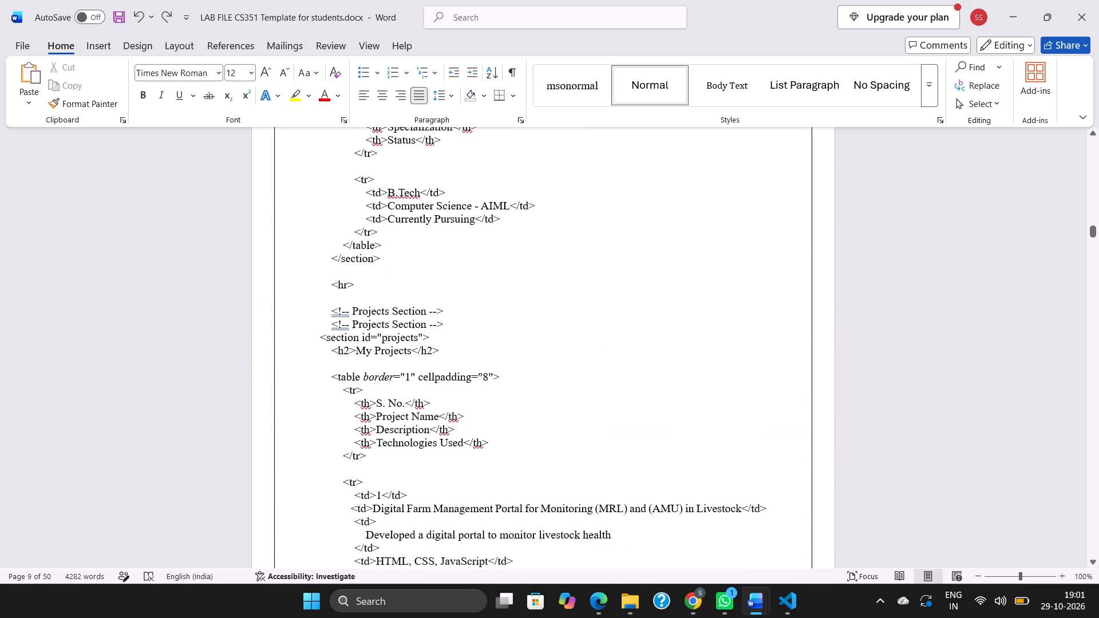
pyautogui.scroll(-6, 486, 409)
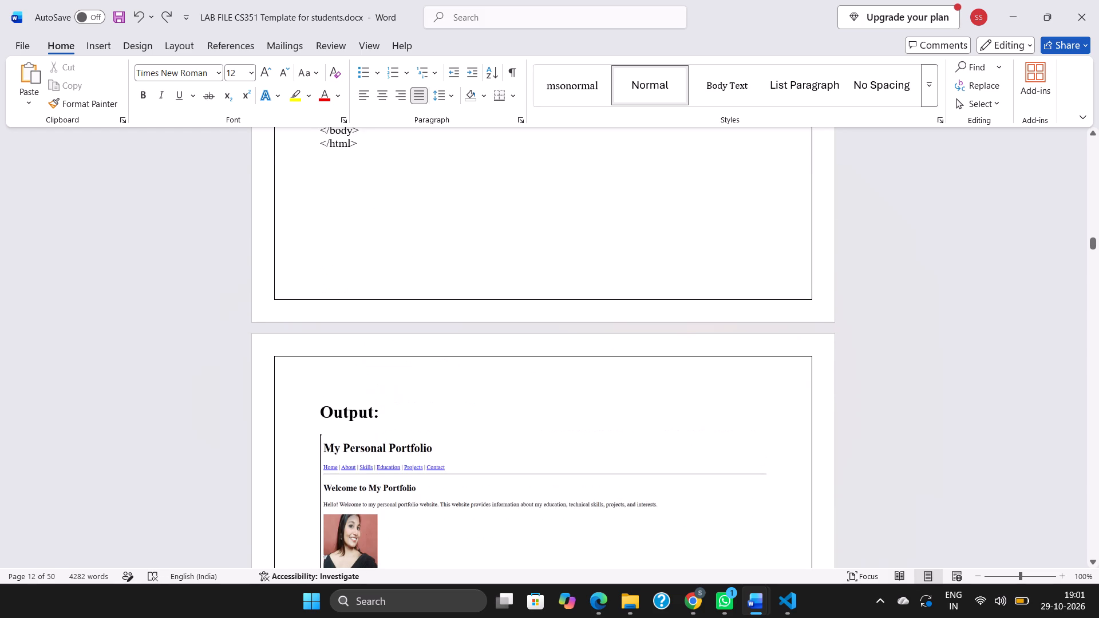
pyautogui.click(488, 274)
pyautogui.click(547, 277)
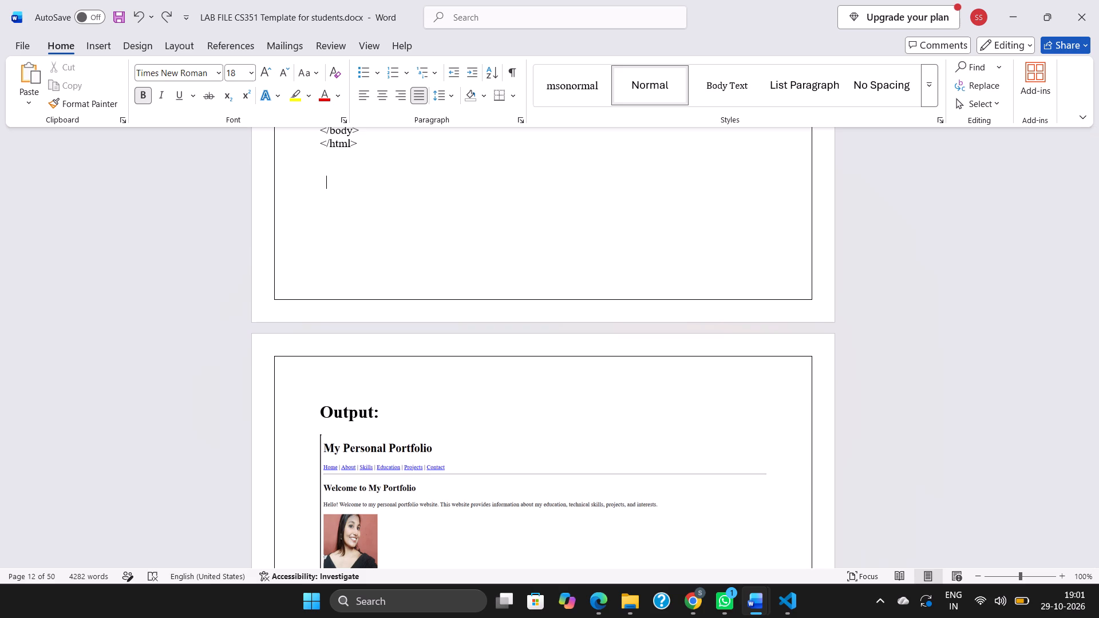
pyautogui.scroll(-2, 547, 277)
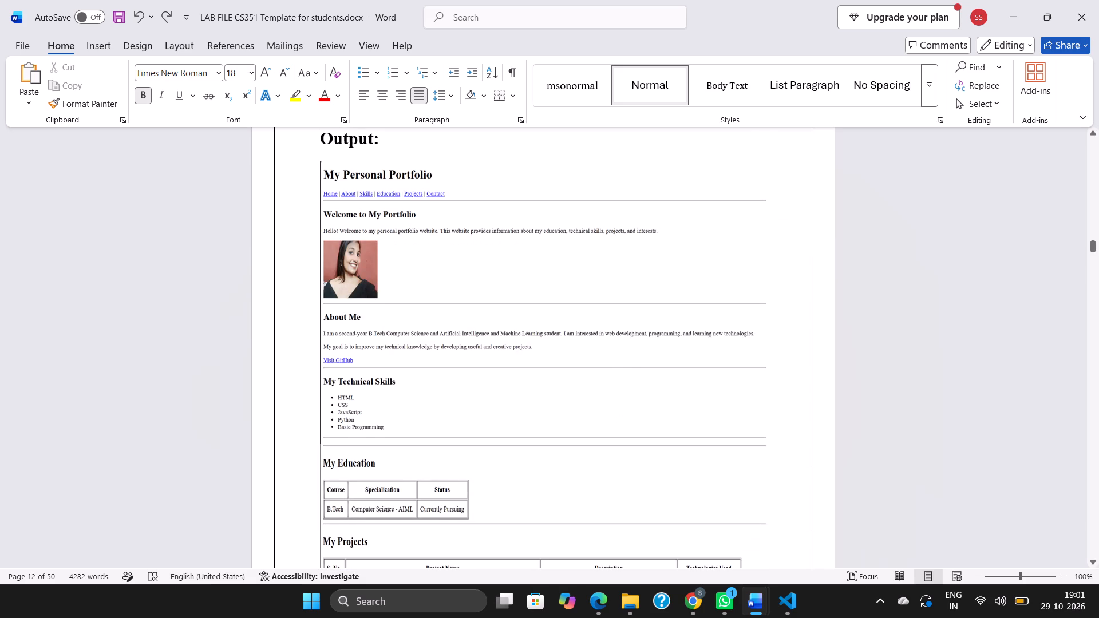
pyautogui.scroll(-3, 547, 277)
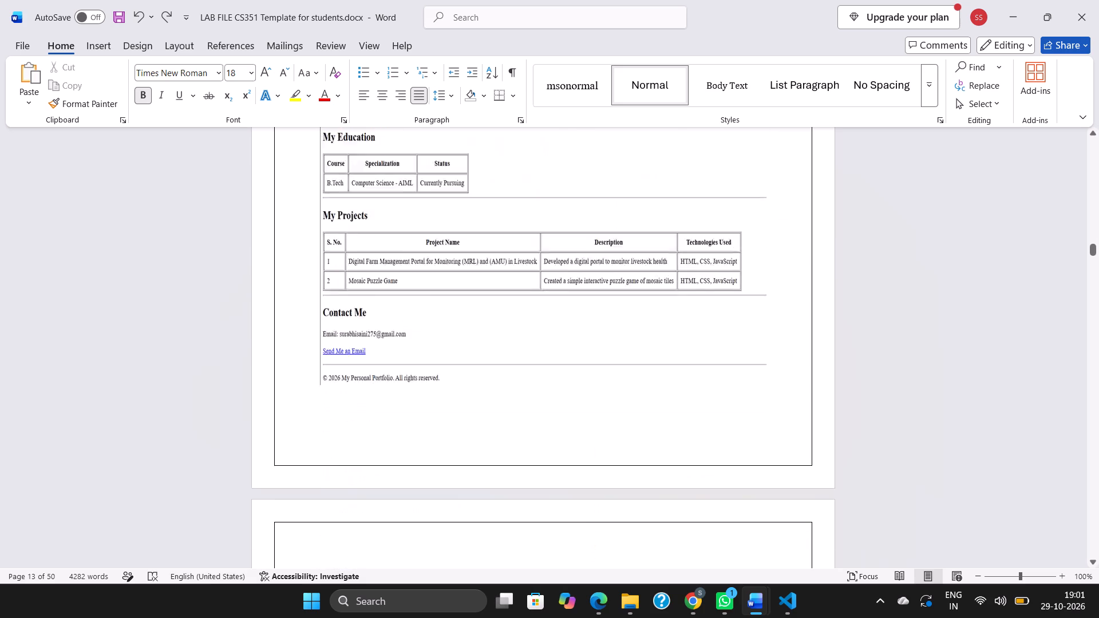
pyautogui.scroll(-3, 547, 277)
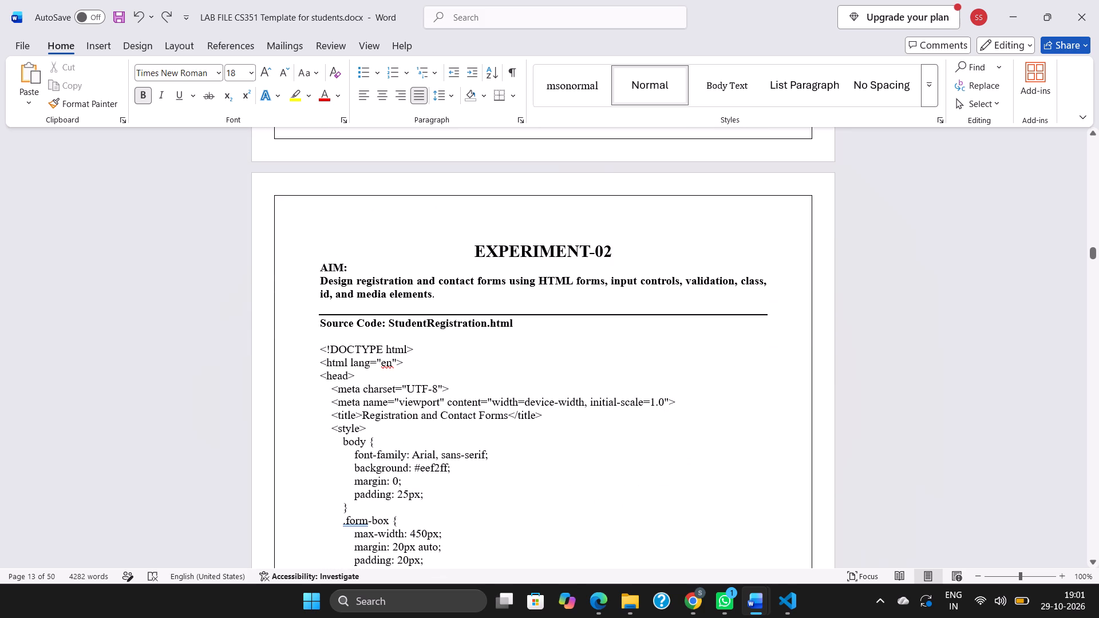
# Set the font size of the EXPERIMENT-02 heading to 20.
pyautogui.moveTo(475, 250); pyautogui.dragTo(620, 243)
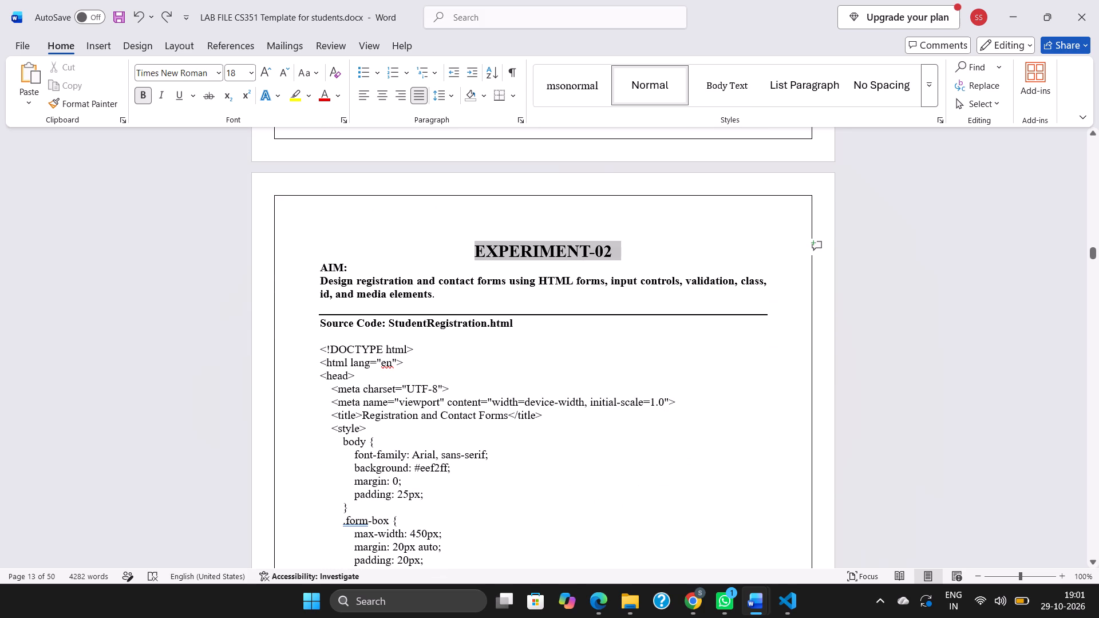
pyautogui.click(730, 201)
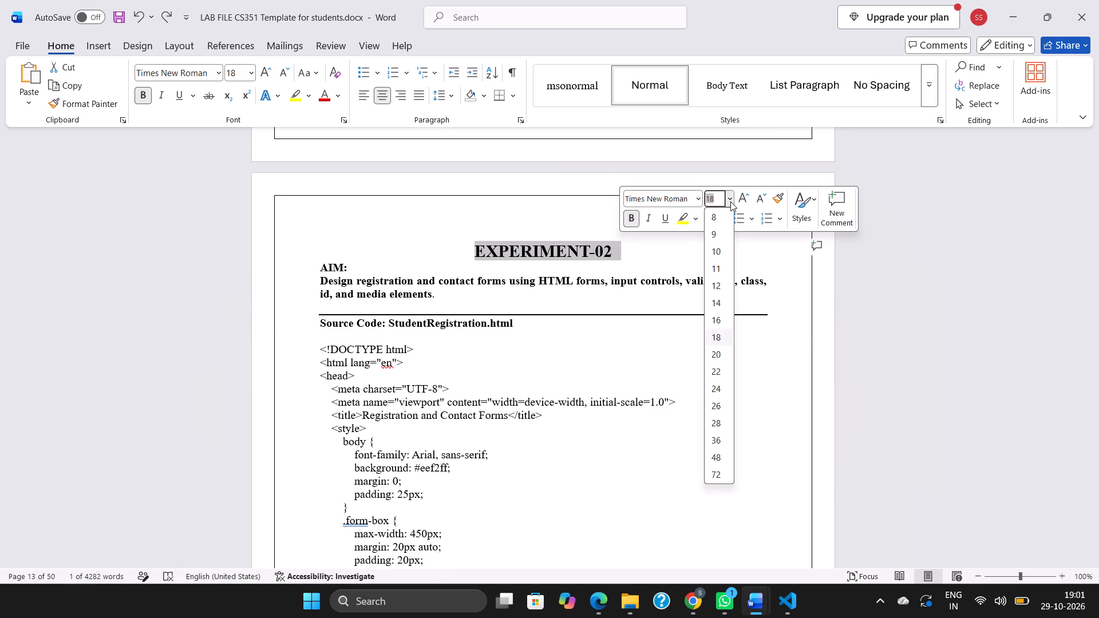
pyautogui.click(713, 354)
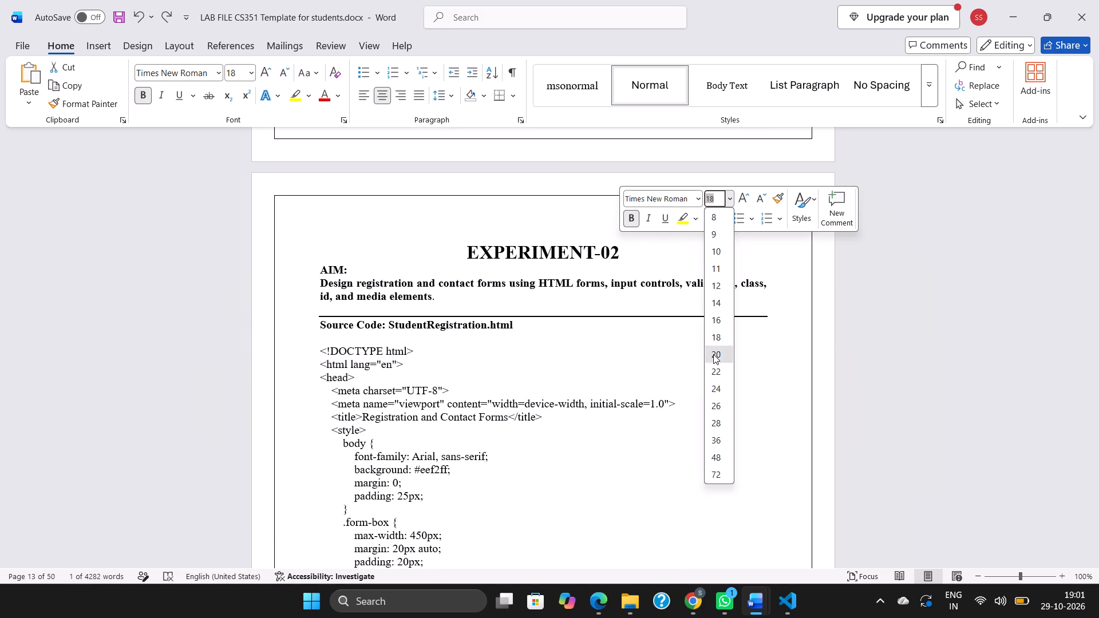
# Review Experiment-02's source code through to its Output page with the Student Registration and Contact Us screenshot.
pyautogui.scroll(-1, 713, 354)
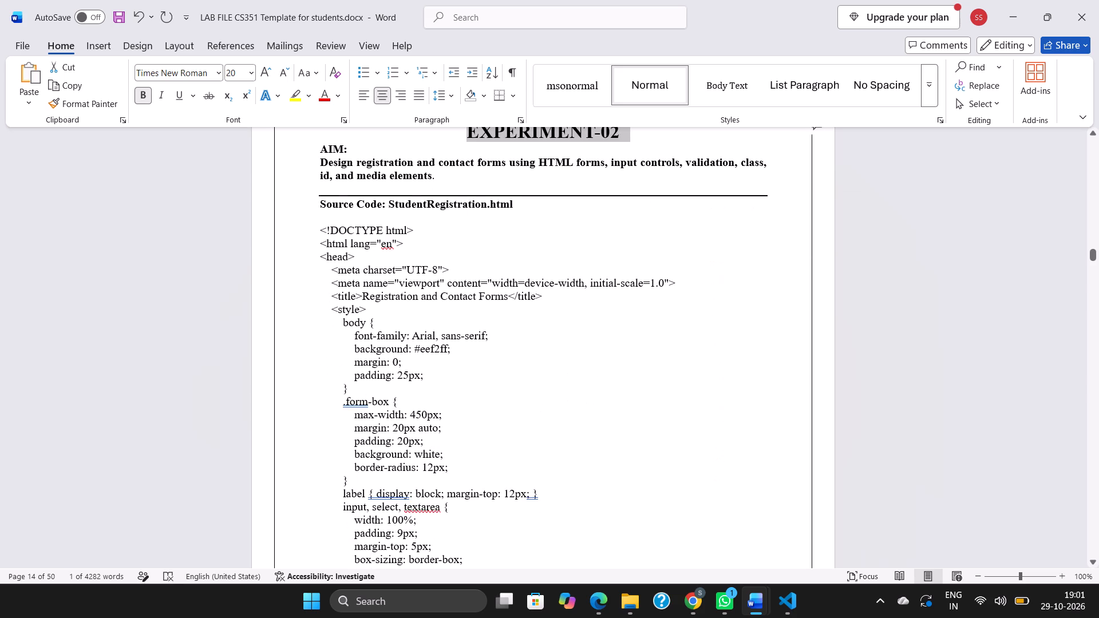
pyautogui.scroll(-7, 713, 354)
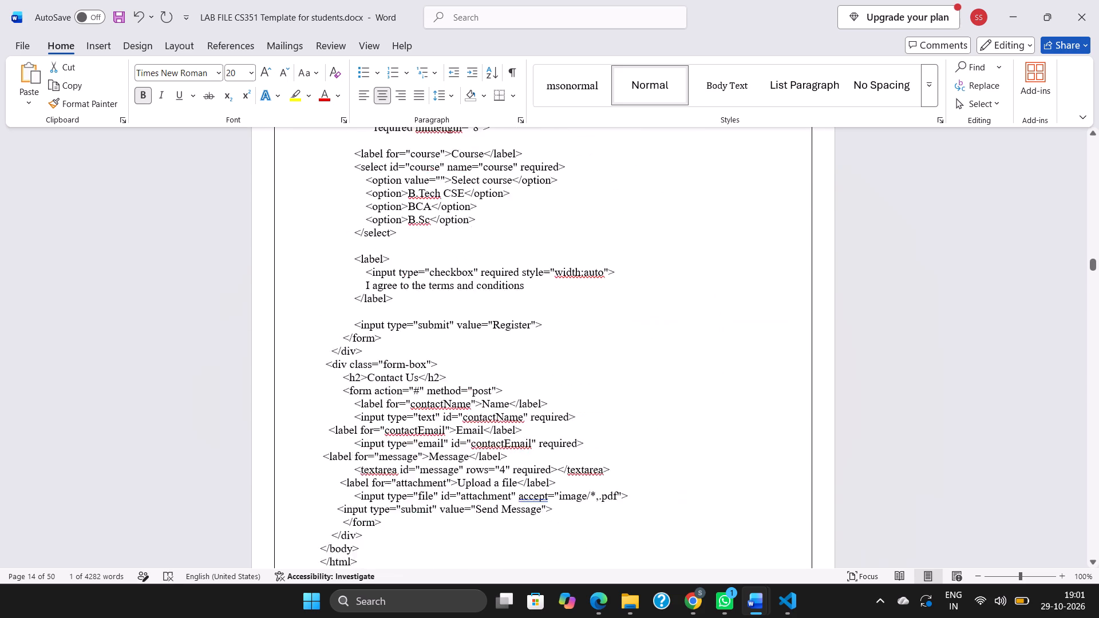
pyautogui.scroll(-4, 713, 354)
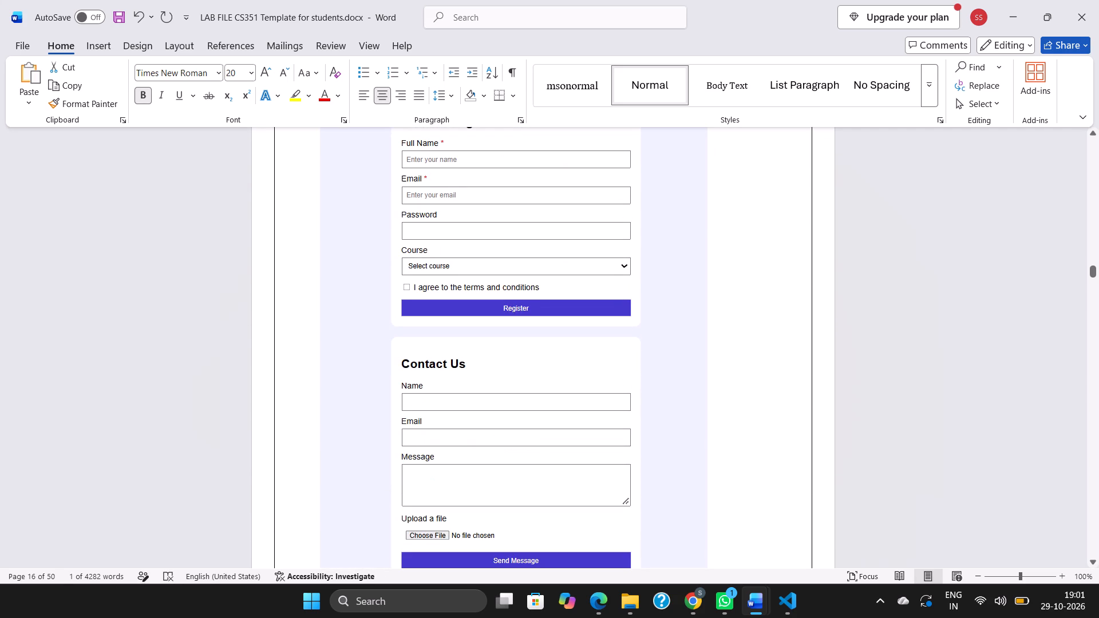
pyautogui.scroll(-1, 713, 354)
pyautogui.scroll(1, 595, 332)
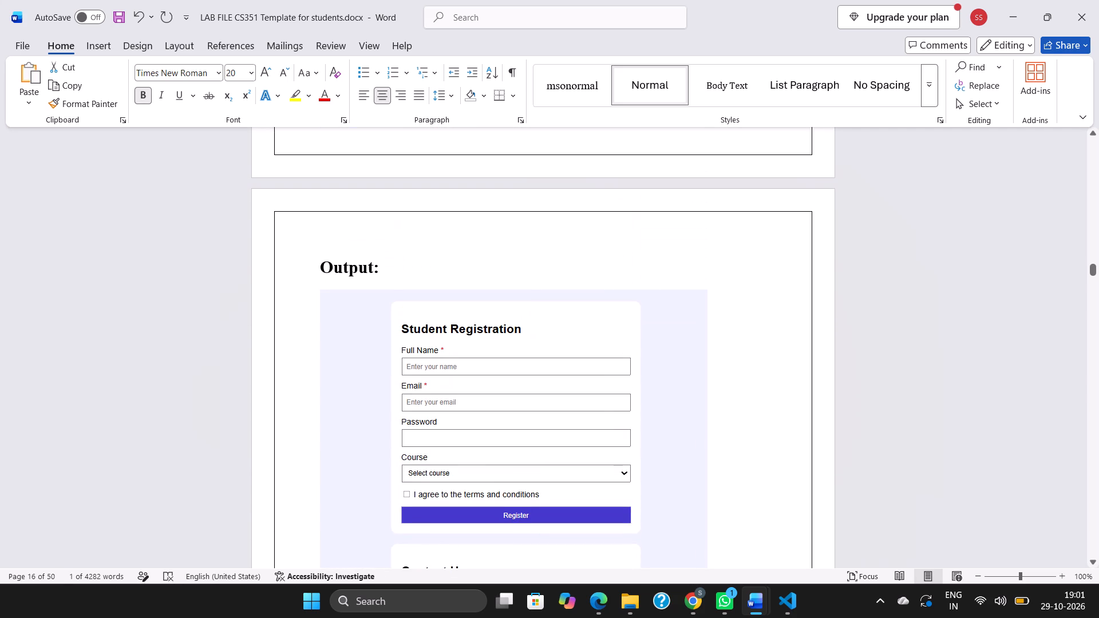
pyautogui.rightClick(562, 369)
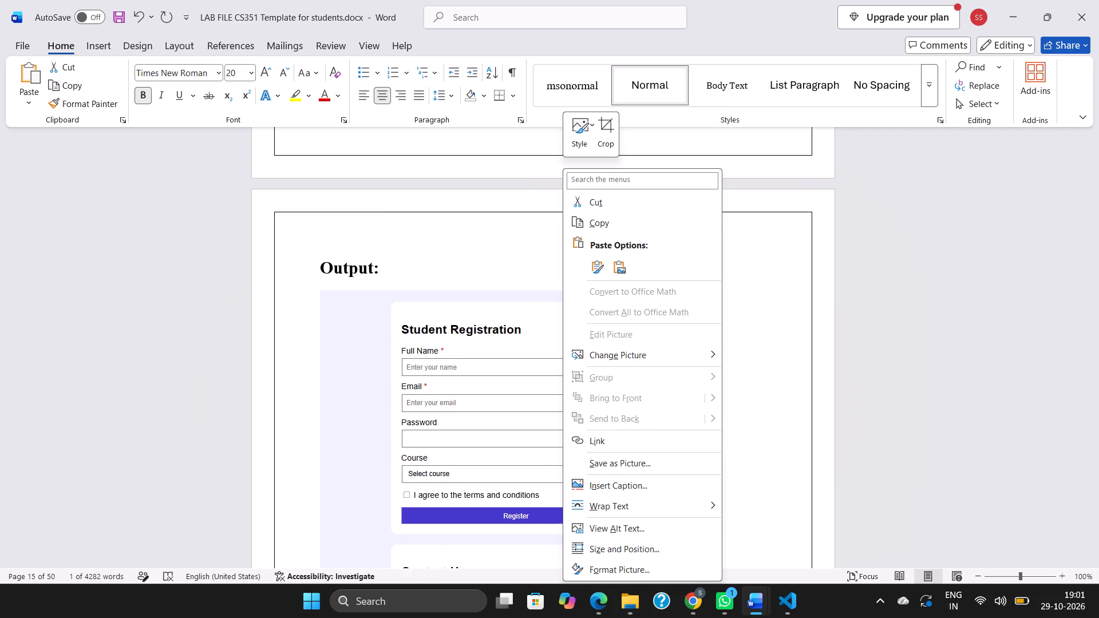
pyautogui.click(501, 382)
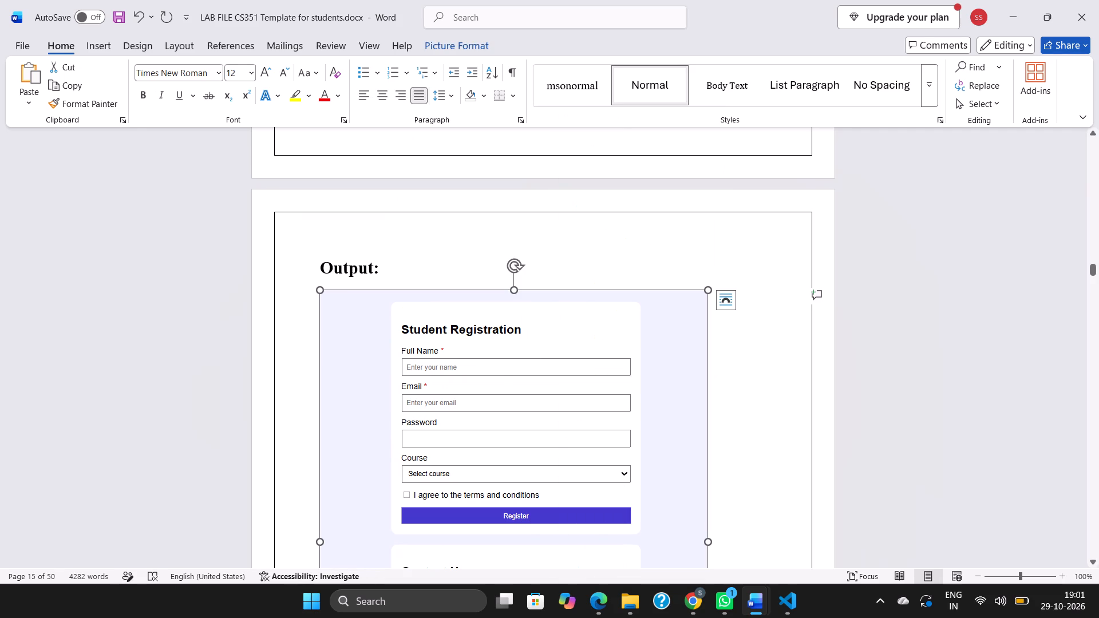
# Switch to Visual Studio Code, open p2.html and launch its page in the browser.
pyautogui.click(786, 617)
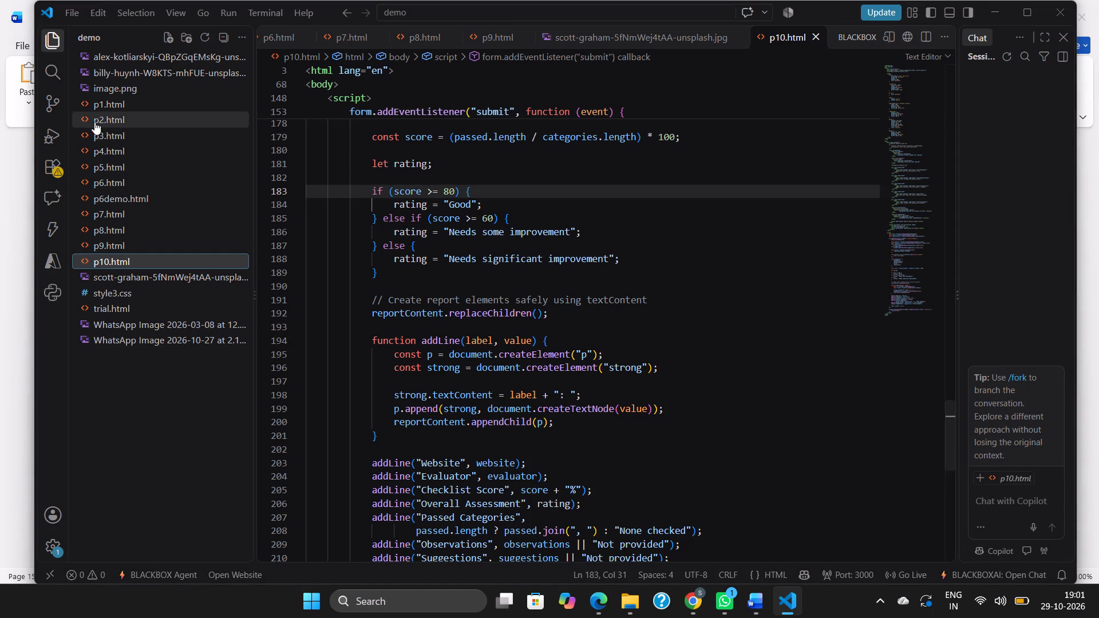
pyautogui.click(94, 122)
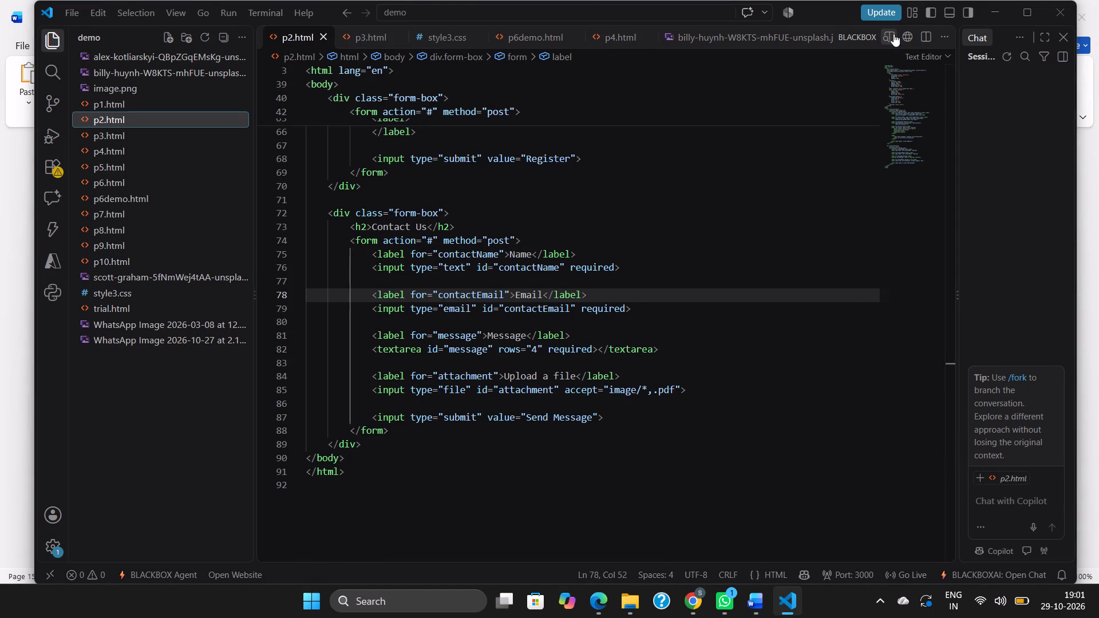
pyautogui.click(894, 34)
# Fill in the Student Registration form, choosing the suggested lowercase first name for Full Name and continuing to the Email field.
pyautogui.click(615, 137)
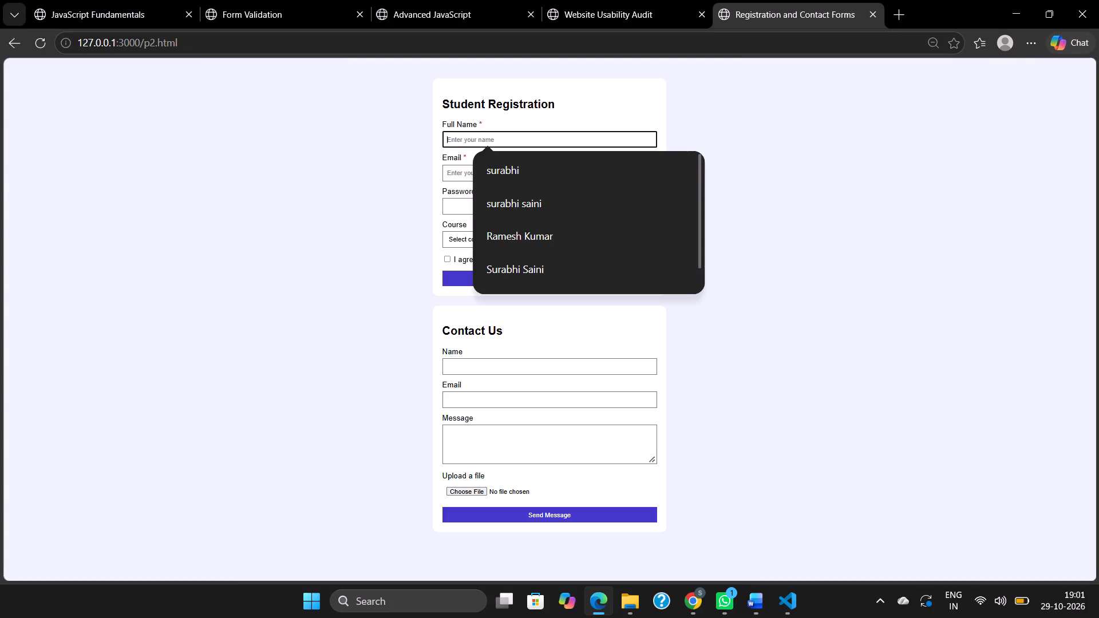
pyautogui.click(583, 168)
pyautogui.click(562, 176)
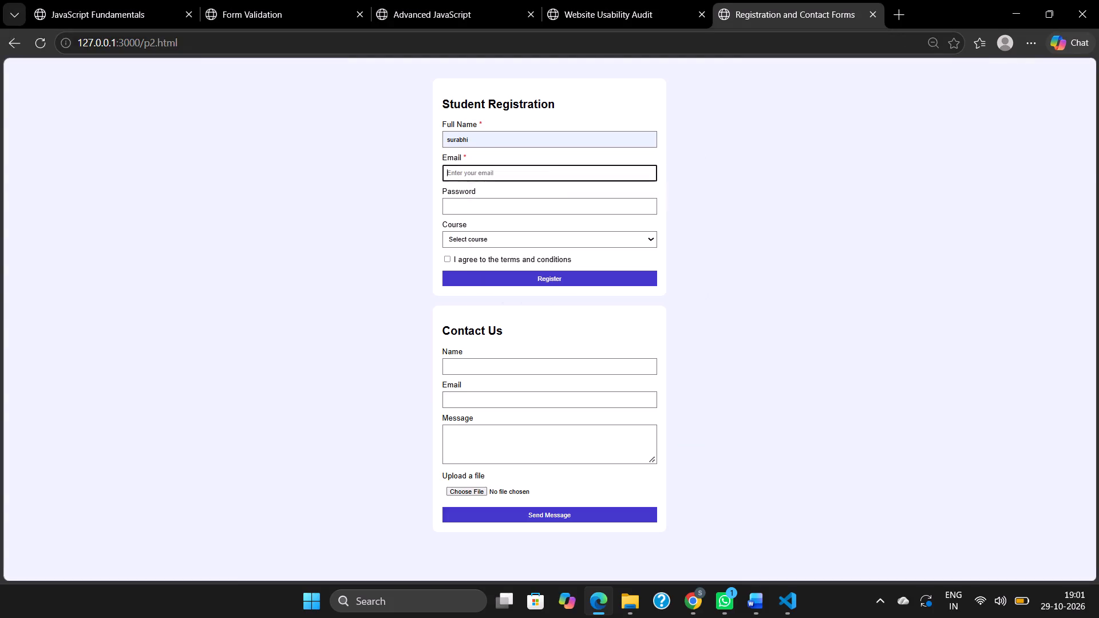
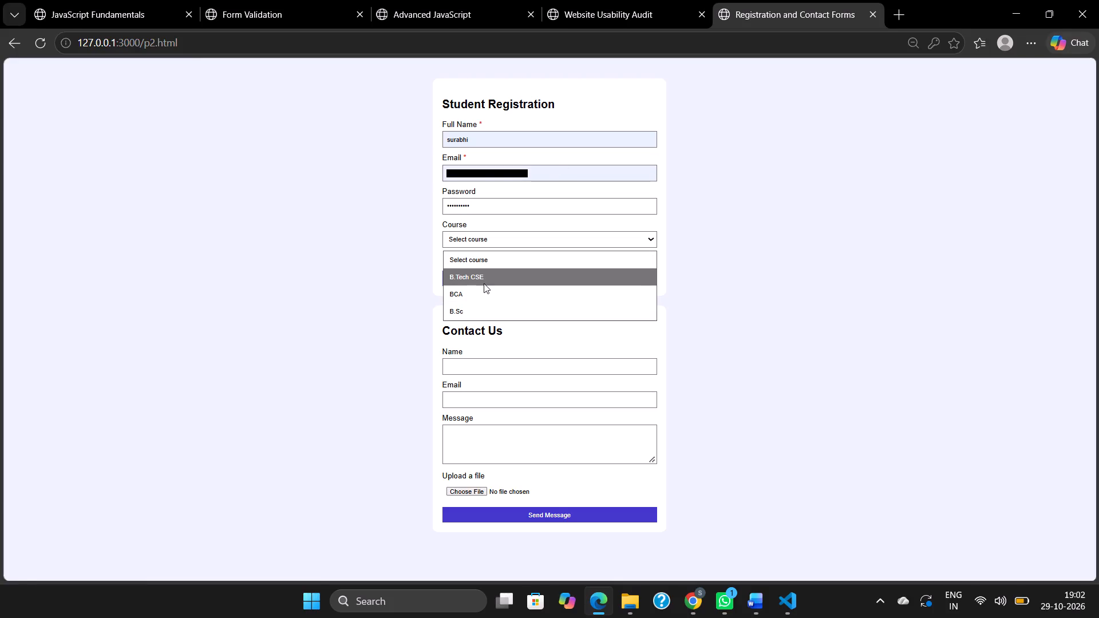
# Choose B.Tech CSE as the course, agree to the terms and conditions, and submit the Student Registration form.
pyautogui.click(484, 283)
pyautogui.click(449, 256)
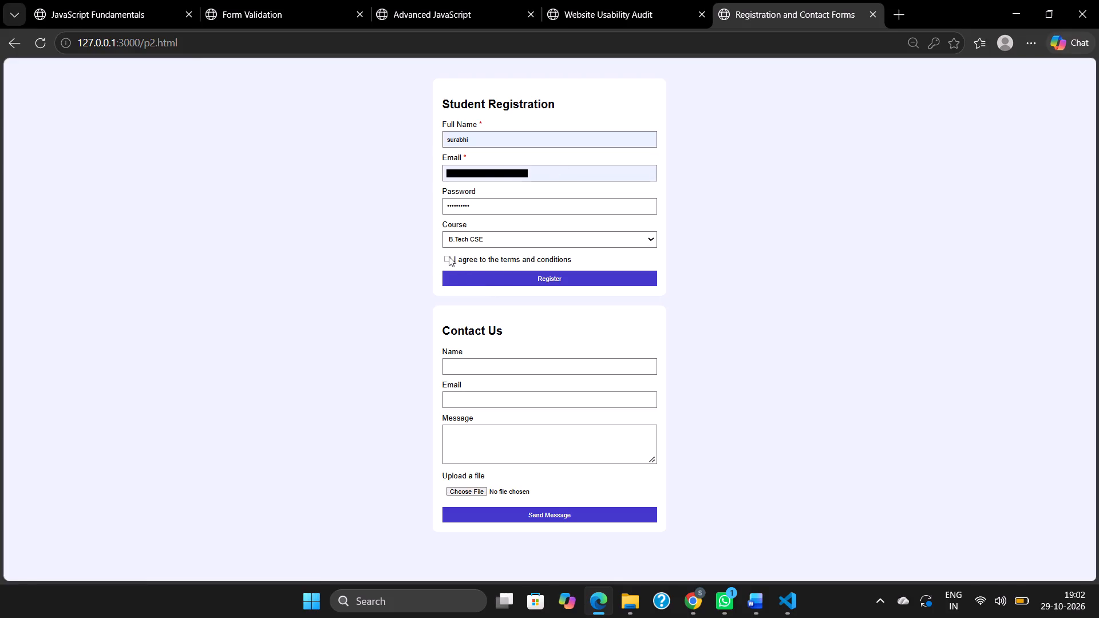
pyautogui.click(498, 280)
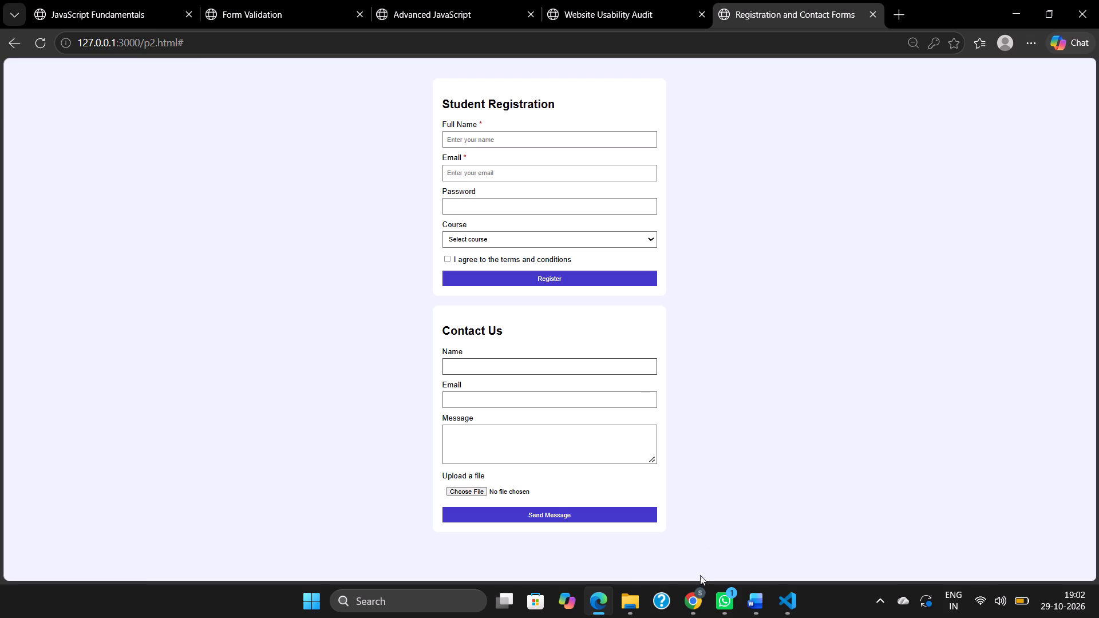
# Switch to the lab file in Word and set the EXPERIMENT-03 heading's font size to 20.
pyautogui.click(799, 549)
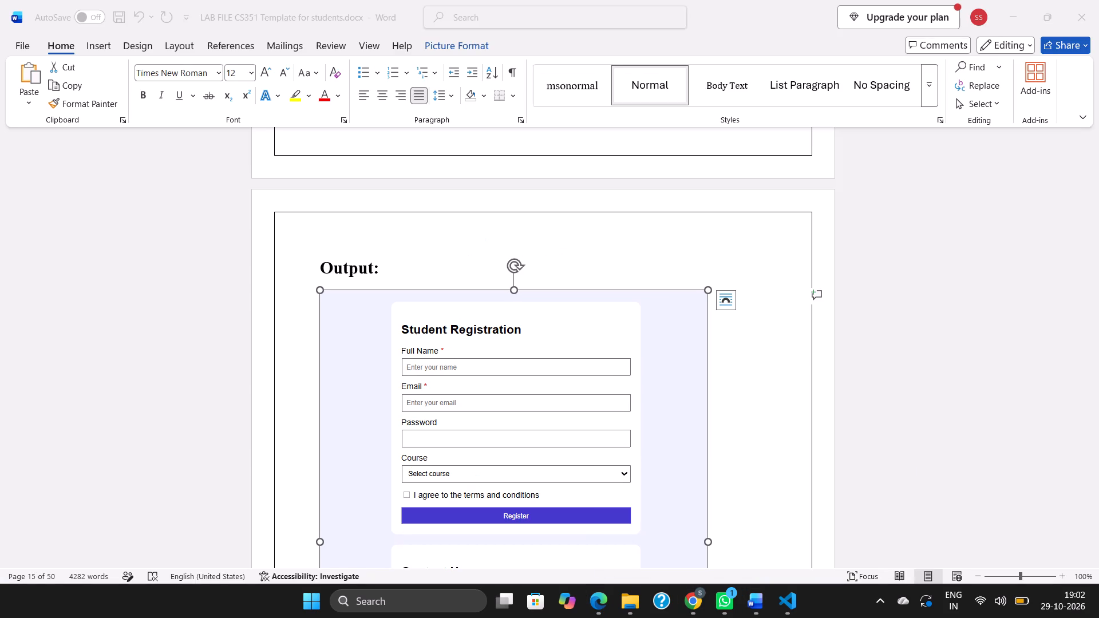
pyautogui.click(741, 402)
pyautogui.scroll(-3, 741, 402)
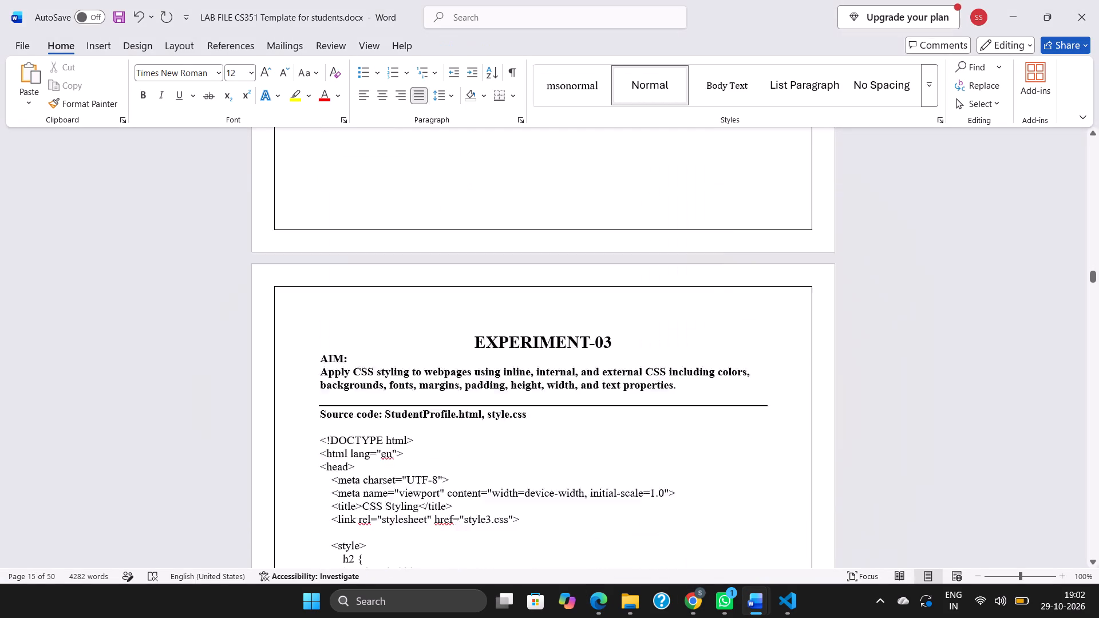
pyautogui.scroll(-3, 741, 402)
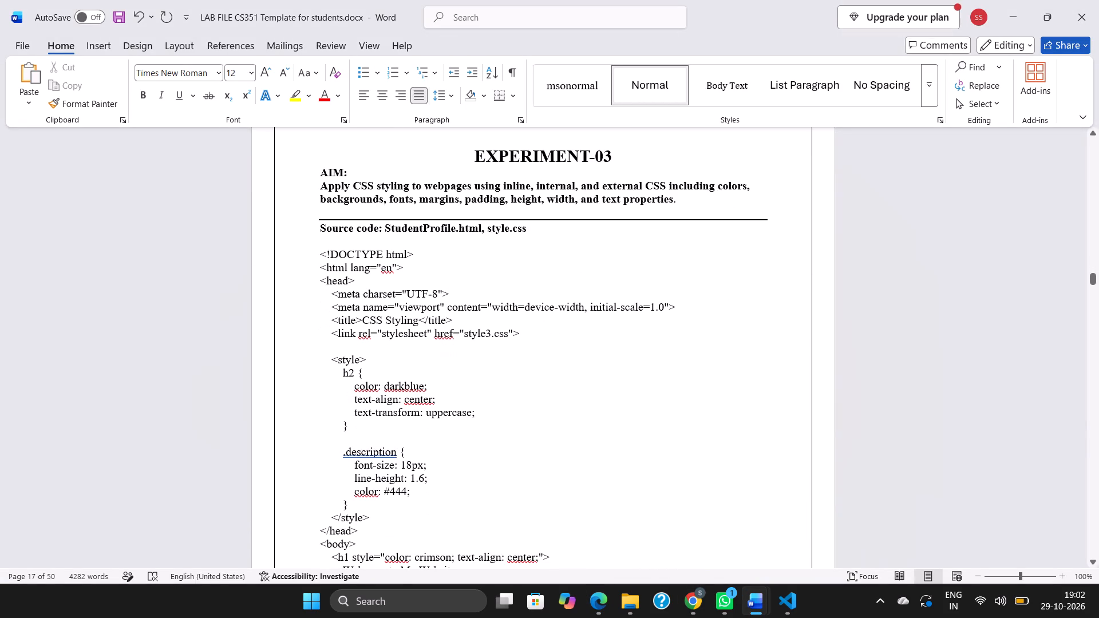
pyautogui.moveTo(624, 156); pyautogui.dragTo(516, 157)
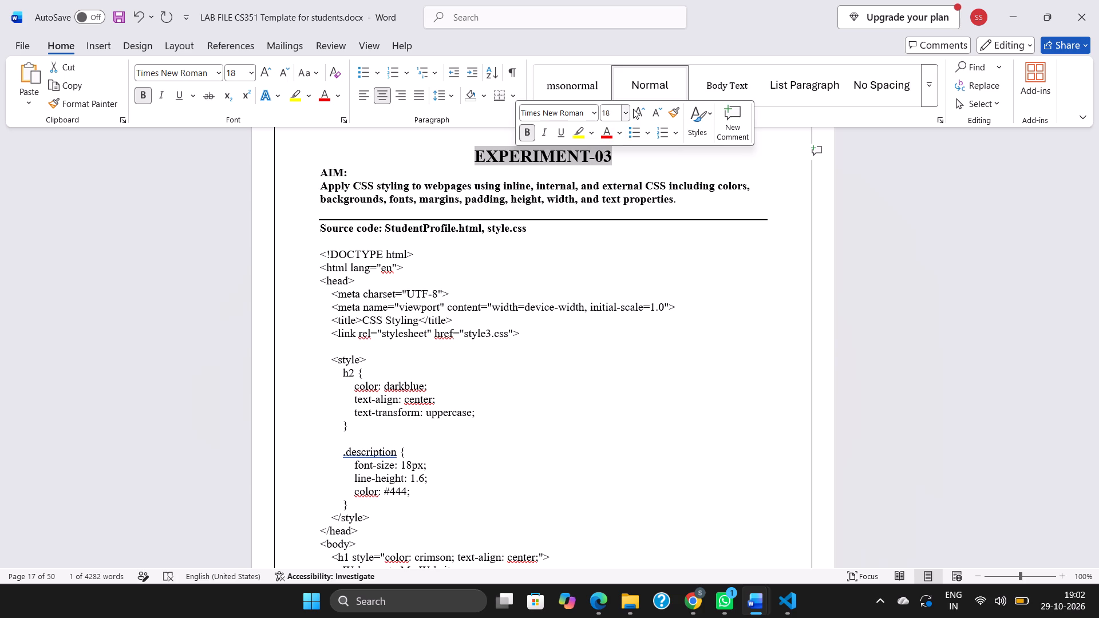
pyautogui.click(626, 112)
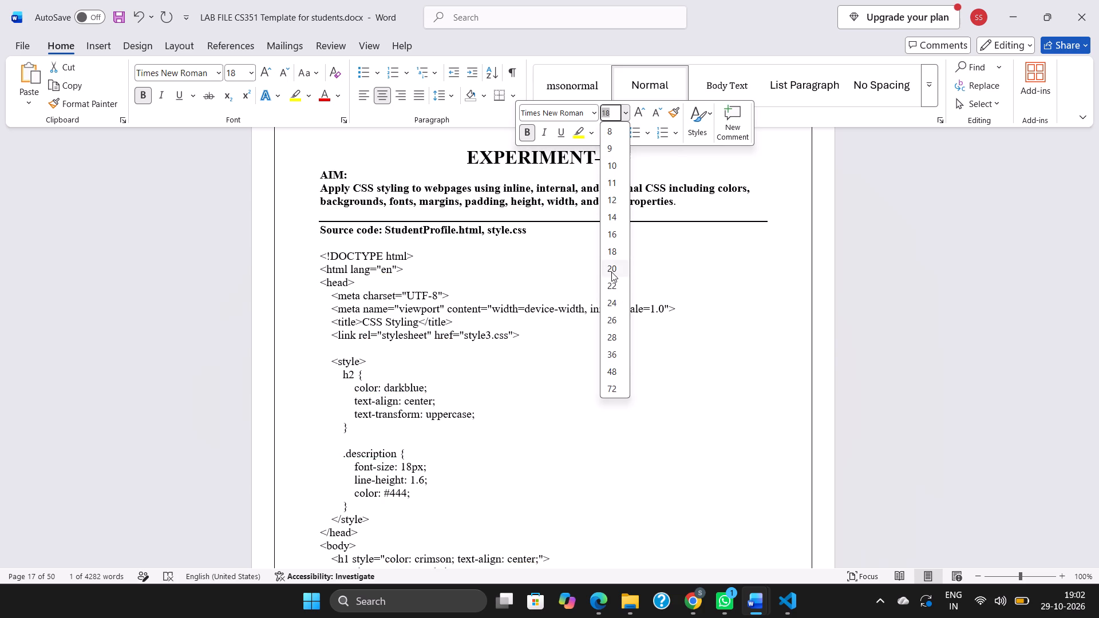
pyautogui.click(611, 272)
# Remove the underline from the EXPERIMENT -04 heading and set its font size to 20.
pyautogui.scroll(-4, 625, 375)
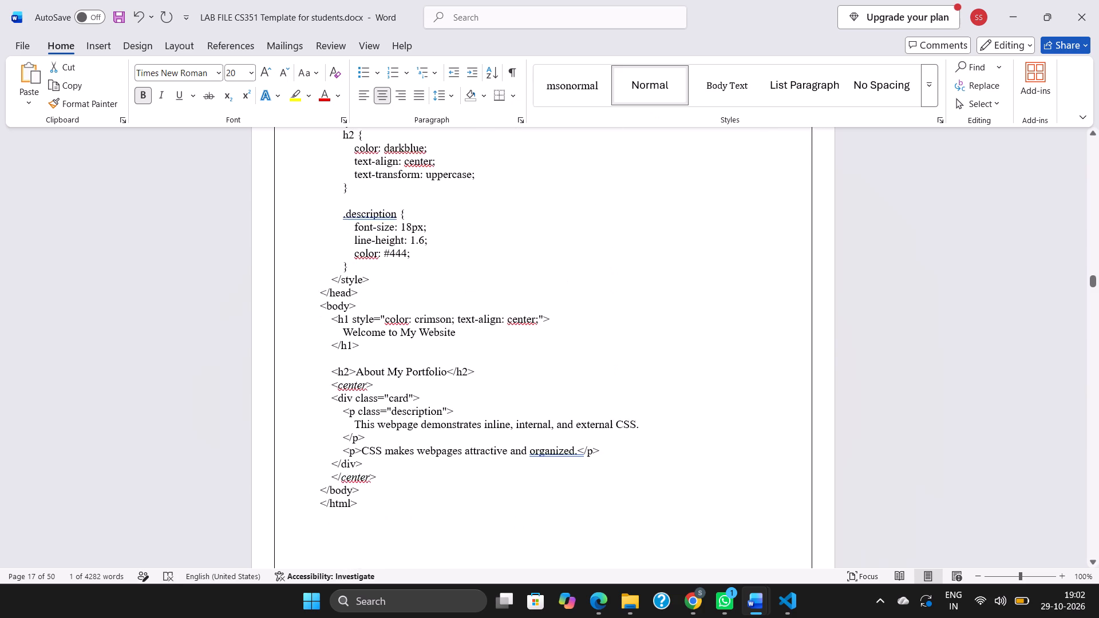
pyautogui.scroll(-7, 625, 375)
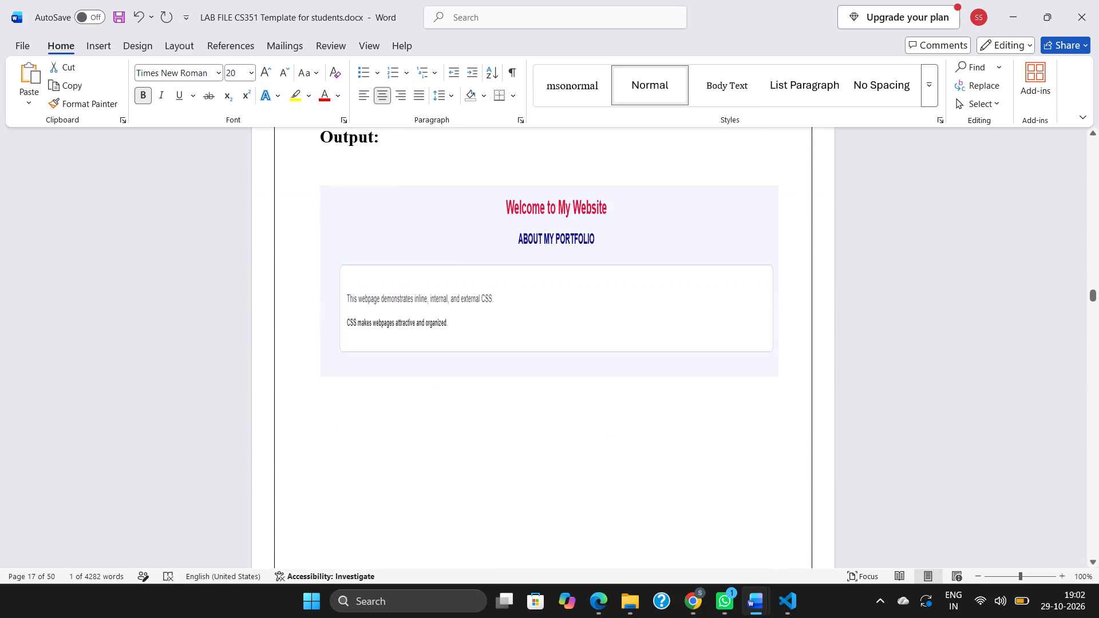
pyautogui.scroll(-1, 625, 375)
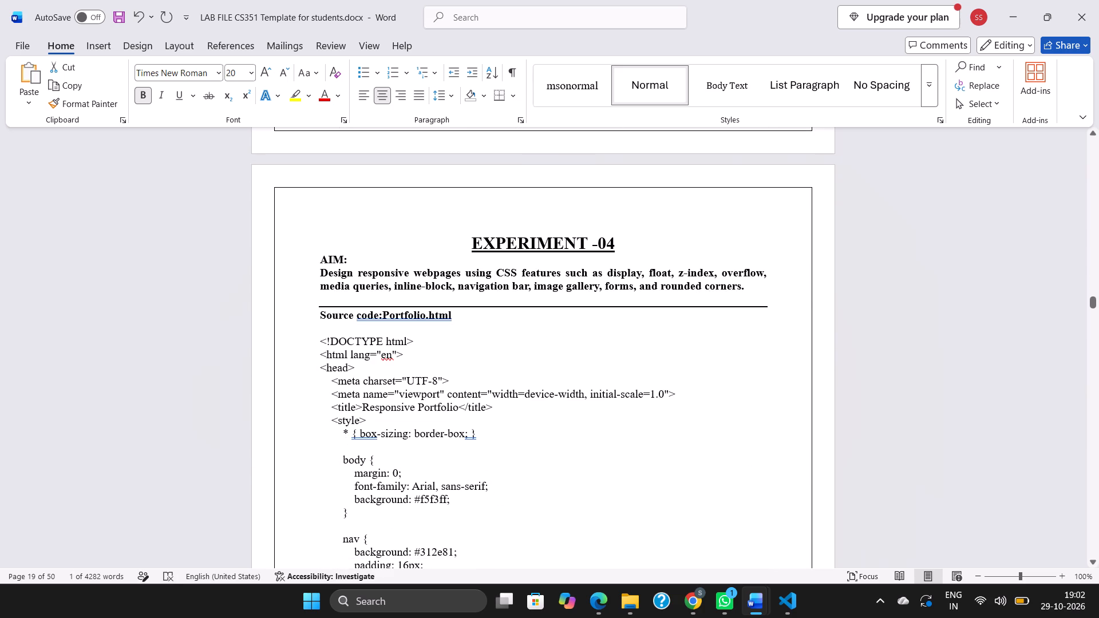
pyautogui.moveTo(624, 244); pyautogui.dragTo(516, 235)
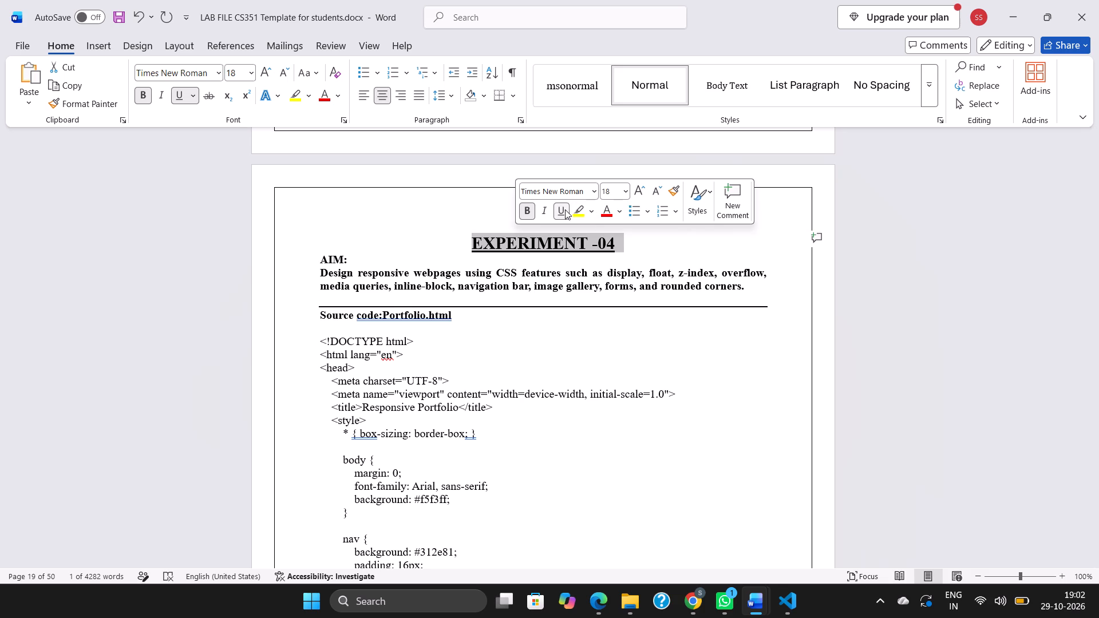
pyautogui.click(565, 209)
pyautogui.click(625, 195)
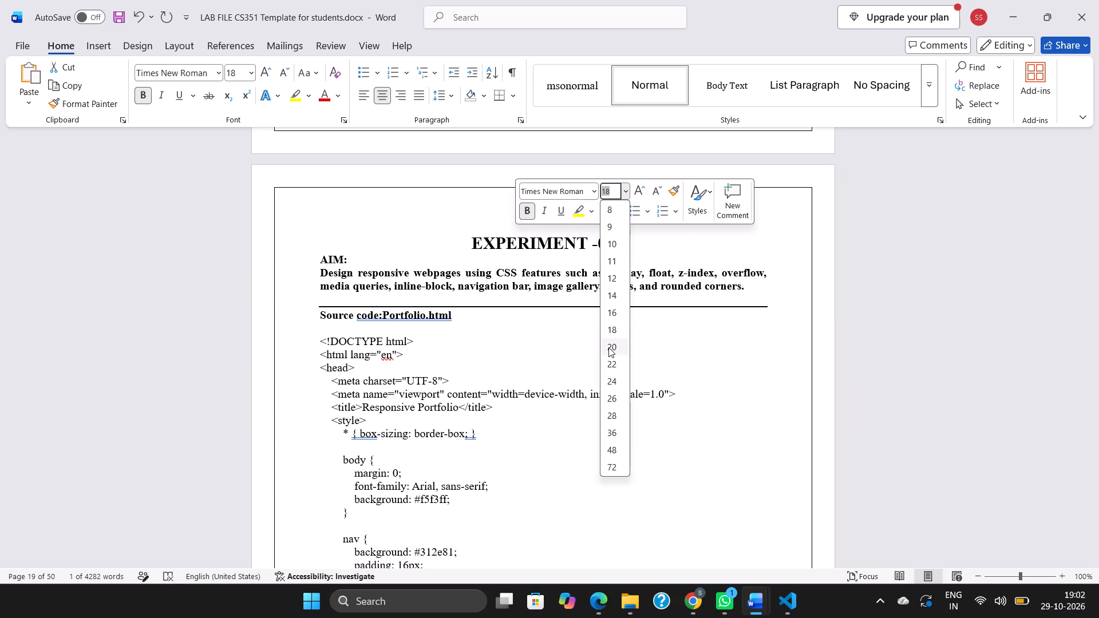
pyautogui.click(610, 348)
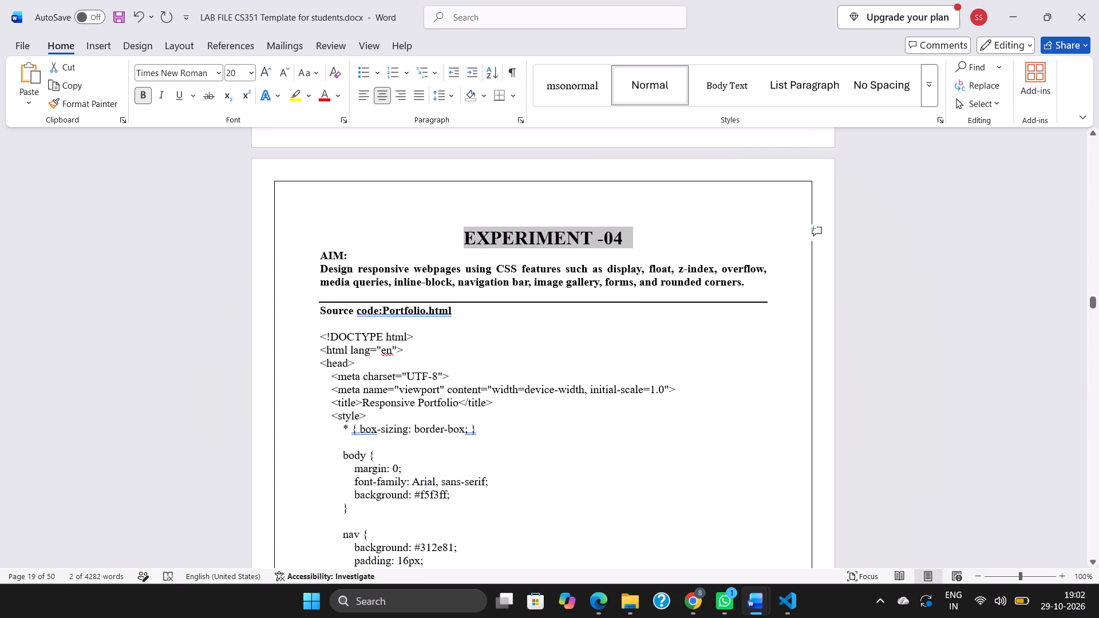
# Insert a space between "Source code:" and "Portfolio.html" in Experiment-04.
pyautogui.click(384, 308)
pyautogui.press('space')
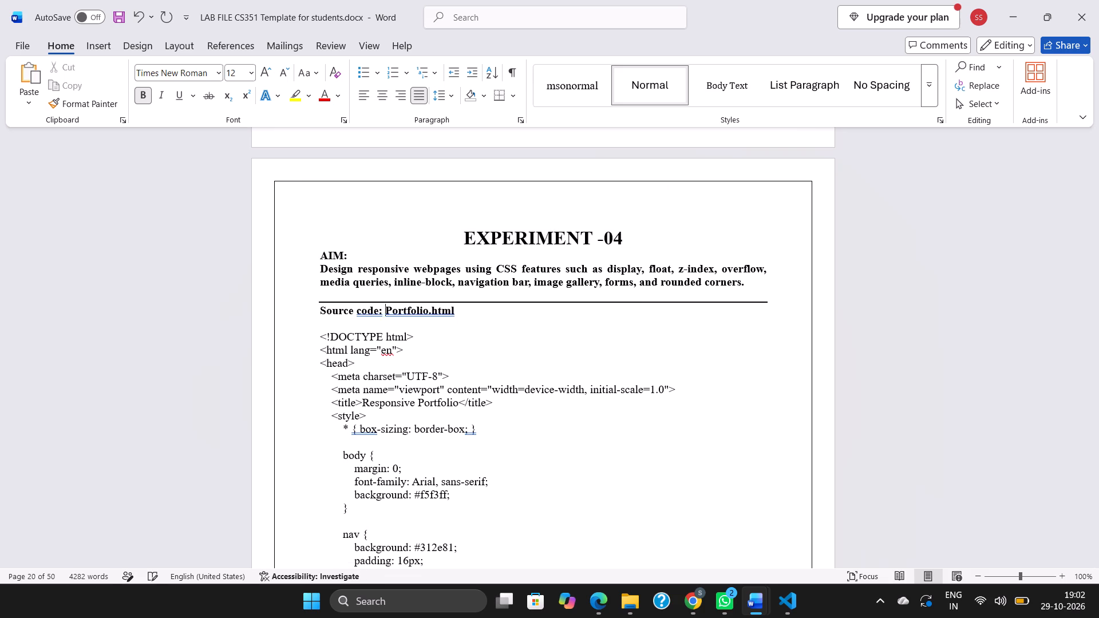
# Remove the underline from the EXPERIMENT-05 heading and set its font size to 20.
pyautogui.scroll(-5, 404, 327)
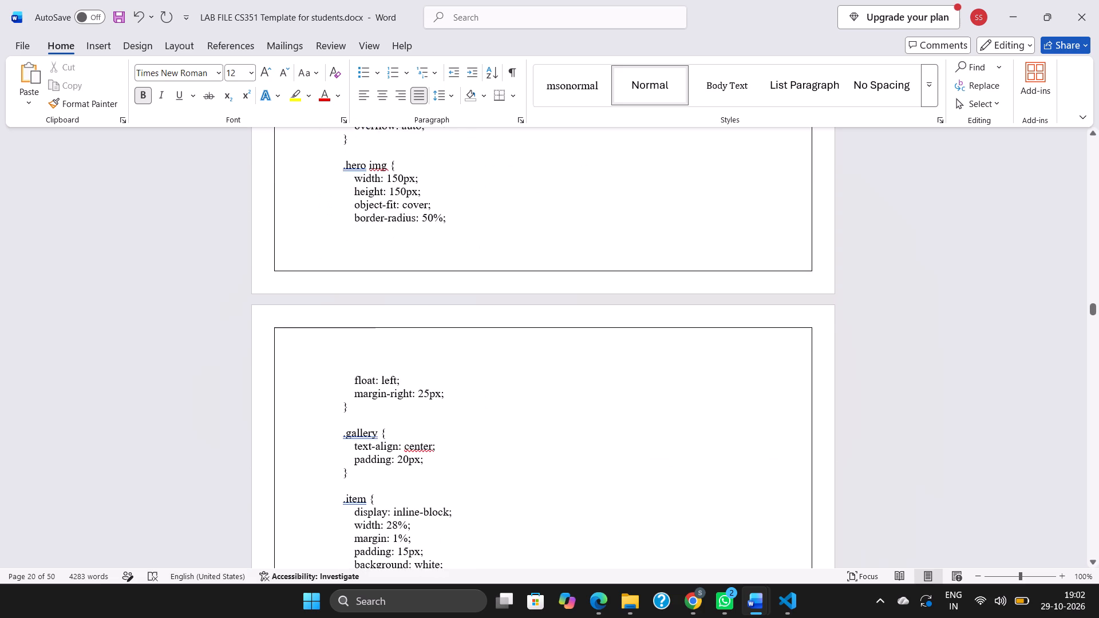
pyautogui.scroll(-7, 404, 327)
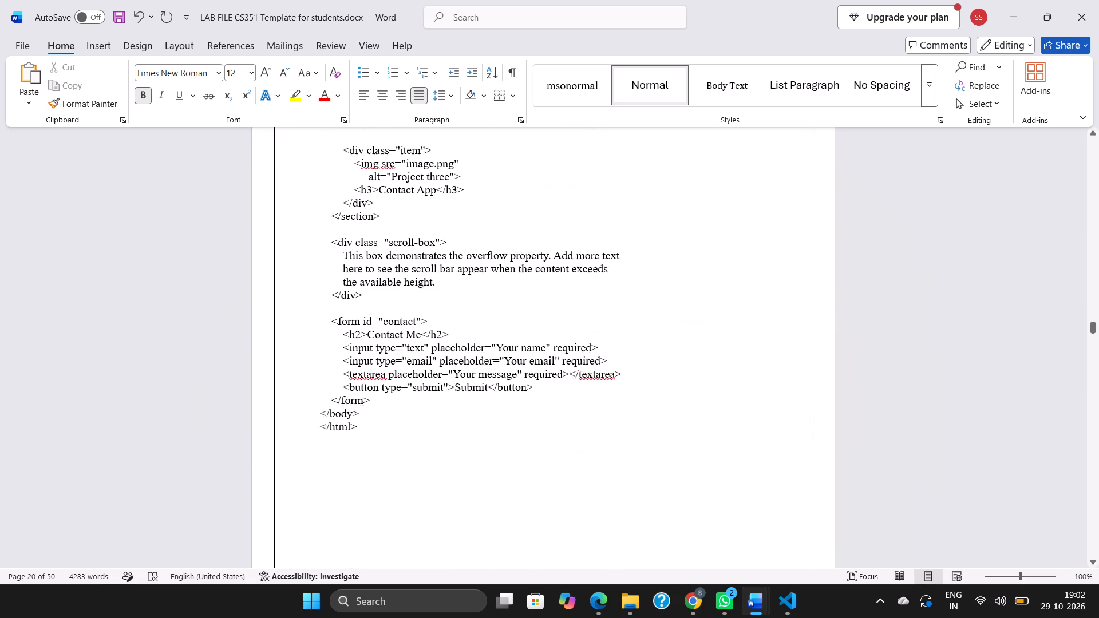
pyautogui.scroll(-7, 404, 327)
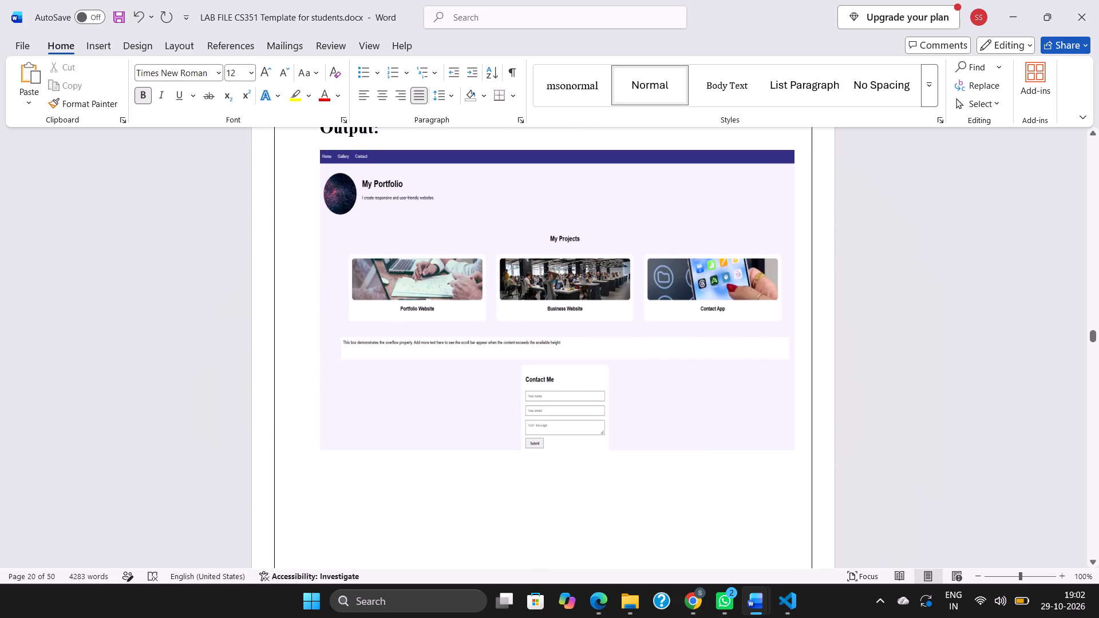
pyautogui.scroll(-4, 404, 327)
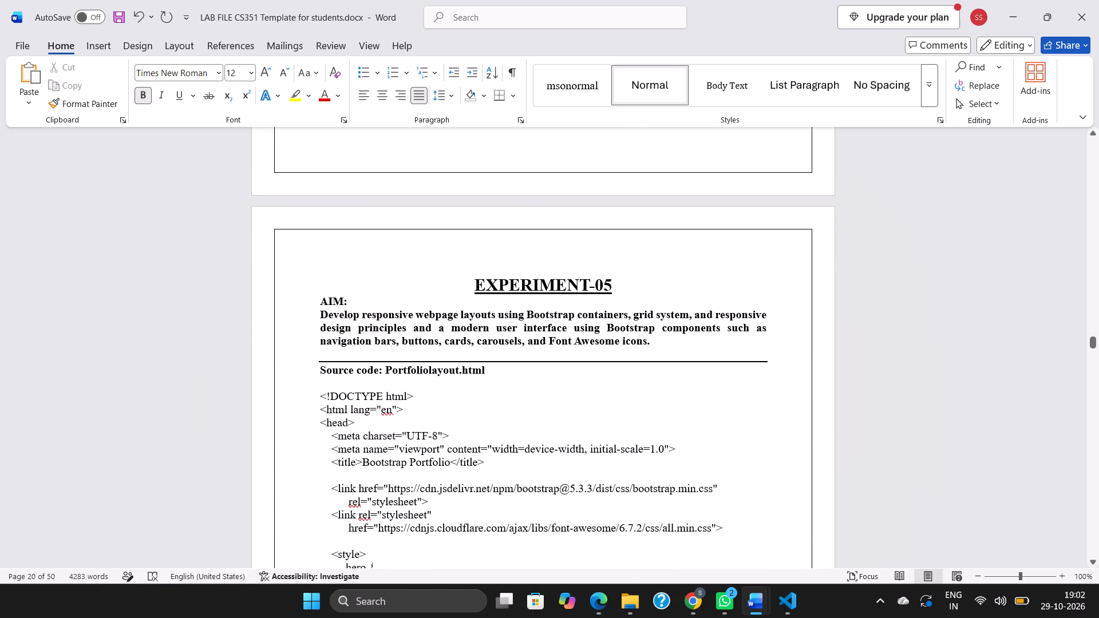
pyautogui.moveTo(471, 276); pyautogui.dragTo(630, 288)
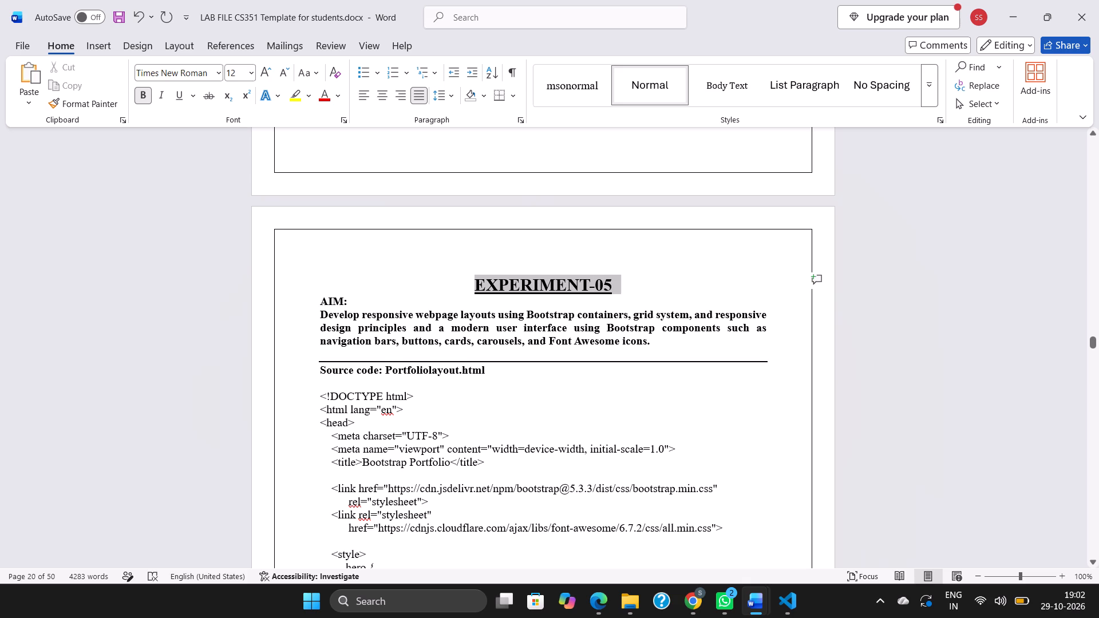
pyautogui.moveTo(630, 288); pyautogui.dragTo(631, 288)
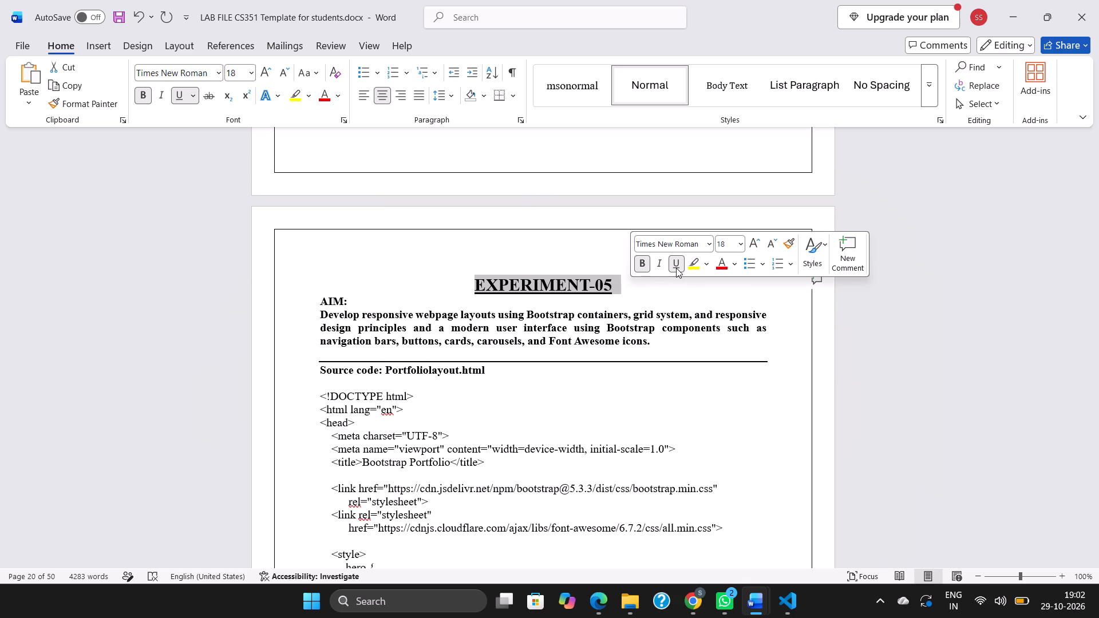
pyautogui.click(676, 268)
pyautogui.click(741, 245)
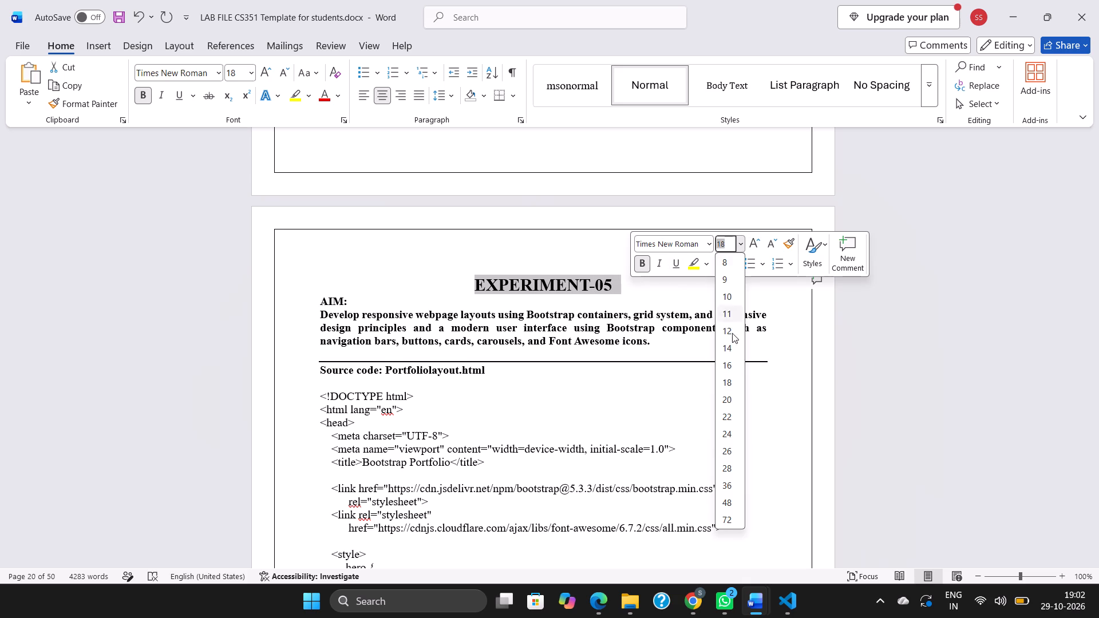
pyautogui.click(729, 397)
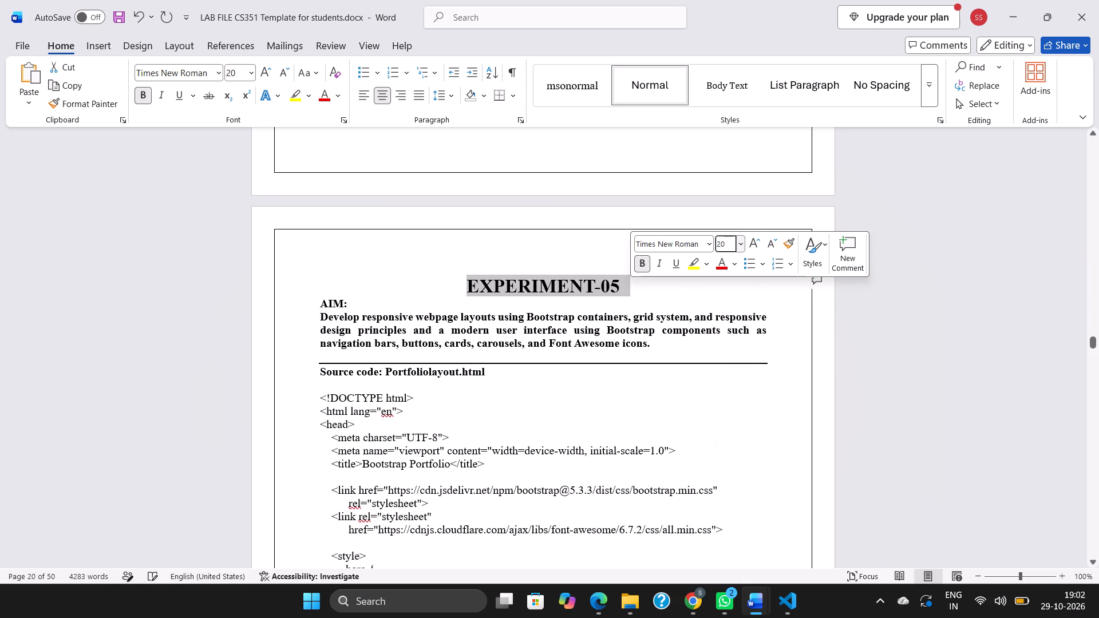
pyautogui.click(631, 415)
# Remove the underline from the EXPERIMENT-06 heading and set its font size to 20.
pyautogui.scroll(-6, 631, 415)
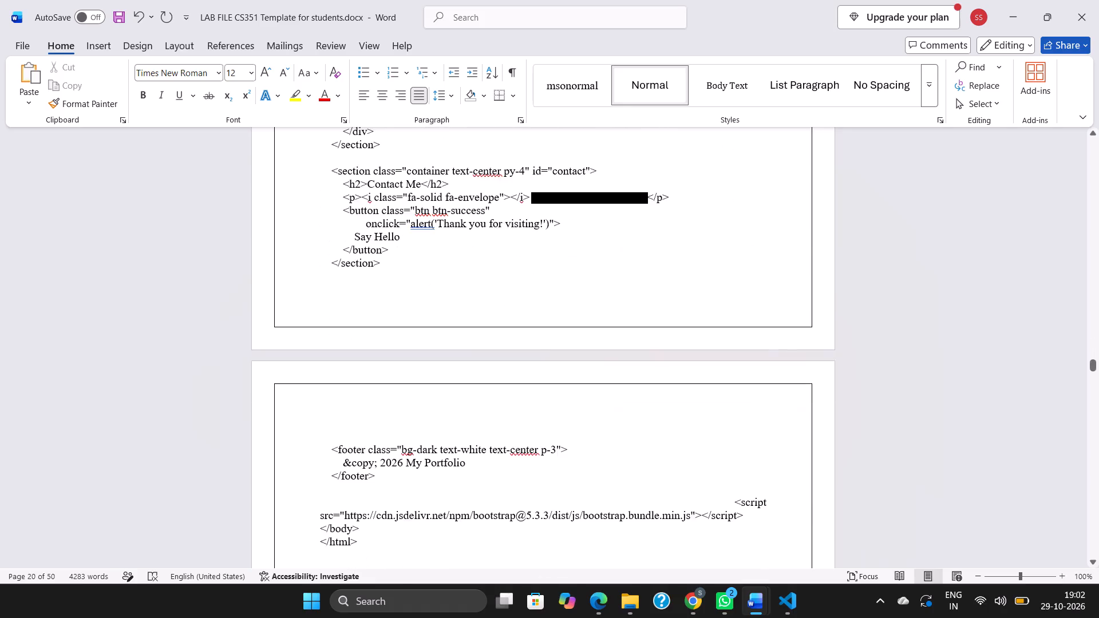
pyautogui.scroll(-8, 631, 415)
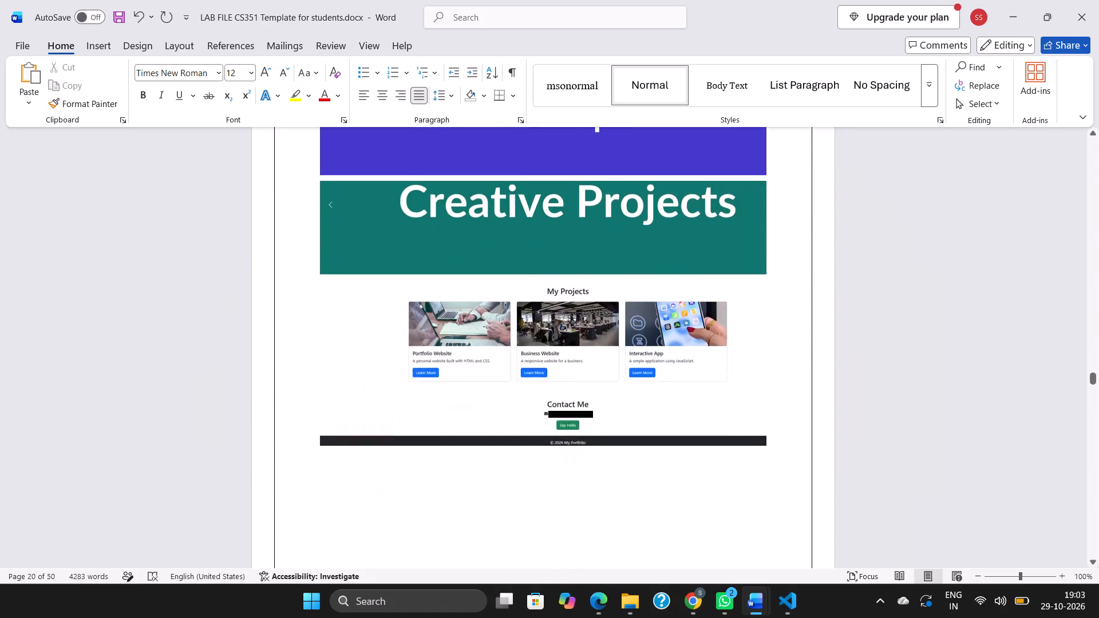
pyautogui.scroll(-4, 631, 415)
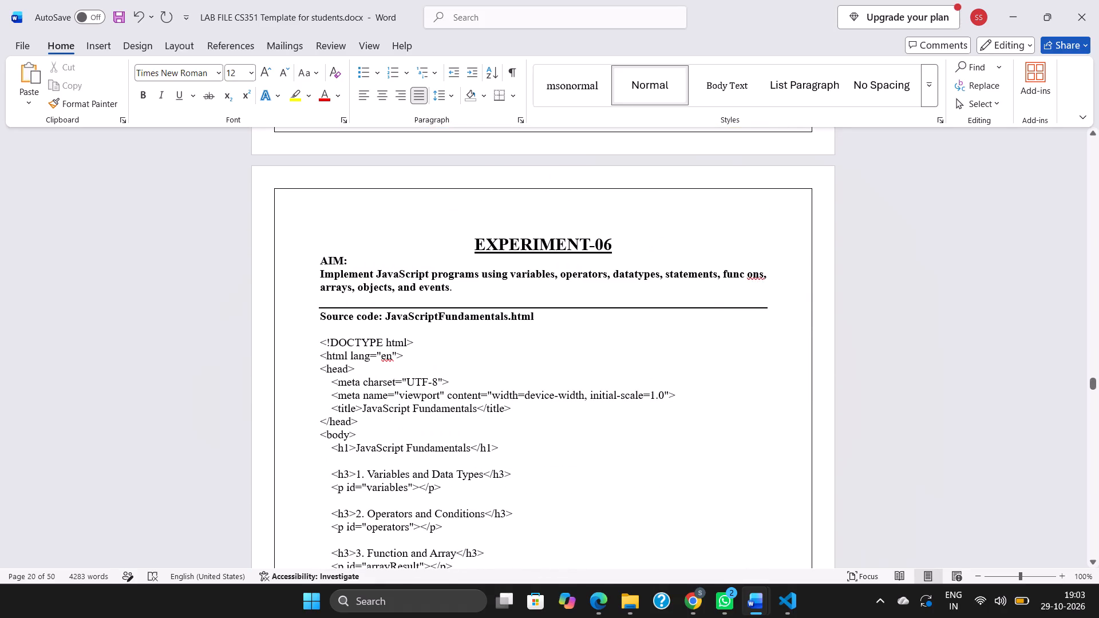
pyautogui.moveTo(472, 239); pyautogui.dragTo(624, 241)
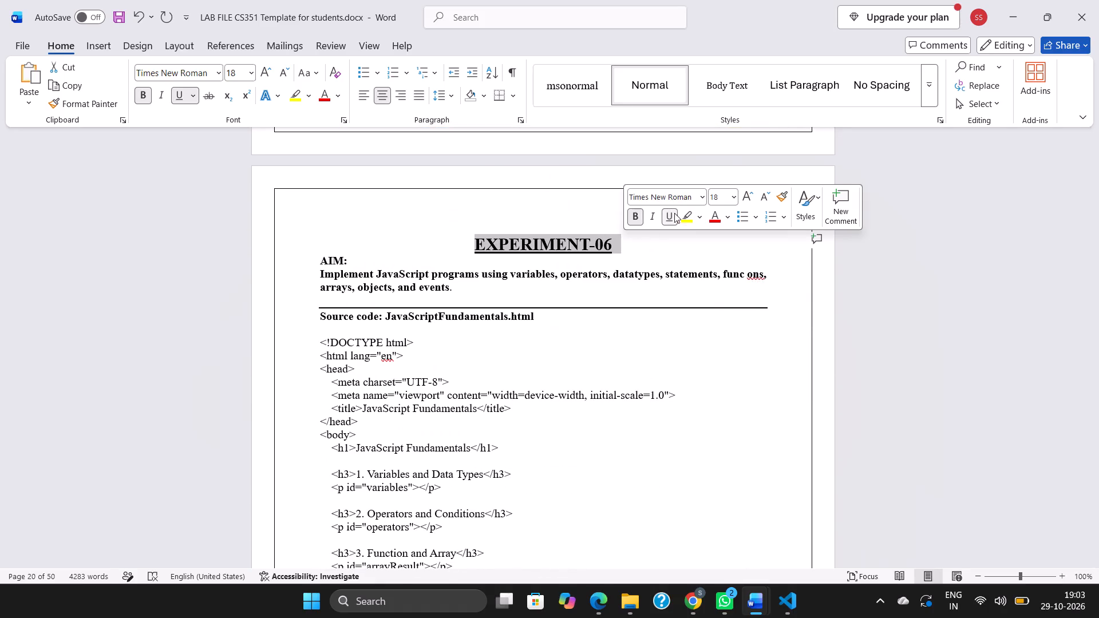
pyautogui.click(674, 214)
pyautogui.click(736, 193)
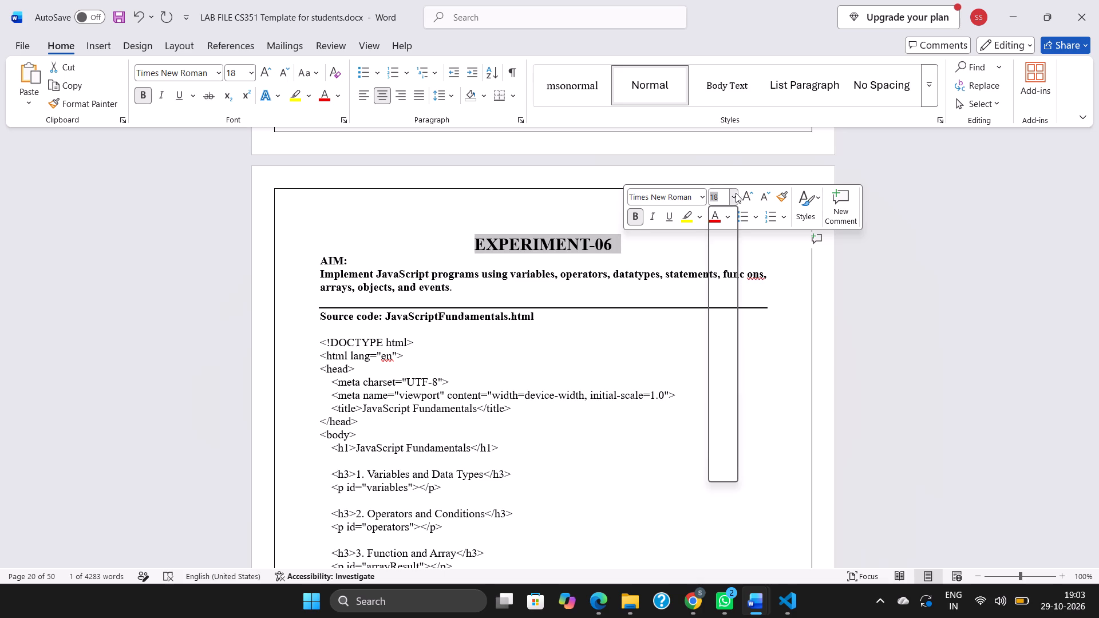
pyautogui.click(724, 345)
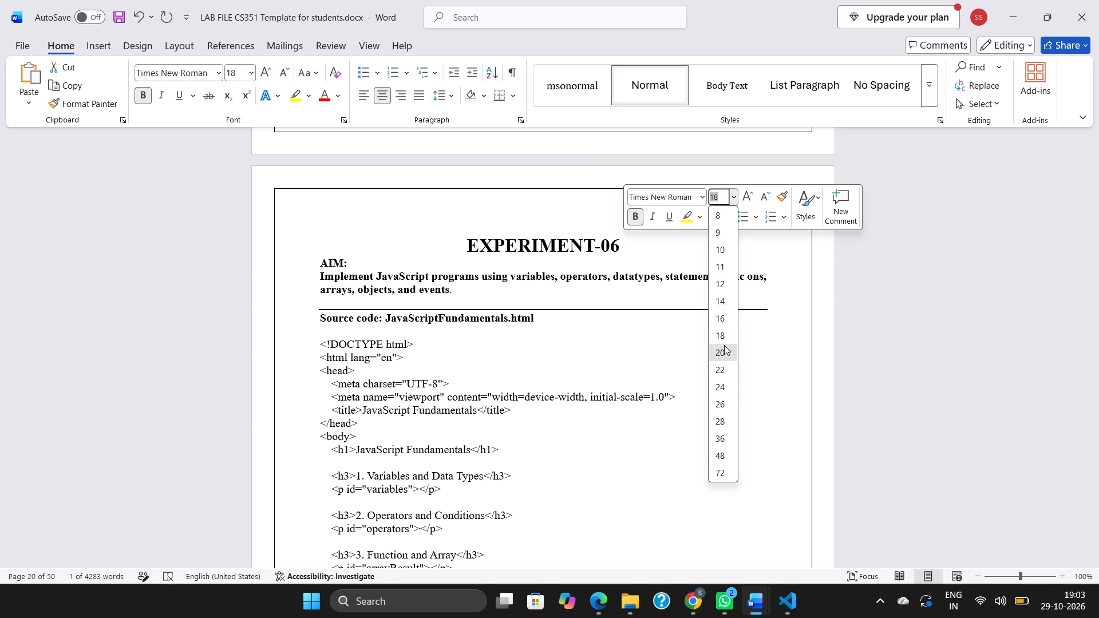
# Remove the underline from the EXPERIMENT-07 heading and set its font size to 20.
pyautogui.scroll(-3, 694, 393)
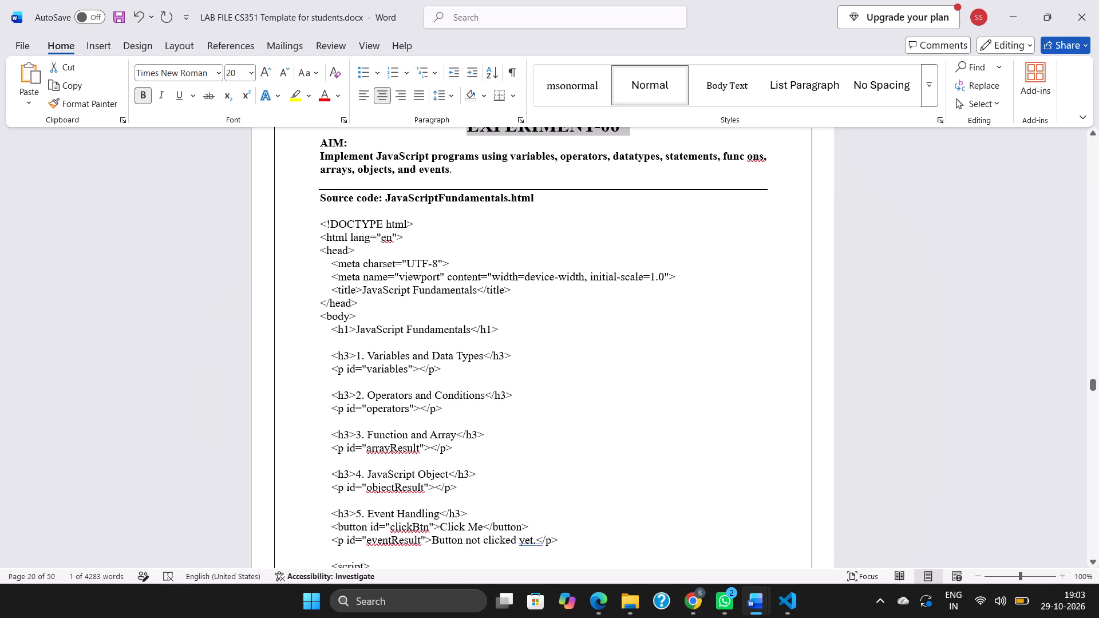
pyautogui.scroll(-9, 694, 393)
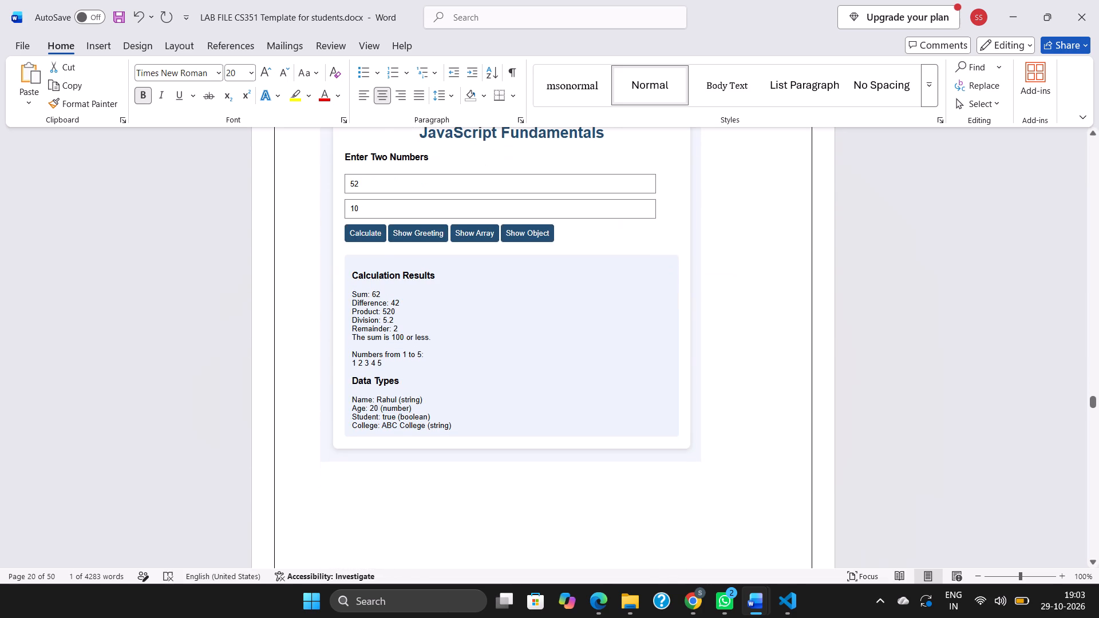
pyautogui.scroll(-2, 694, 393)
pyautogui.scroll(1, 694, 393)
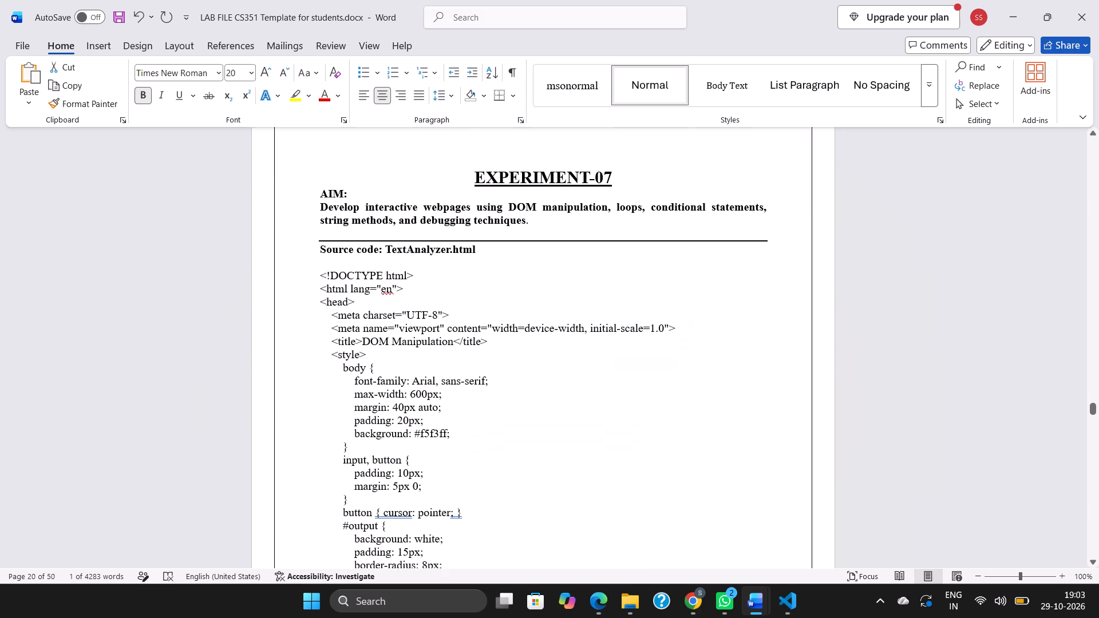
pyautogui.scroll(1, 694, 393)
pyautogui.moveTo(475, 266); pyautogui.dragTo(507, 264)
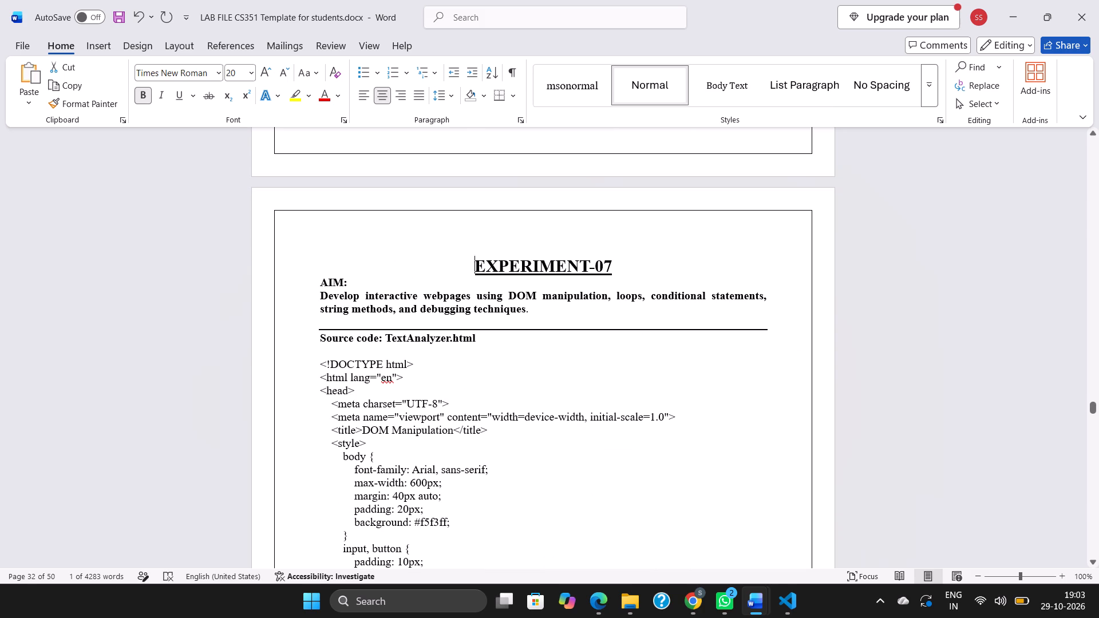
pyautogui.moveTo(507, 264); pyautogui.dragTo(615, 266)
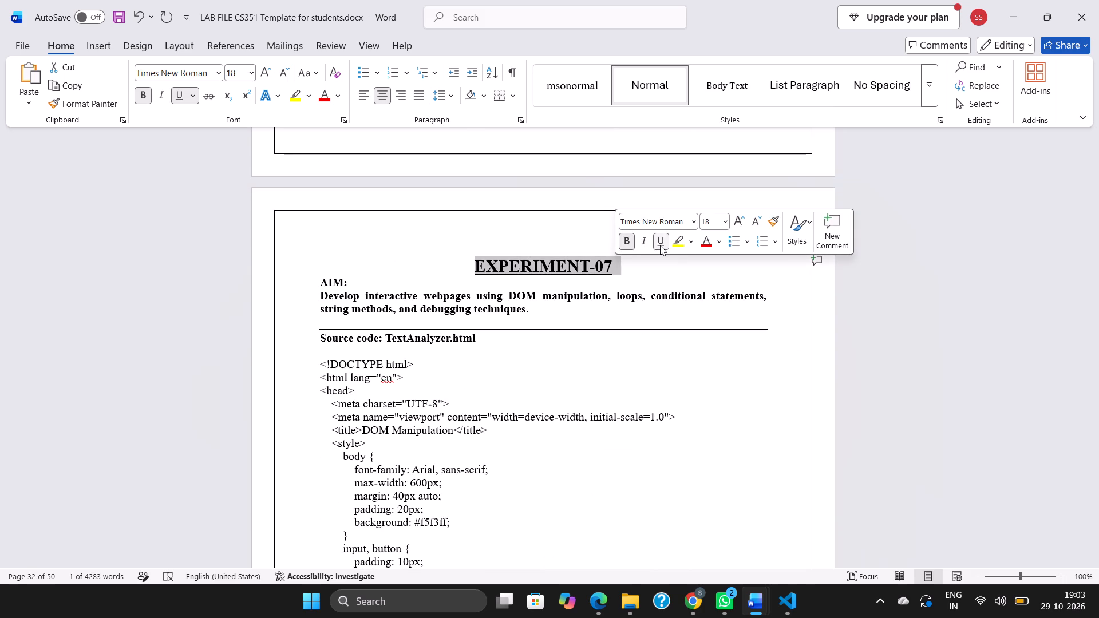
pyautogui.click(660, 245)
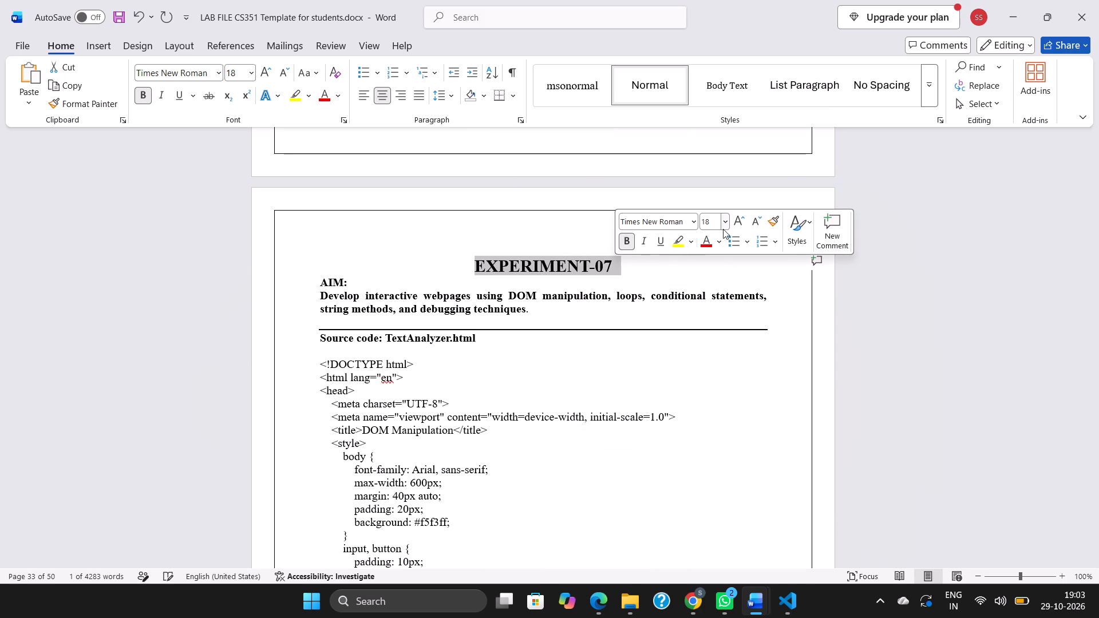
pyautogui.click(728, 228)
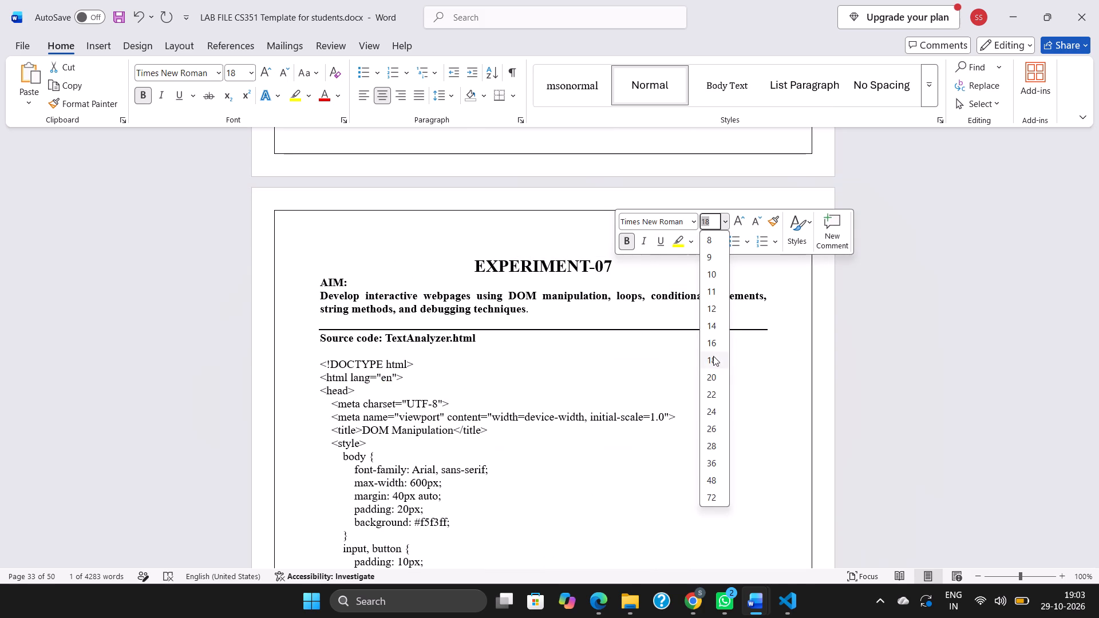
pyautogui.click(710, 386)
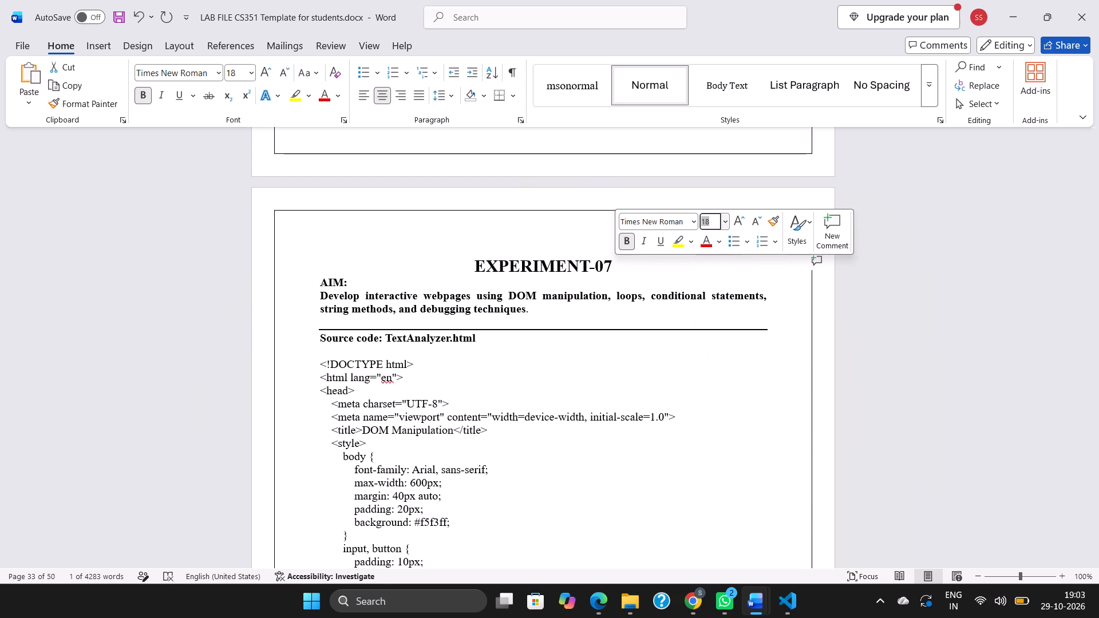
pyautogui.moveTo(721, 225); pyautogui.dragTo(720, 382)
pyautogui.click(720, 382)
# Remove the underline from the EXPERIMENT-08 heading and set its font size to 20.
pyautogui.scroll(-2, 694, 342)
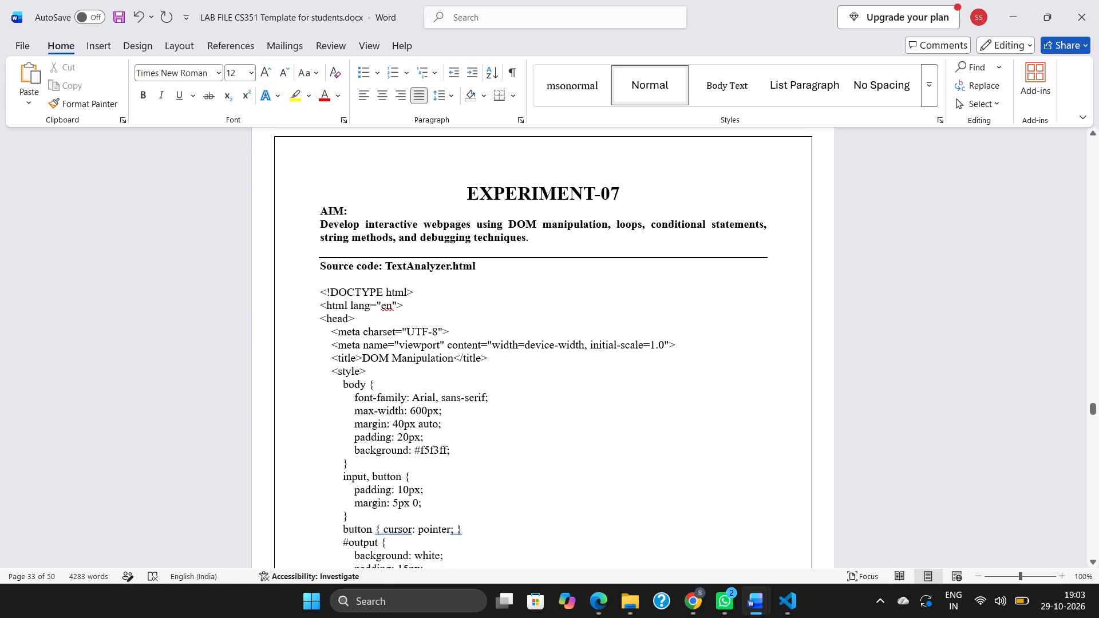
pyautogui.scroll(-6, 694, 342)
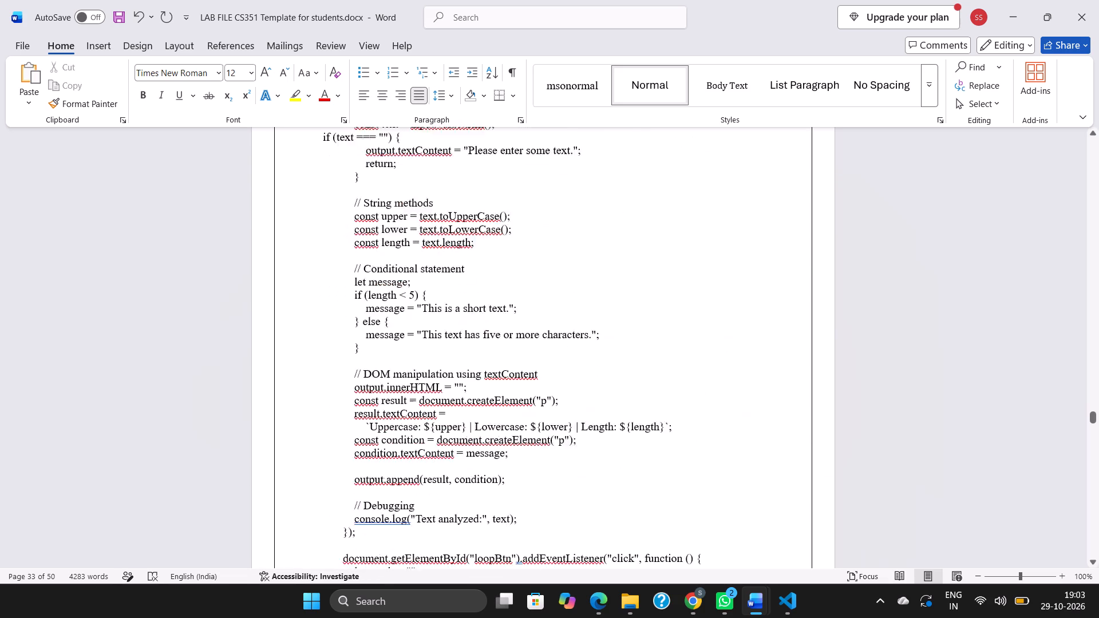
pyautogui.scroll(-5, 694, 342)
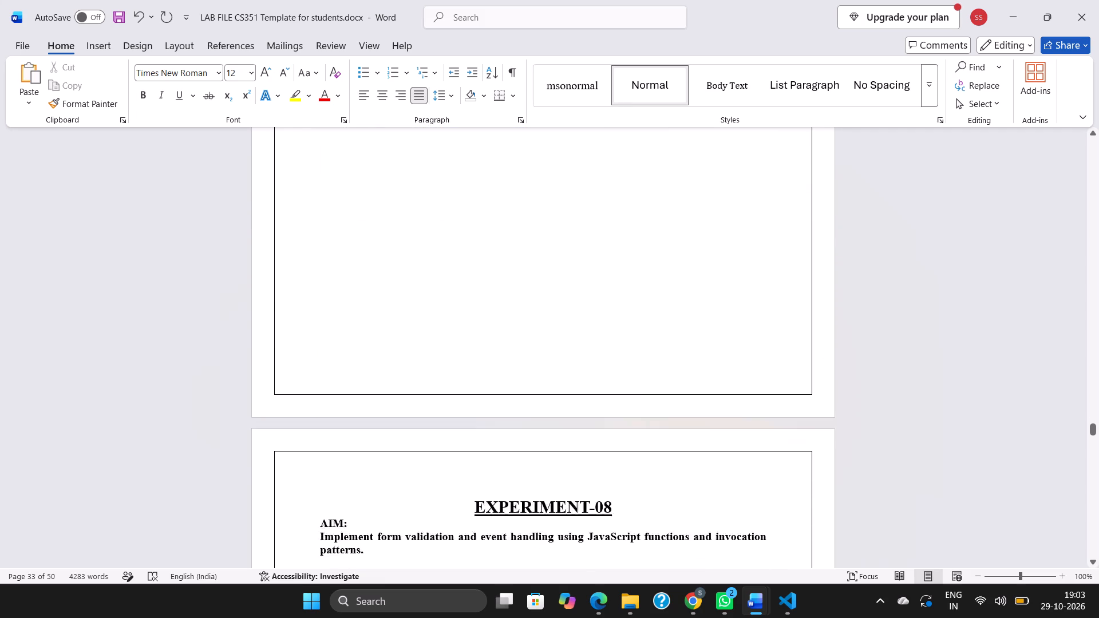
pyautogui.scroll(-2, 694, 342)
pyautogui.scroll(2, 694, 342)
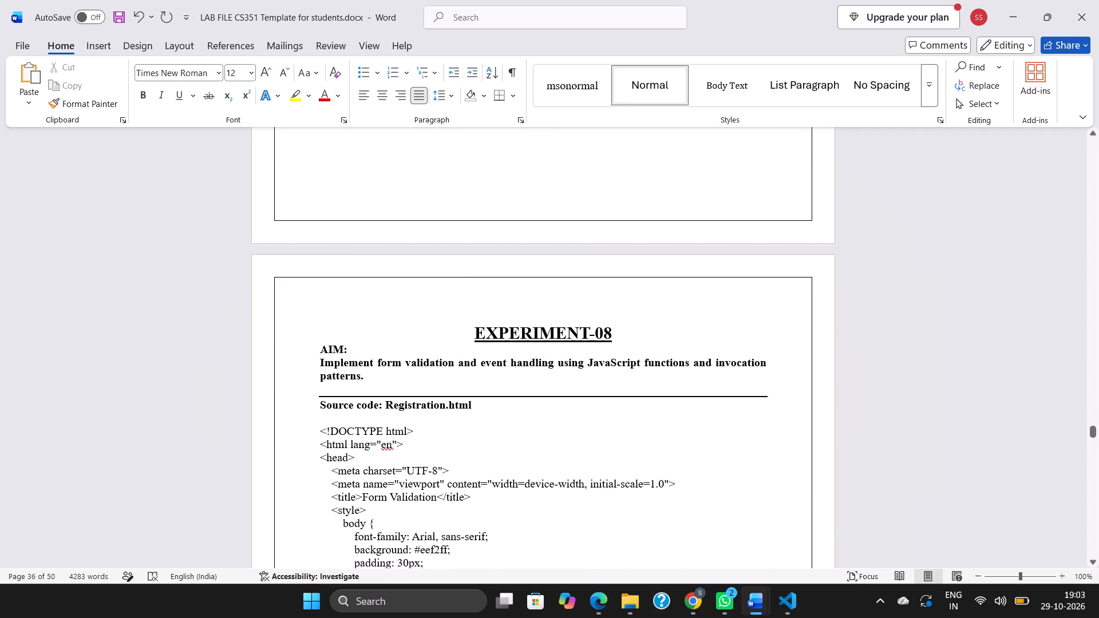
pyautogui.moveTo(615, 343); pyautogui.dragTo(499, 321)
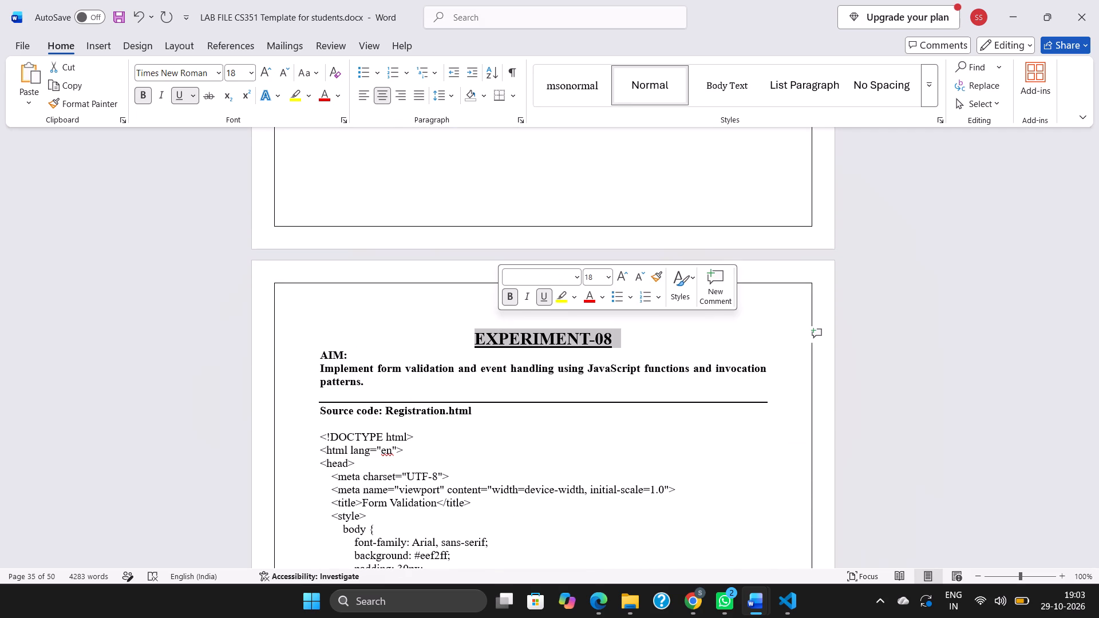
pyautogui.click(547, 298)
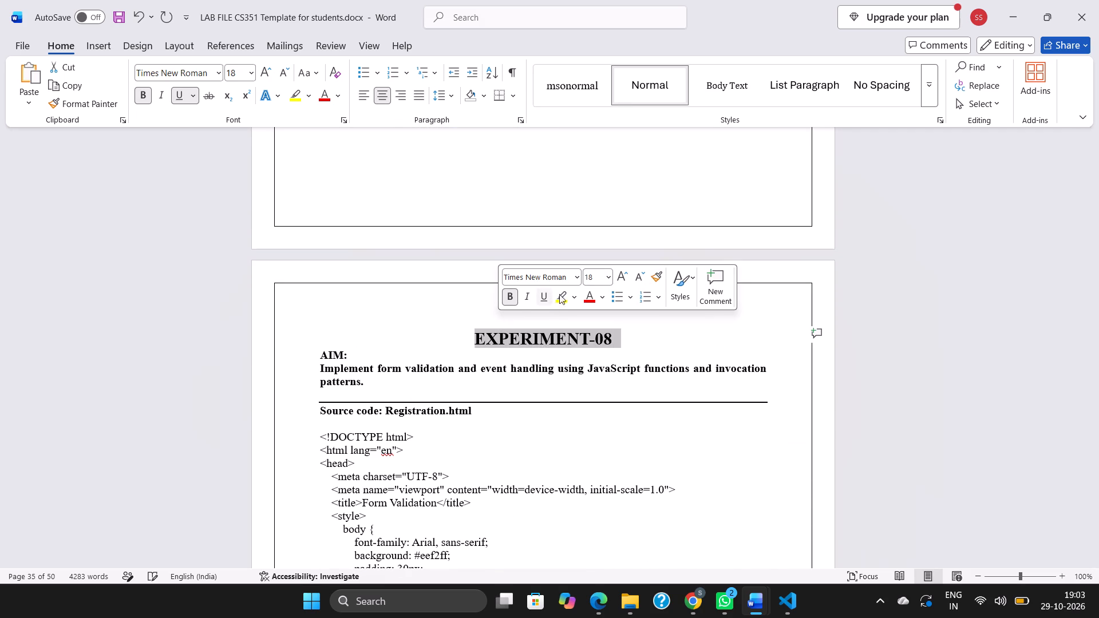
pyautogui.click(612, 279)
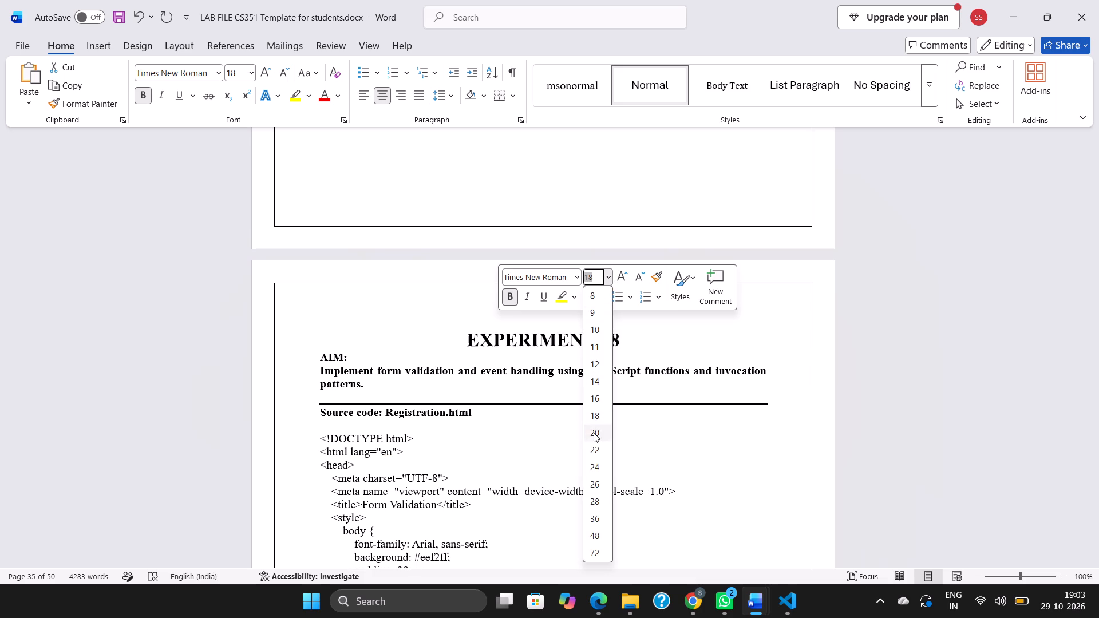
pyautogui.click(594, 433)
# Remove the underline from the EXPERIMENT-09 heading and set its font size to 20.
pyautogui.scroll(-3, 594, 433)
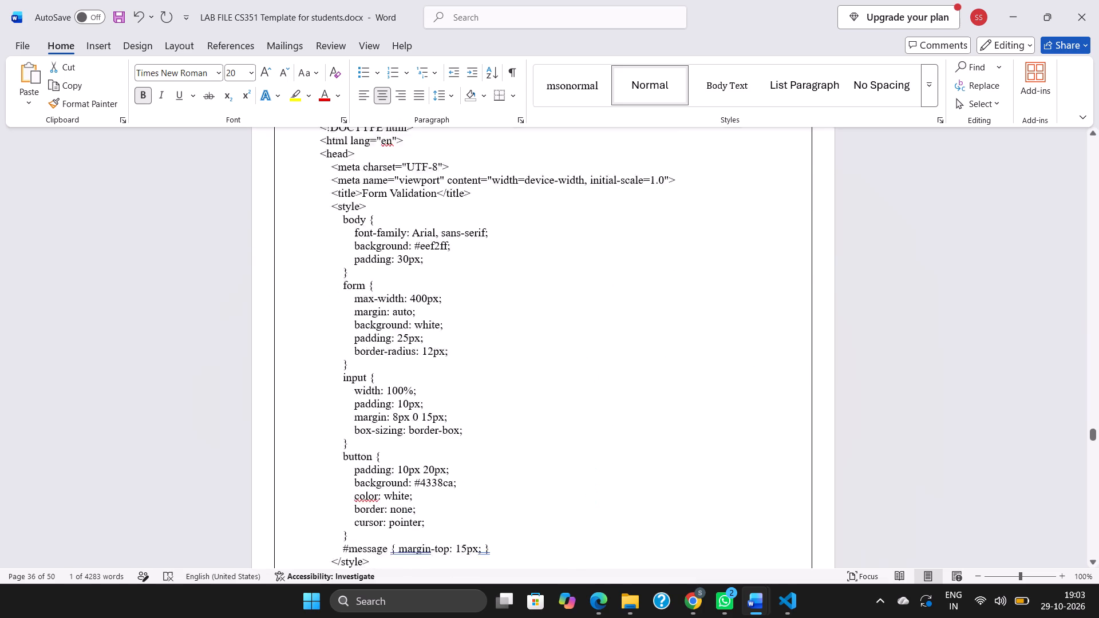
pyautogui.scroll(-9, 594, 433)
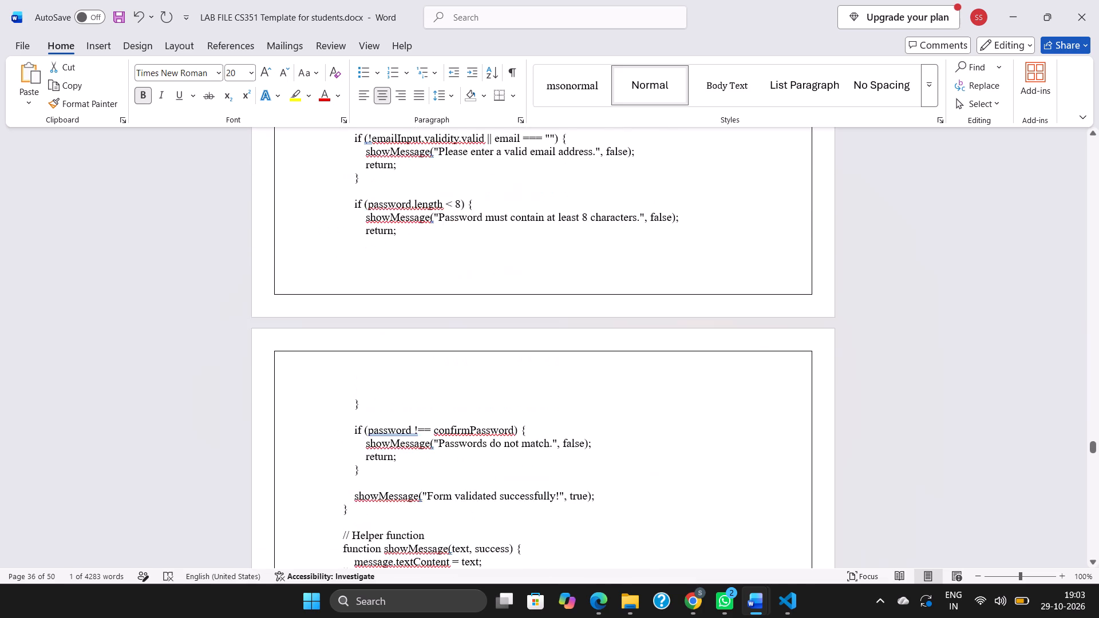
pyautogui.scroll(-6, 594, 433)
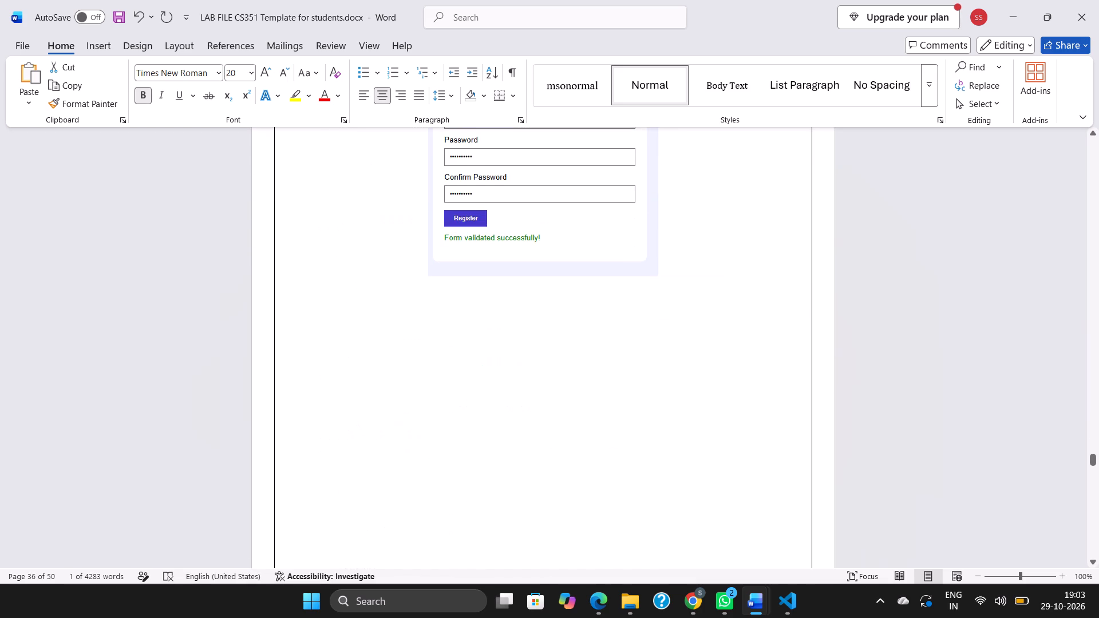
pyautogui.scroll(-1, 594, 433)
pyautogui.moveTo(618, 312); pyautogui.dragTo(585, 301)
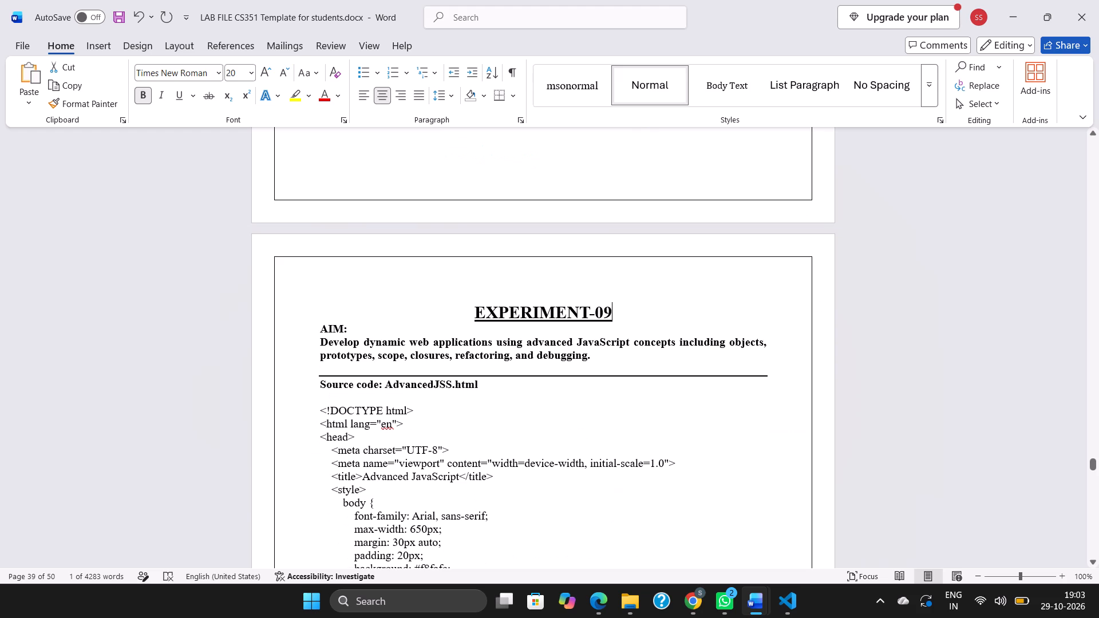
pyautogui.moveTo(585, 301); pyautogui.dragTo(500, 296)
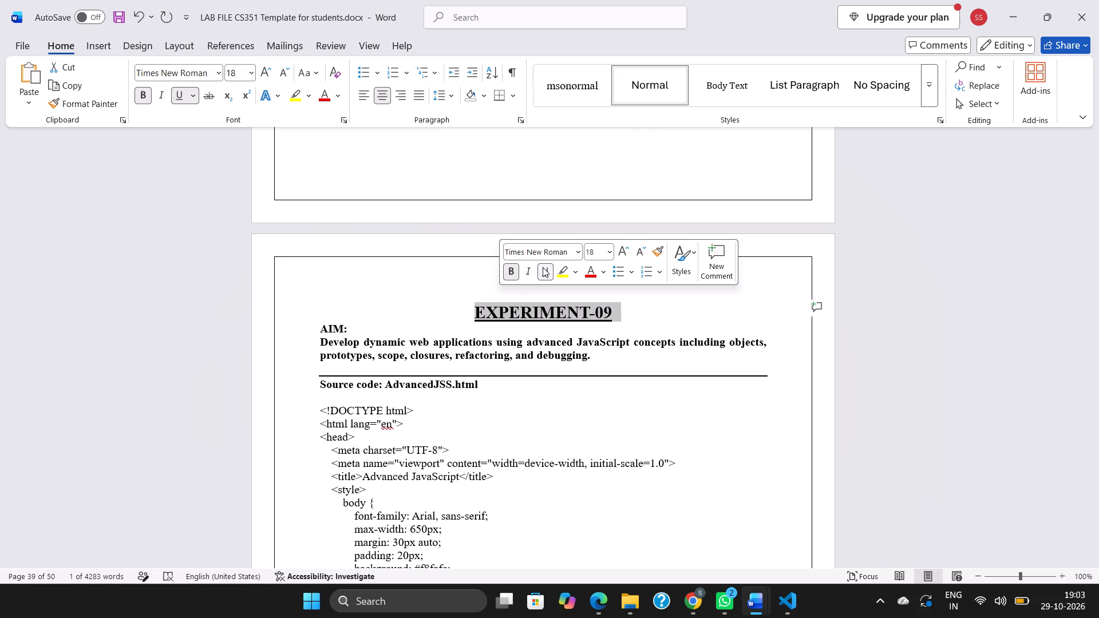
pyautogui.click(543, 267)
pyautogui.click(610, 256)
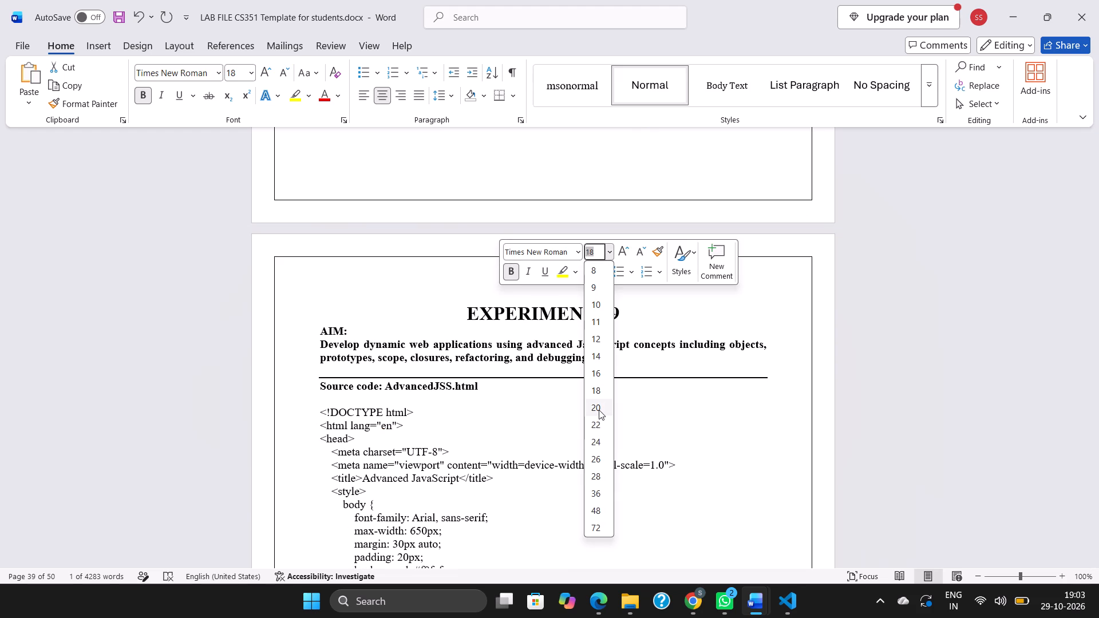
pyautogui.click(599, 410)
# Check the font size and underline formatting of the EXPERIMENT-10 heading.
pyautogui.scroll(-3, 599, 410)
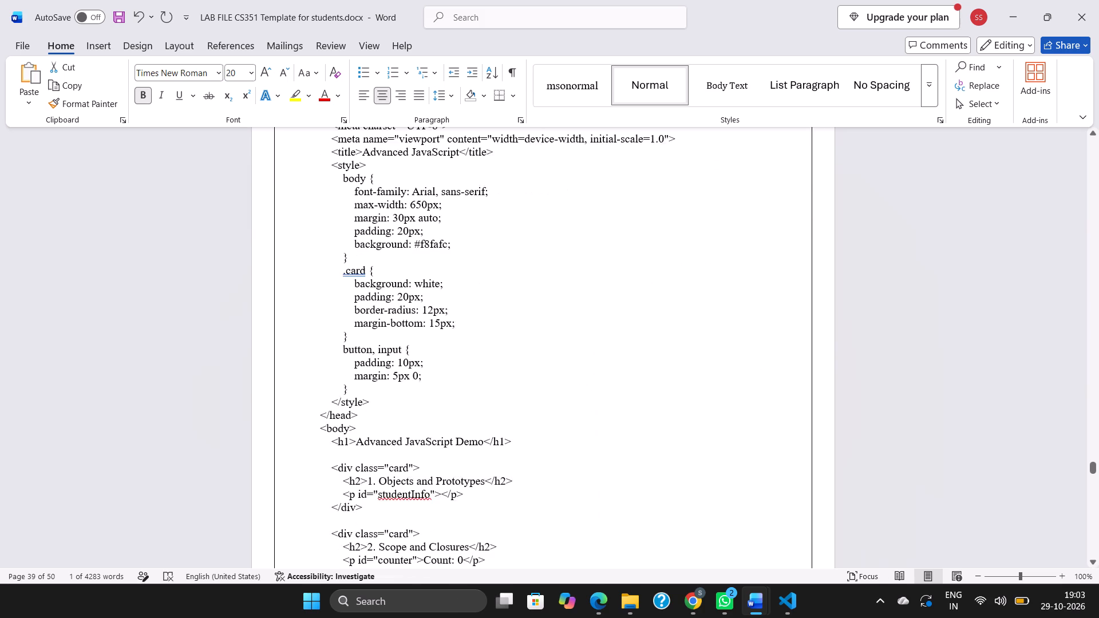
pyautogui.scroll(-8, 599, 410)
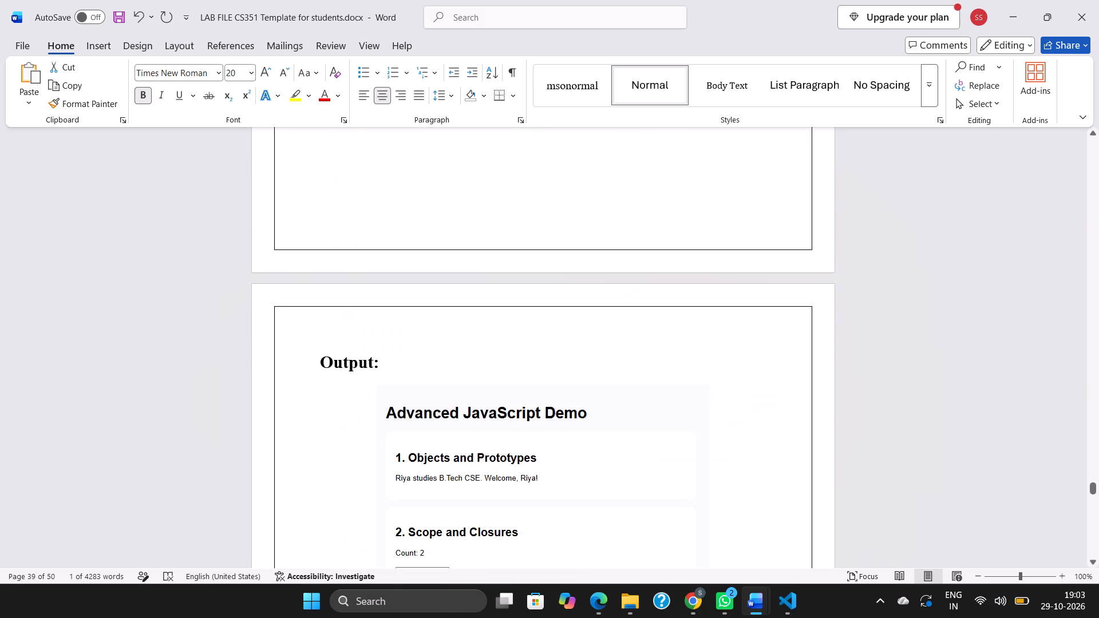
pyautogui.scroll(-4, 599, 410)
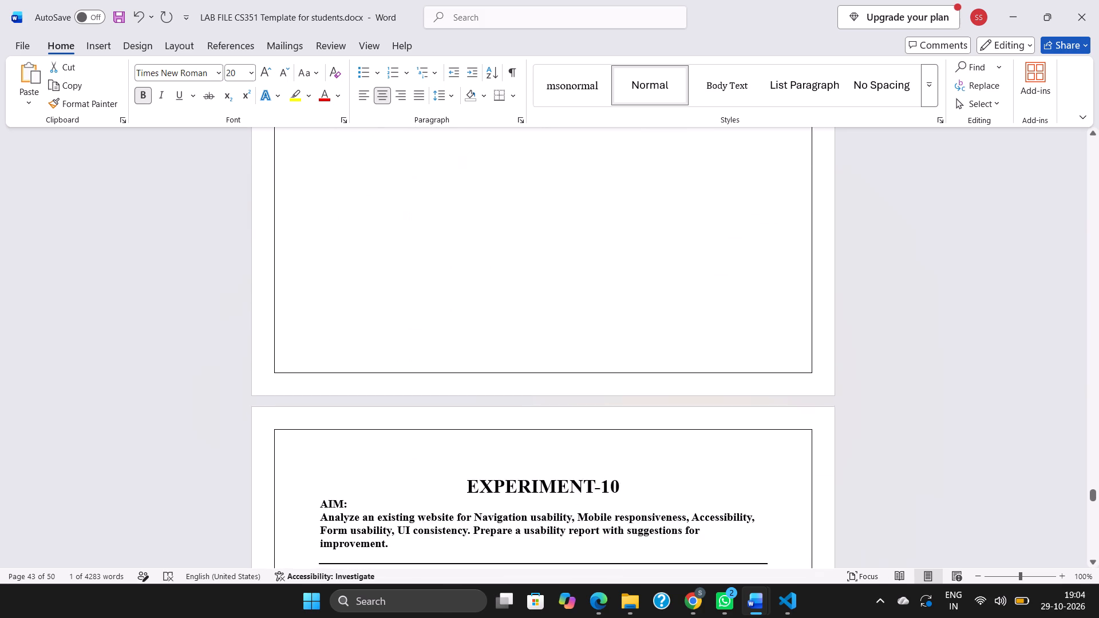
pyautogui.scroll(-2, 599, 410)
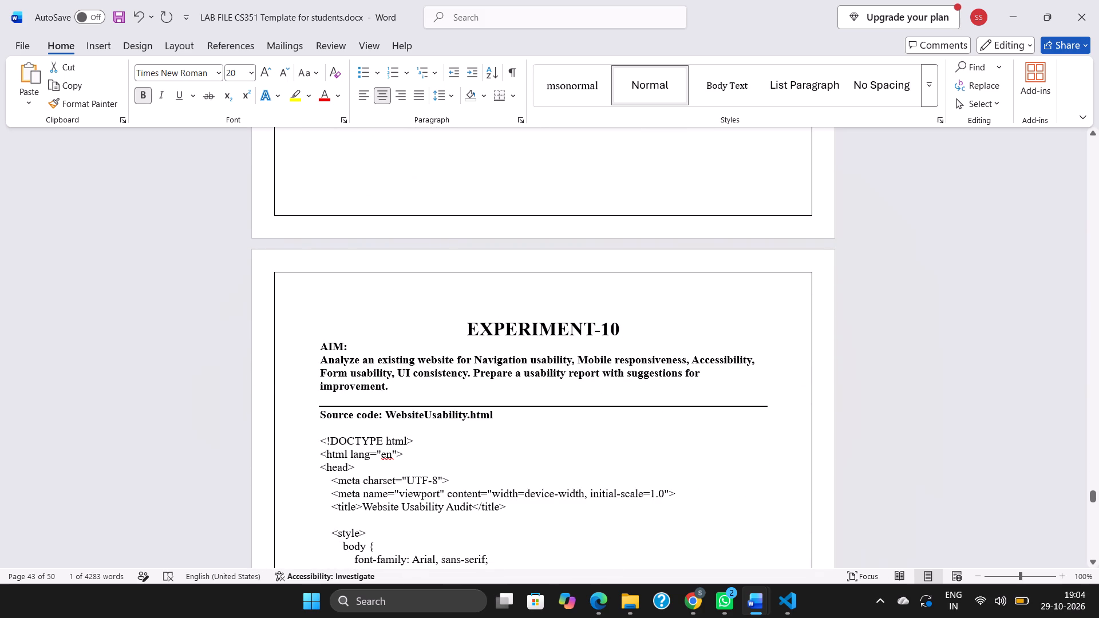
pyautogui.moveTo(619, 328); pyautogui.dragTo(490, 312)
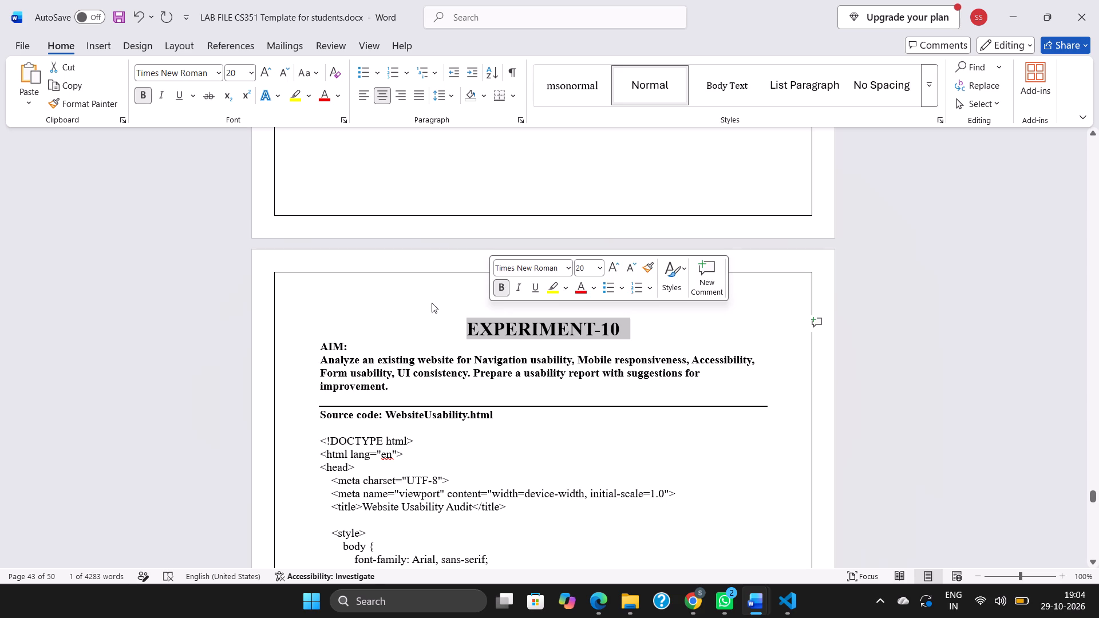
pyautogui.click(430, 300)
# Review the source code and output screenshots of Experiment-10 through the end of the document.
pyautogui.scroll(-7, 554, 469)
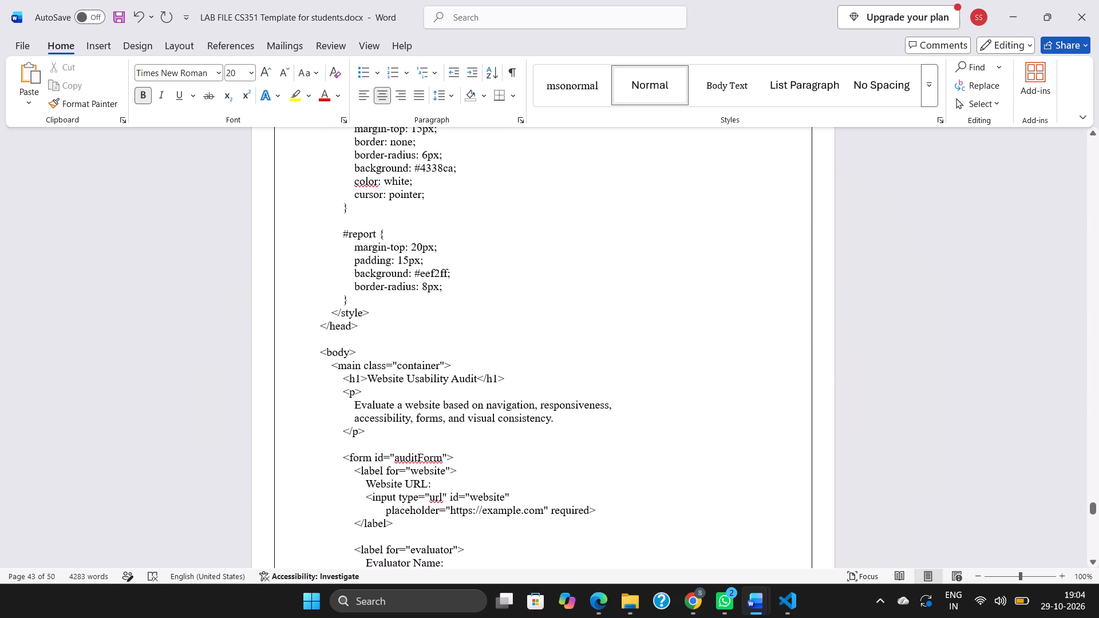
pyautogui.scroll(-9, 554, 469)
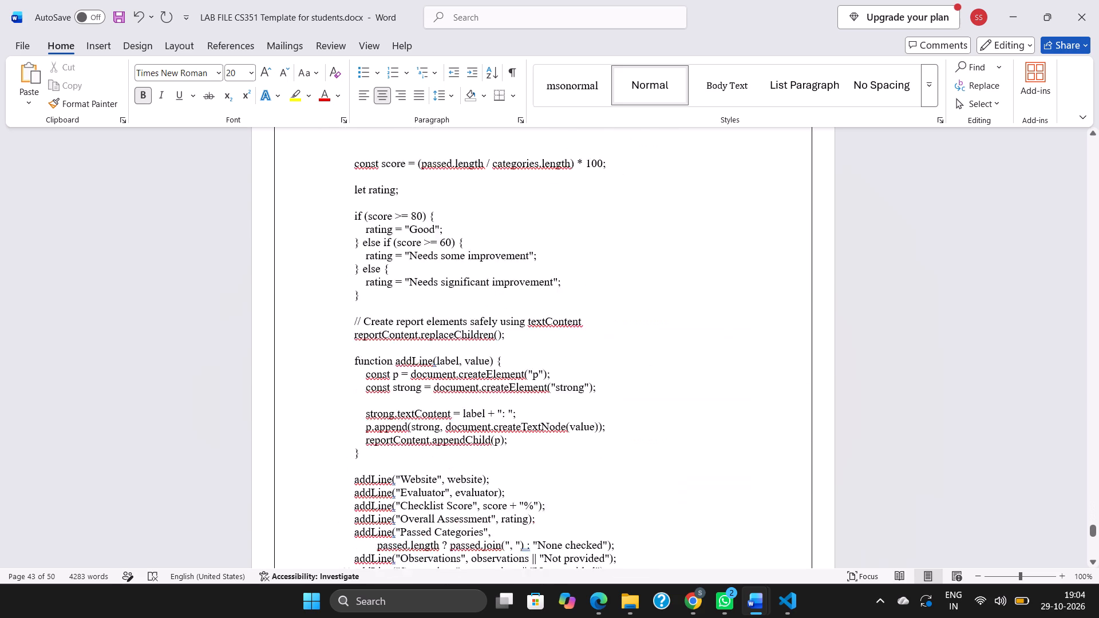
pyautogui.scroll(-8, 554, 469)
pyautogui.scroll(1, 554, 469)
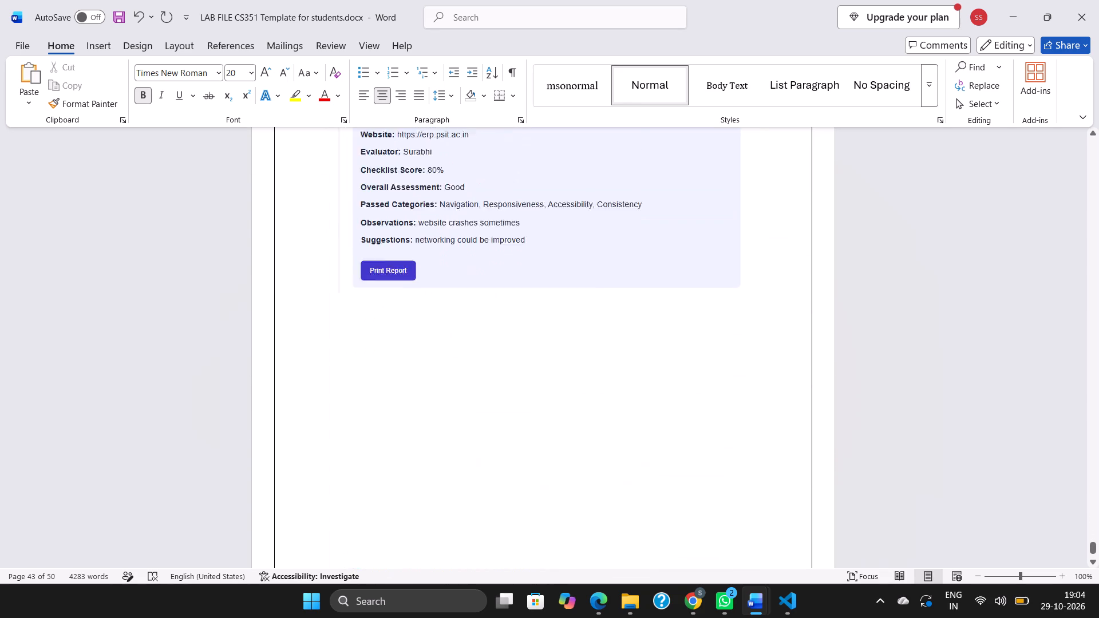
pyautogui.scroll(3, 554, 469)
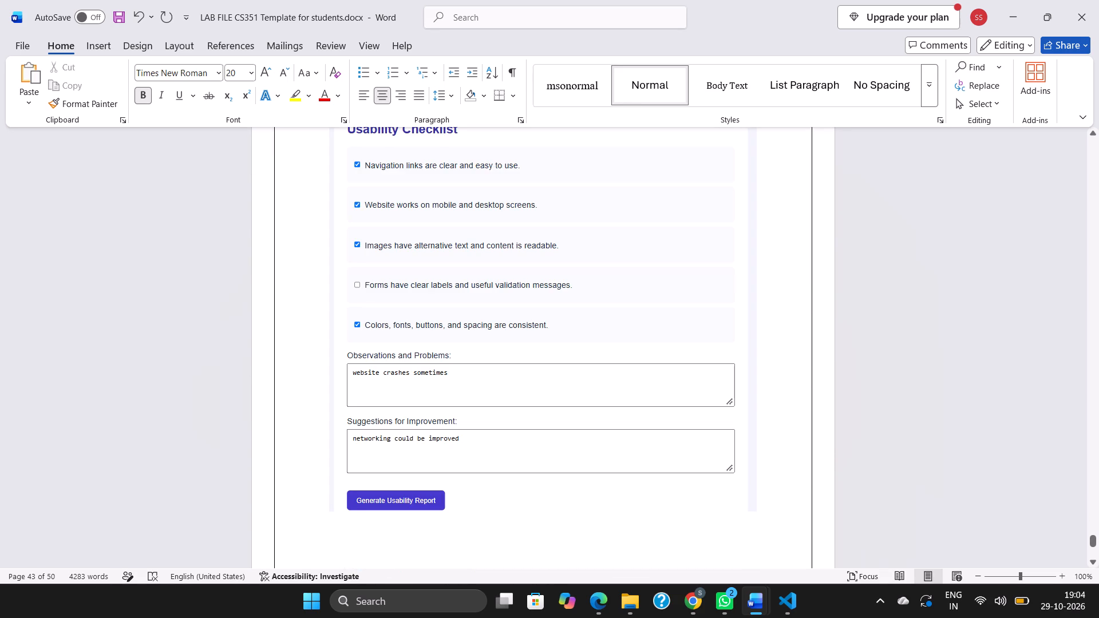
pyautogui.scroll(1, 554, 469)
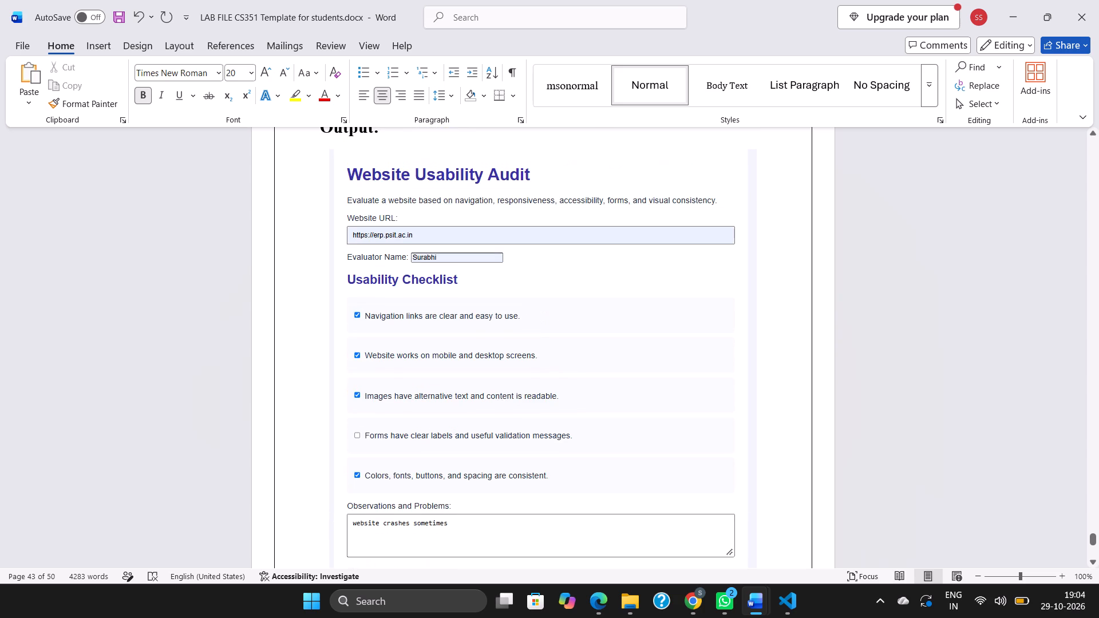
pyautogui.scroll(10, 799, 319)
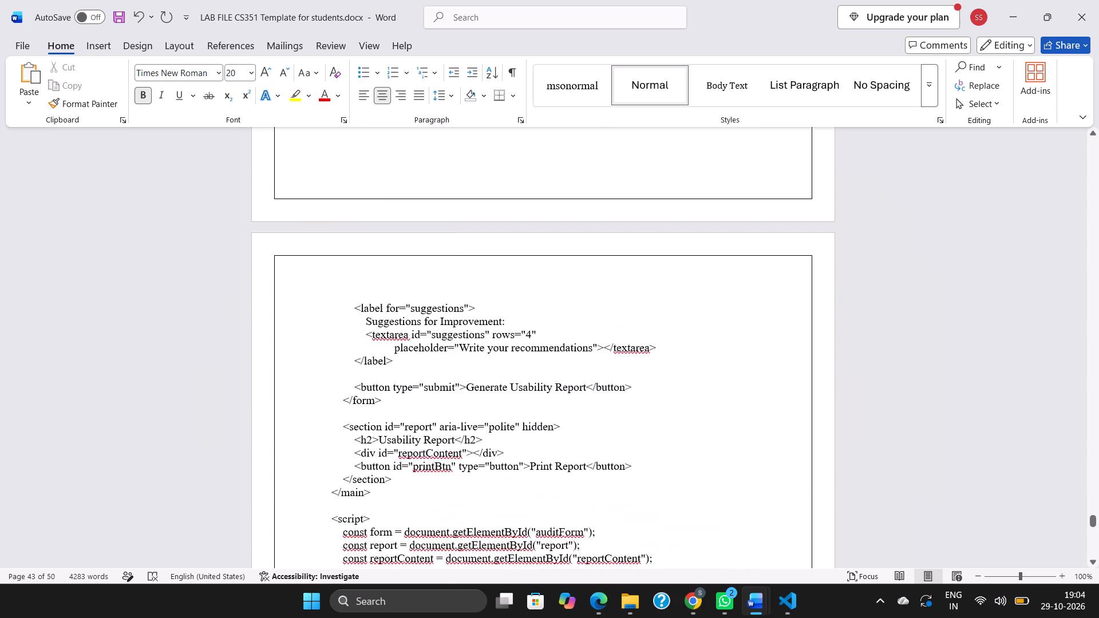
pyautogui.scroll(4, 799, 319)
# Save the lab file document.
pyautogui.hotkey('ctrl', 's')
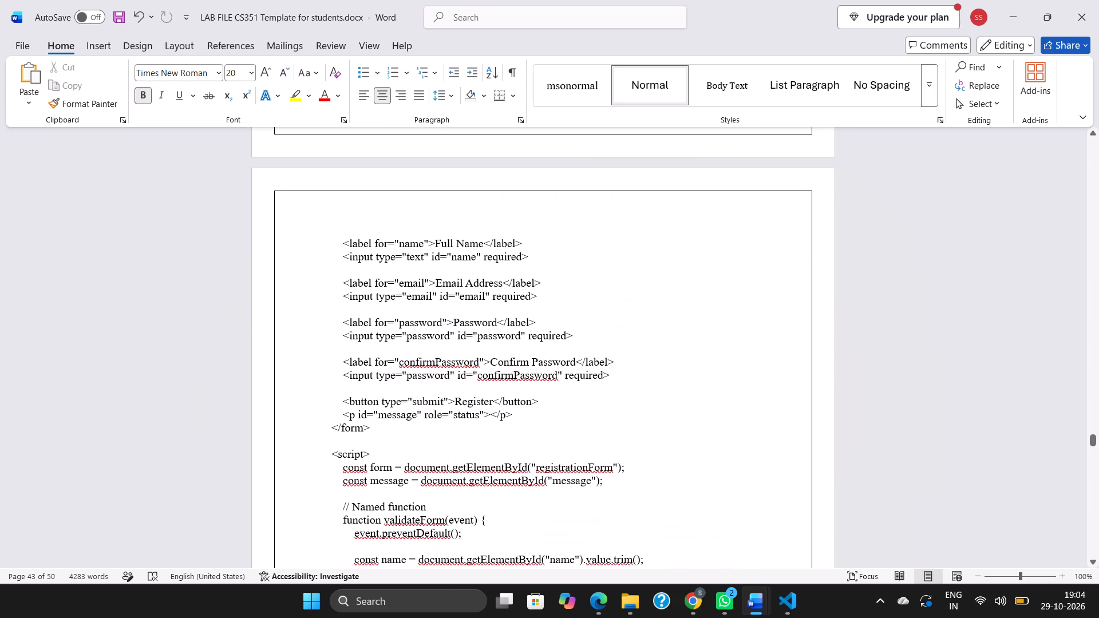
# Look back through the lab file from the experiment code pages to the cover page.
pyautogui.scroll(12, 799, 319)
pyautogui.scroll(10, 799, 319)
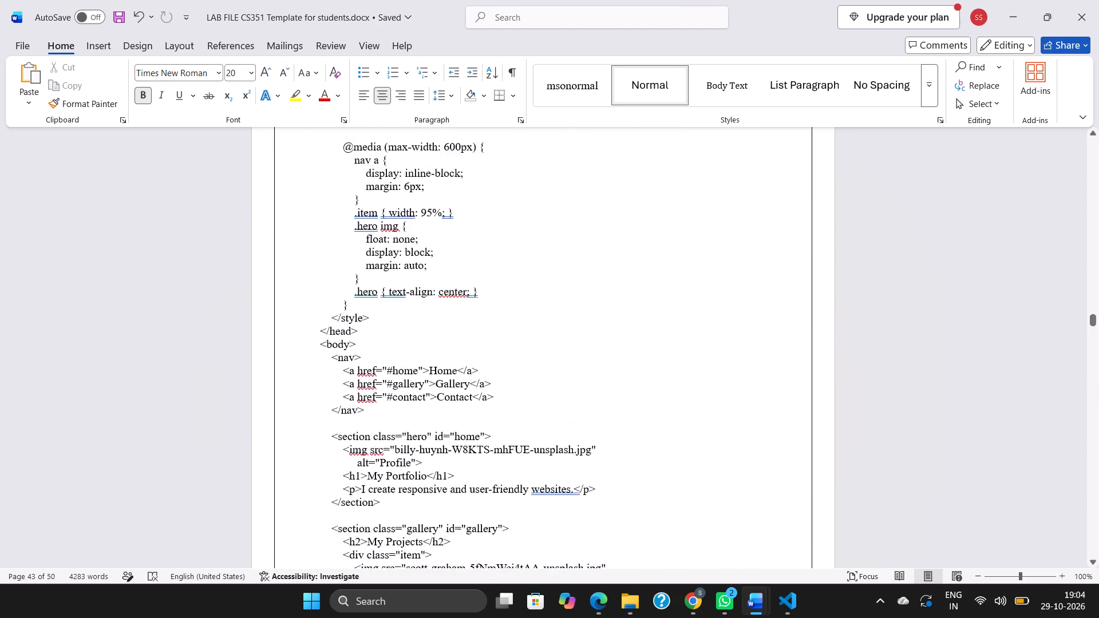
pyautogui.scroll(20, 799, 319)
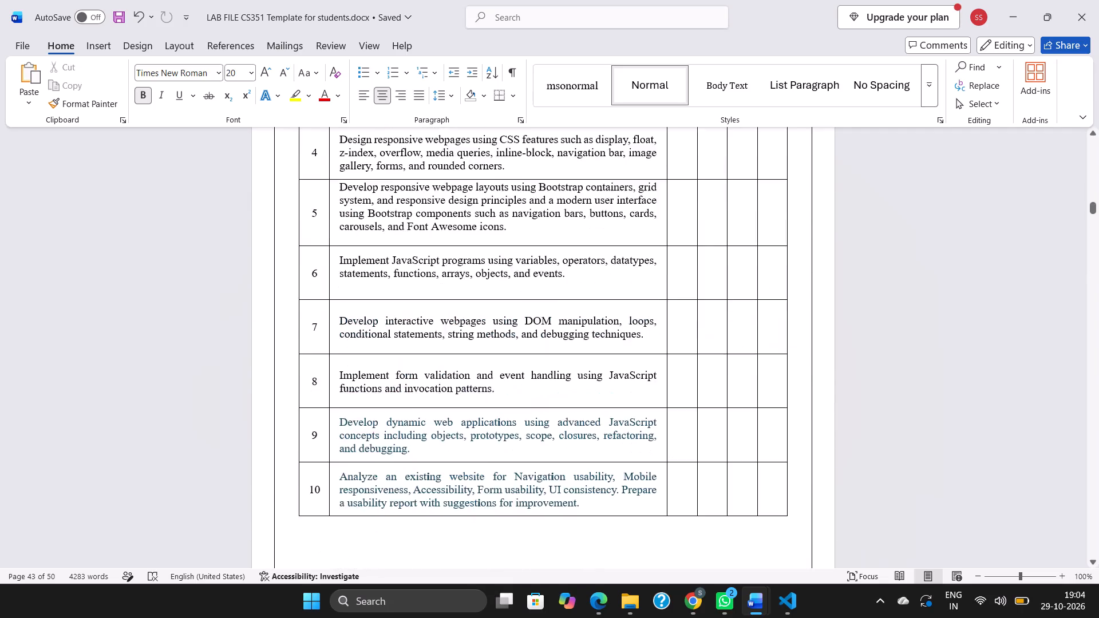
pyautogui.scroll(13, 799, 319)
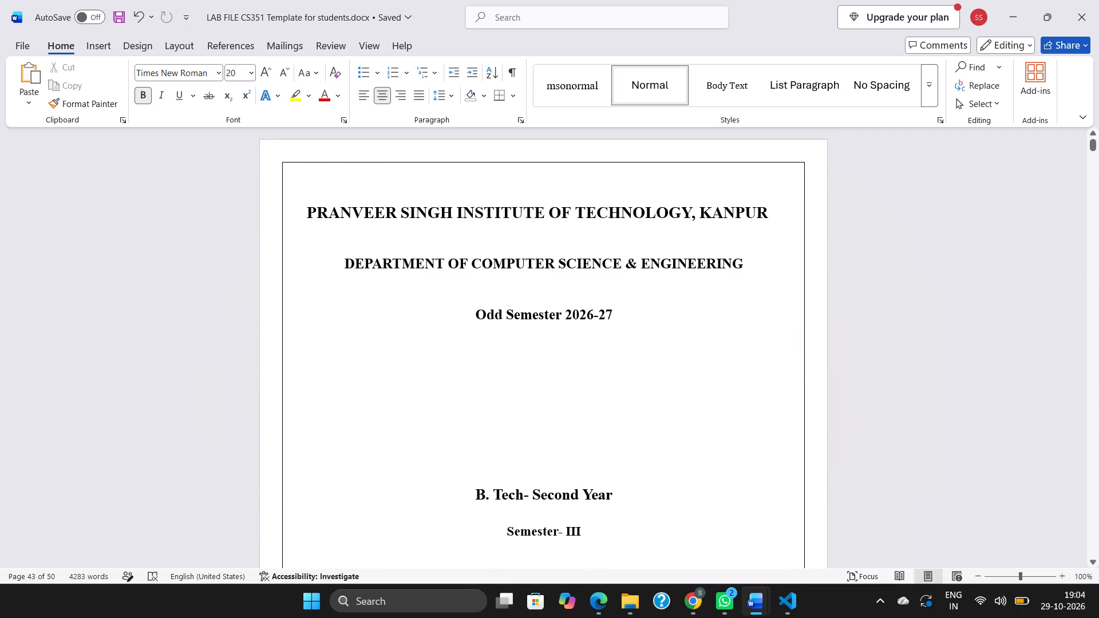
# Switch to File Explorer, refresh the Downloads folder and copy the LAB FILE CS351 Template for students document saved today.
pyautogui.click(621, 601)
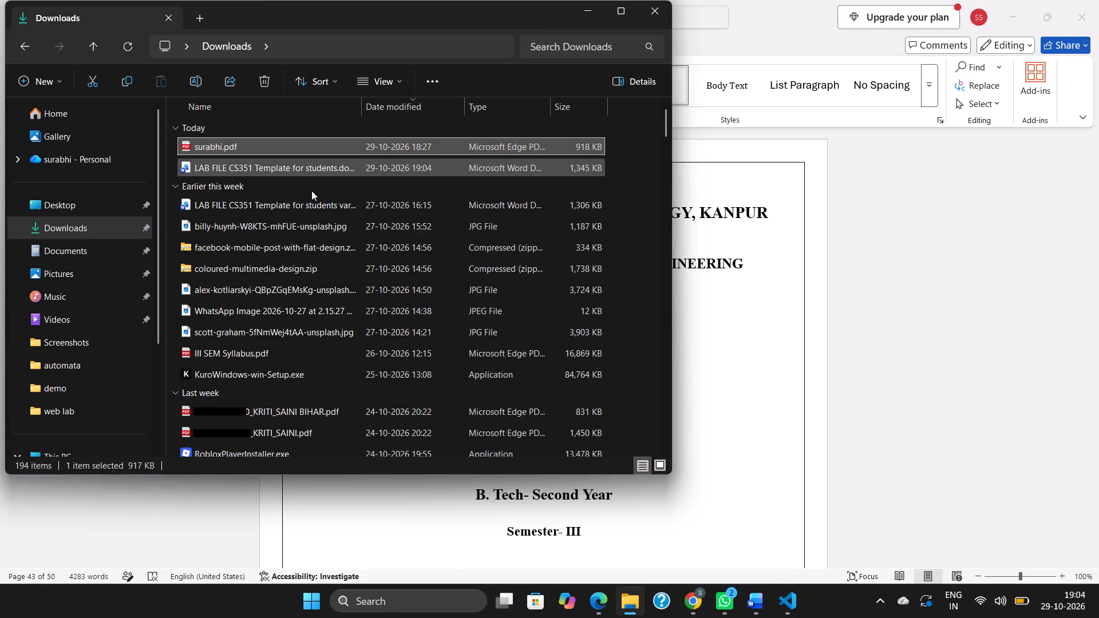
pyautogui.click(129, 42)
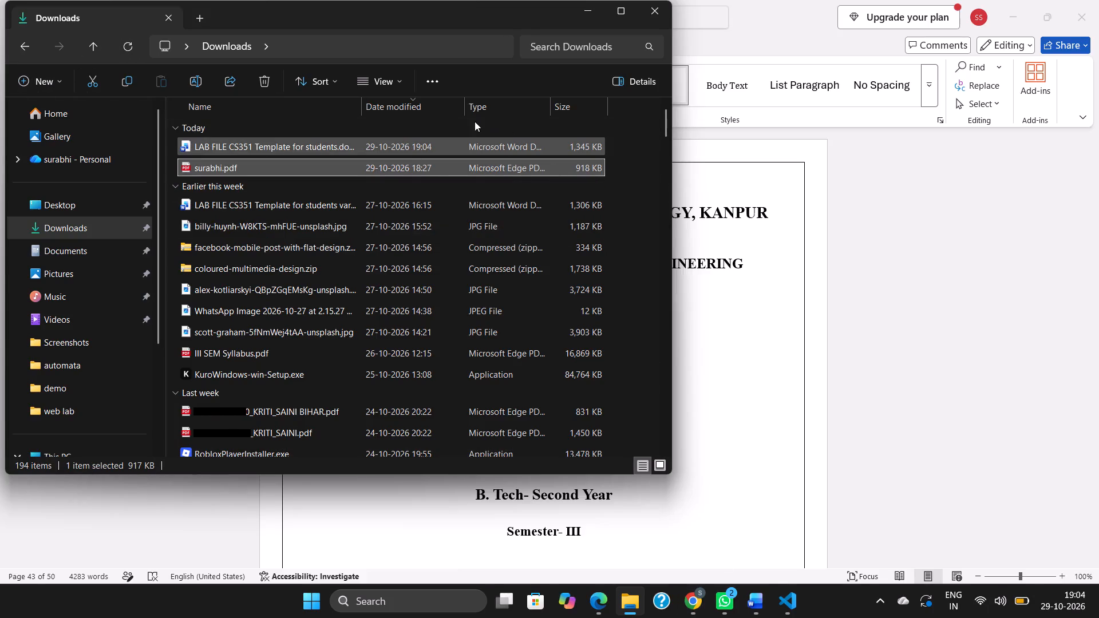
pyautogui.rightClick(461, 145)
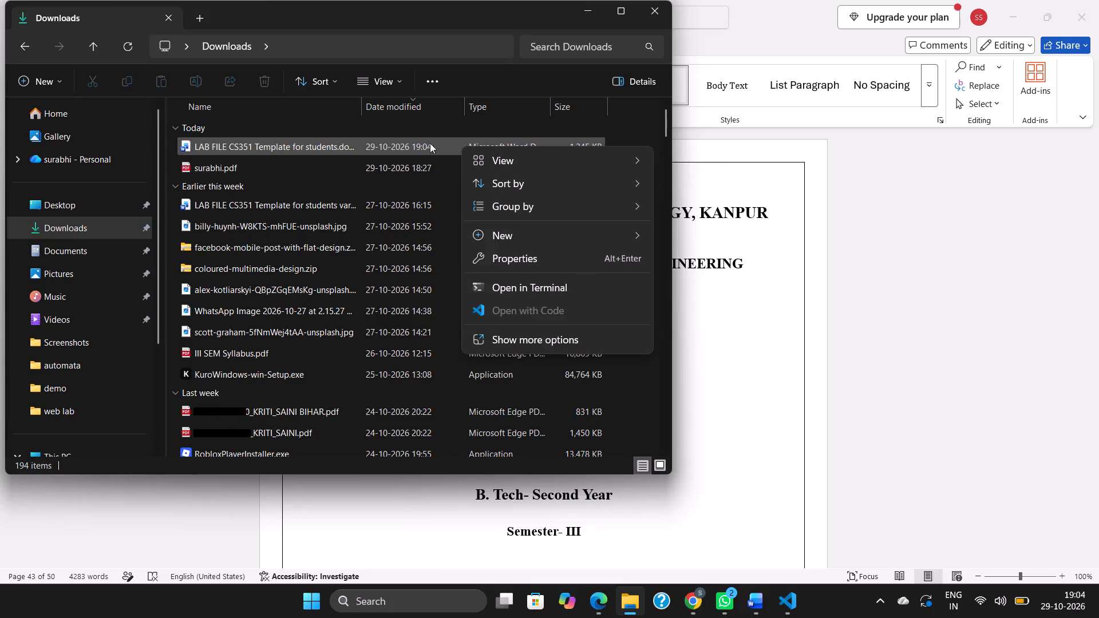
pyautogui.rightClick(366, 138)
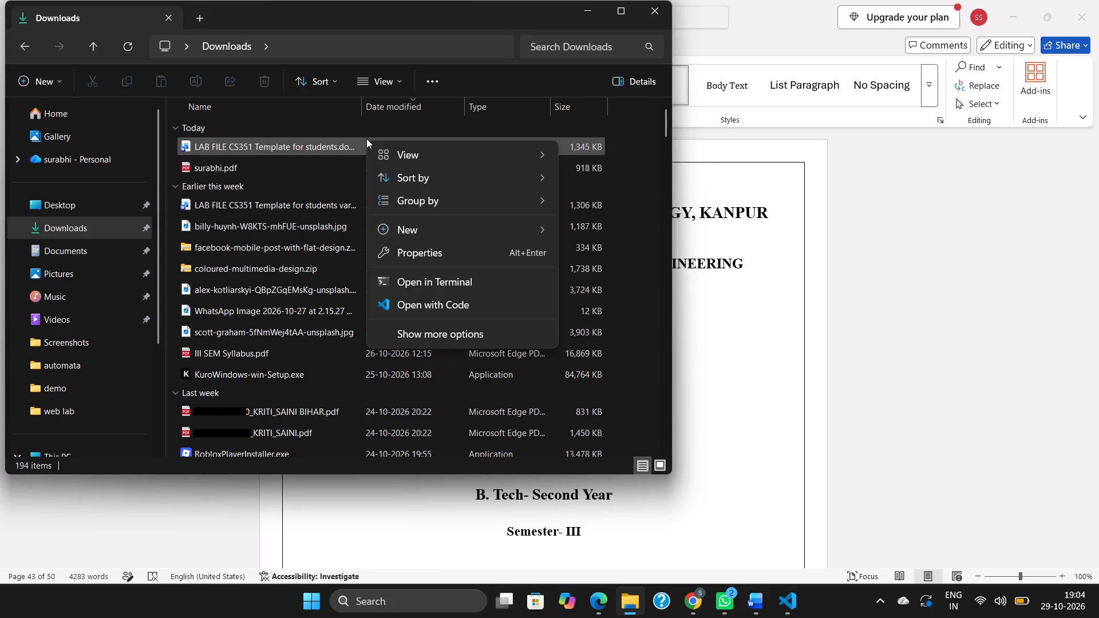
pyautogui.click(303, 146)
pyautogui.rightClick(303, 146)
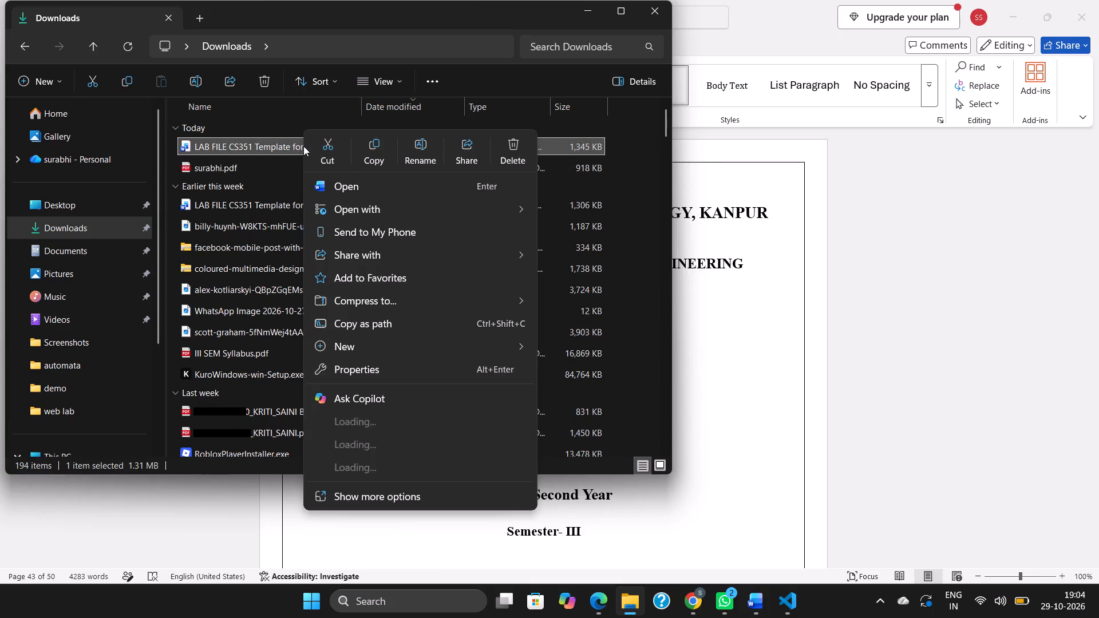
pyautogui.click(375, 142)
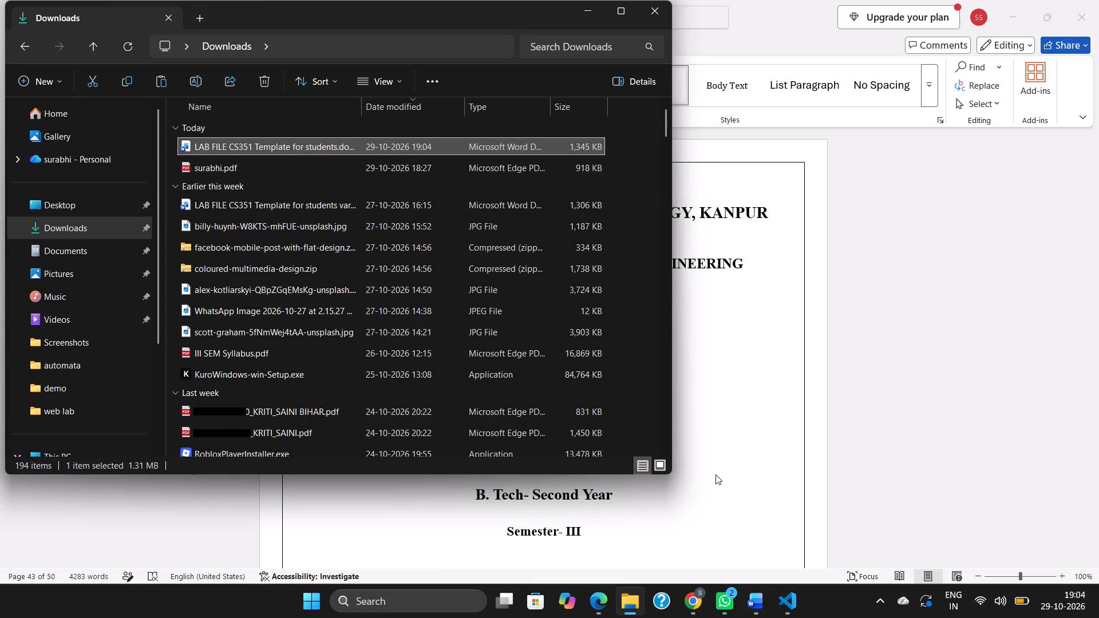
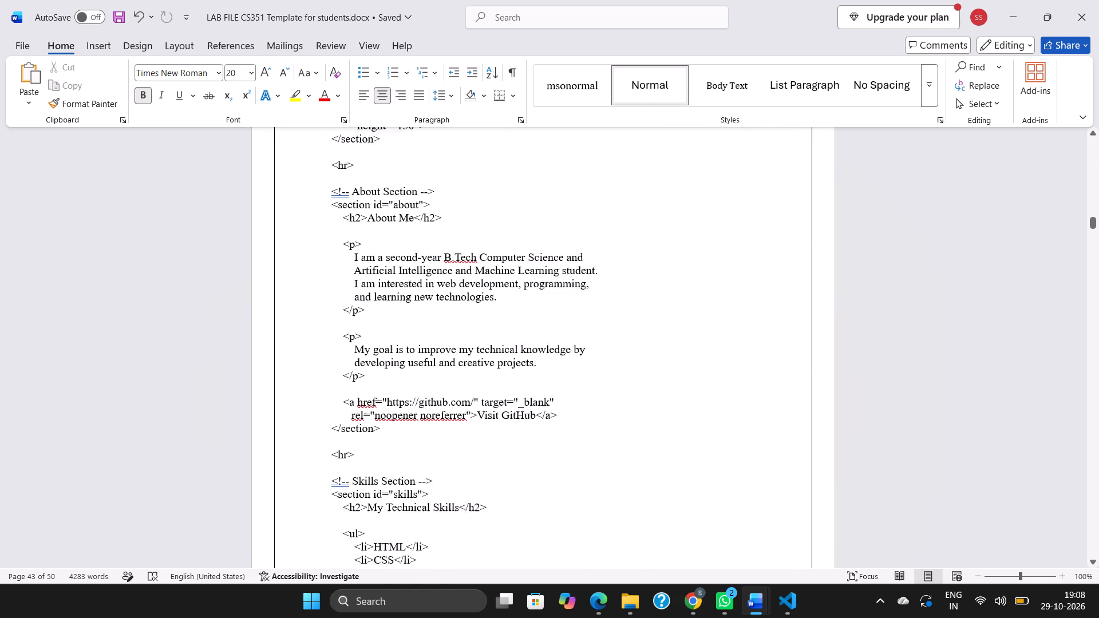
pyautogui.scroll(-1, 613, 453)
pyautogui.scroll(3, 613, 453)
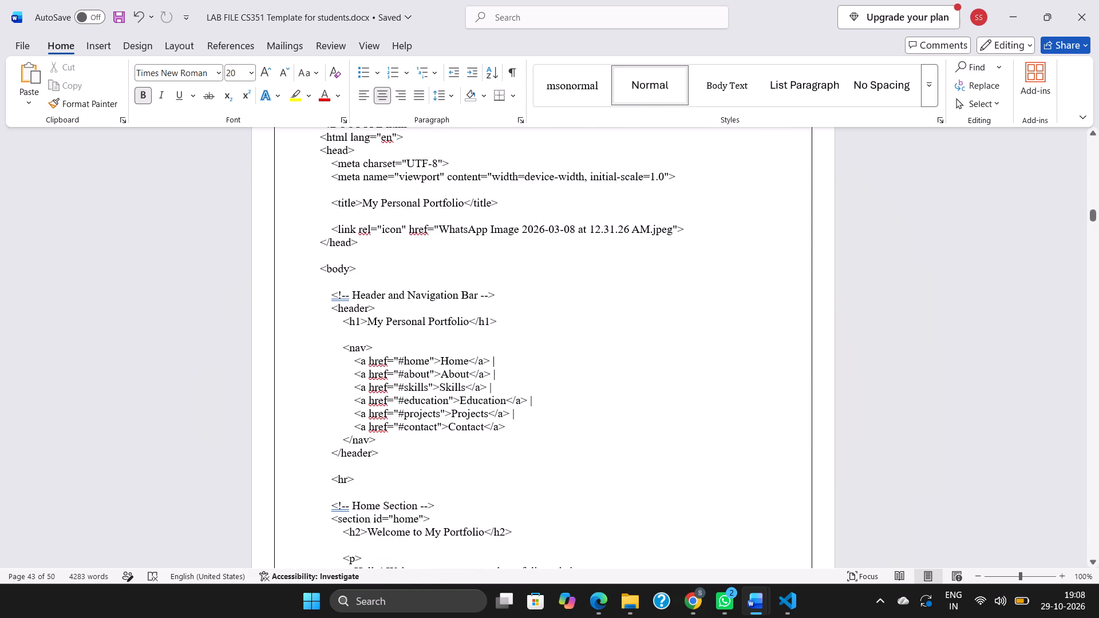
pyautogui.scroll(2, 613, 453)
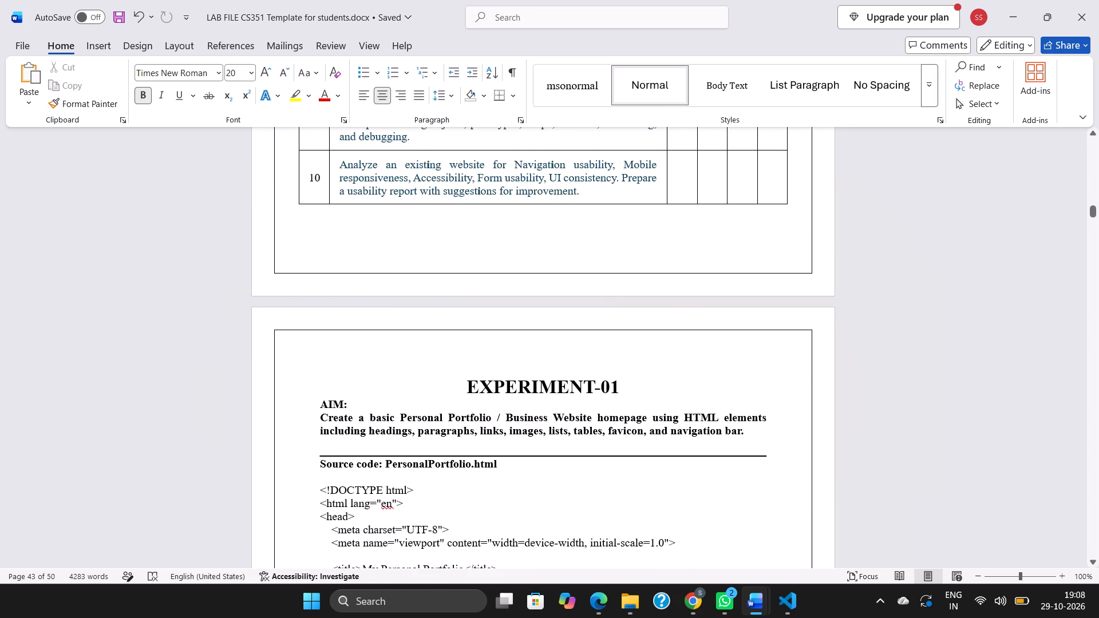
pyautogui.scroll(-1, 613, 453)
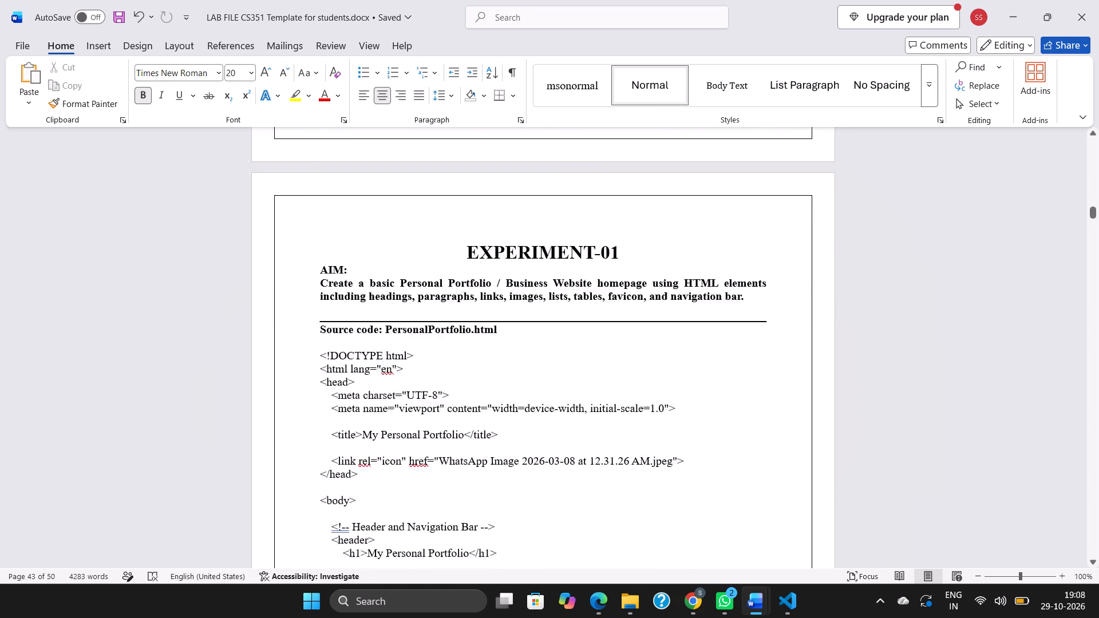
pyautogui.scroll(-4, 613, 453)
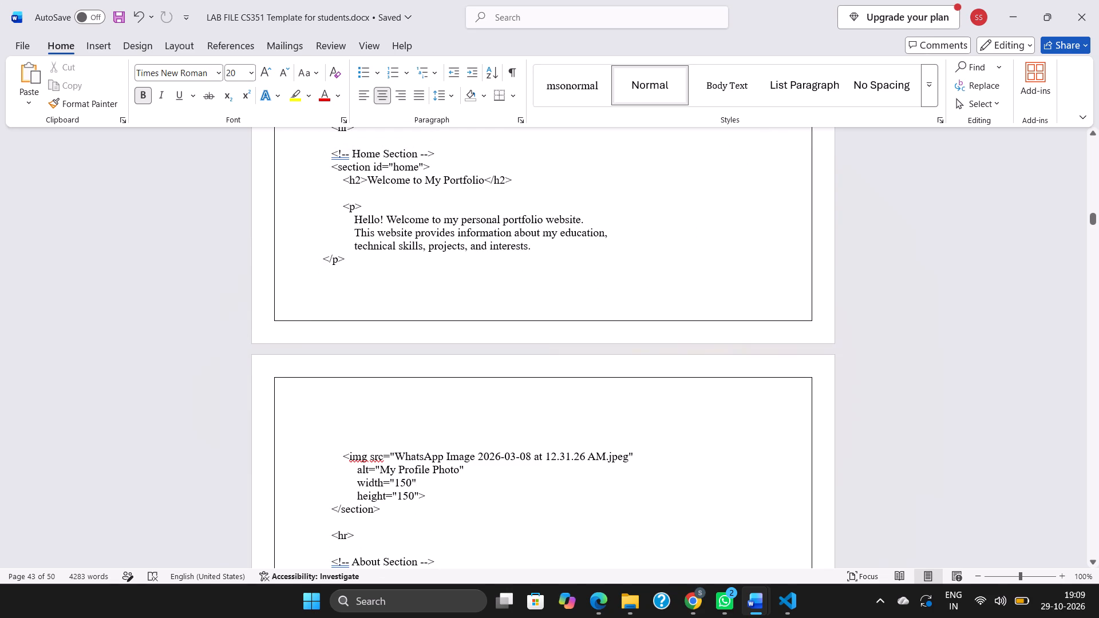
pyautogui.click(539, 307)
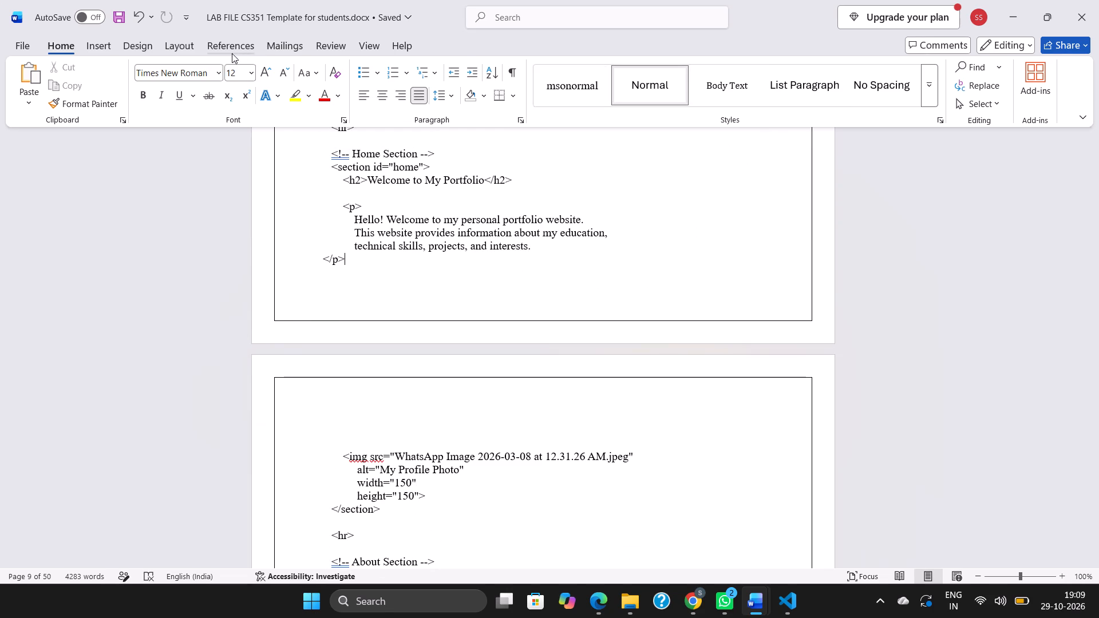
pyautogui.click(187, 44)
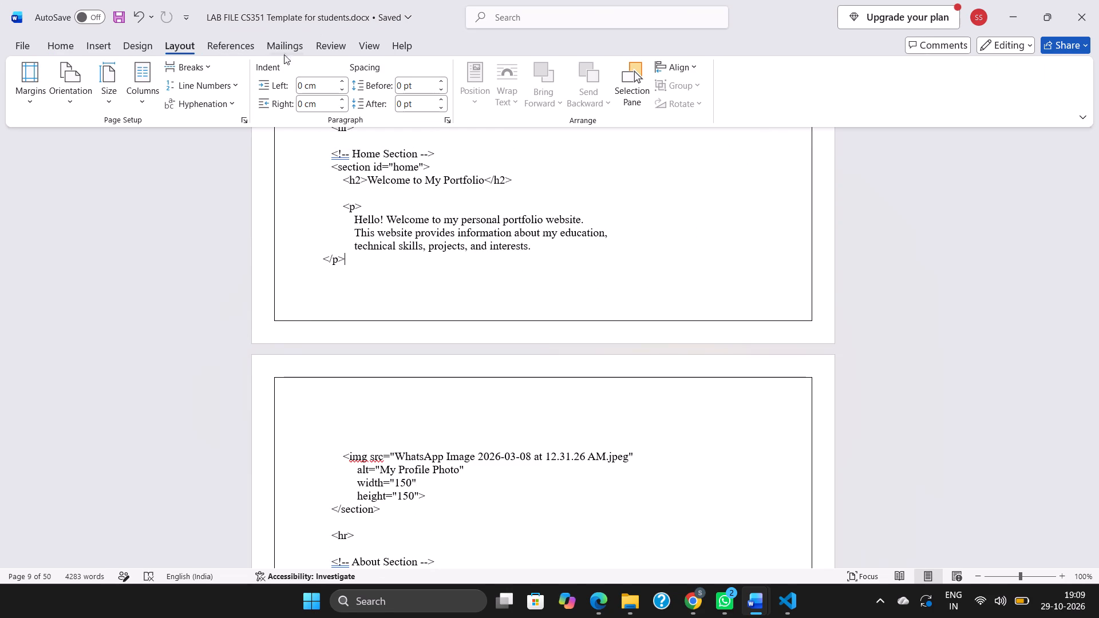
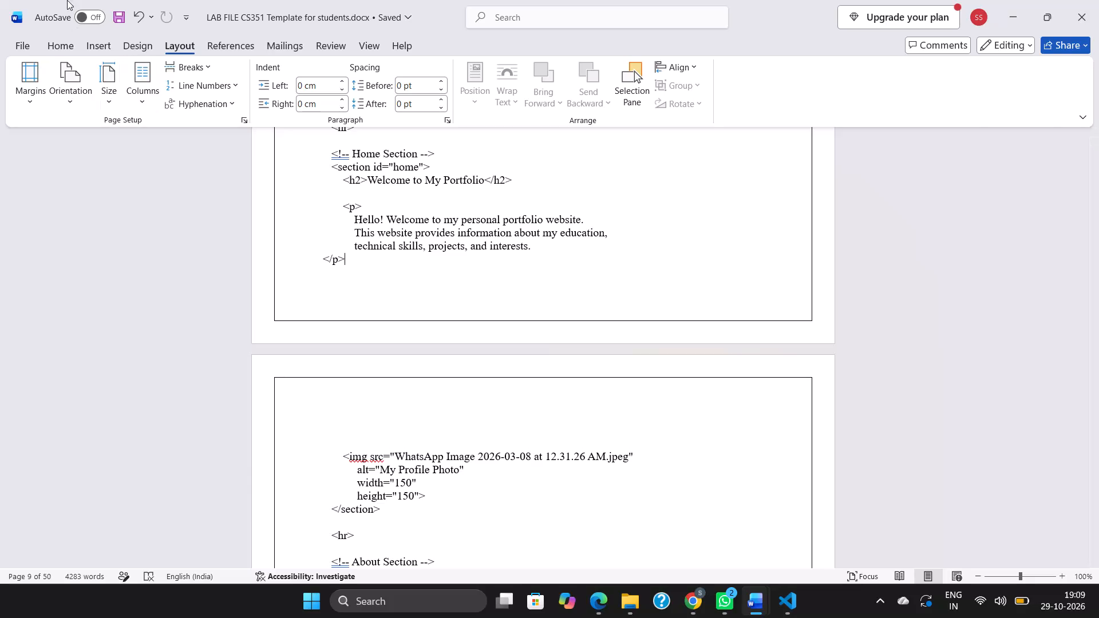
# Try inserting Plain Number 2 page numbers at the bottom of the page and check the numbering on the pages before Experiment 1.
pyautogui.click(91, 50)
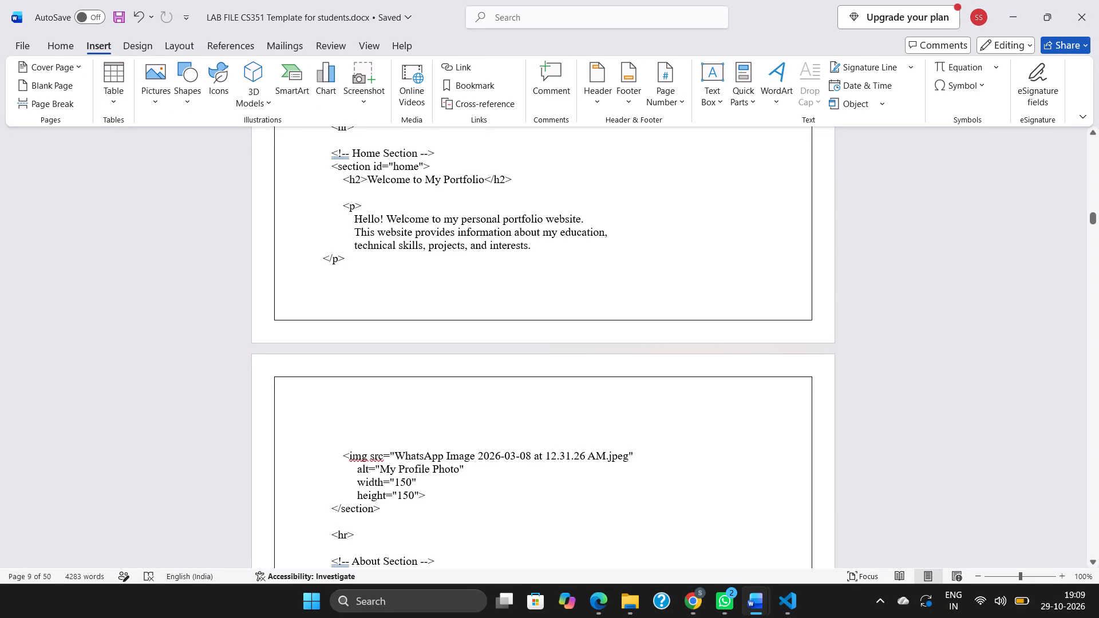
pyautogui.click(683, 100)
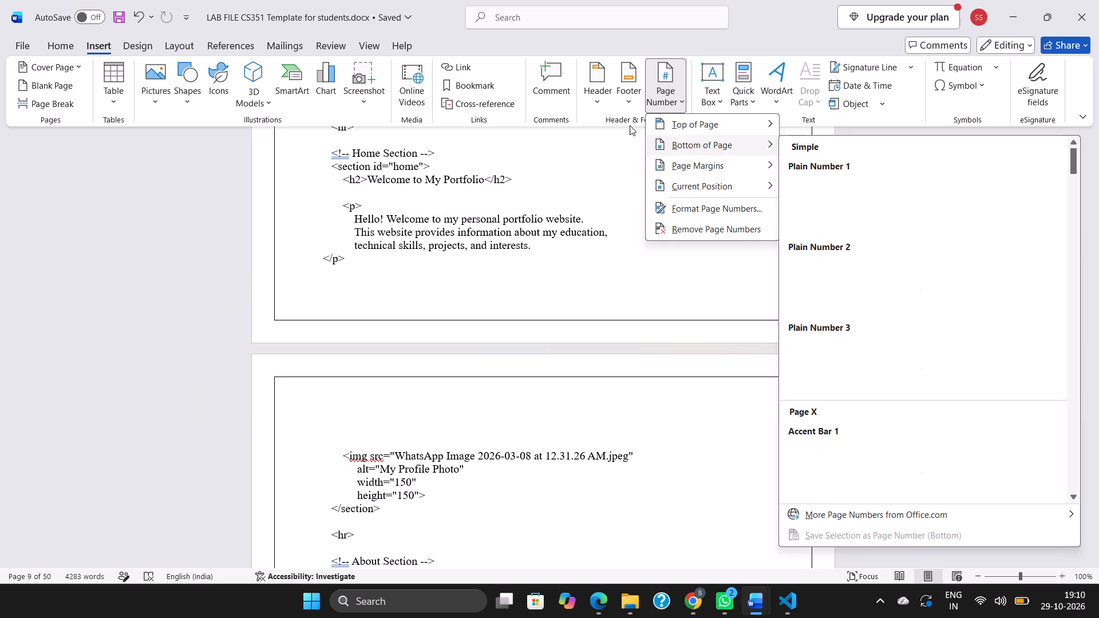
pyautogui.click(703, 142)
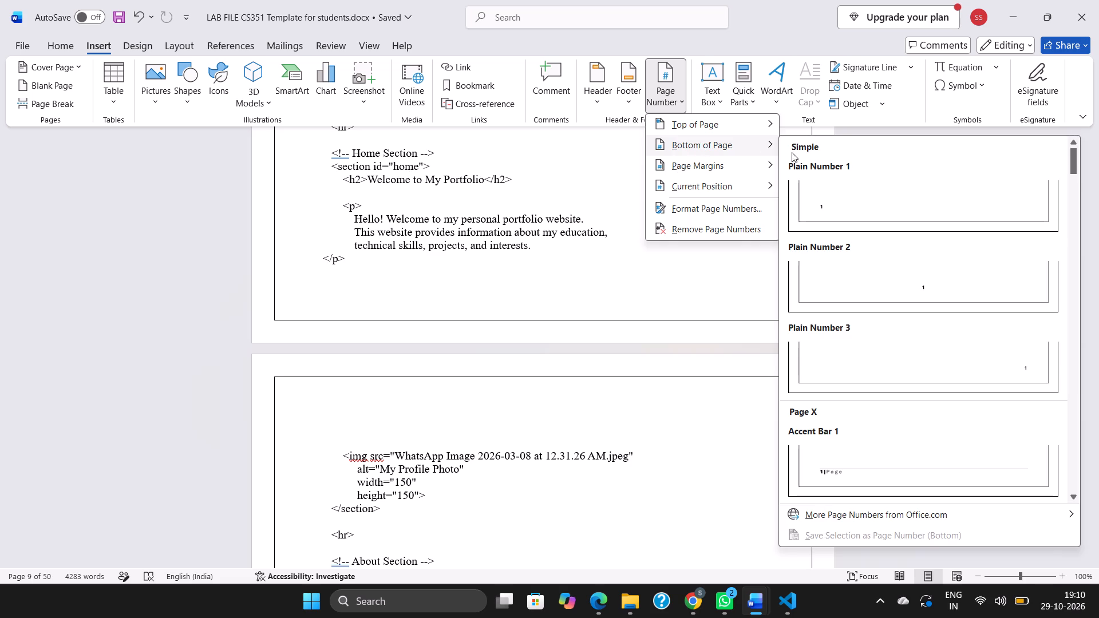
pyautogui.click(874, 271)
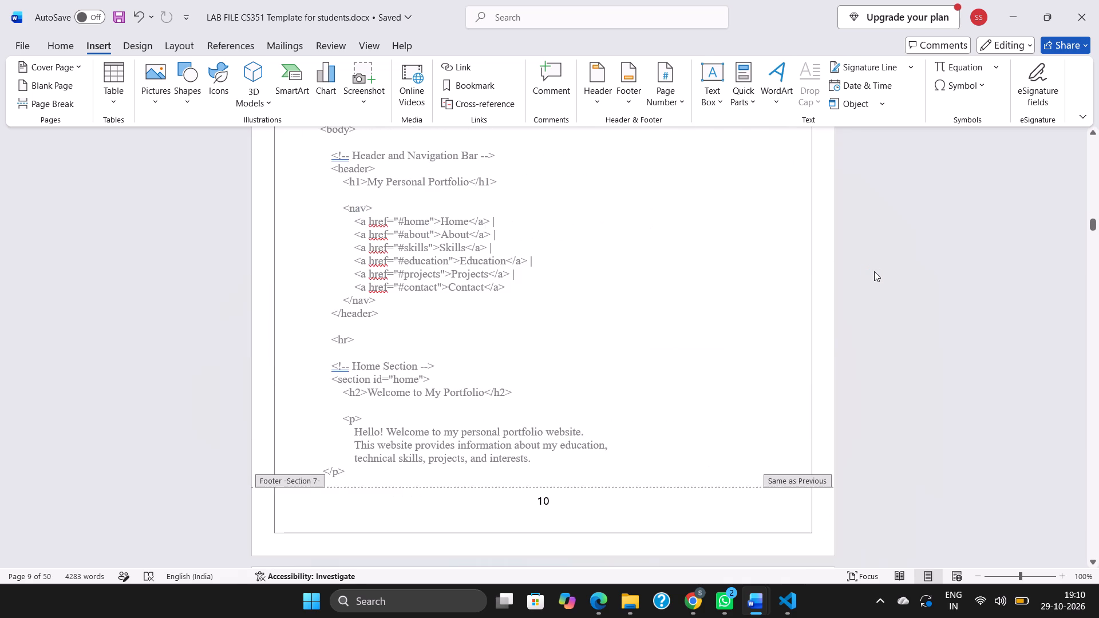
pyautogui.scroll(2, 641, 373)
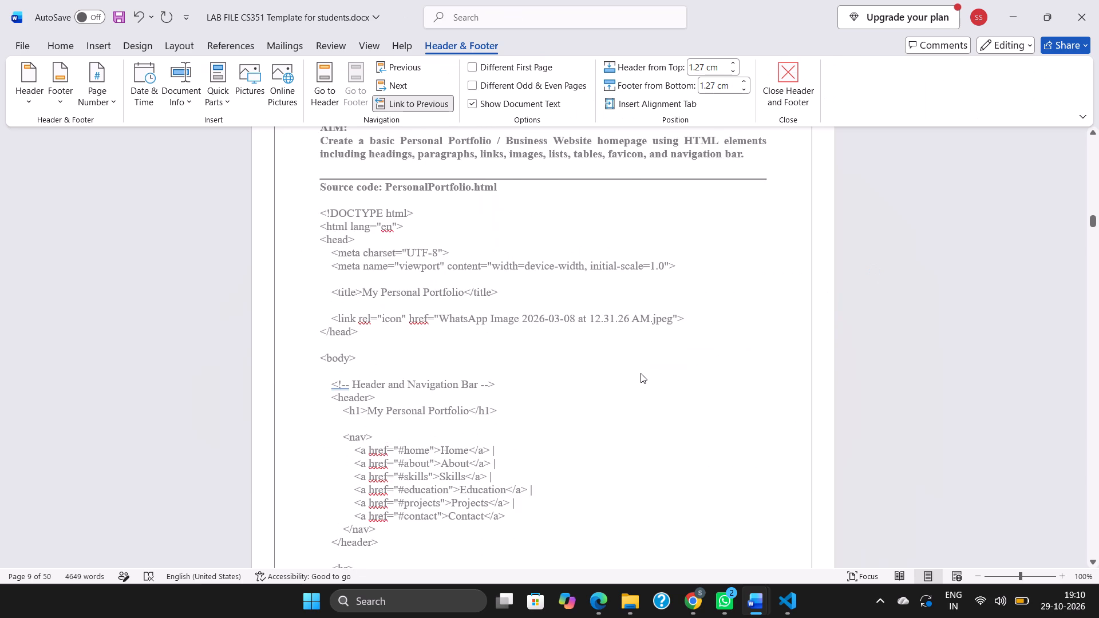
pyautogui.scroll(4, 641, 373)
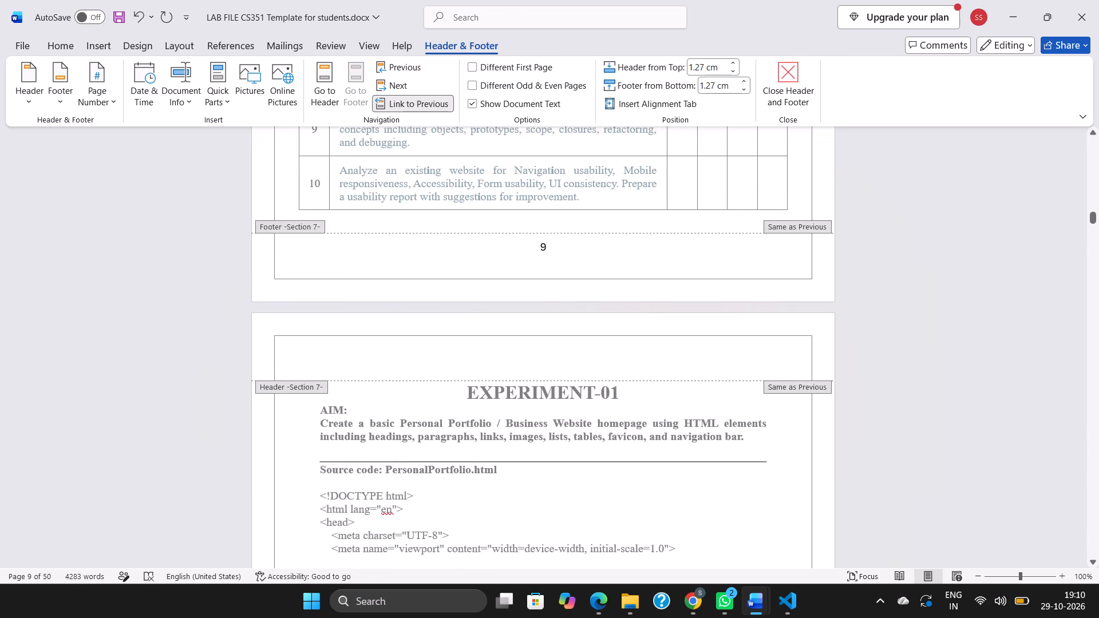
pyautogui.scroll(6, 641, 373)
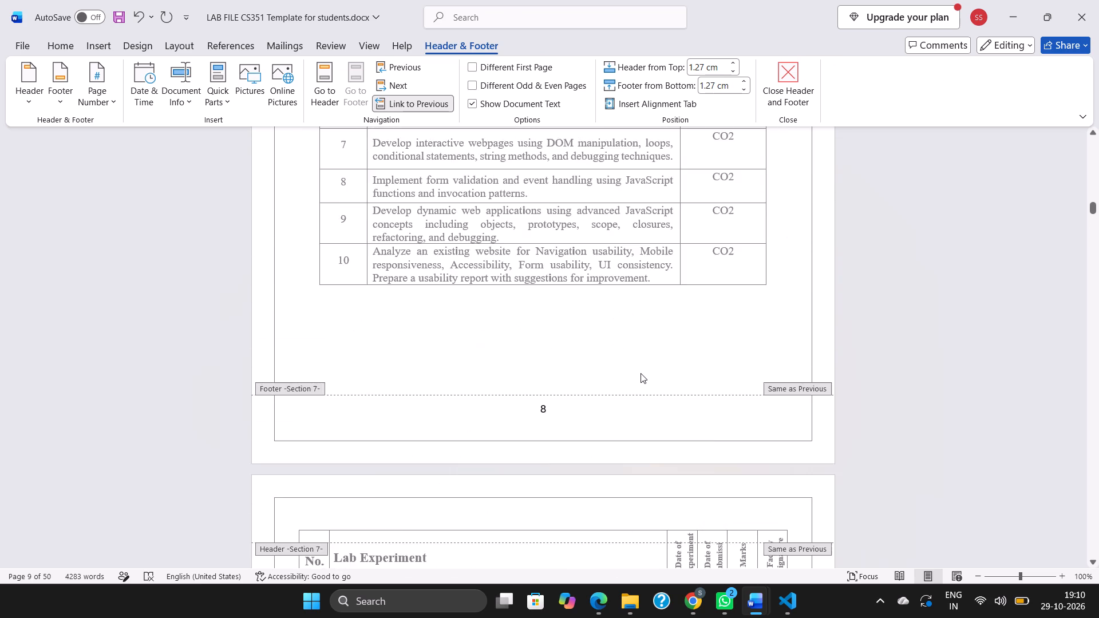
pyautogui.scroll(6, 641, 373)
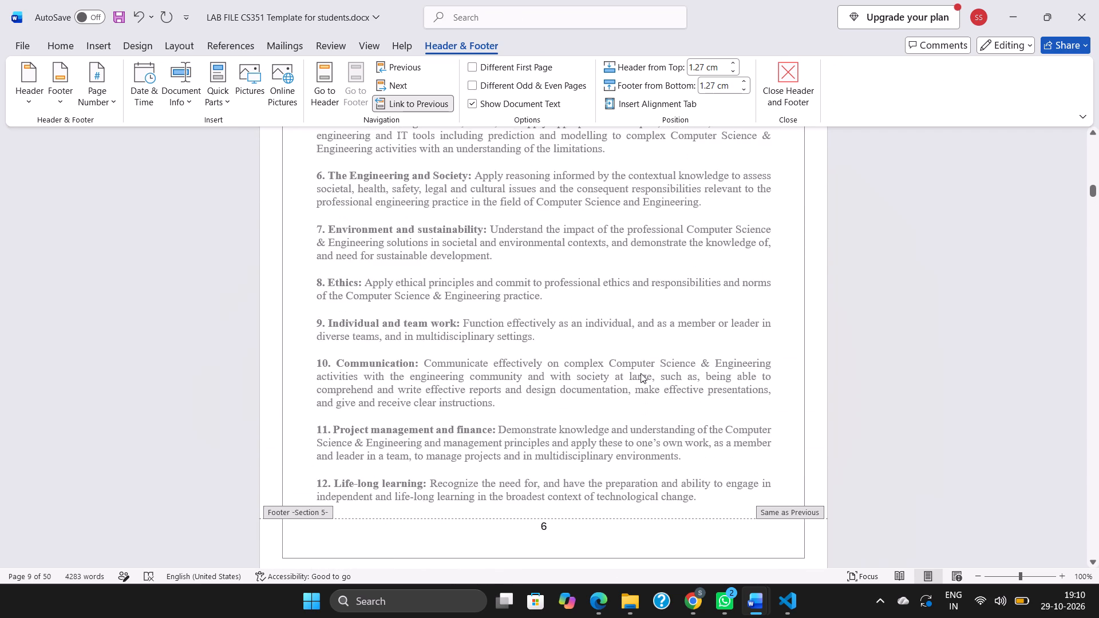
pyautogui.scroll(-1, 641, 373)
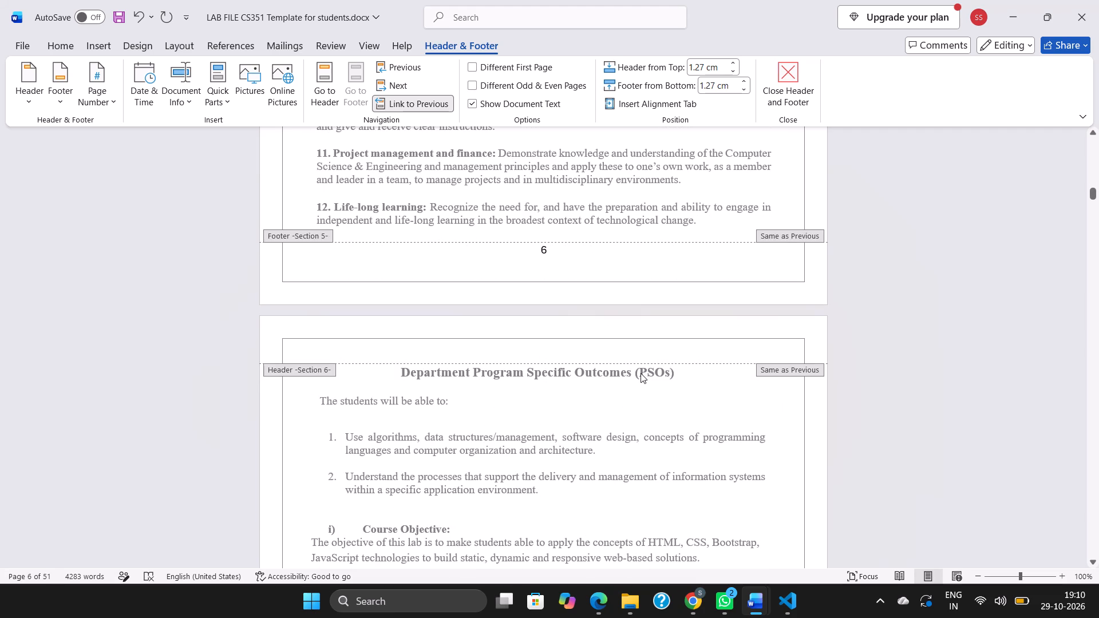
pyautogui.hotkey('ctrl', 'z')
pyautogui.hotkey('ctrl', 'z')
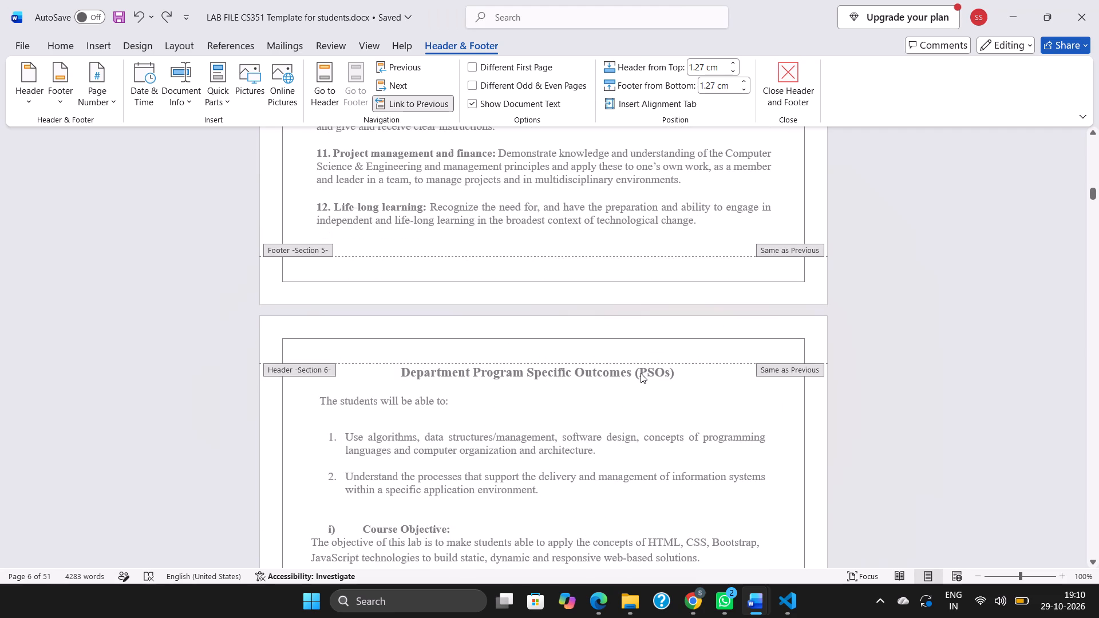
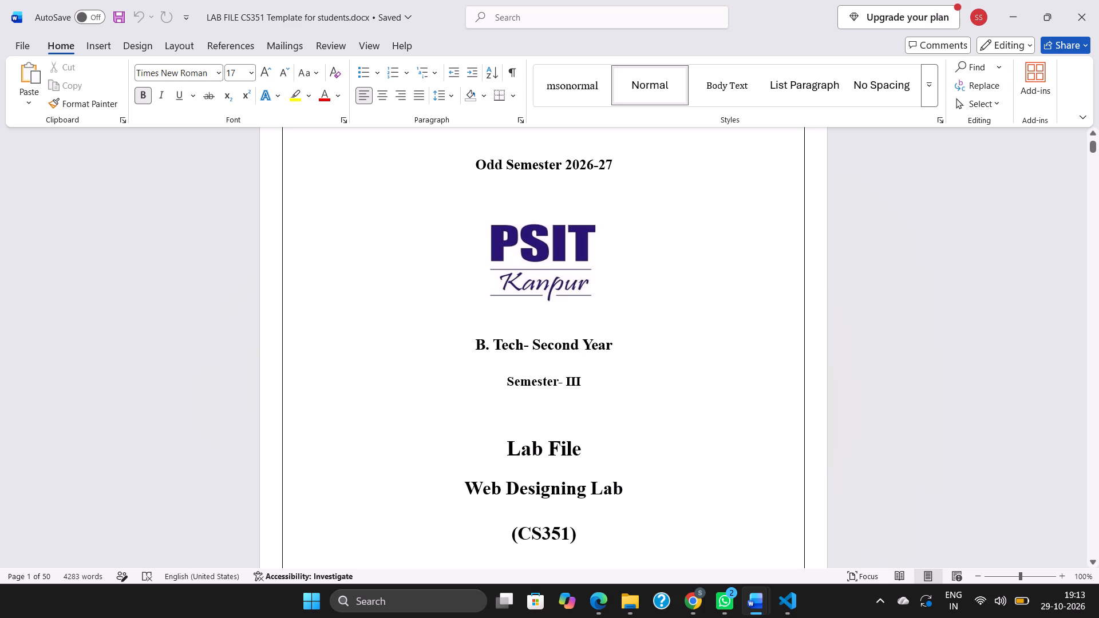
# Insert a Next Page section break directly below the experiment list table, just before the EXPERIMENT-01 page.
pyautogui.scroll(-16, 434, 286)
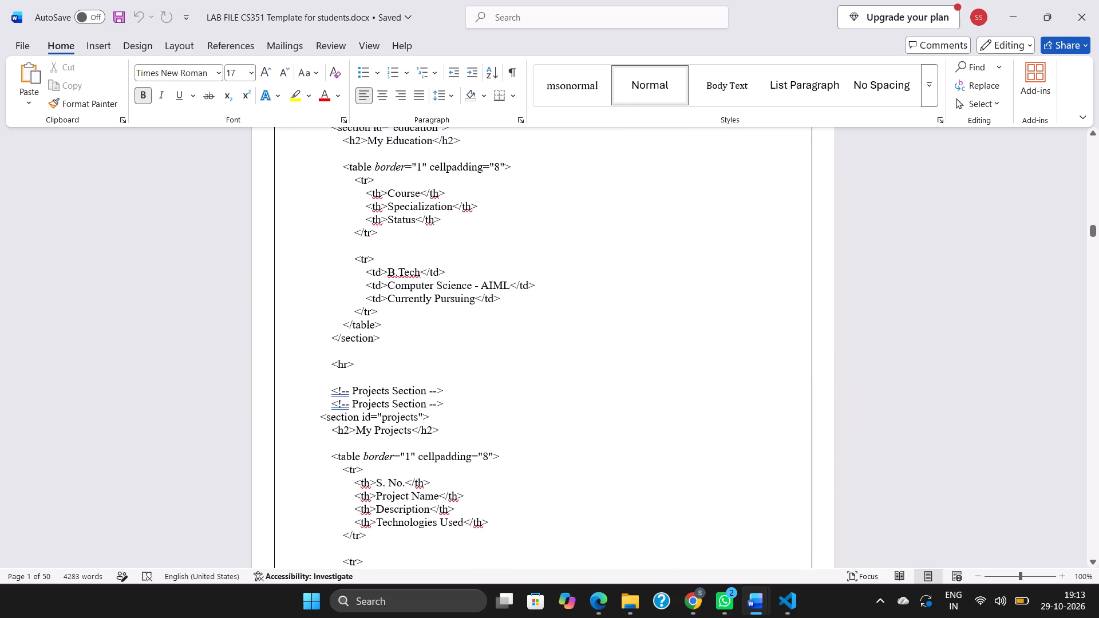
pyautogui.scroll(2, 434, 286)
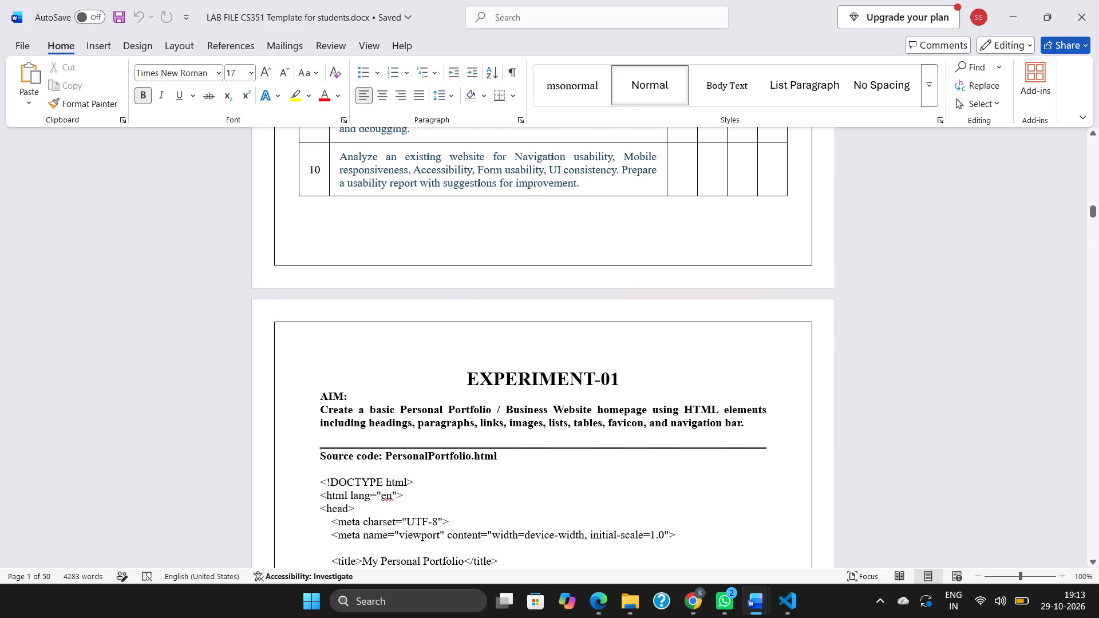
pyautogui.scroll(1, 434, 286)
pyautogui.click(322, 327)
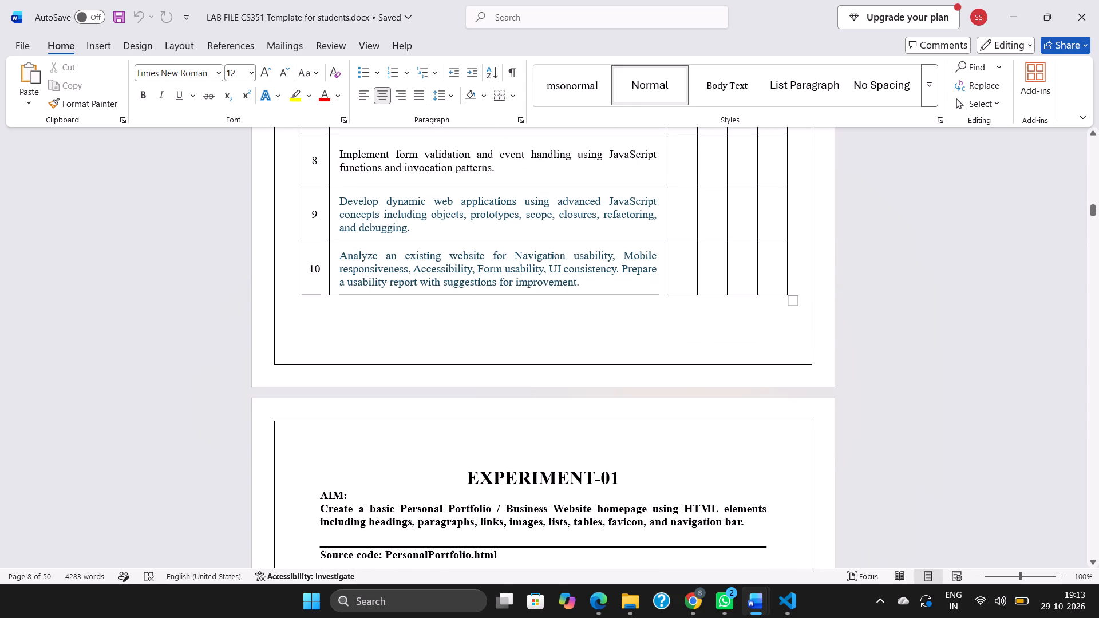
pyautogui.click(800, 292)
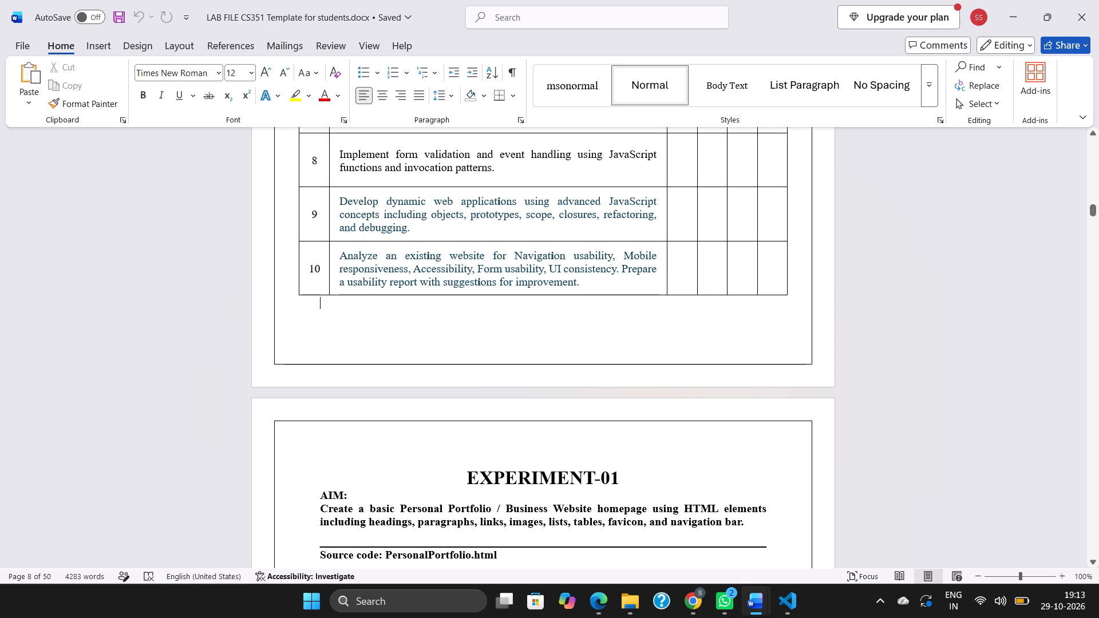
pyautogui.click(193, 39)
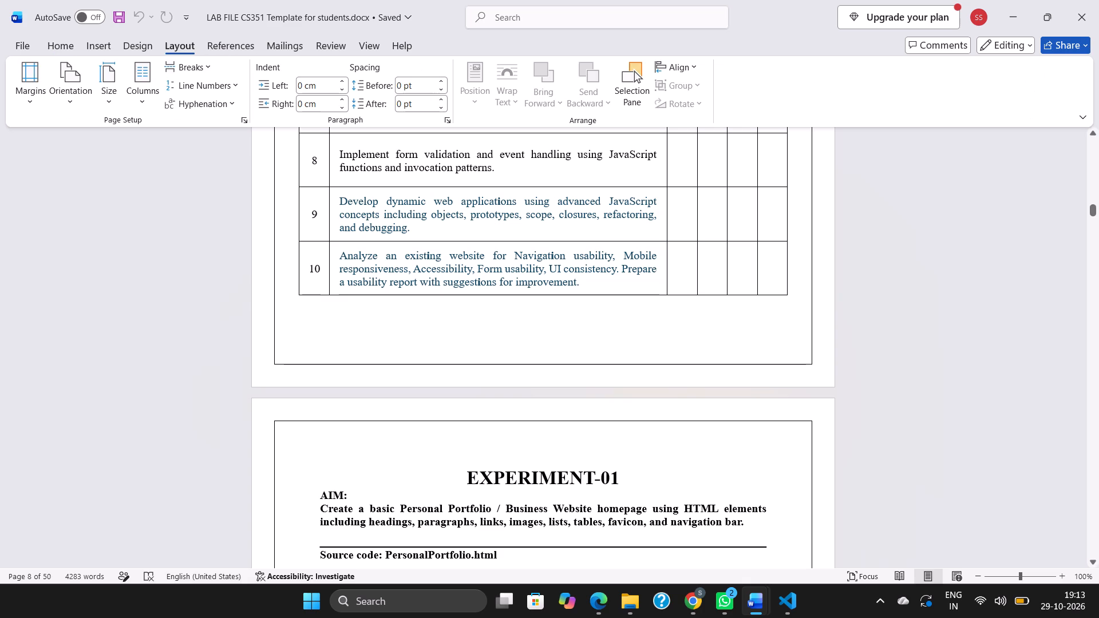
pyautogui.click(197, 68)
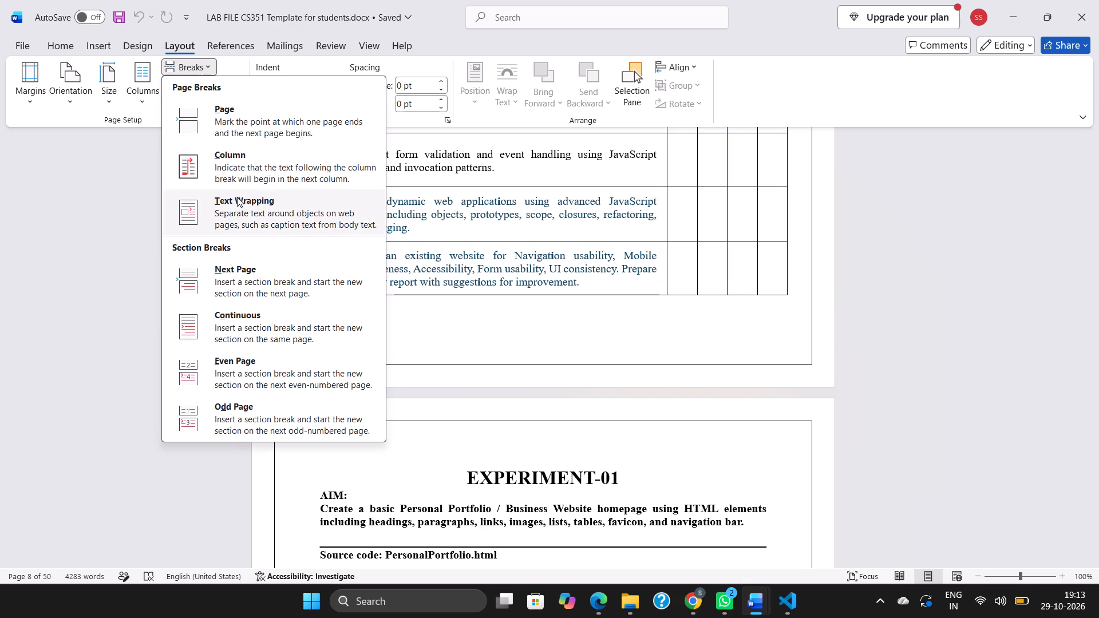
pyautogui.click(232, 288)
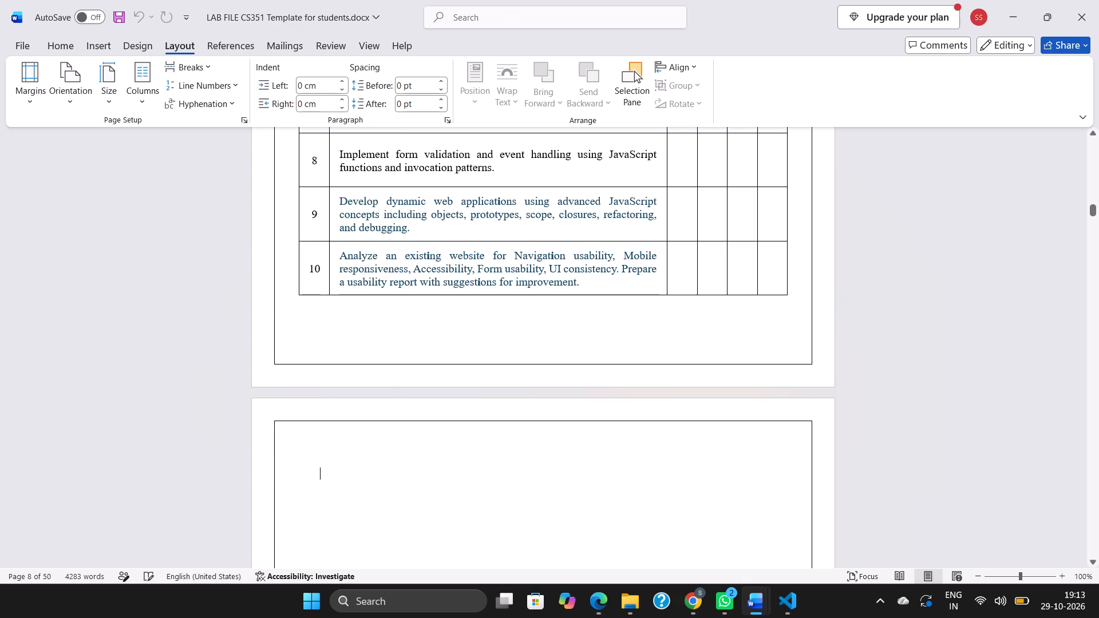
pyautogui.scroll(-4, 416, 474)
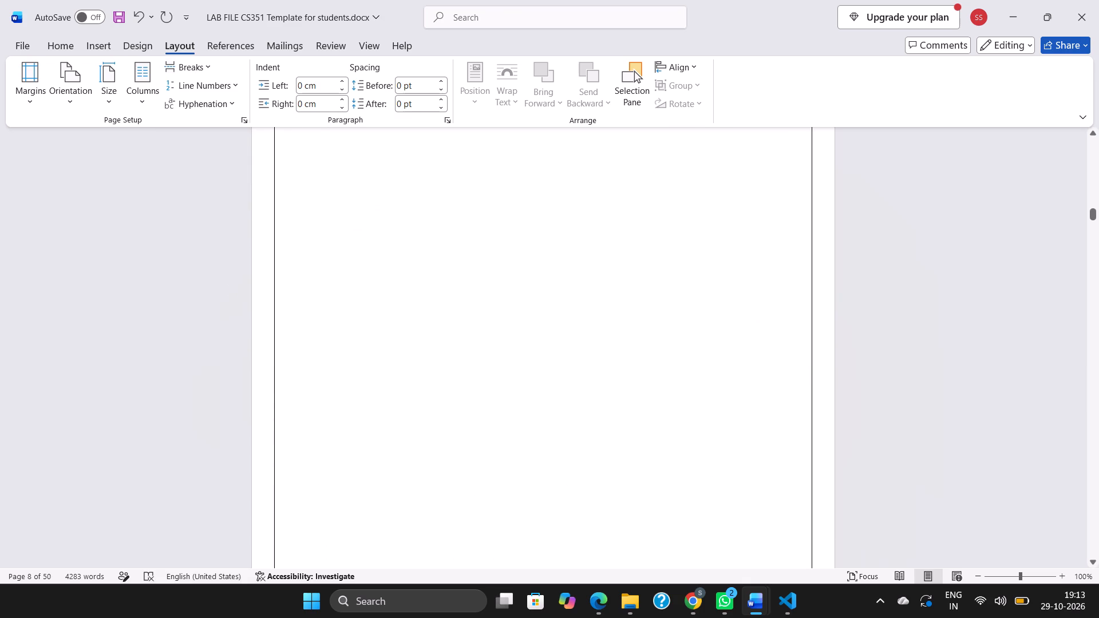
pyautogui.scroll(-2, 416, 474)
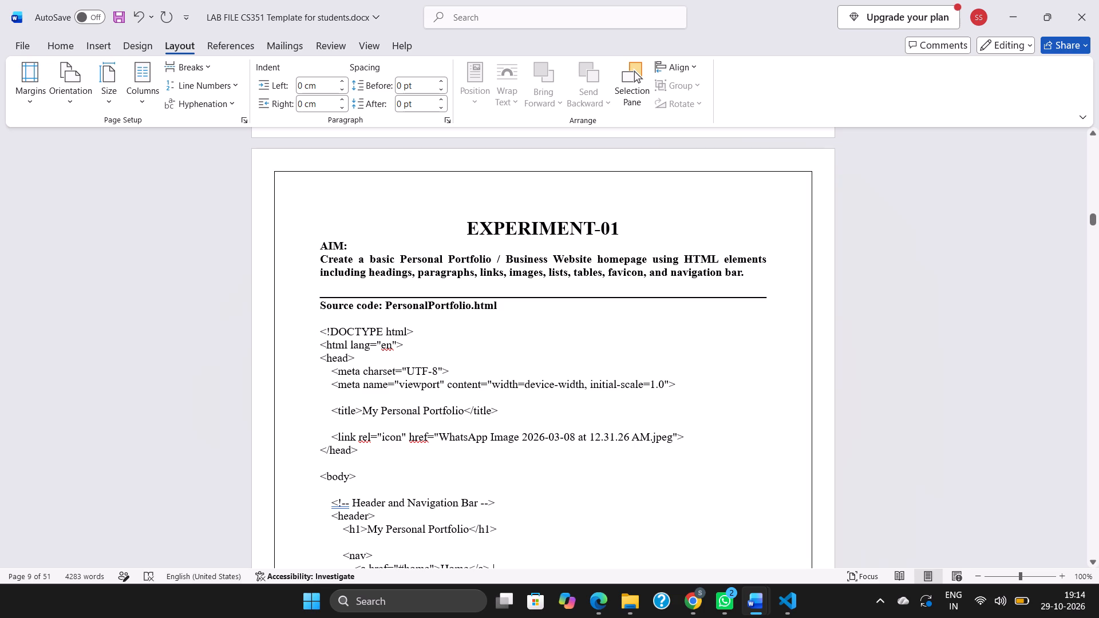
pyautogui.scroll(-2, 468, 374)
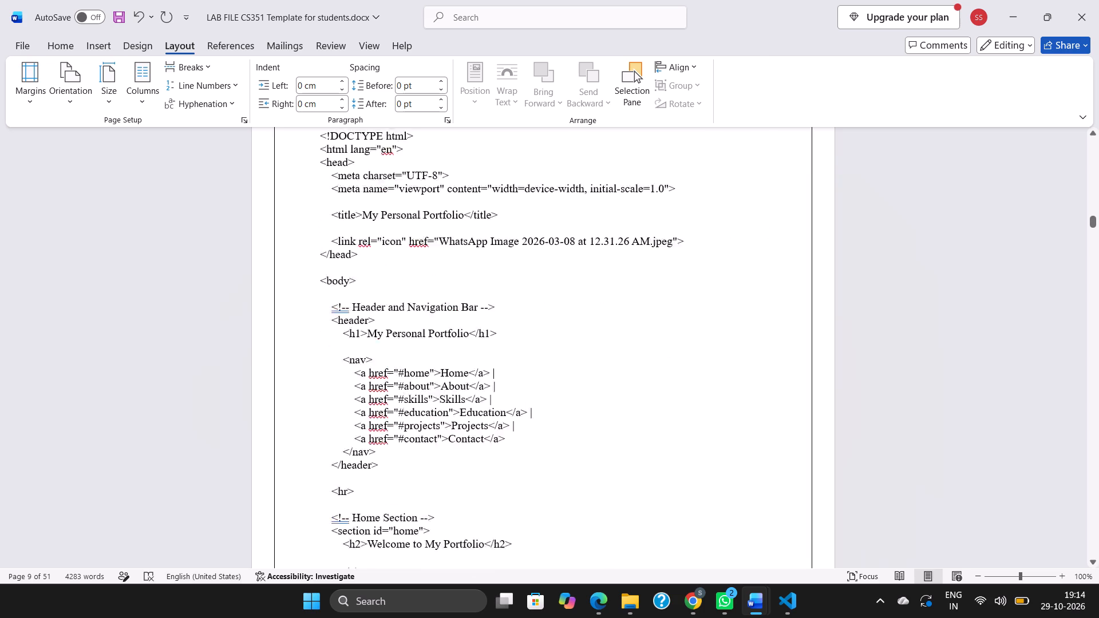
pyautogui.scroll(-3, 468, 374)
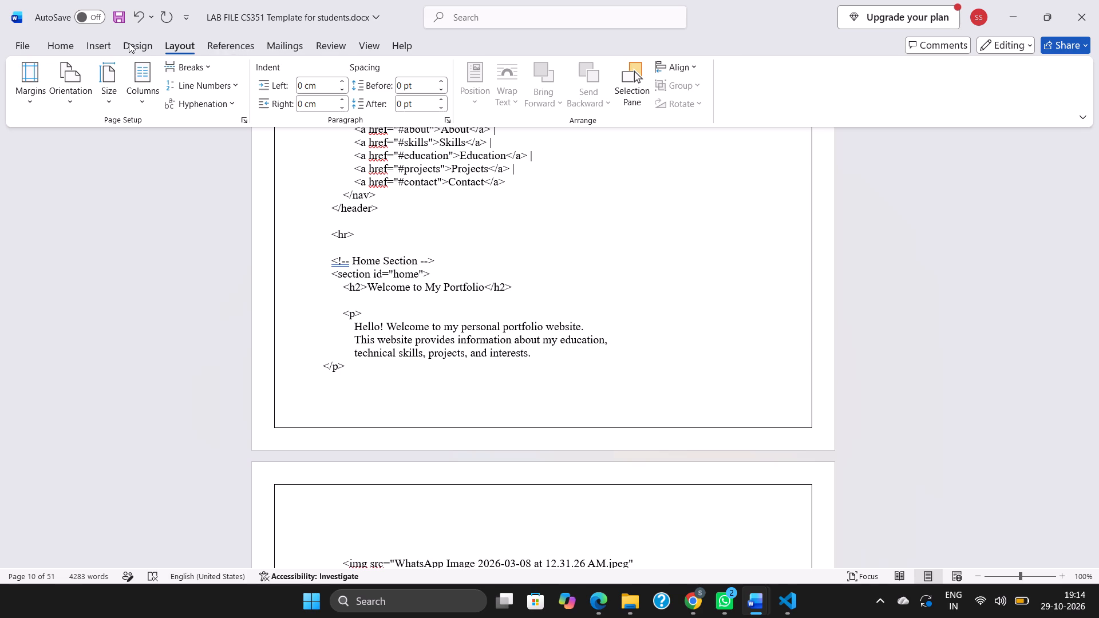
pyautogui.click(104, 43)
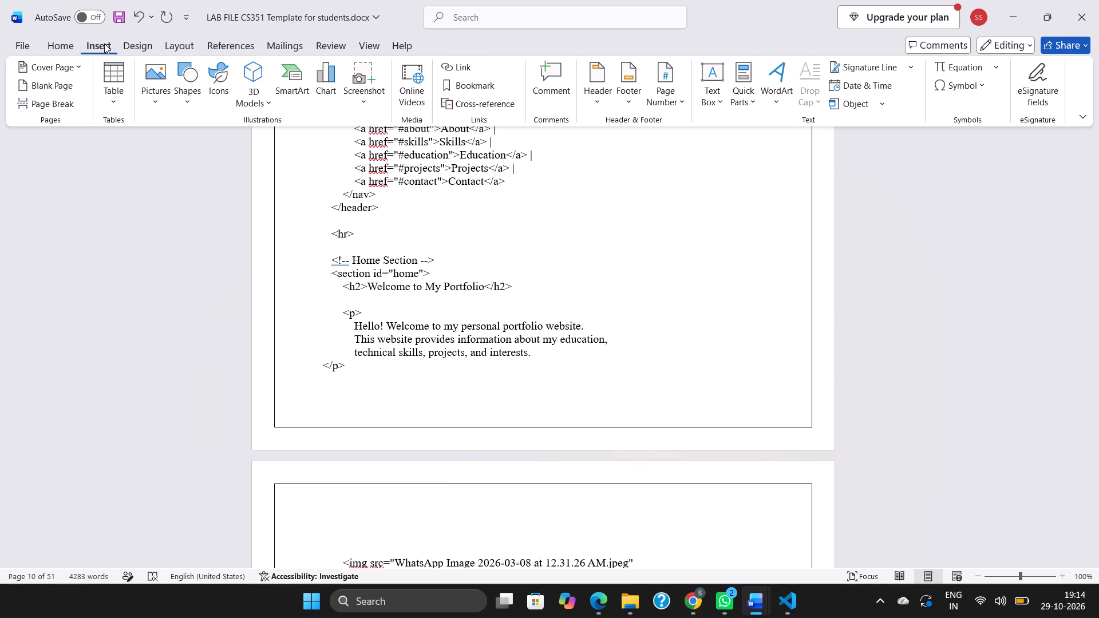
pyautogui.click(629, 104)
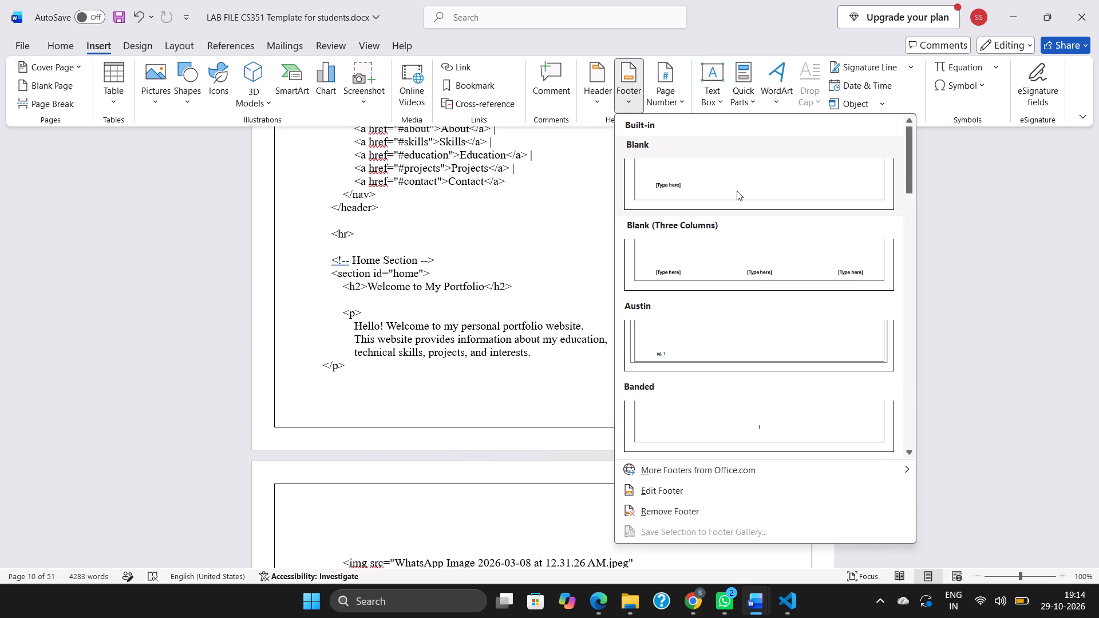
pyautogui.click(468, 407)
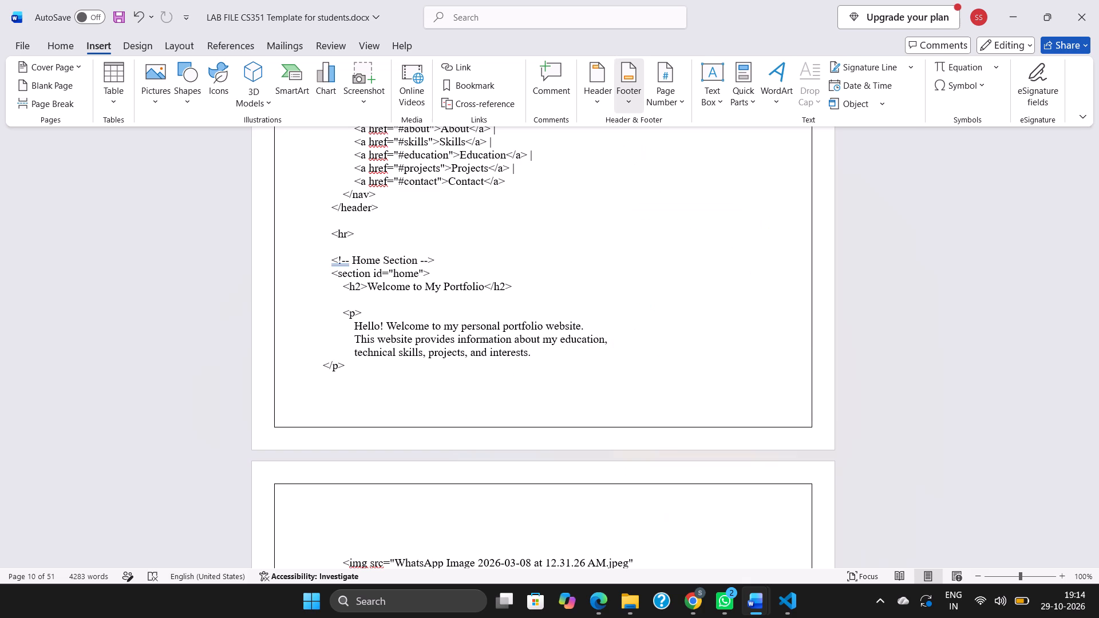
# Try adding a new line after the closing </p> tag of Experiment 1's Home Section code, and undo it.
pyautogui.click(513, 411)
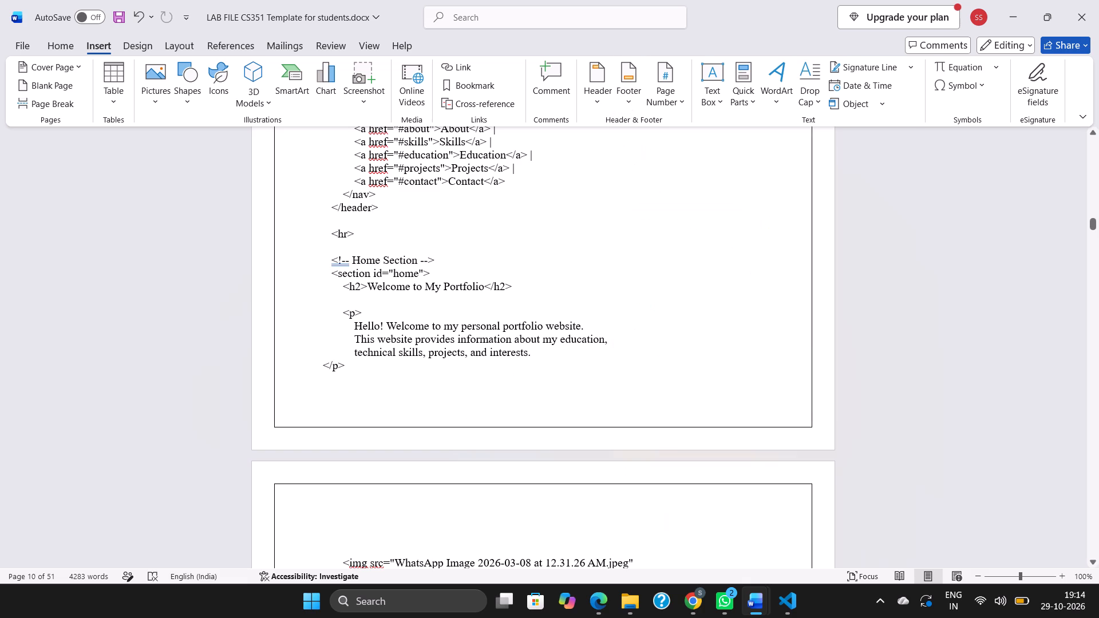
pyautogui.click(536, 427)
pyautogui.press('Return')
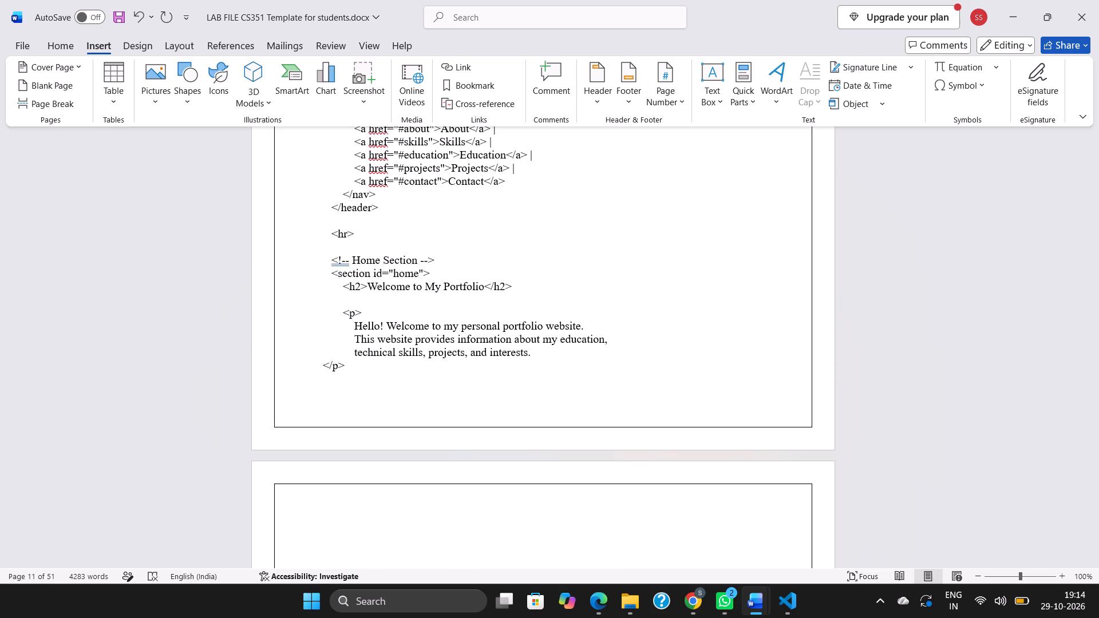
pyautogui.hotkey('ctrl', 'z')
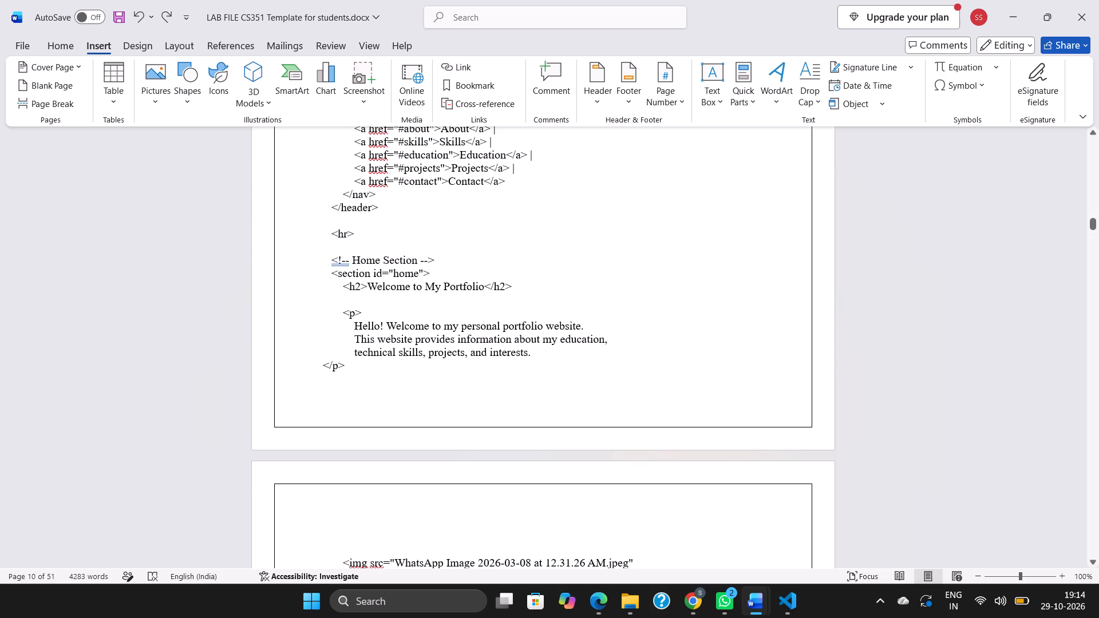
# Add a run of 22 spaces after the closing </p> tag in the Home Section, undoing the extra line break.
pyautogui.press('space')
pyautogui.press('space')
pyautogui.press('space')
pyautogui.press('space')
pyautogui.press('space')
pyautogui.press('space')
pyautogui.press('space')
pyautogui.press('space')
pyautogui.press('space')
pyautogui.press('space')
pyautogui.press('space')
pyautogui.press('space')
pyautogui.press('space')
pyautogui.press('space')
pyautogui.press('space')
pyautogui.press('space')
pyautogui.press('space')
pyautogui.press('space')
pyautogui.press('space')
pyautogui.press('space')
pyautogui.press('space')
pyautogui.press('space')
pyautogui.press('Return')
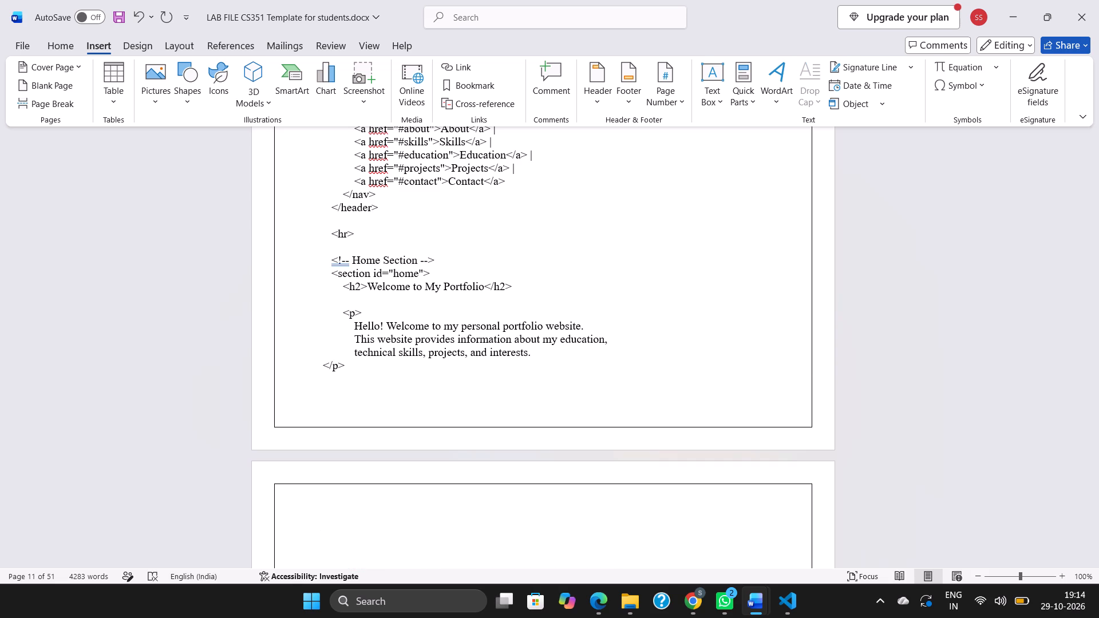
pyautogui.hotkey('ctrl', 'z')
# Center the closing </p> line of the Home Section code, undoing the line break tried after it.
pyautogui.click(422, 397)
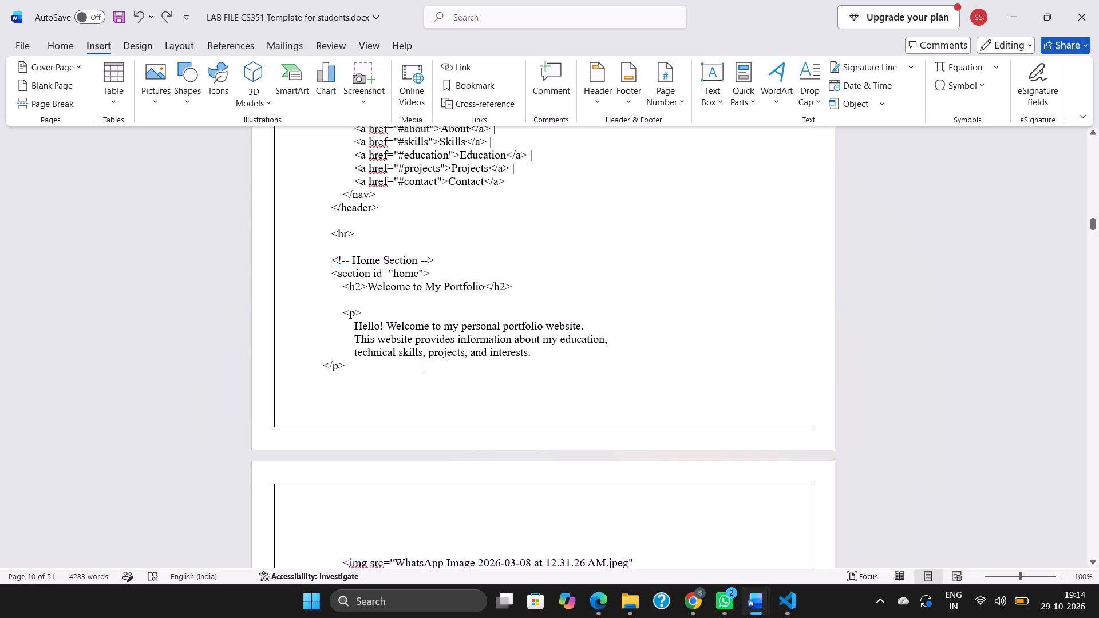
pyautogui.click(544, 381)
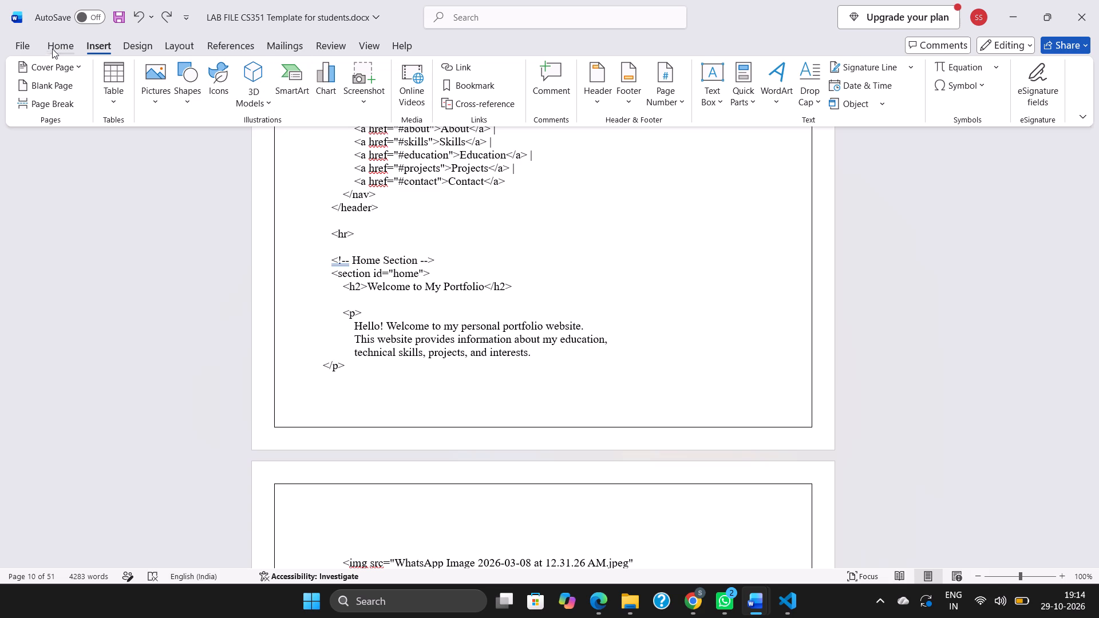
pyautogui.click(57, 42)
pyautogui.click(381, 102)
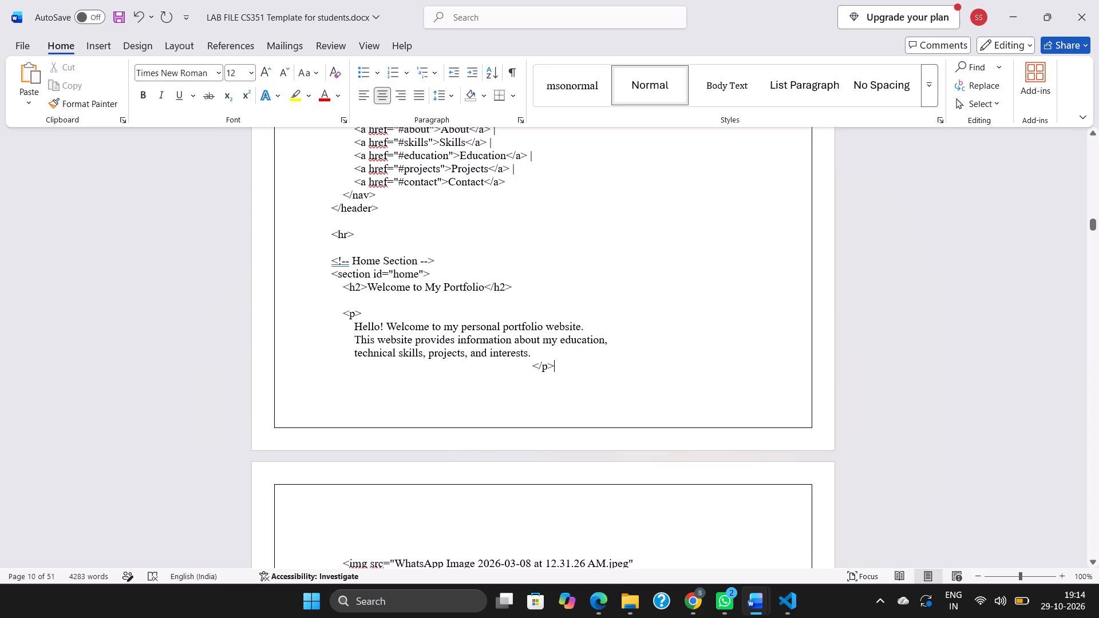
pyautogui.press('Return')
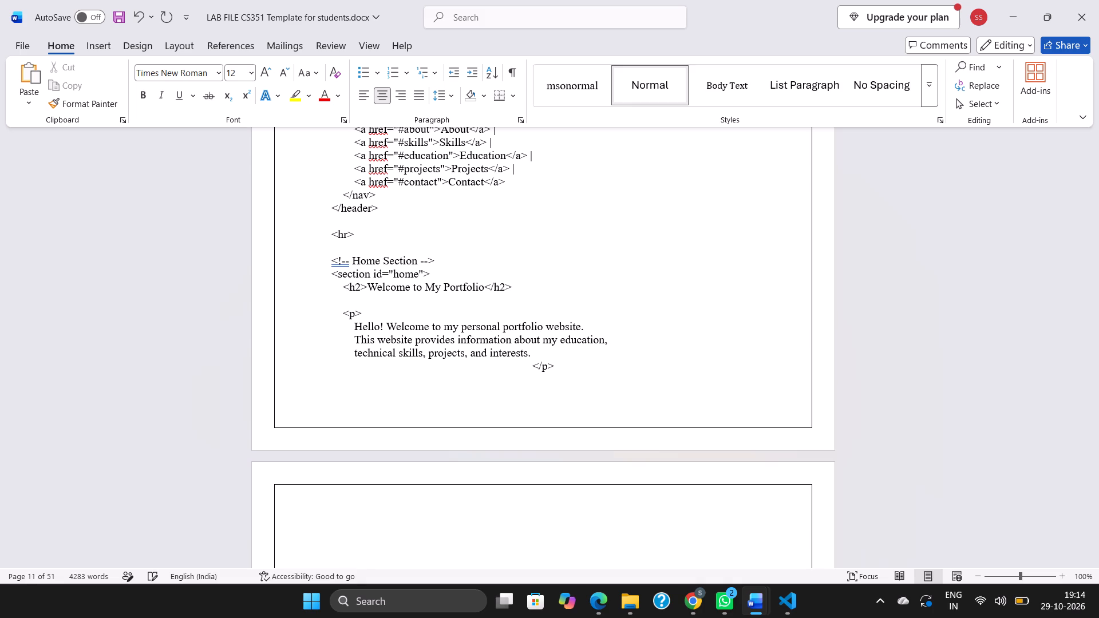
pyautogui.hotkey('ctrl', 'z')
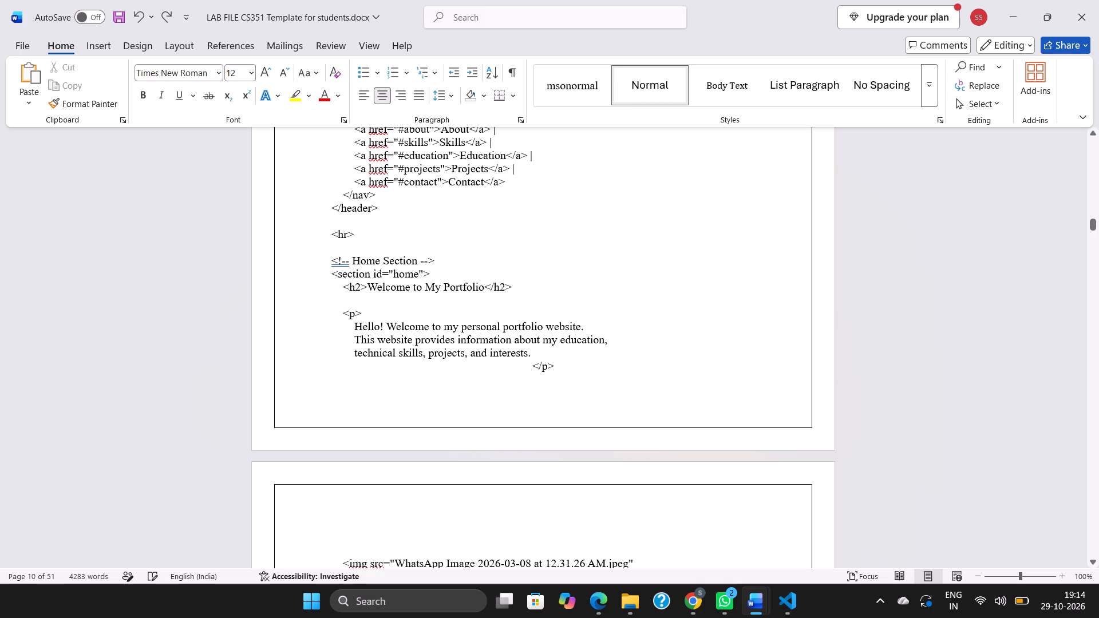
# Set the font size to 8 and add one new line below the centered </p> tag.
pyautogui.moveTo(250, 70); pyautogui.dragTo(236, 120)
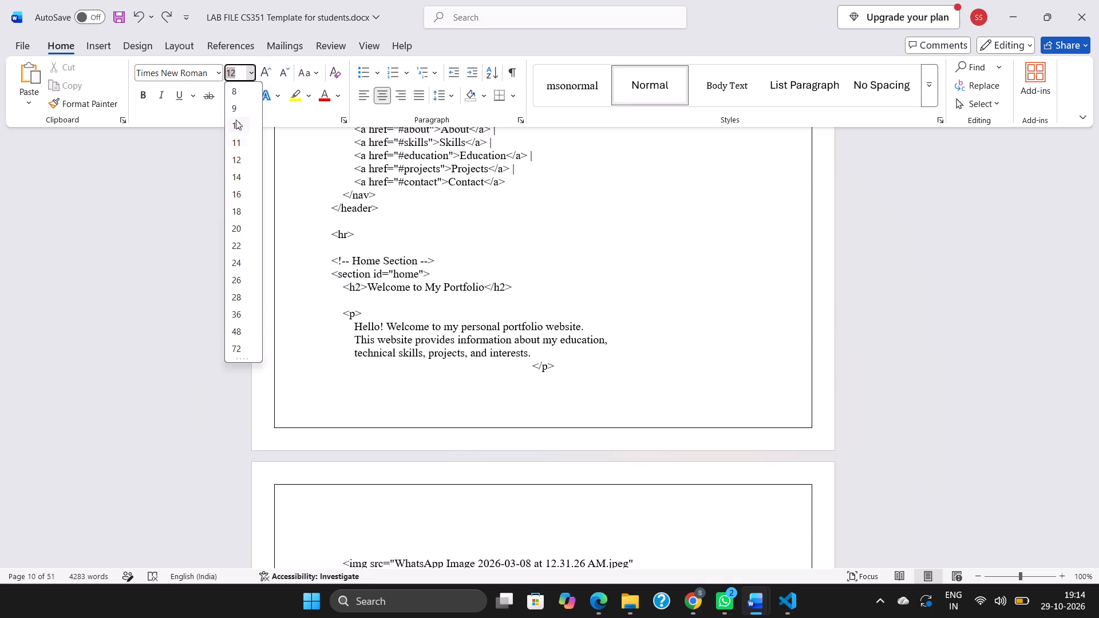
pyautogui.moveTo(236, 120); pyautogui.dragTo(236, 93)
pyautogui.click(236, 93)
pyautogui.press('Return')
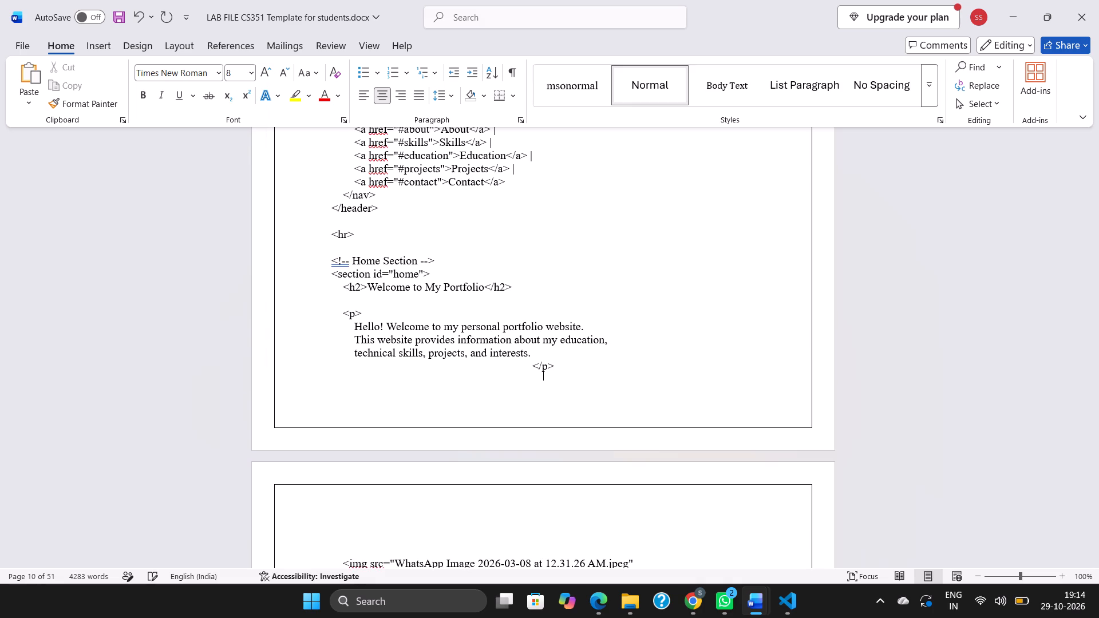
pyautogui.press('Return')
pyautogui.hotkey('ctrl', 'z')
pyautogui.click(252, 78)
pyautogui.scroll(1, 242, 96)
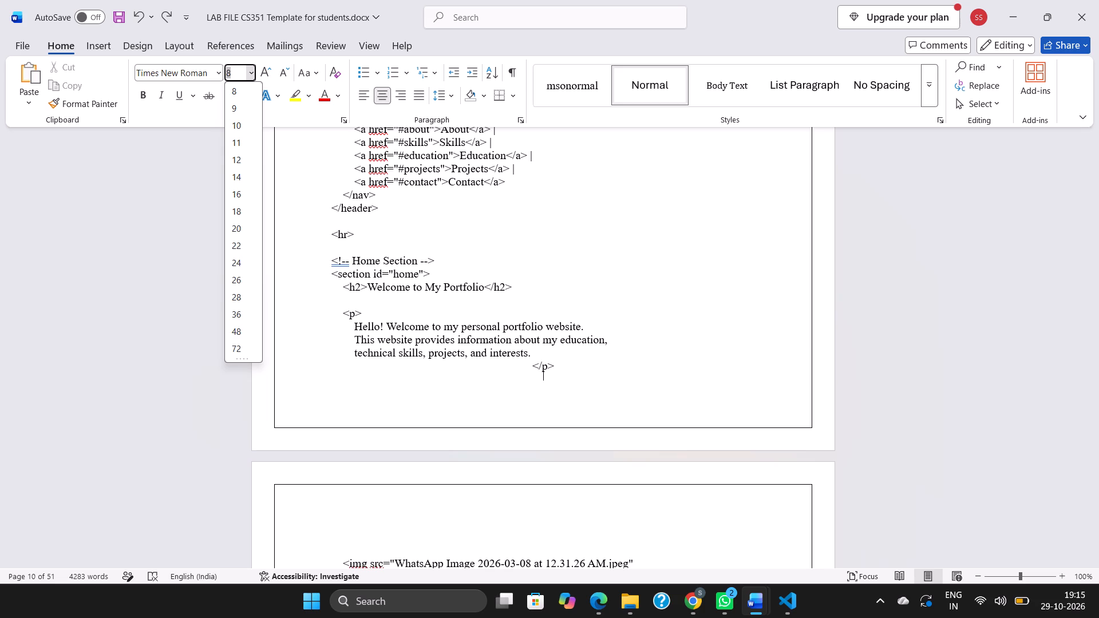
# Open the Section 8 footer for editing on the first page of Experiment 1.
pyautogui.click(104, 42)
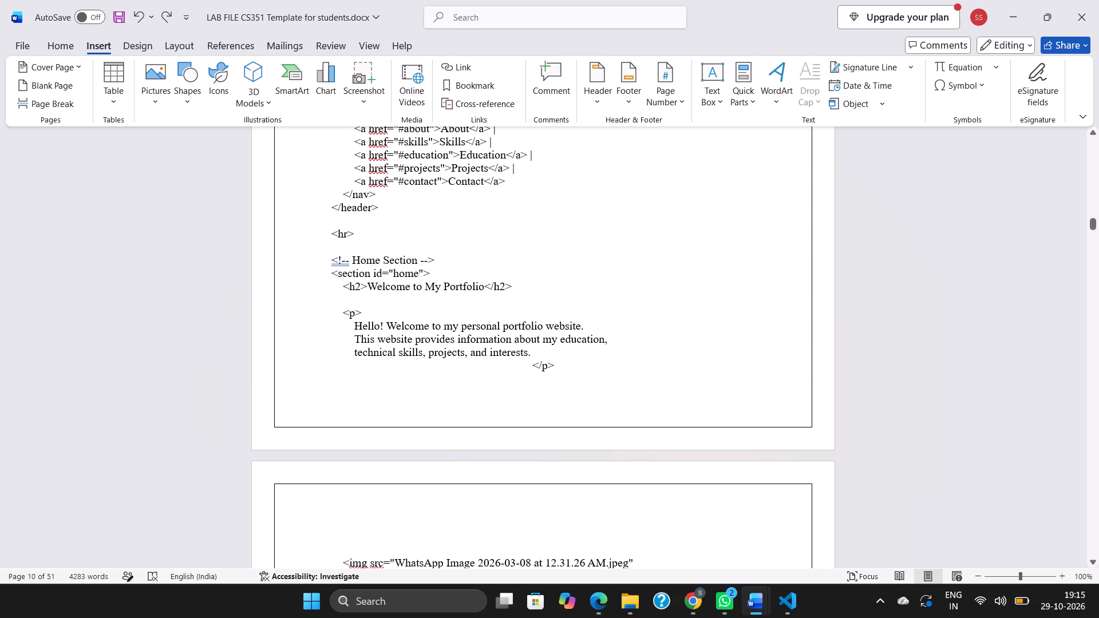
pyautogui.doubleClick(542, 413)
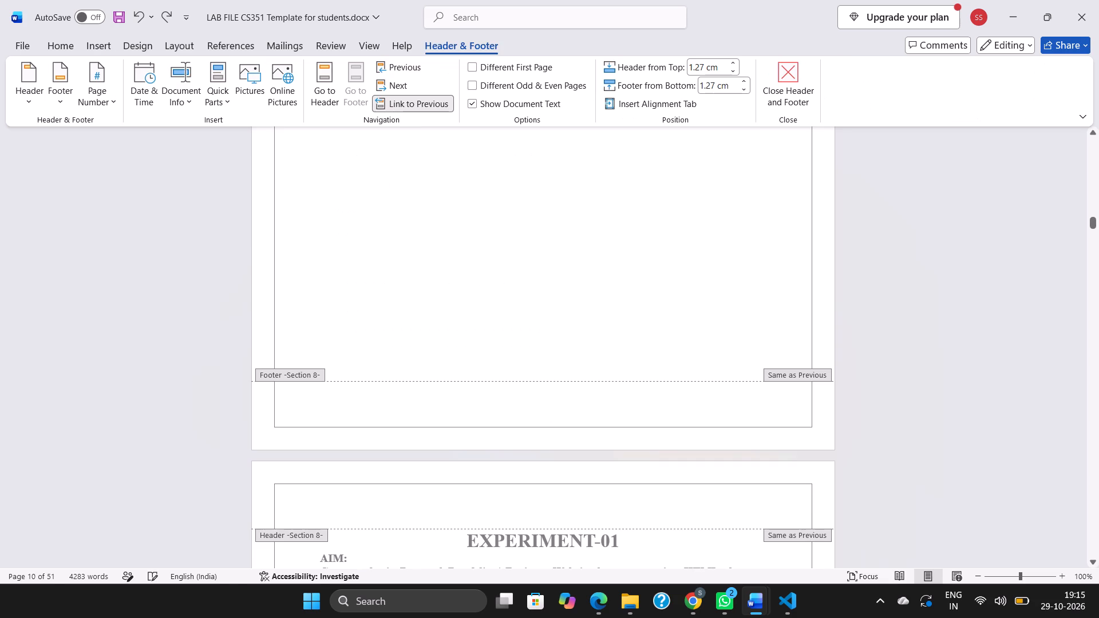
pyautogui.click(542, 413)
pyautogui.scroll(-3, 542, 413)
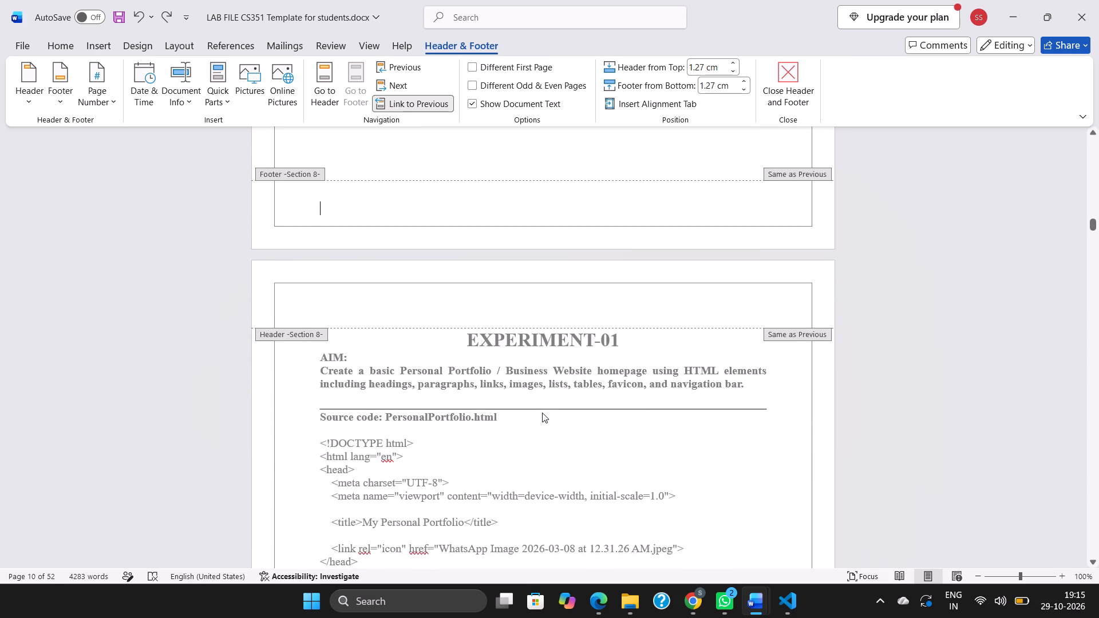
pyautogui.scroll(-4, 542, 413)
pyautogui.scroll(1, 542, 413)
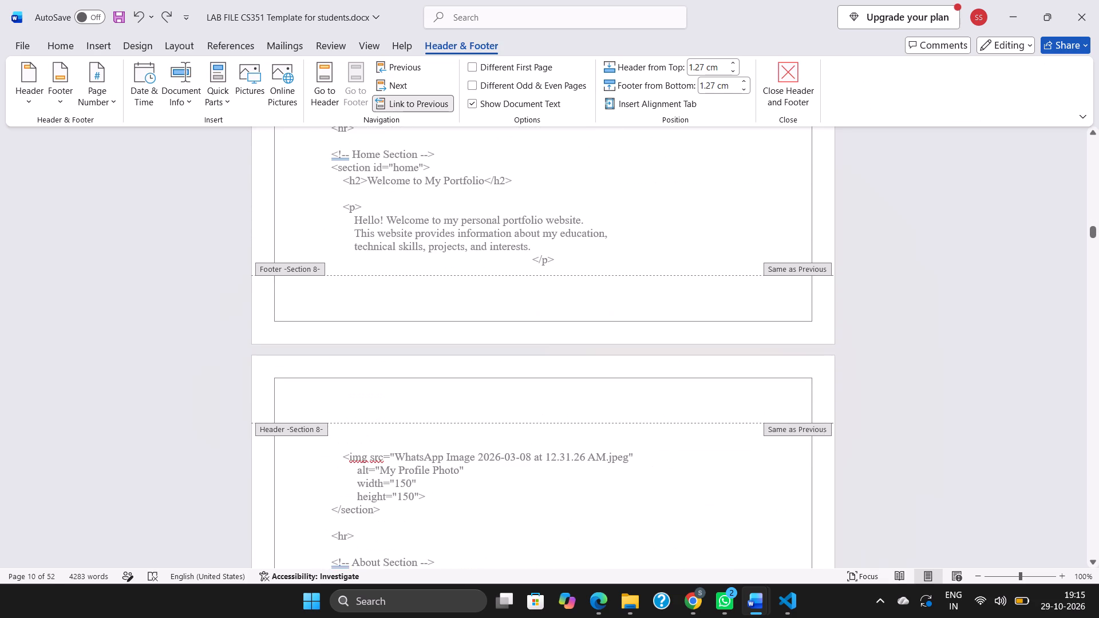
pyautogui.click(554, 295)
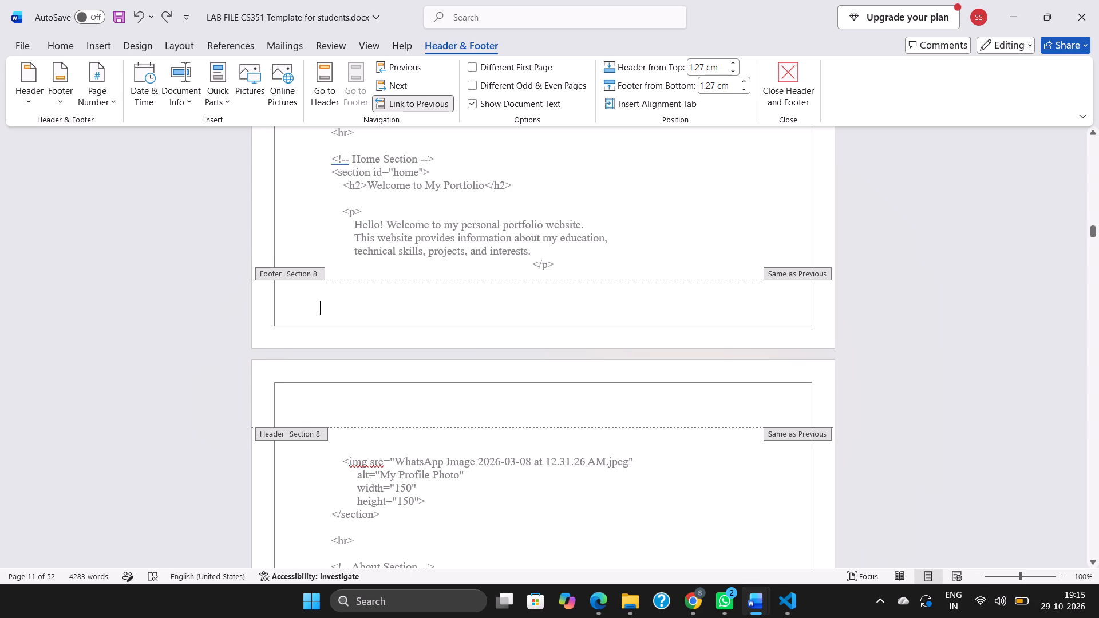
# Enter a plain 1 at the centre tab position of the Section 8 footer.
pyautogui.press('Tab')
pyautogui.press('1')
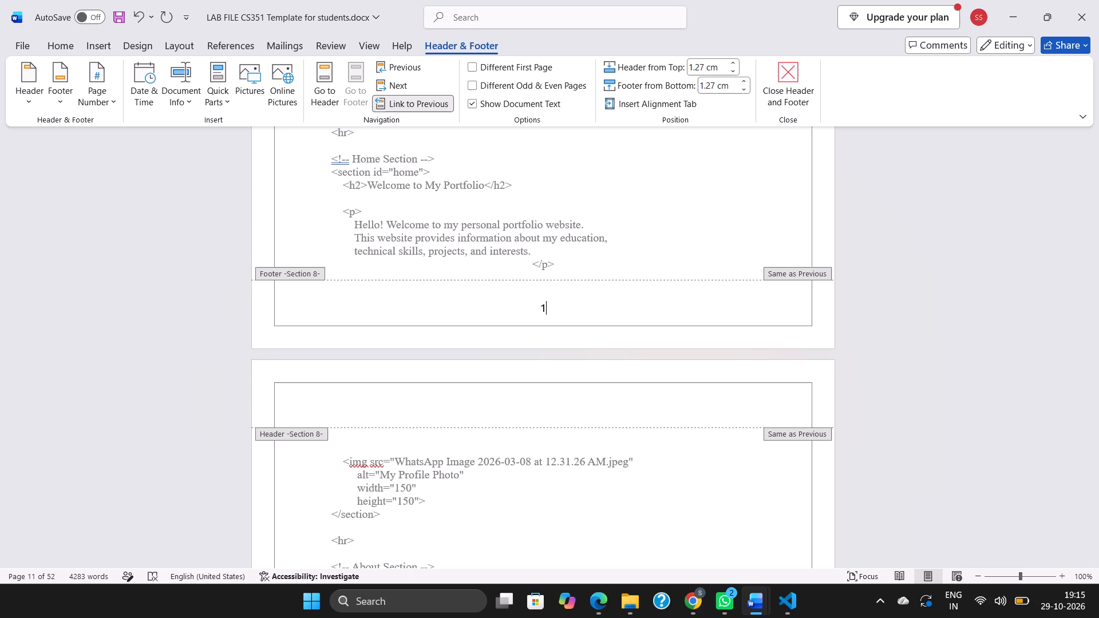
# Examine the footer numbers on the following Experiment 1 pages.
pyautogui.scroll(-4, 548, 302)
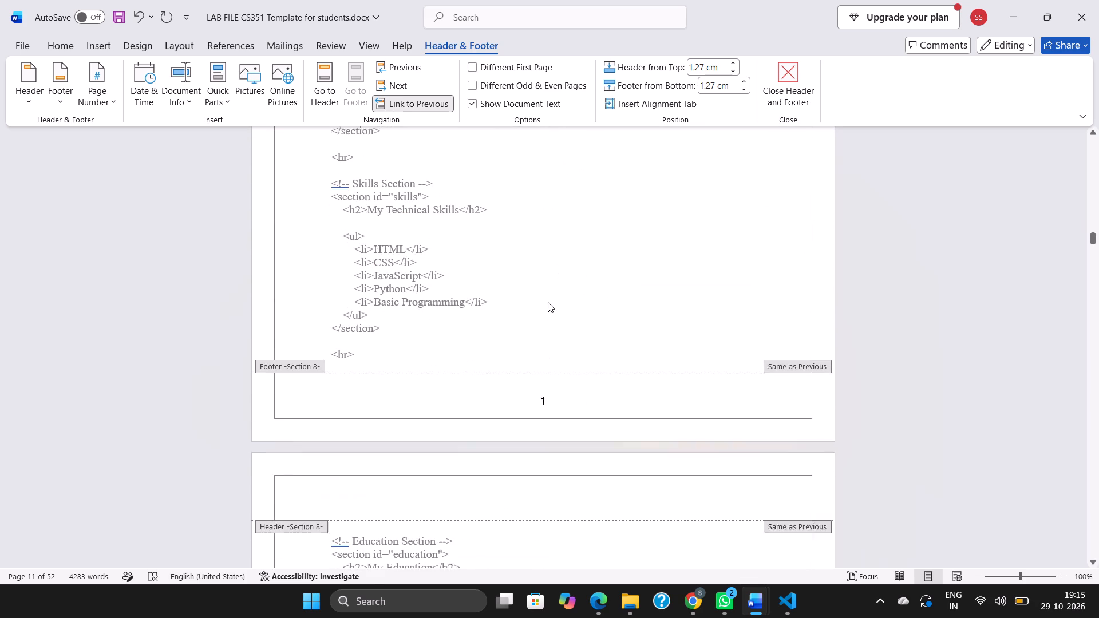
pyautogui.scroll(-1, 548, 302)
pyautogui.scroll(-1, 568, 404)
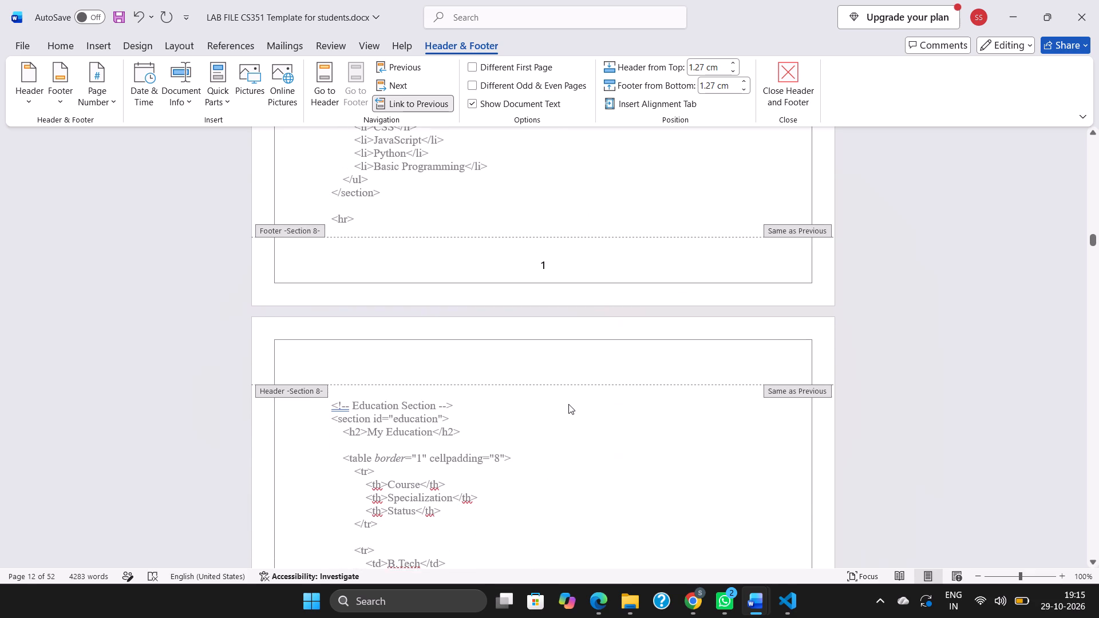
pyautogui.scroll(-1, 568, 404)
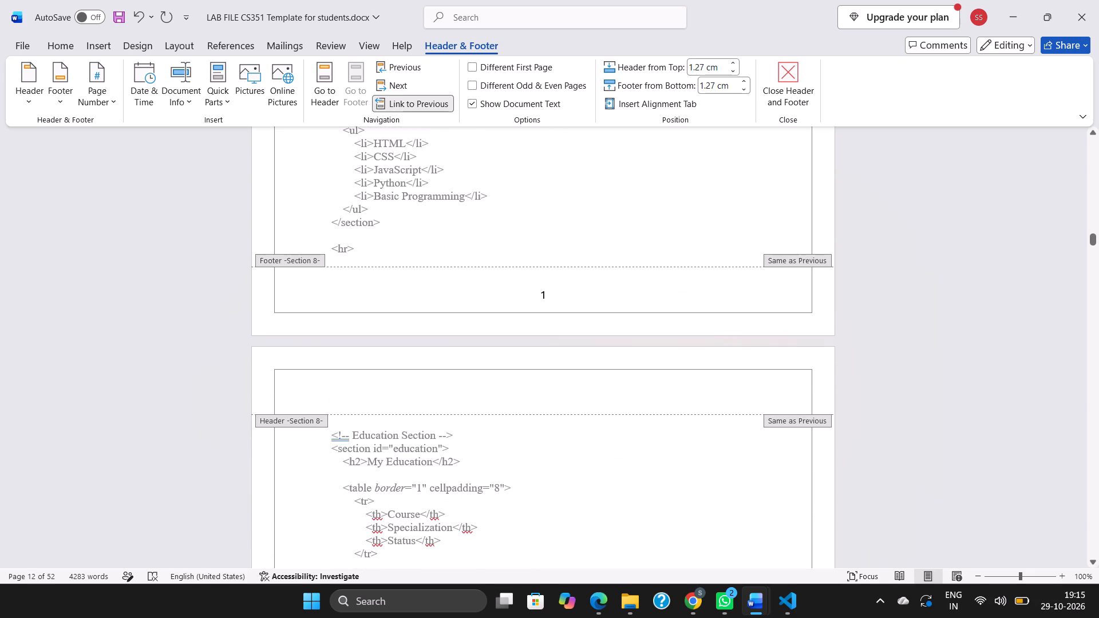
pyautogui.scroll(1, 558, 304)
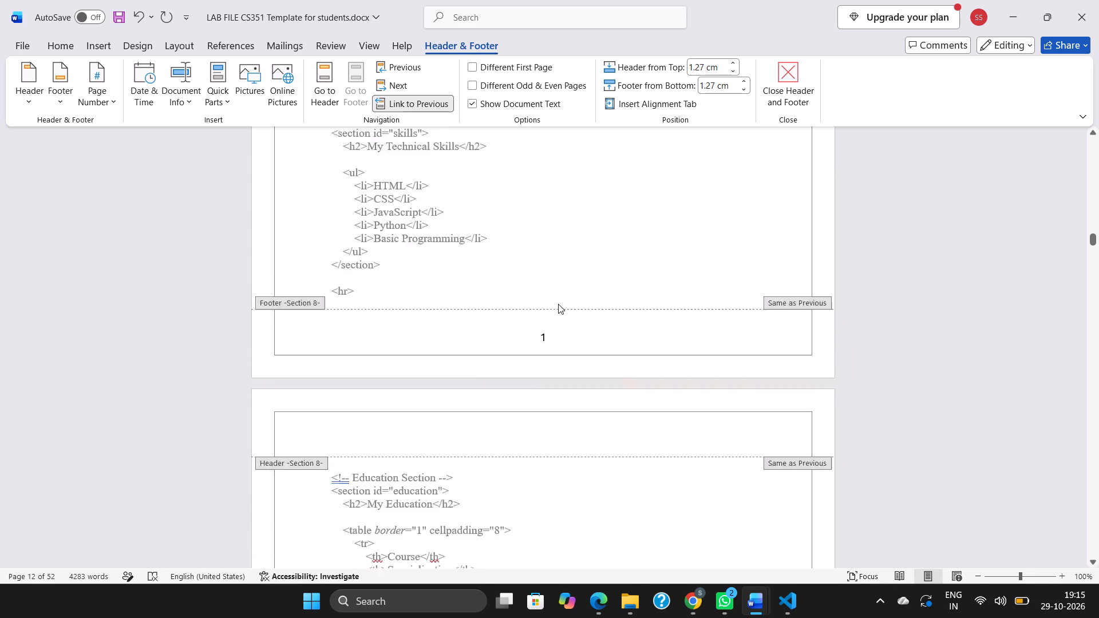
pyautogui.scroll(4, 558, 304)
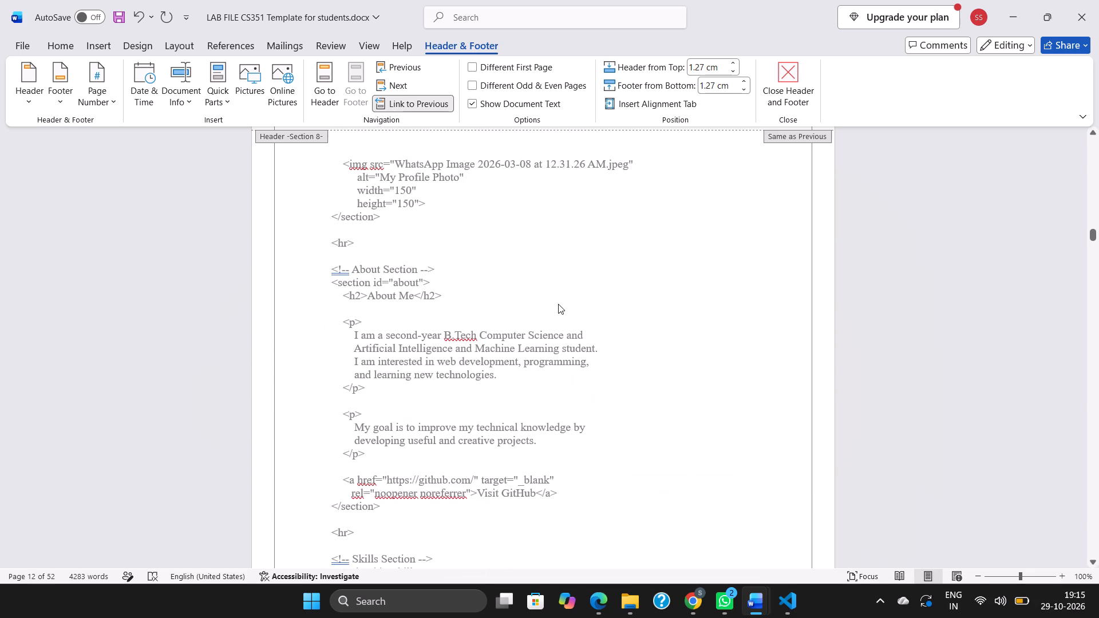
pyautogui.scroll(1, 558, 304)
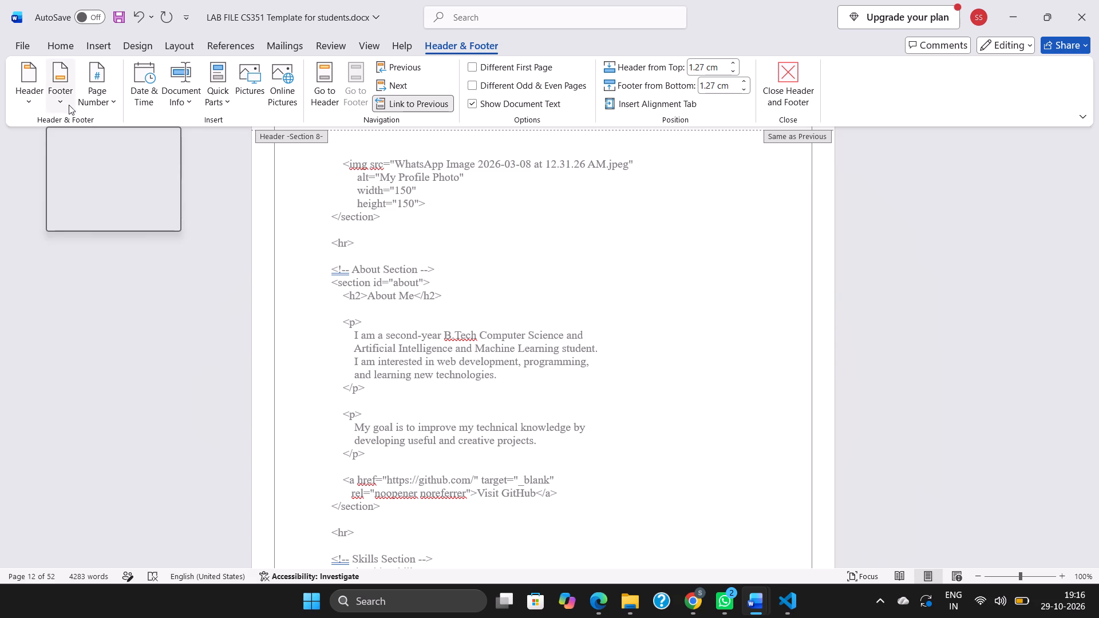
# Unlink the Section 8 footer from the previous section, cancelling any attempt to reconnect it.
pyautogui.click(425, 100)
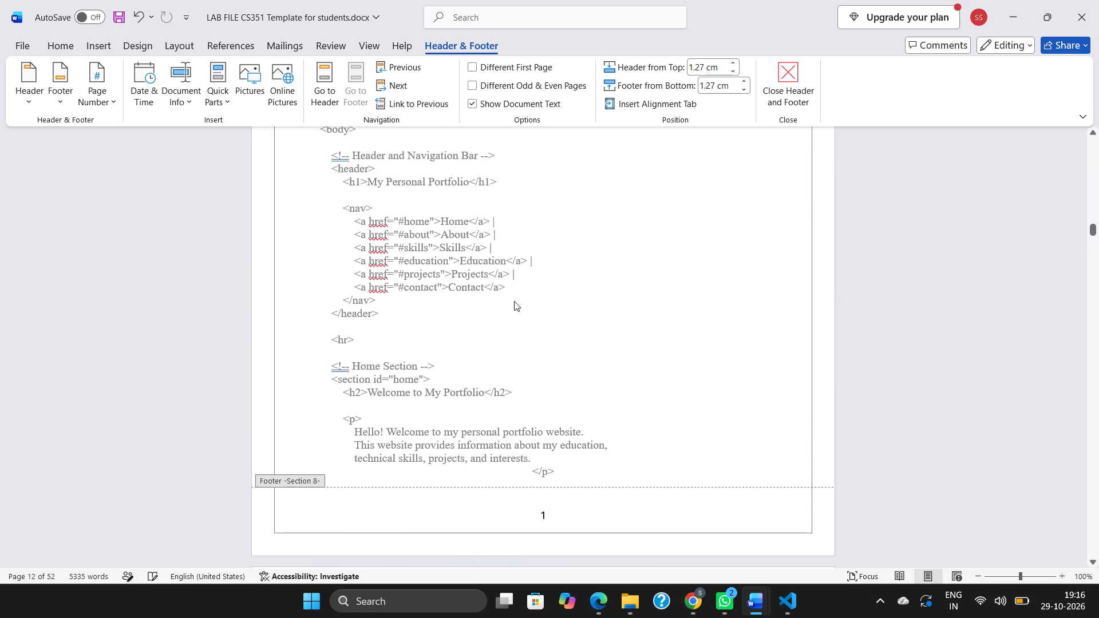
pyautogui.scroll(-5, 514, 301)
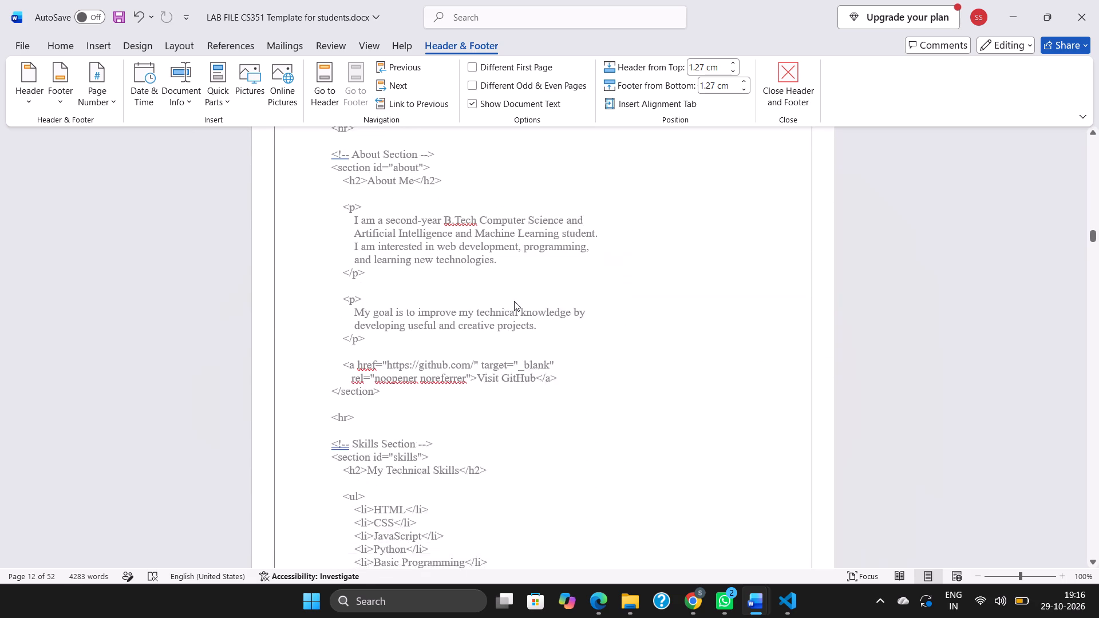
pyautogui.scroll(-2, 514, 301)
pyautogui.scroll(1, 514, 301)
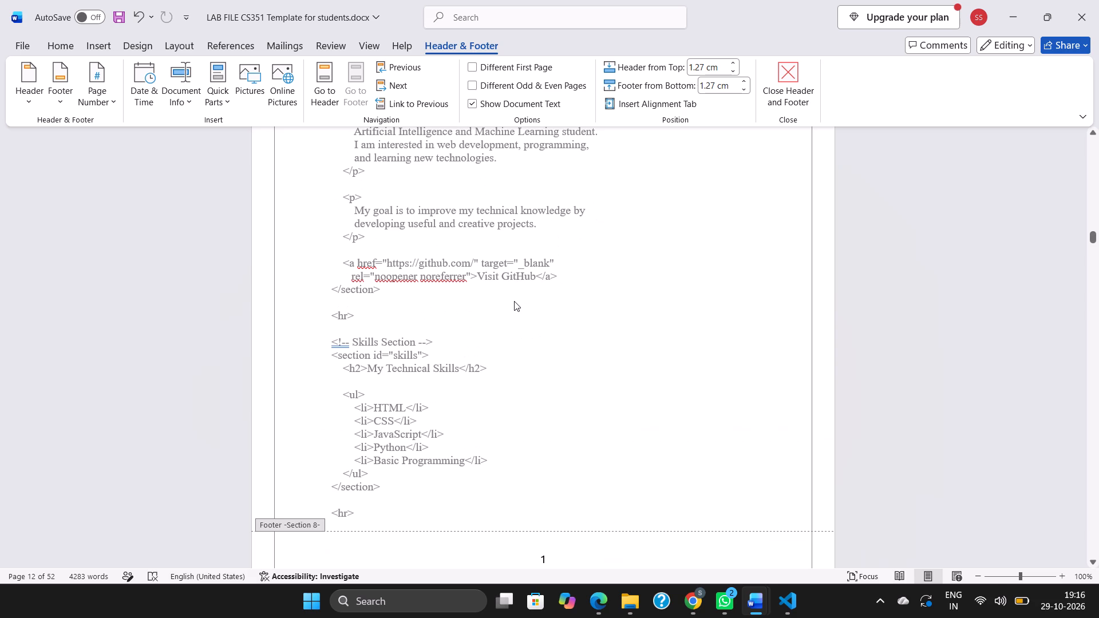
pyautogui.click(392, 107)
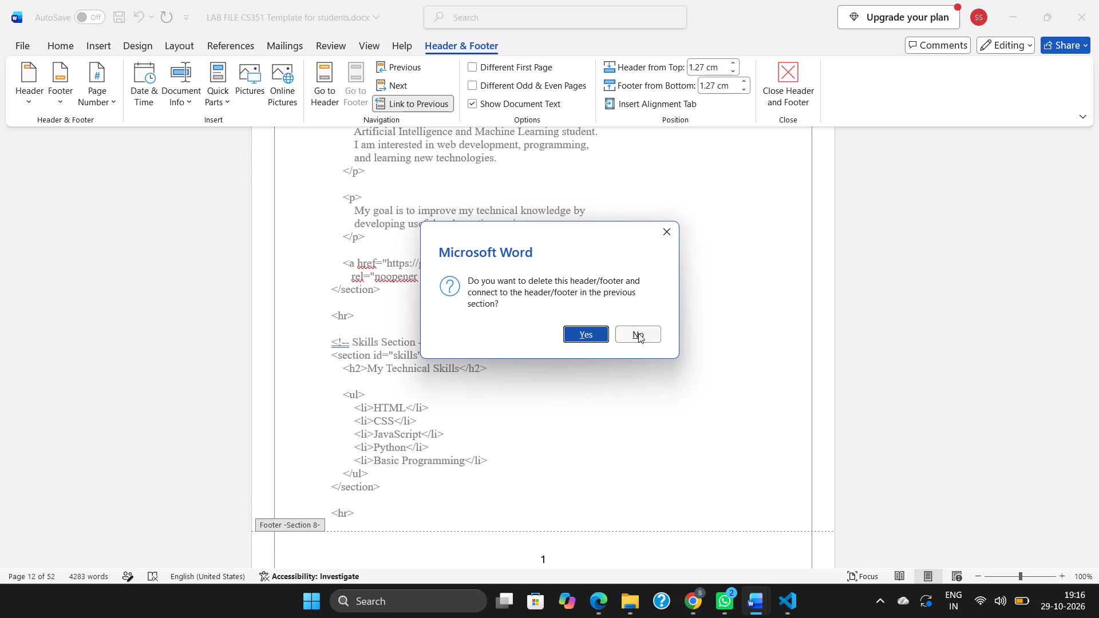
pyautogui.click(666, 225)
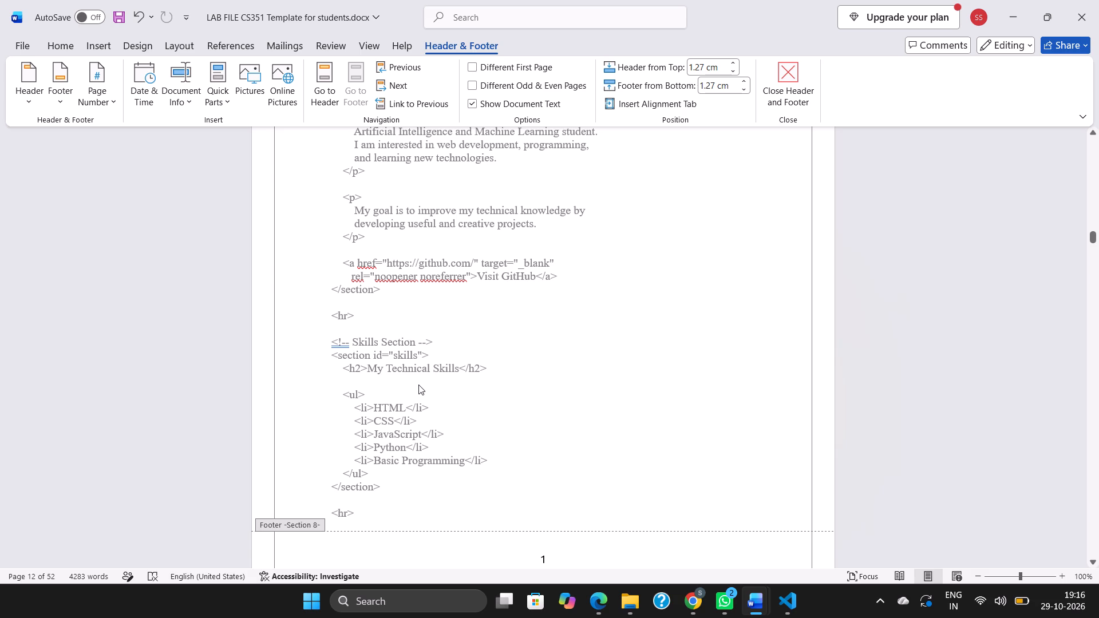
# Insert the centered Plain Number 2 page number at the bottom of the page for Section 8.
pyautogui.scroll(6, 418, 385)
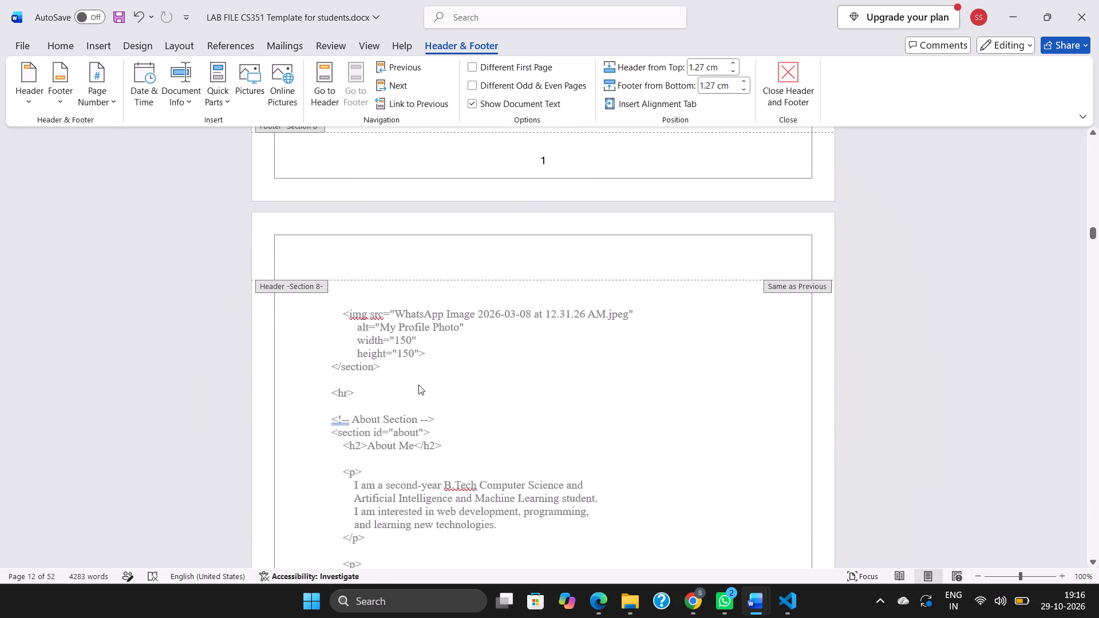
pyautogui.scroll(2, 418, 385)
pyautogui.hscroll(1, 418, 385)
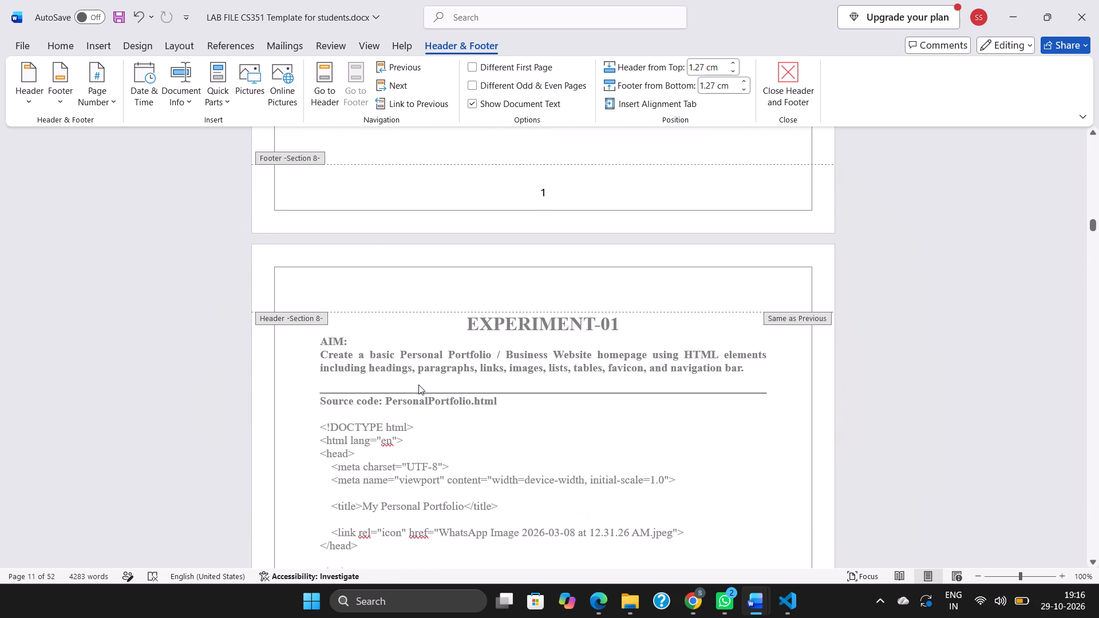
pyautogui.hscroll(1, 418, 385)
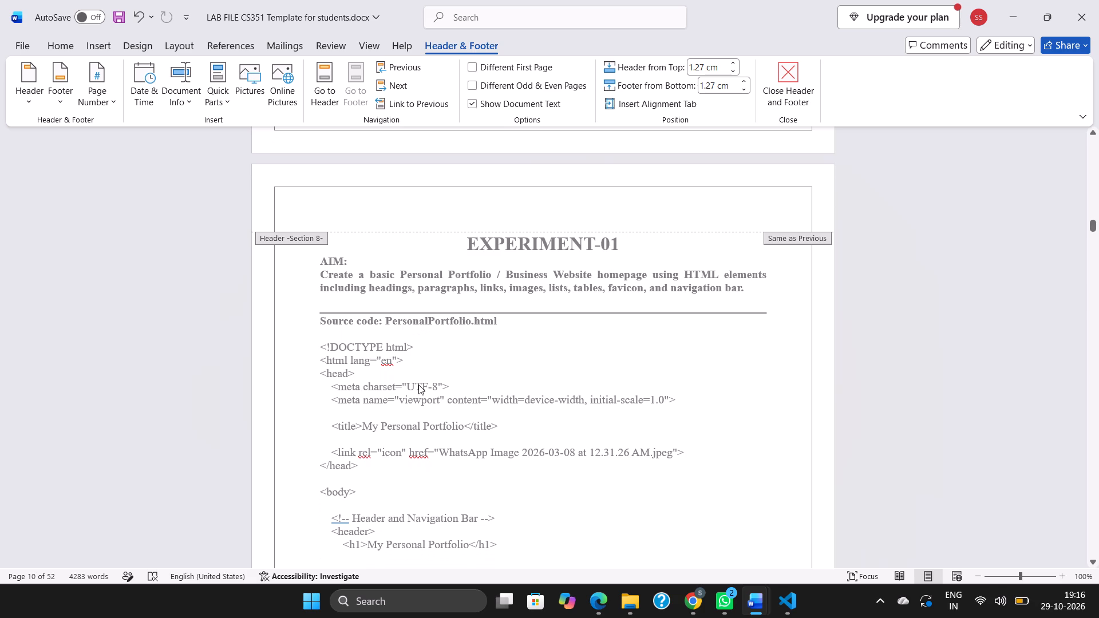
pyautogui.hscroll(1, 418, 385)
pyautogui.scroll(-3, 418, 385)
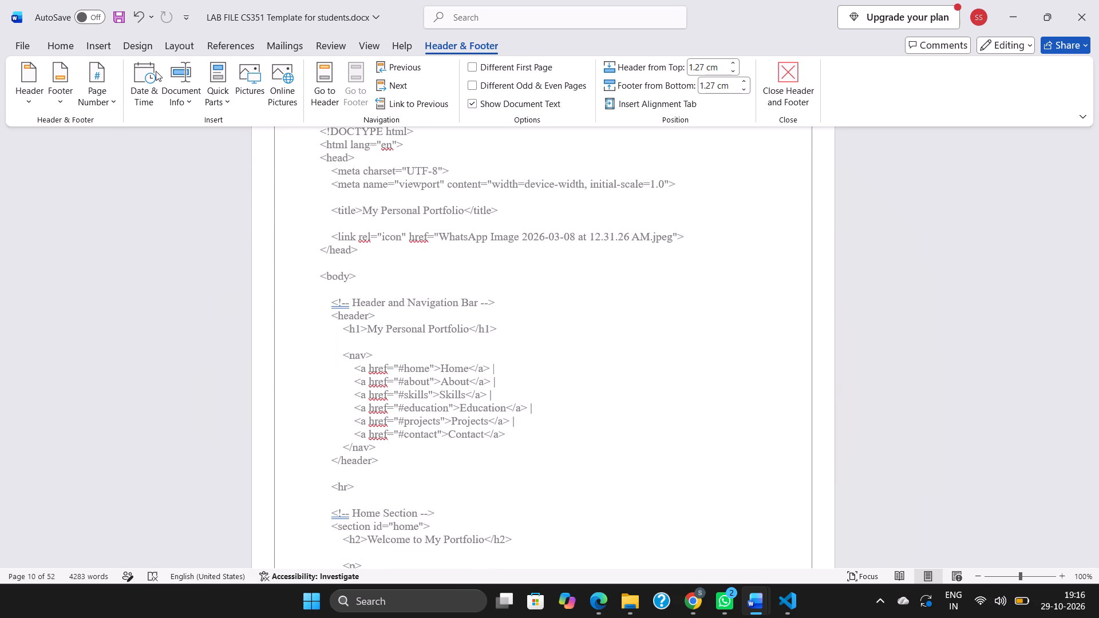
pyautogui.click(101, 46)
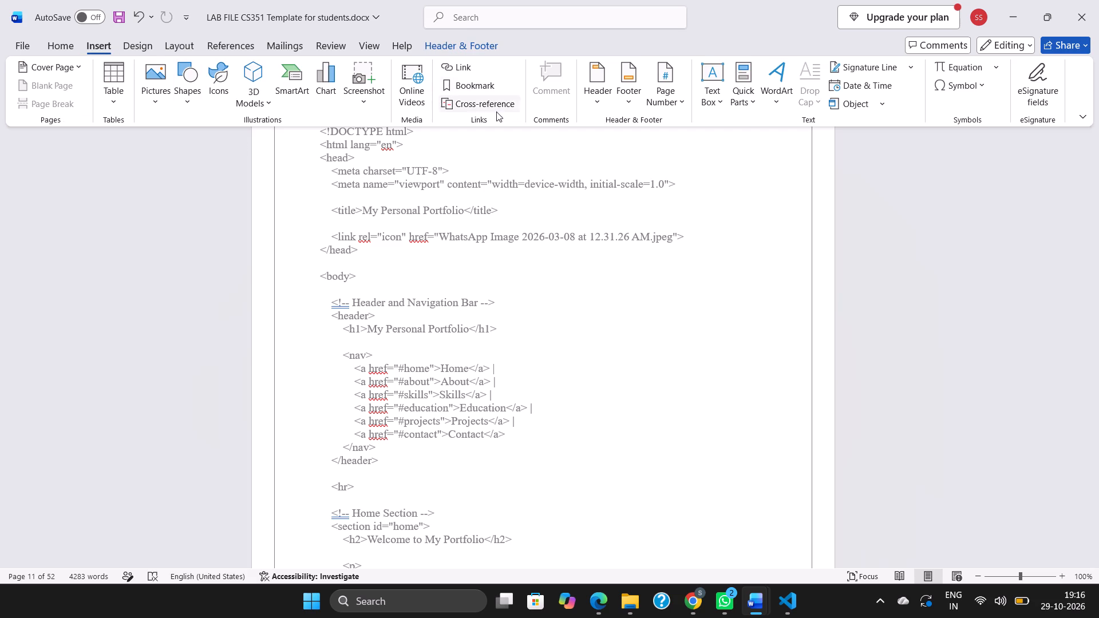
pyautogui.click(676, 98)
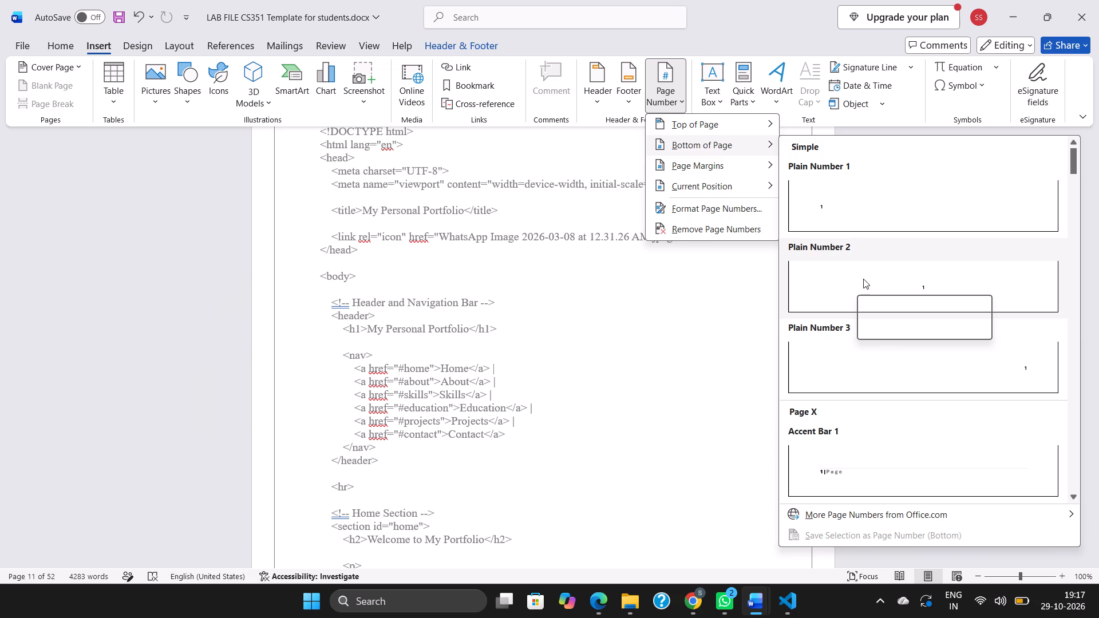
pyautogui.click(867, 278)
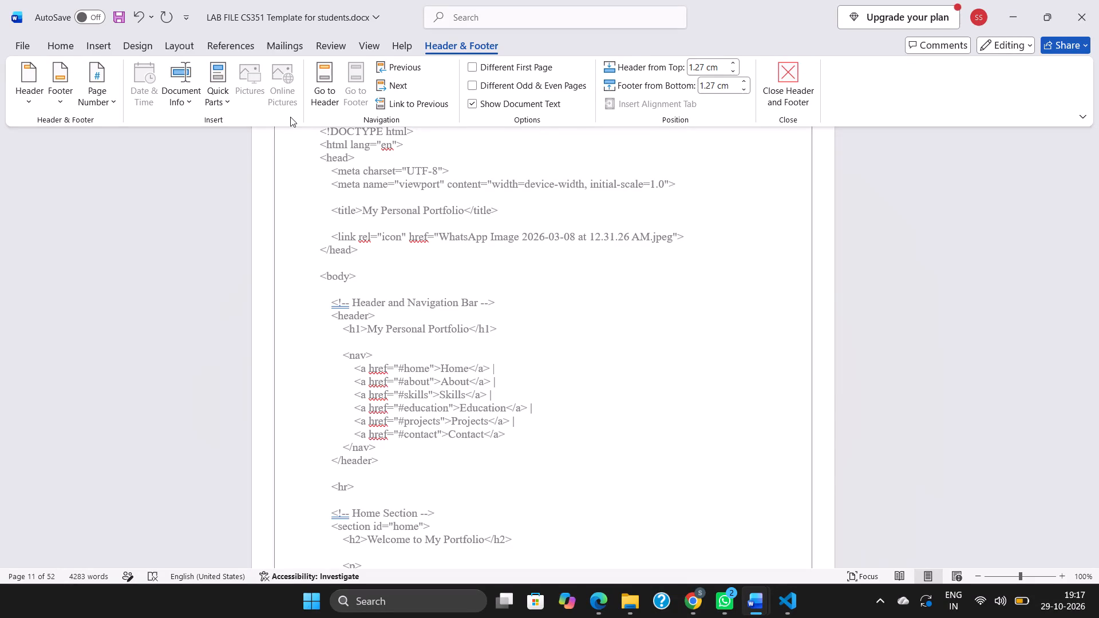
# Set Section 8's page numbering to start at 1 and check the footers on the Experiment 1 pages.
pyautogui.click(109, 97)
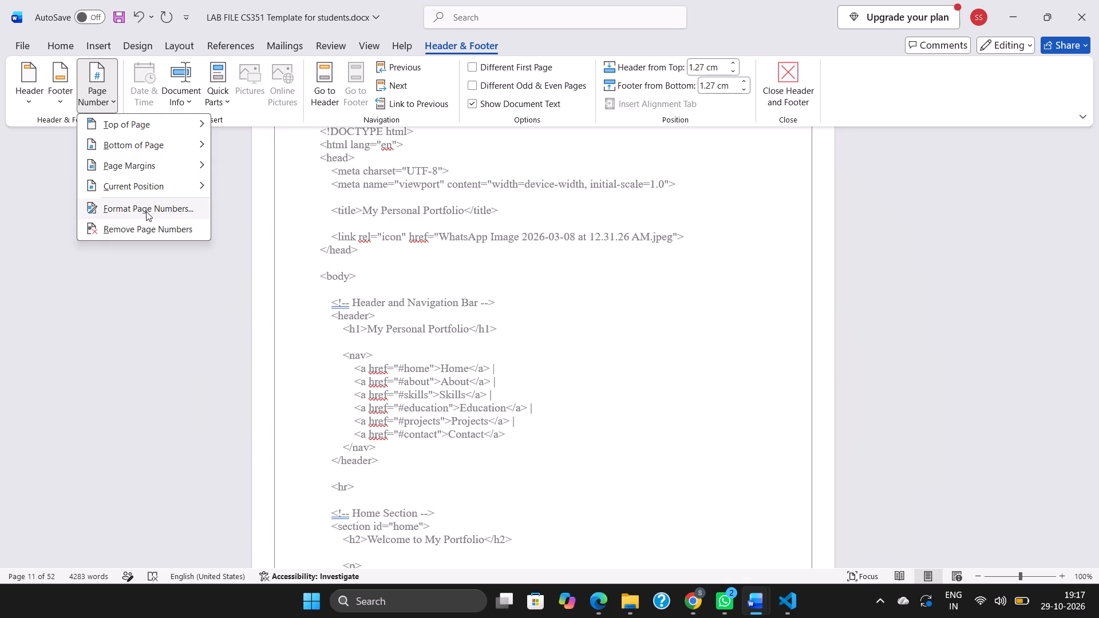
pyautogui.click(146, 211)
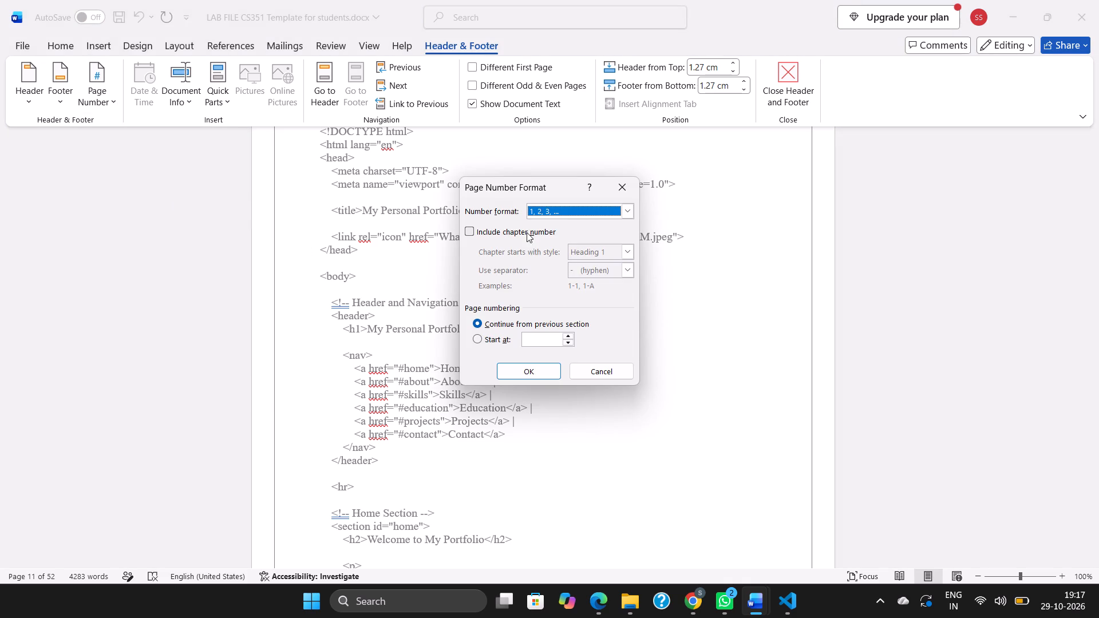
pyautogui.click(536, 336)
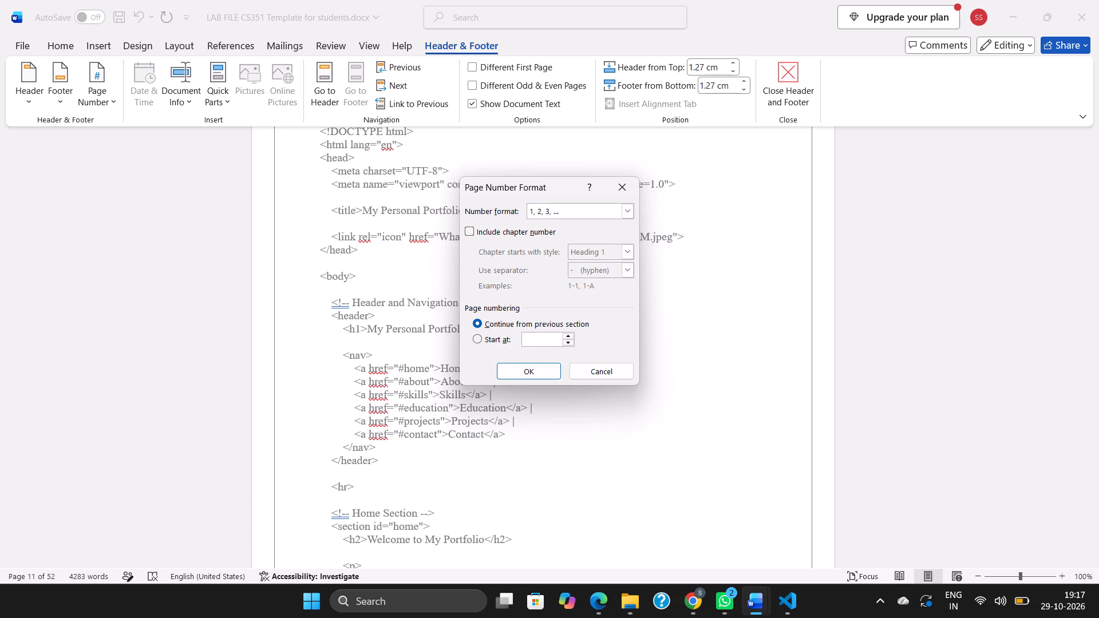
pyautogui.press('1')
pyautogui.click(527, 372)
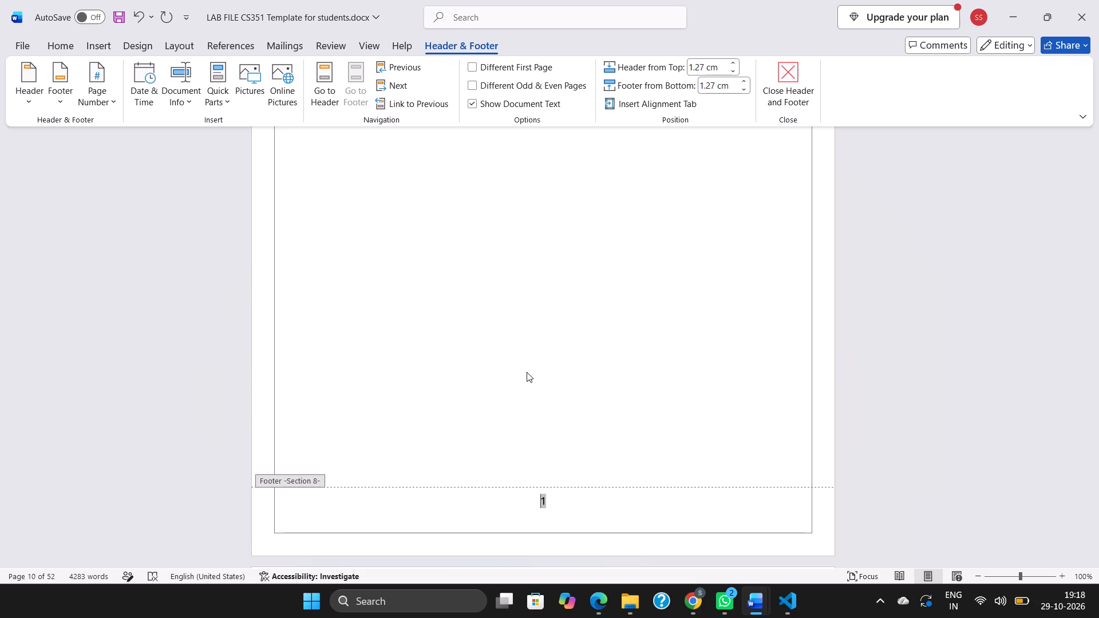
pyautogui.scroll(-1, 527, 372)
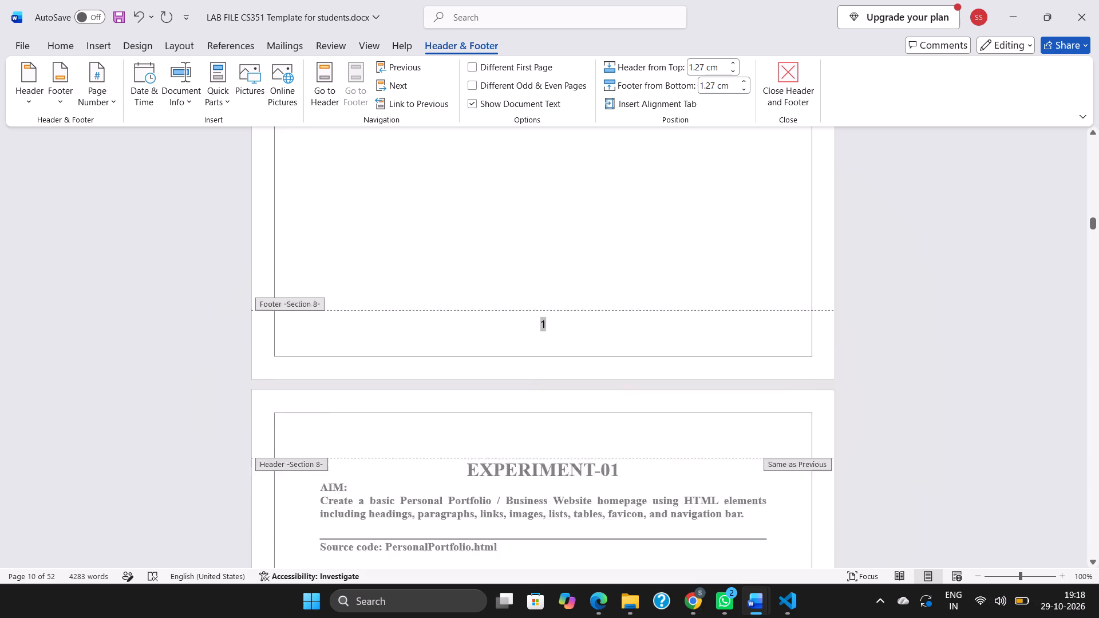
pyautogui.scroll(-5, 527, 372)
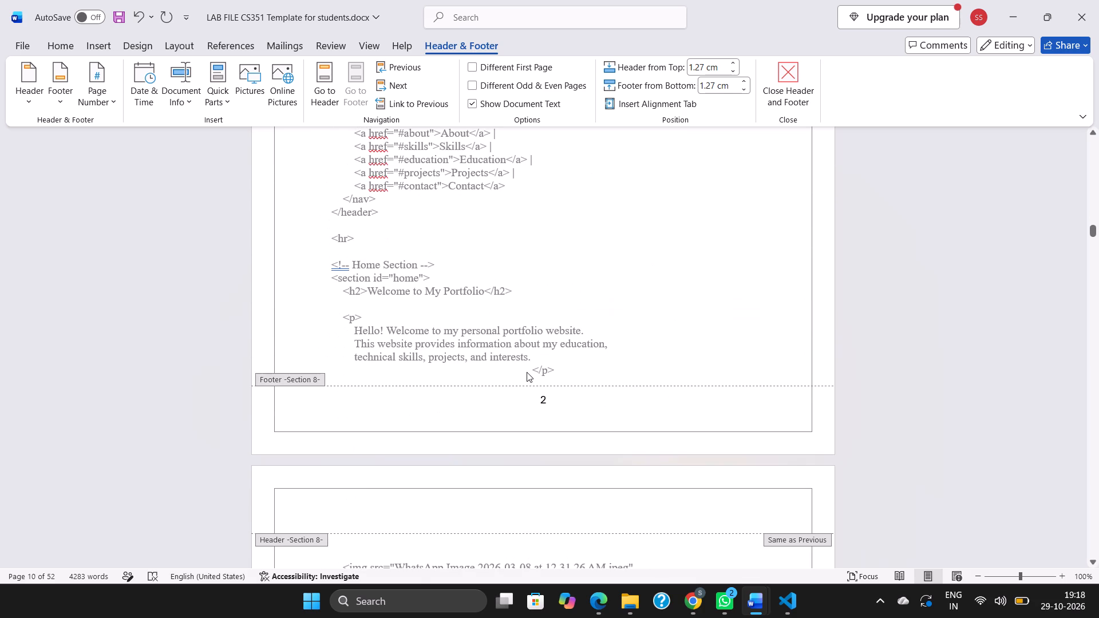
pyautogui.scroll(3, 527, 372)
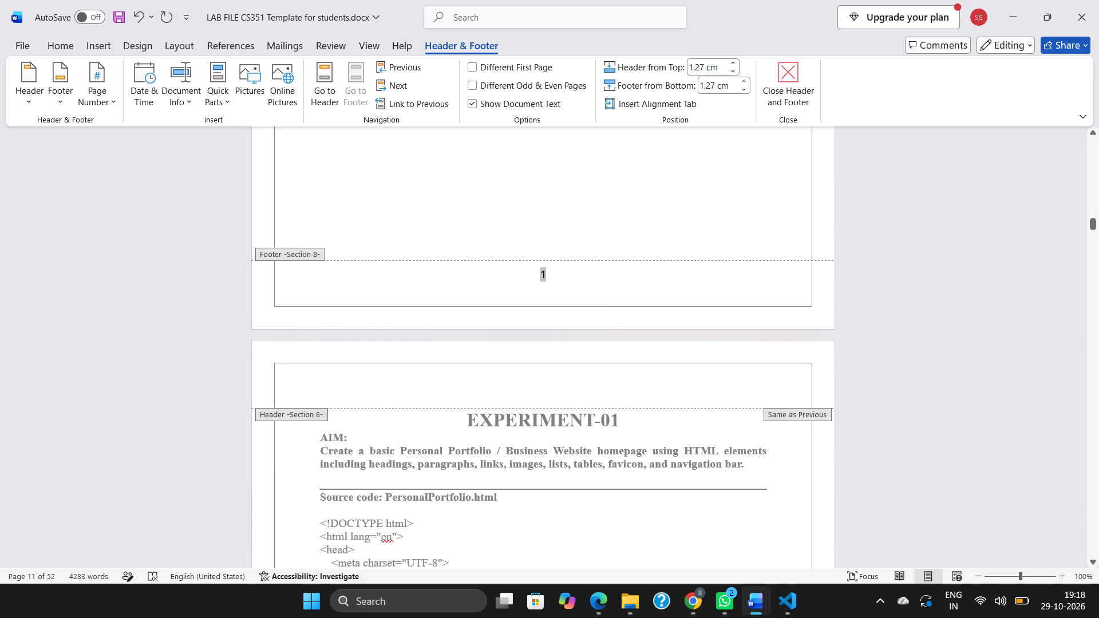
# Delete the page number from the Section 8 footer on the blank page before Experiment 1.
pyautogui.scroll(3, 547, 282)
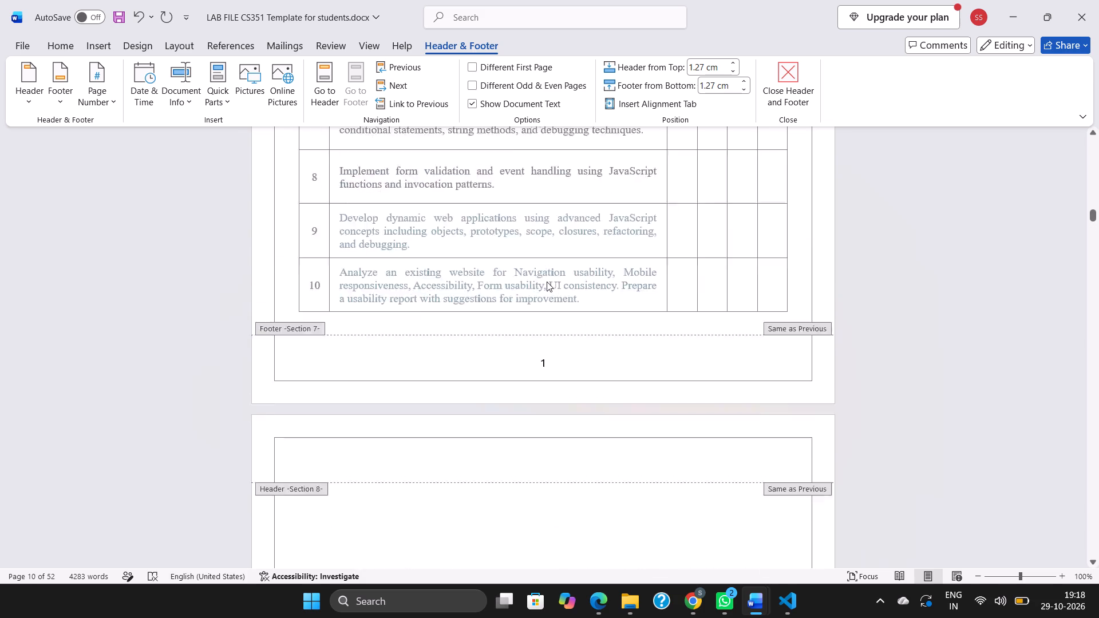
pyautogui.scroll(2, 547, 282)
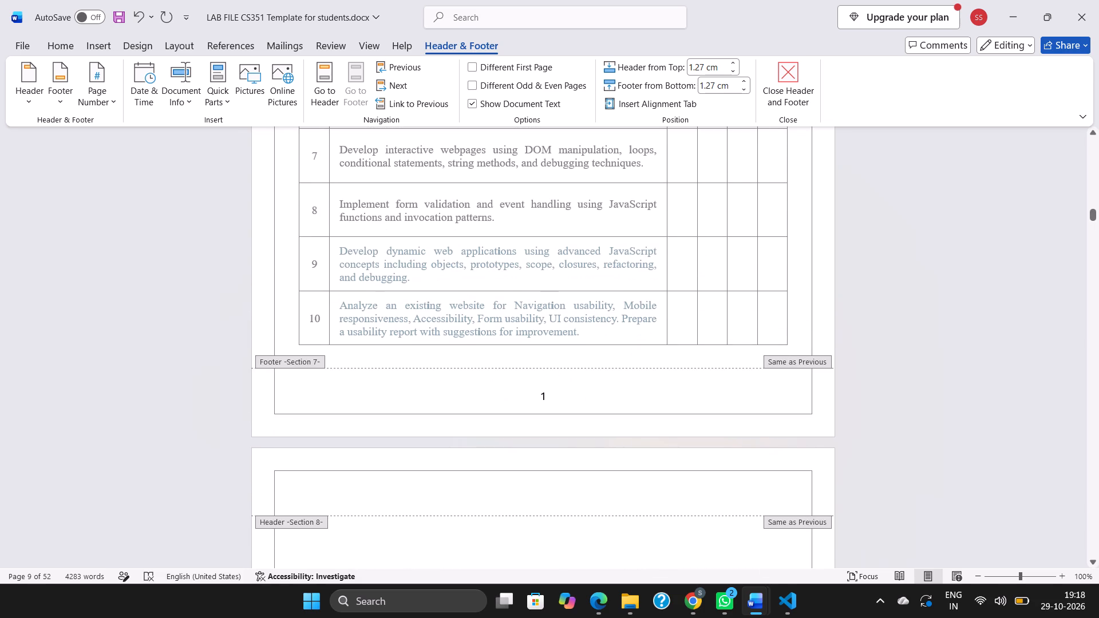
pyautogui.scroll(-6, 557, 401)
pyautogui.scroll(1, 588, 203)
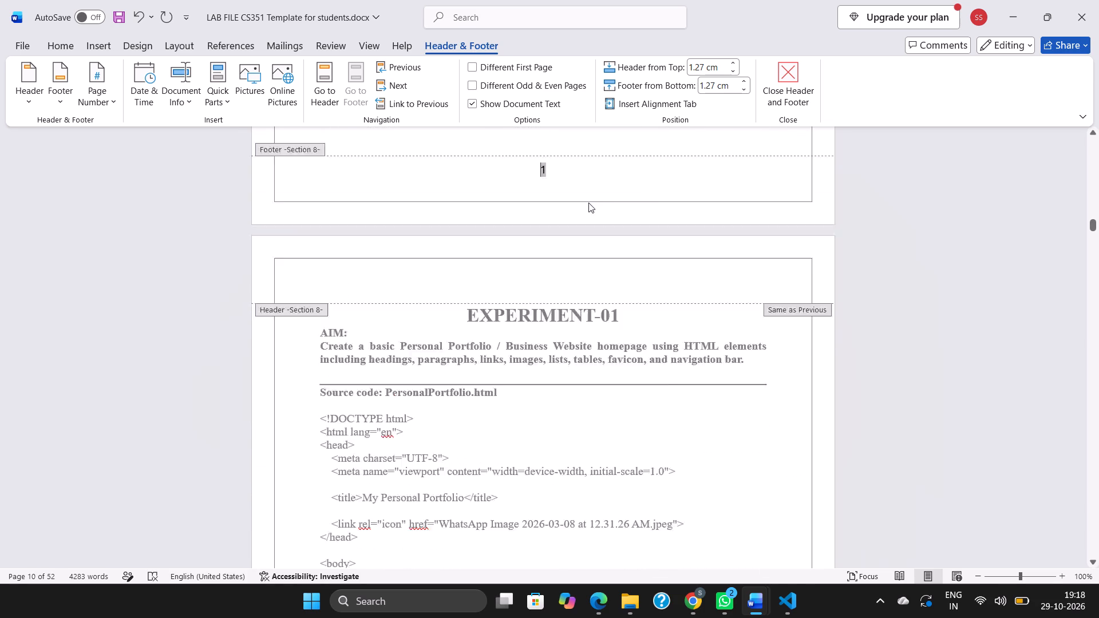
pyautogui.scroll(1, 588, 203)
pyautogui.click(563, 234)
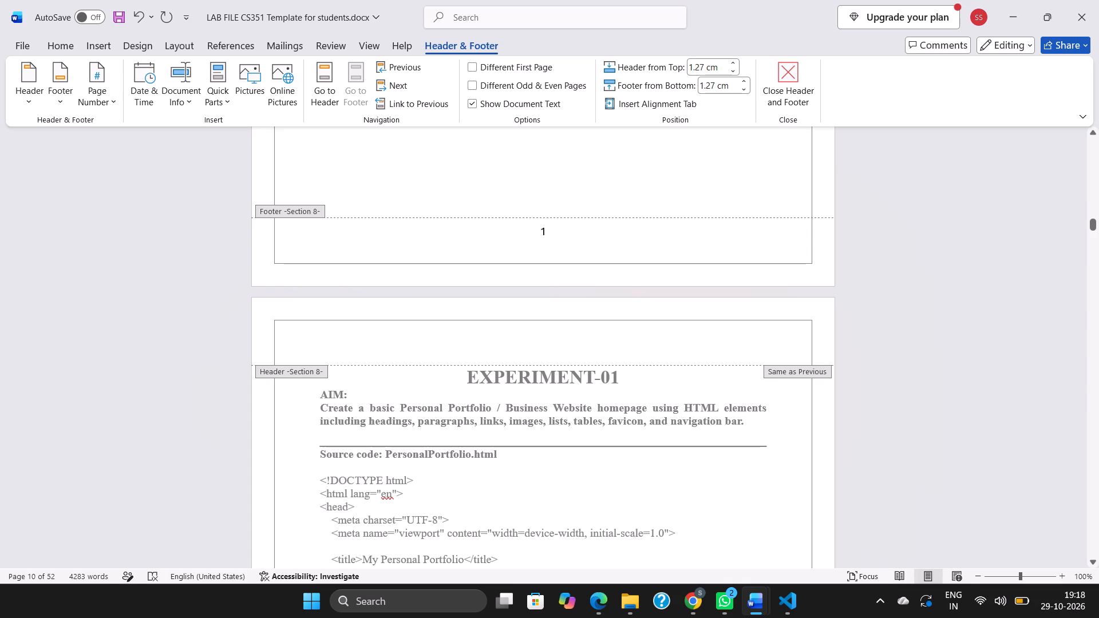
pyautogui.press('BackSpace')
pyautogui.press('BackSpace')
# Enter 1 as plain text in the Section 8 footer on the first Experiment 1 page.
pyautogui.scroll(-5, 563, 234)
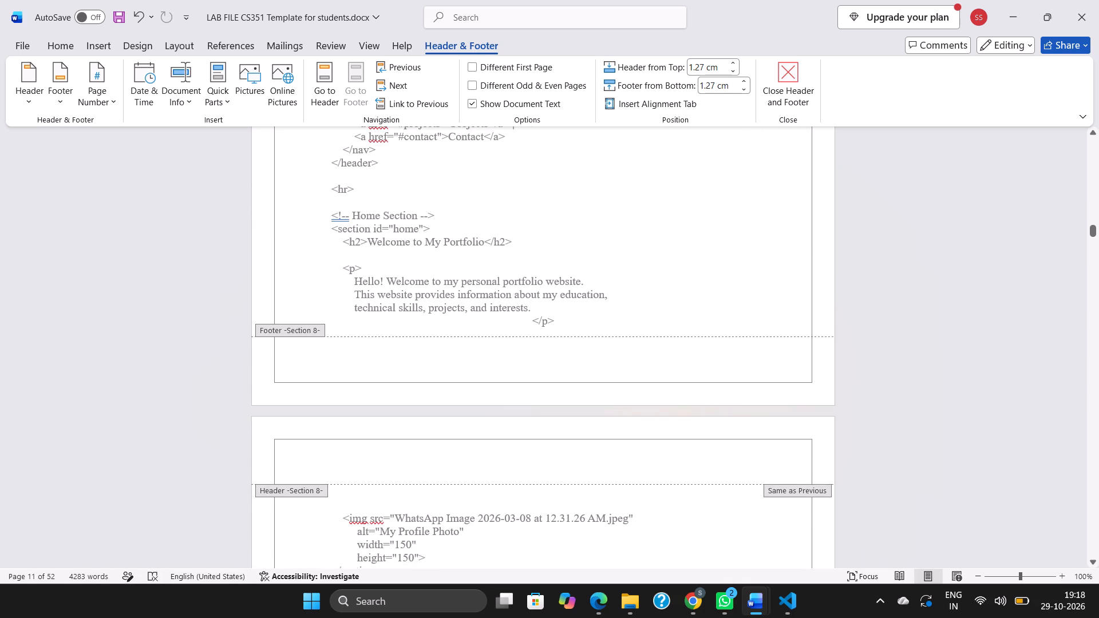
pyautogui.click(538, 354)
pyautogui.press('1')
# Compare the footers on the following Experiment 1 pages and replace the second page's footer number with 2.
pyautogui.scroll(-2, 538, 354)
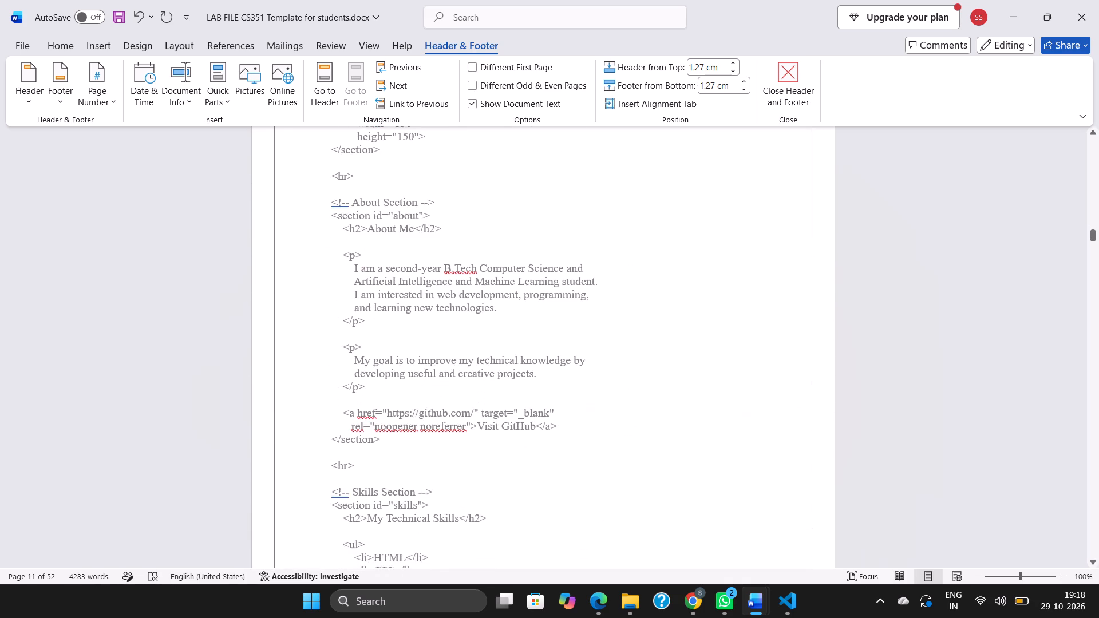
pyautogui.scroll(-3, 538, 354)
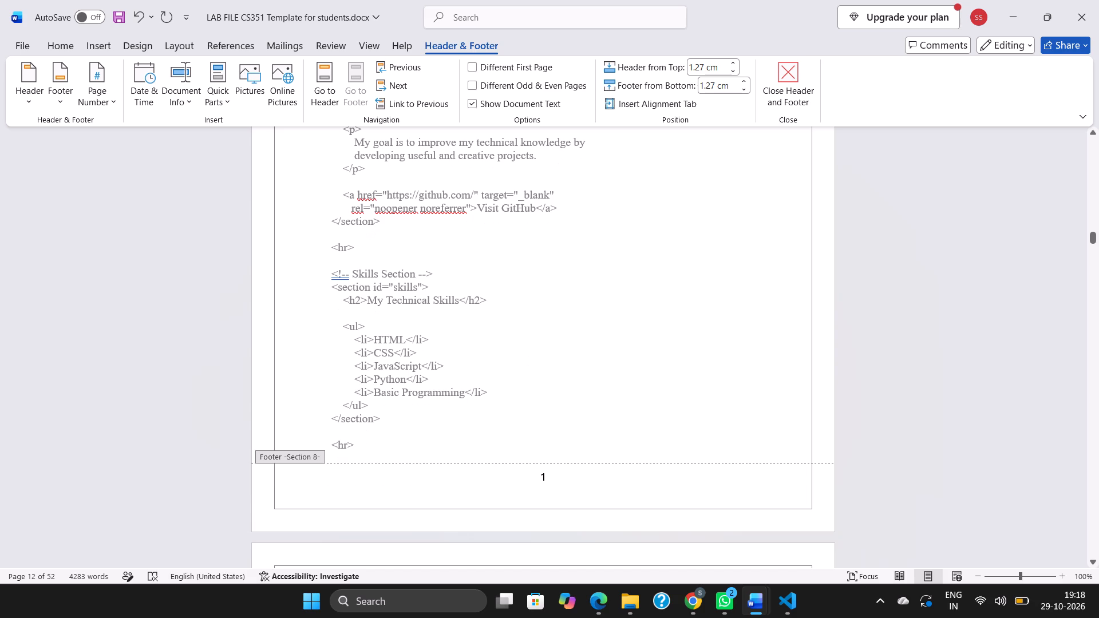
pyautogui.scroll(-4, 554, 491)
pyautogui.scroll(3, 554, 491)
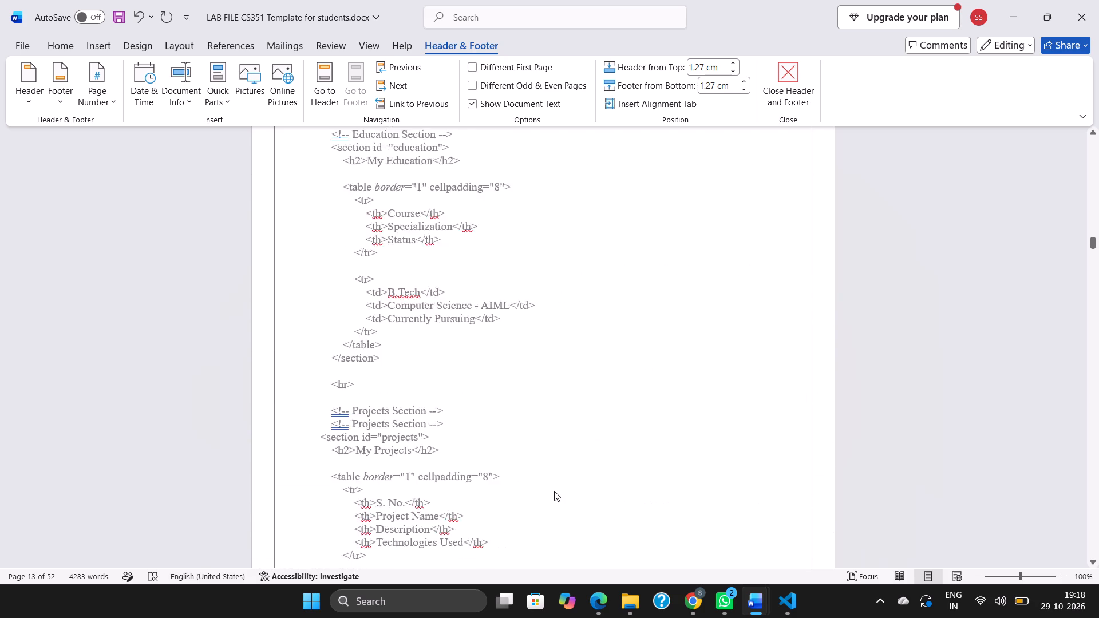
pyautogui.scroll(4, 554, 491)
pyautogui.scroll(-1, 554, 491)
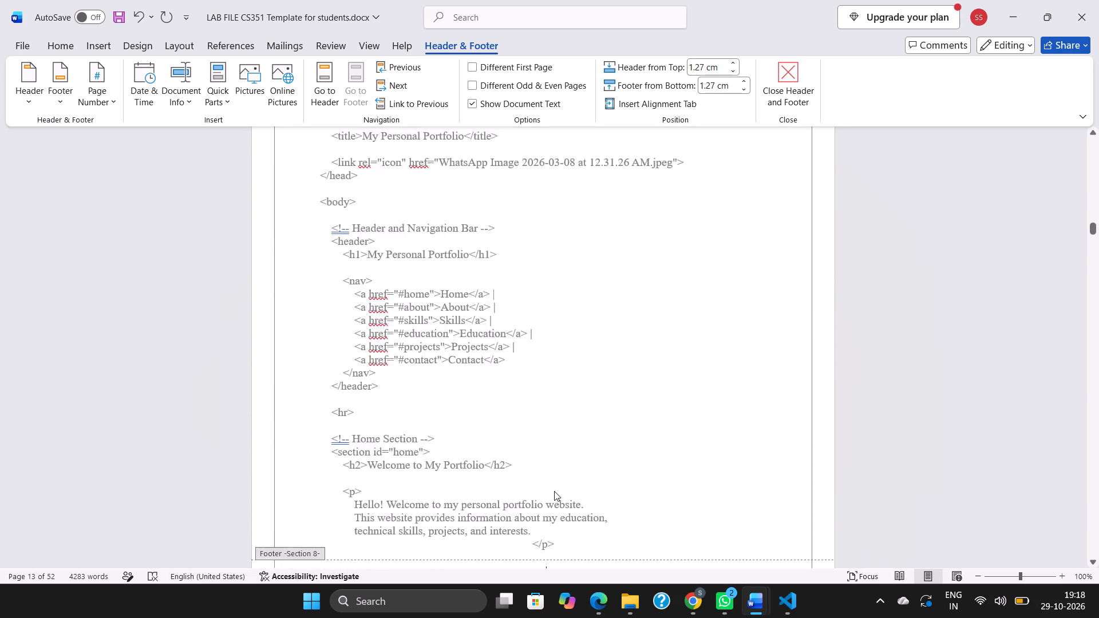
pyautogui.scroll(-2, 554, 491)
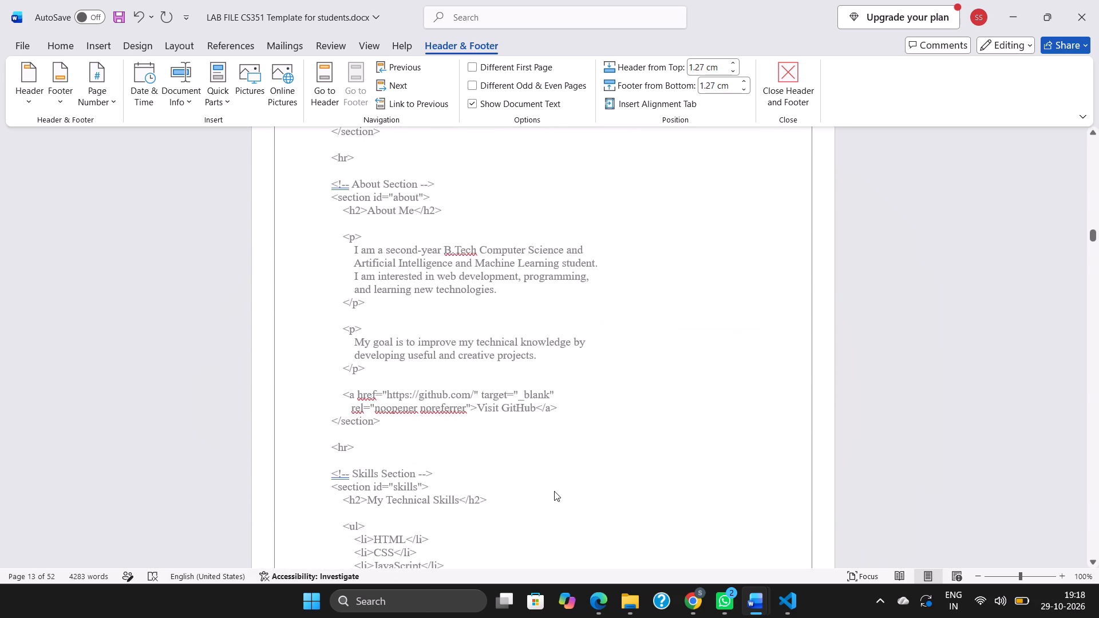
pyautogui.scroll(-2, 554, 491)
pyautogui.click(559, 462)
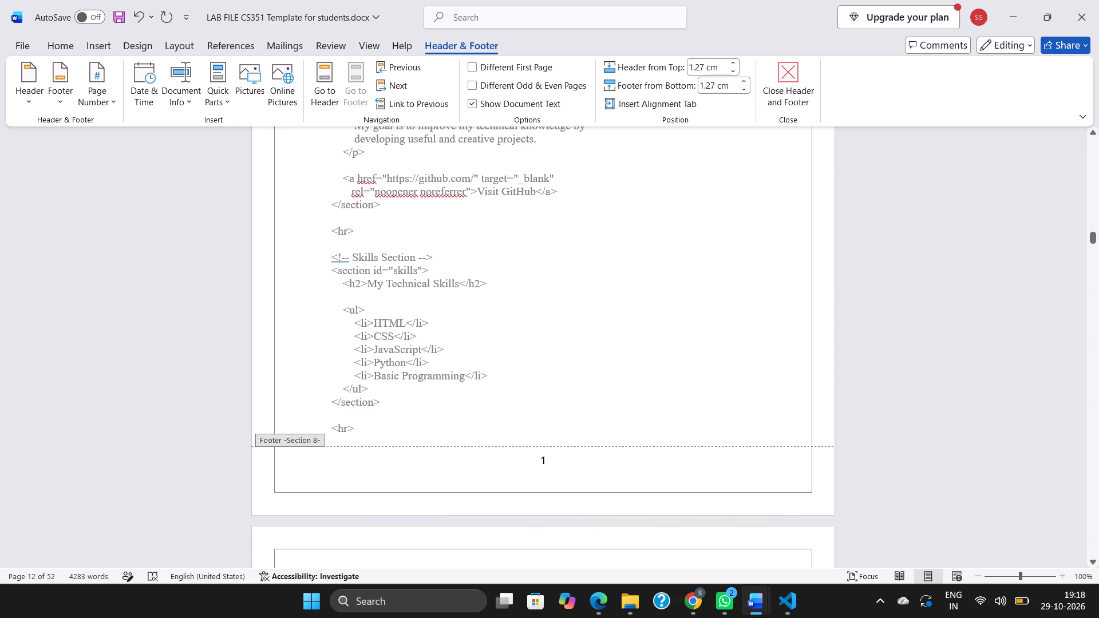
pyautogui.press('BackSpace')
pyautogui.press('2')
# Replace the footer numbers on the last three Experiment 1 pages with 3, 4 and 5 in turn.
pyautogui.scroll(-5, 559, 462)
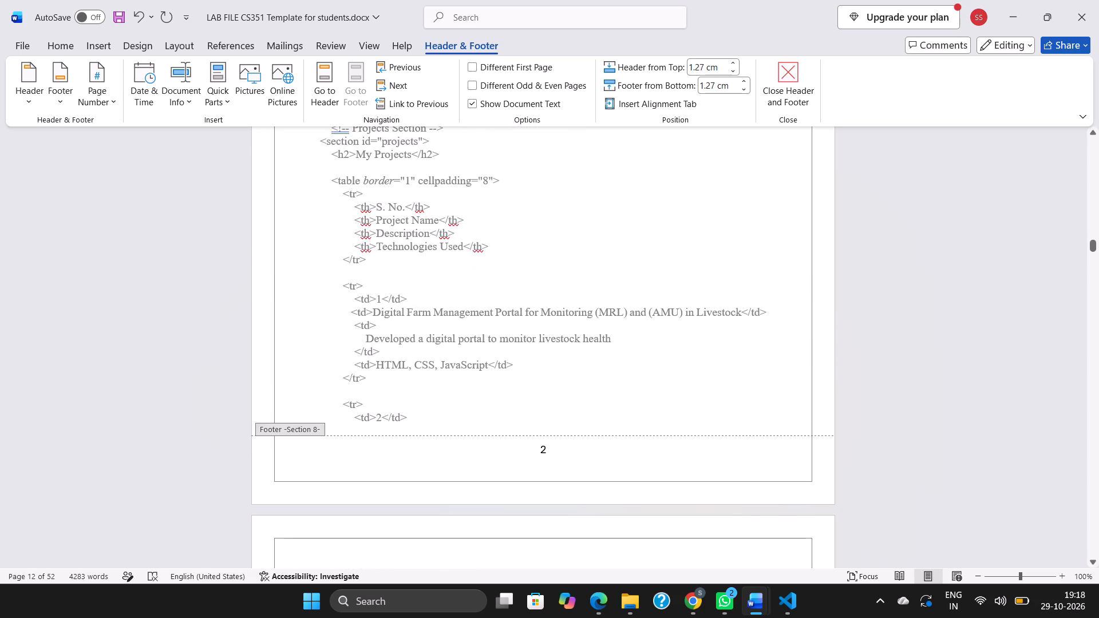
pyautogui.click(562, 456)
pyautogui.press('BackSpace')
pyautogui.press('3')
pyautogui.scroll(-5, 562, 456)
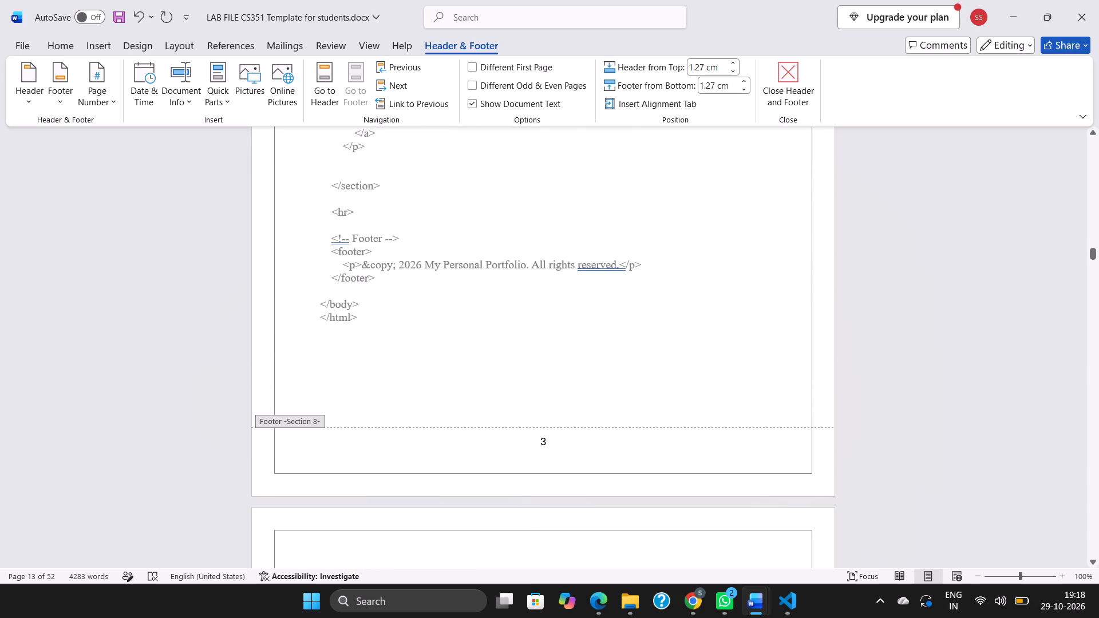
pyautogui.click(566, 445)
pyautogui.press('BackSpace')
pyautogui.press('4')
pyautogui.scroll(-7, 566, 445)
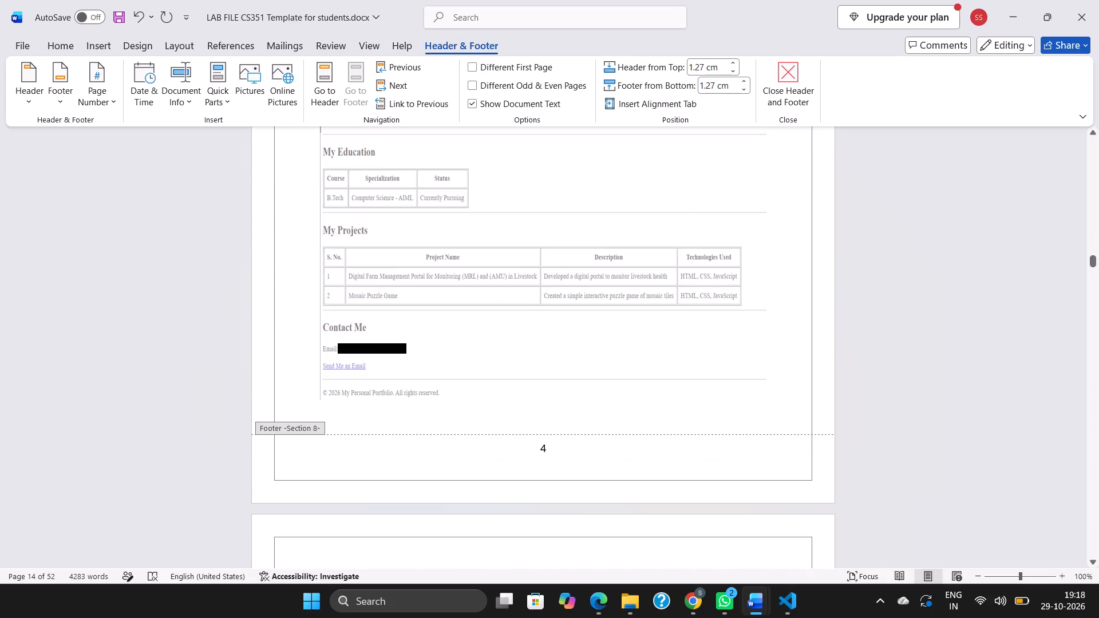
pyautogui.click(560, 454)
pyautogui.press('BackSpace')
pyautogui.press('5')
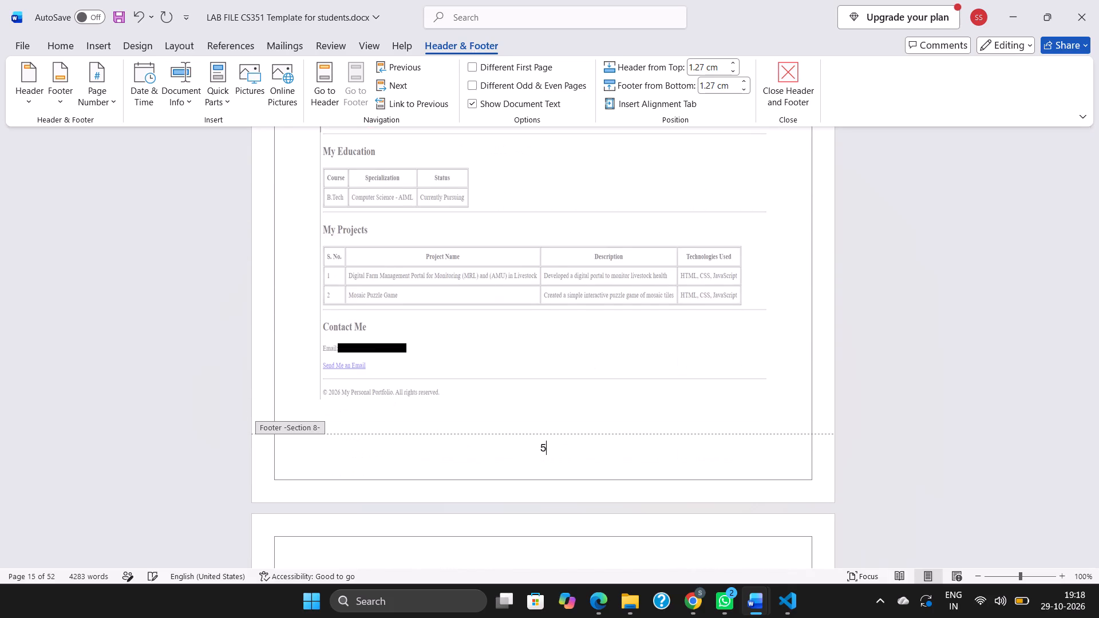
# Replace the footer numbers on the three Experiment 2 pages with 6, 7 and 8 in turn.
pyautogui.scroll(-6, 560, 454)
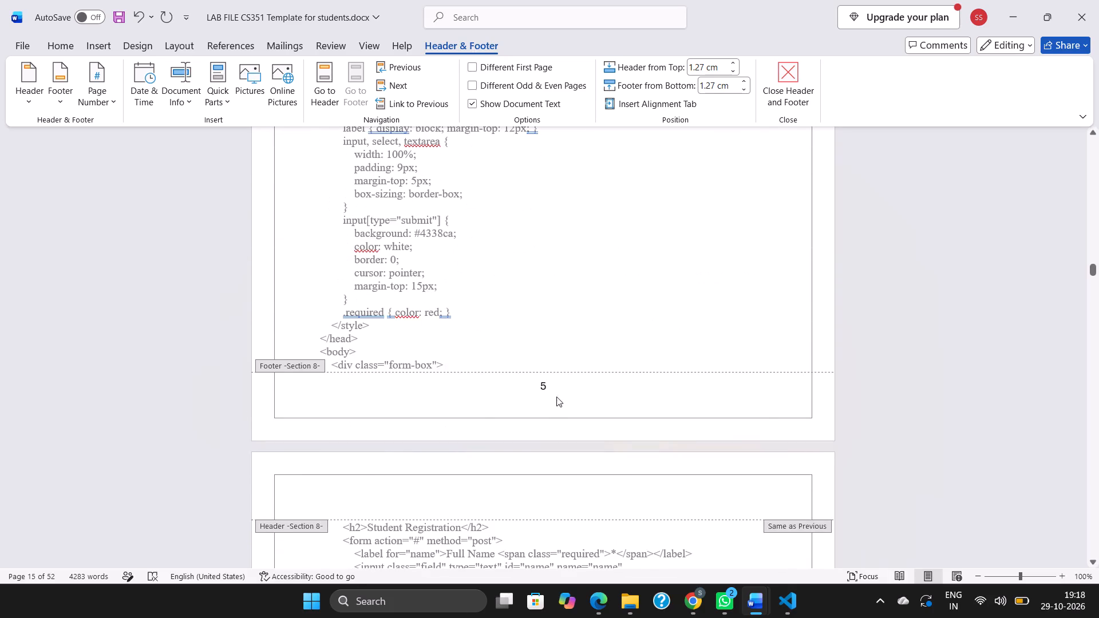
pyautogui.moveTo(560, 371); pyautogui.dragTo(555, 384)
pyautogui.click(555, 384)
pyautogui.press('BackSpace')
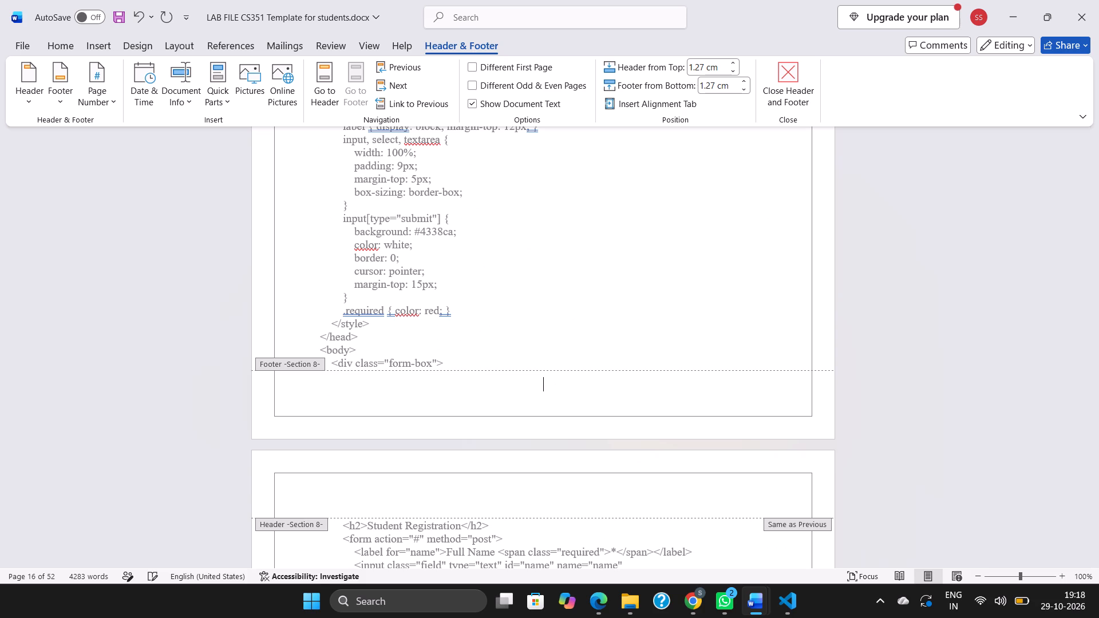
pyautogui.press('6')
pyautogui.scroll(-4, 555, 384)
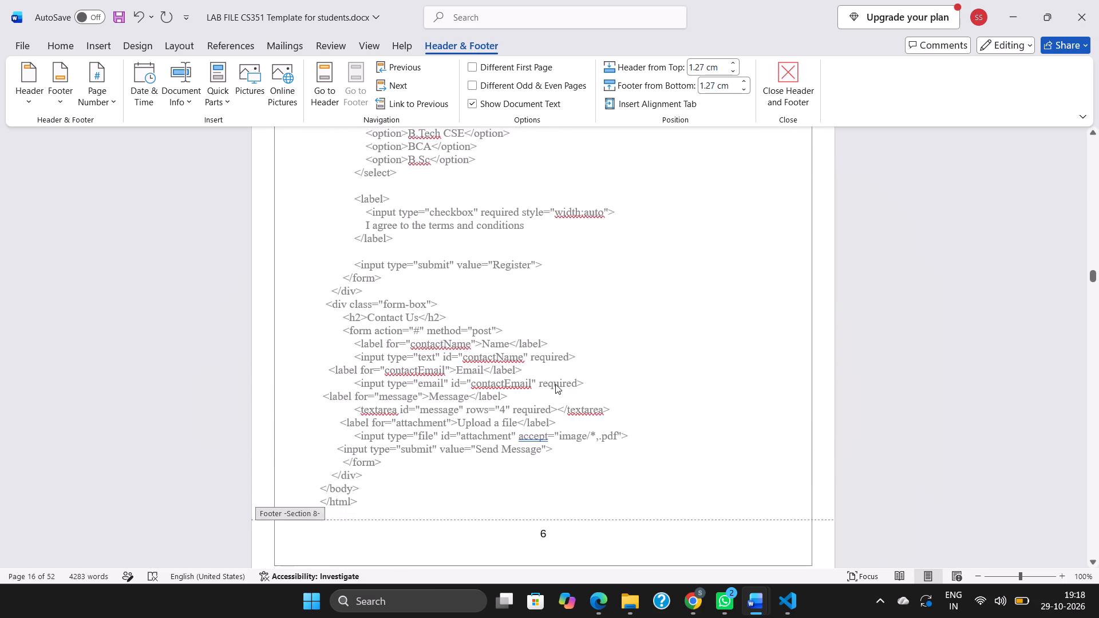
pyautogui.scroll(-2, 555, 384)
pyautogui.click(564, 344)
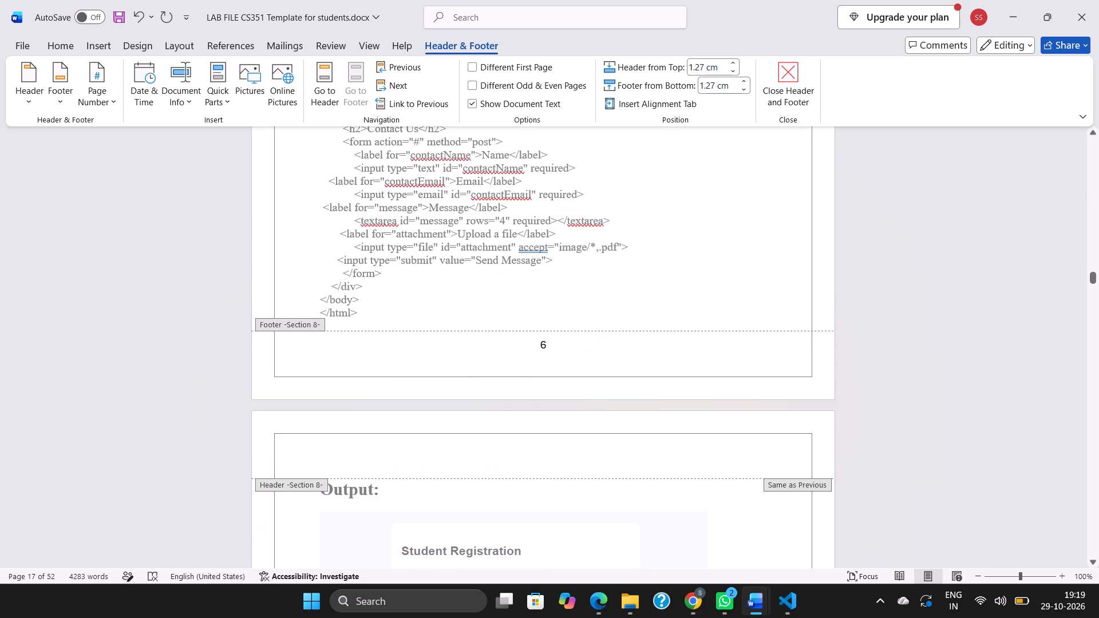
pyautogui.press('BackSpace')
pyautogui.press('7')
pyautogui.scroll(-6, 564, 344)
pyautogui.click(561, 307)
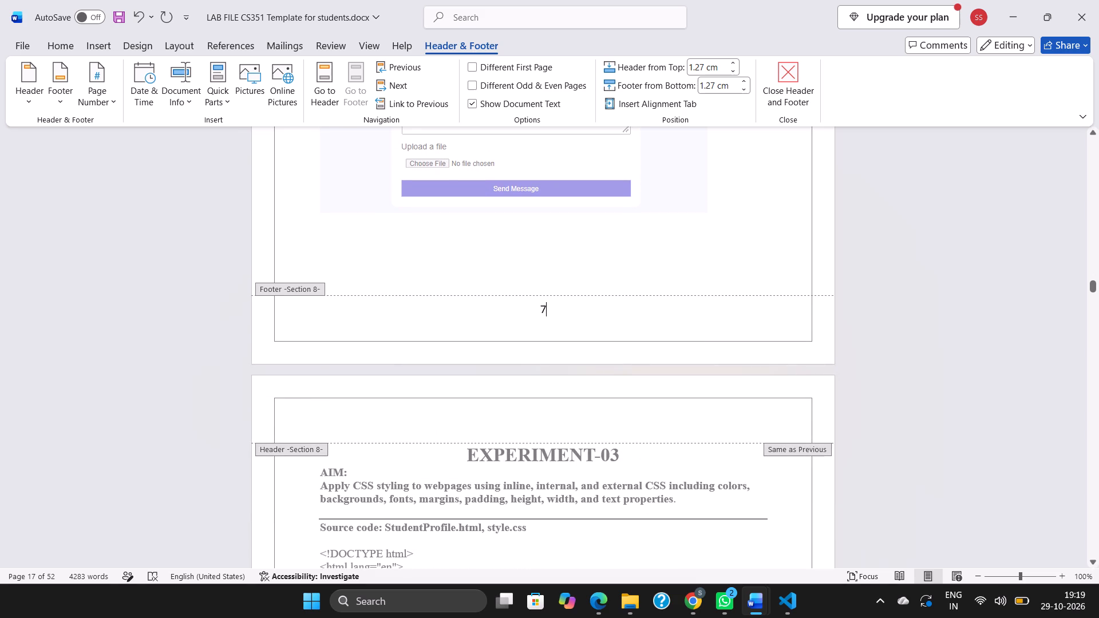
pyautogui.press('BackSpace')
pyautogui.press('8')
# Replace the footer numbers on the first two Experiment 3 pages with 9 and 10 in turn.
pyautogui.scroll(-2, 561, 307)
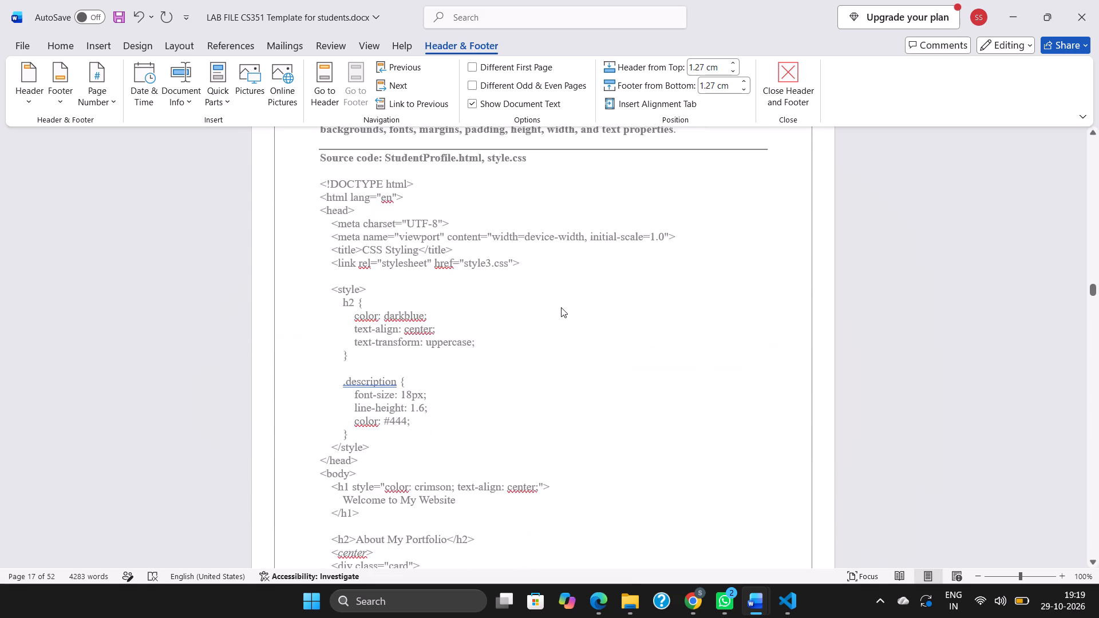
pyautogui.scroll(-4, 561, 307)
pyautogui.click(549, 385)
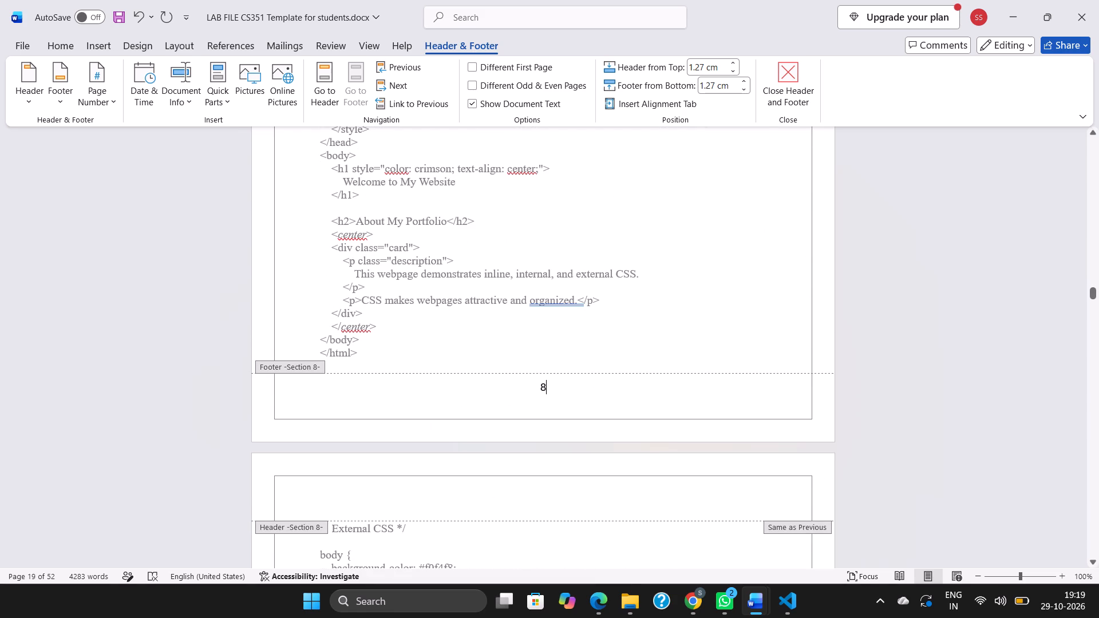
pyautogui.press('BackSpace')
pyautogui.press('9')
pyautogui.scroll(-2, 549, 385)
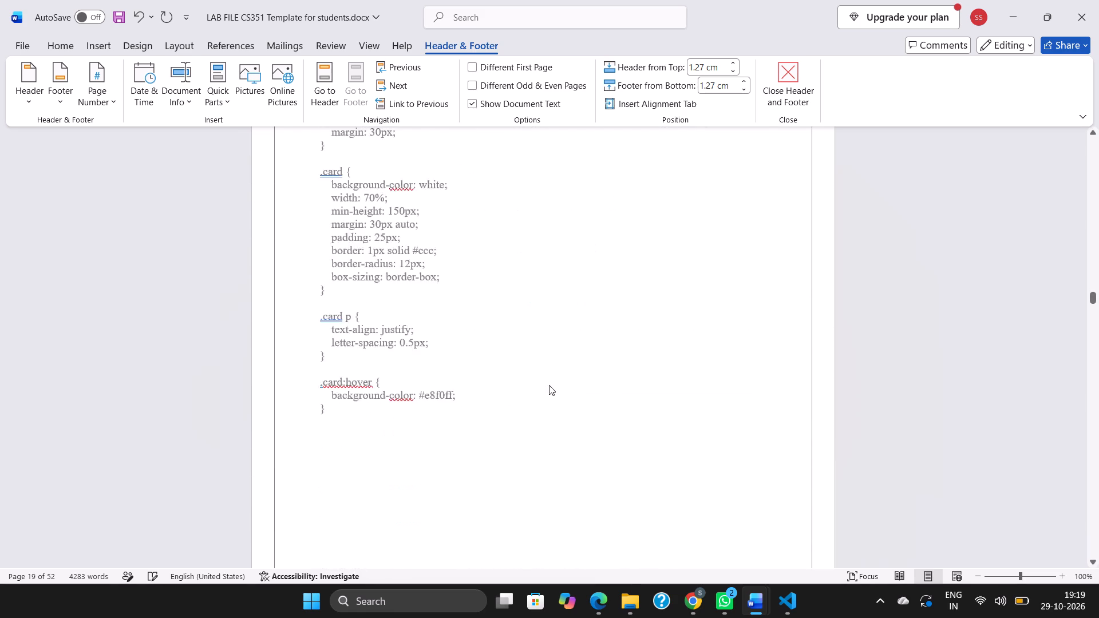
pyautogui.scroll(-4, 549, 385)
pyautogui.click(554, 346)
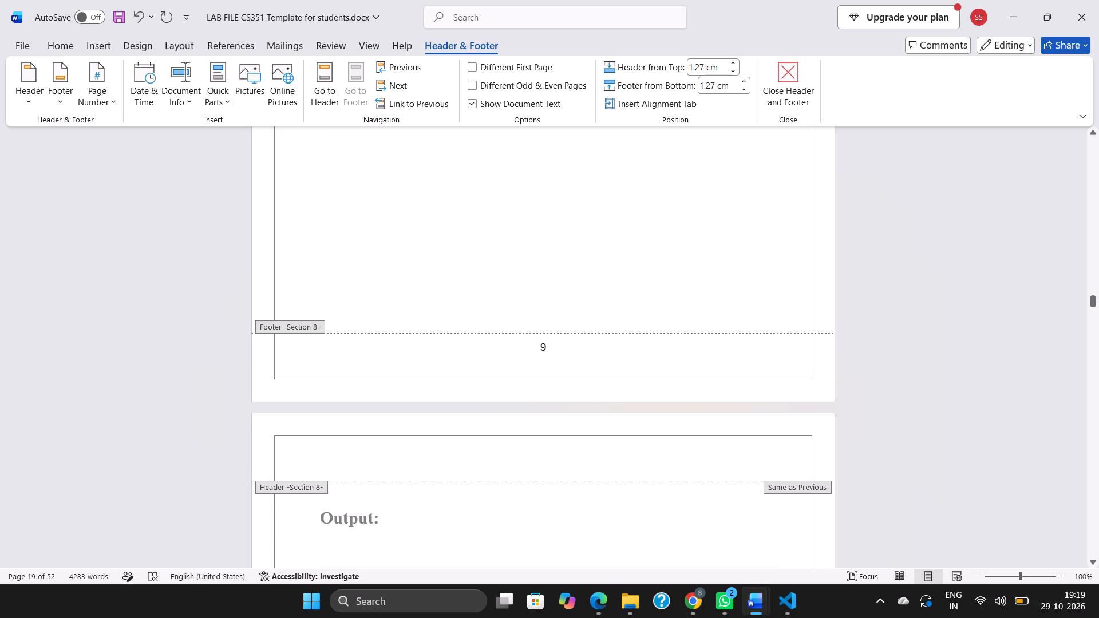
pyautogui.press('BackSpace')
pyautogui.write('10')
# Check the footer numbers on the earlier pages, going back through the experiments to the Section 7 tables.
pyautogui.scroll(-1, 554, 346)
pyautogui.scroll(1, 554, 346)
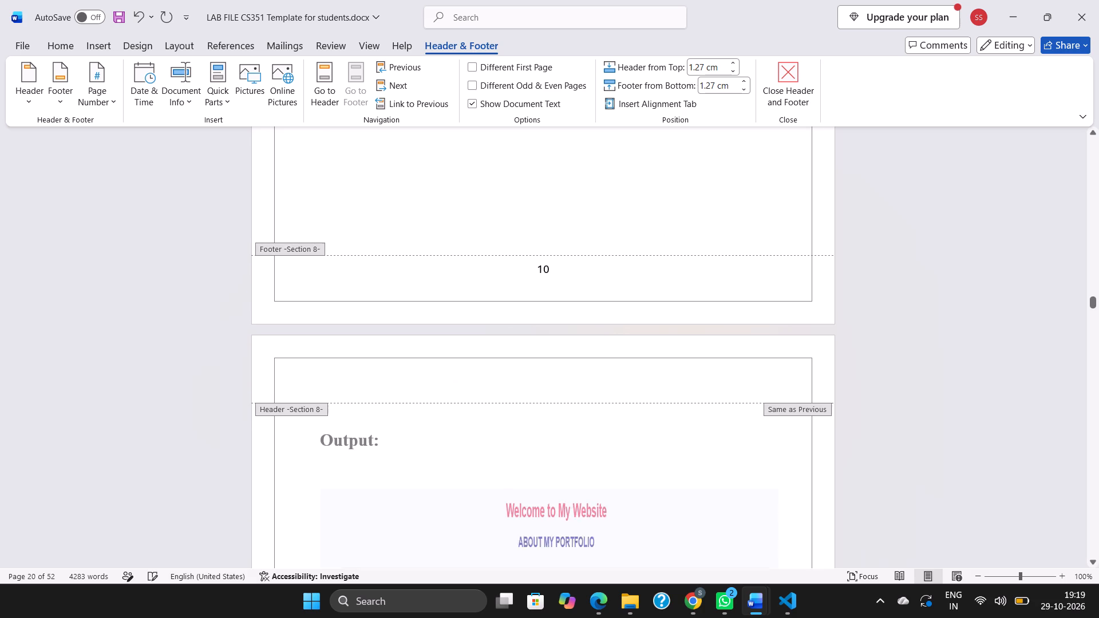
pyautogui.scroll(5, 554, 346)
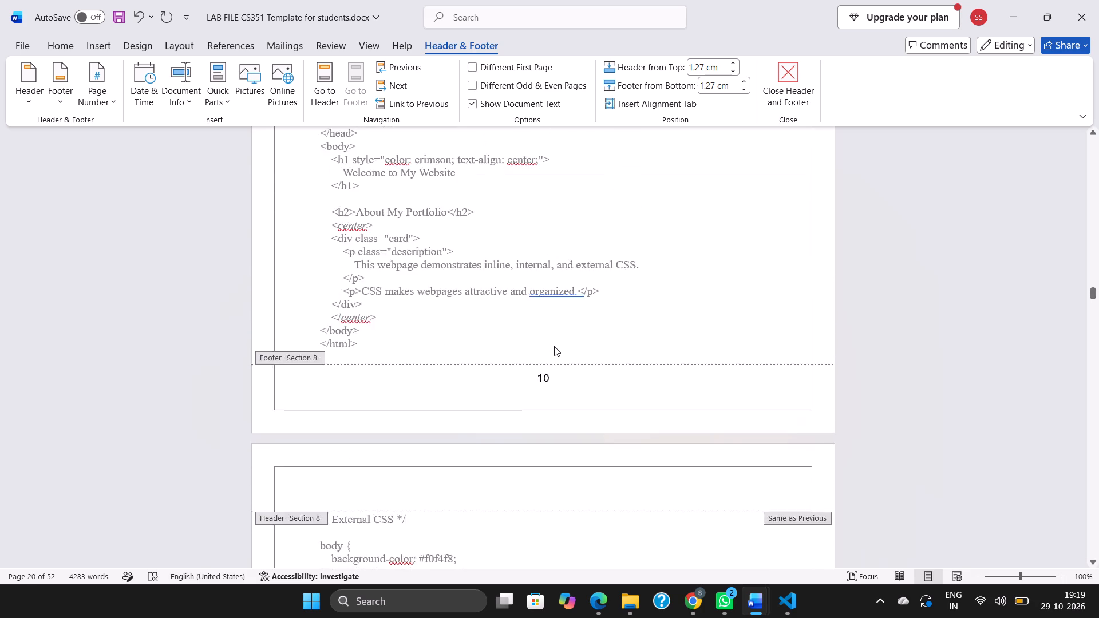
pyautogui.scroll(15, 554, 346)
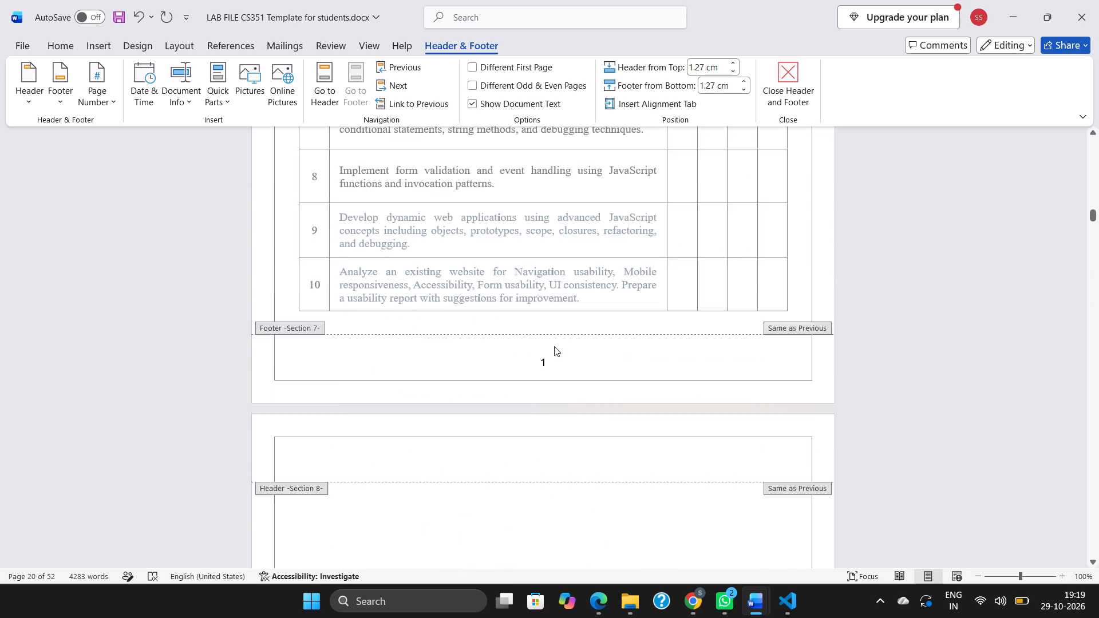
pyautogui.scroll(1, 554, 346)
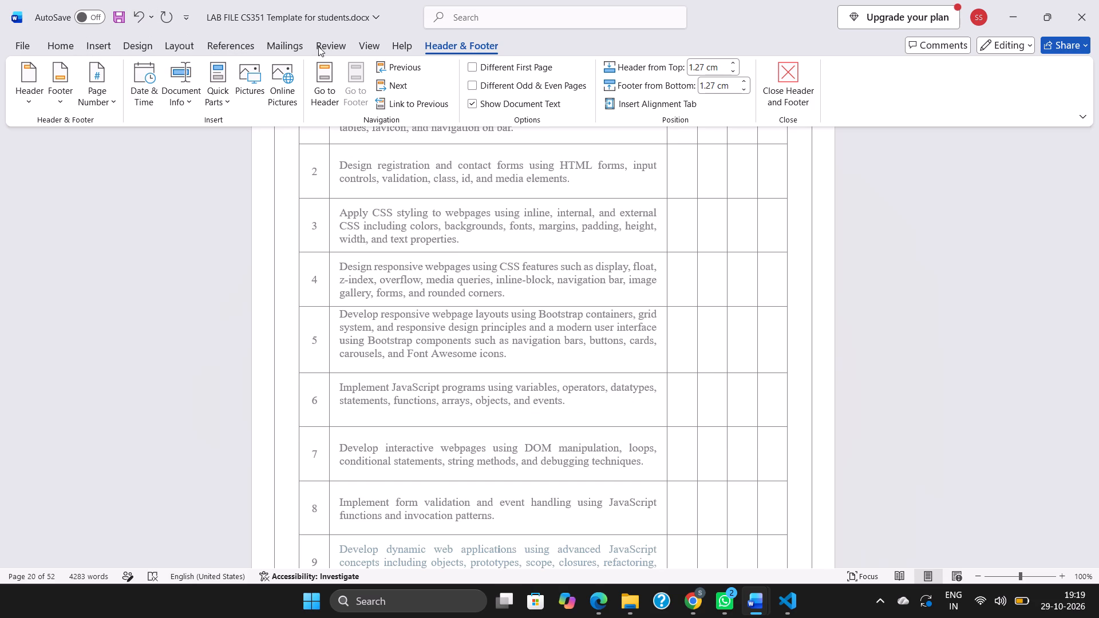
pyautogui.scroll(3, 440, 254)
pyautogui.scroll(-2, 440, 254)
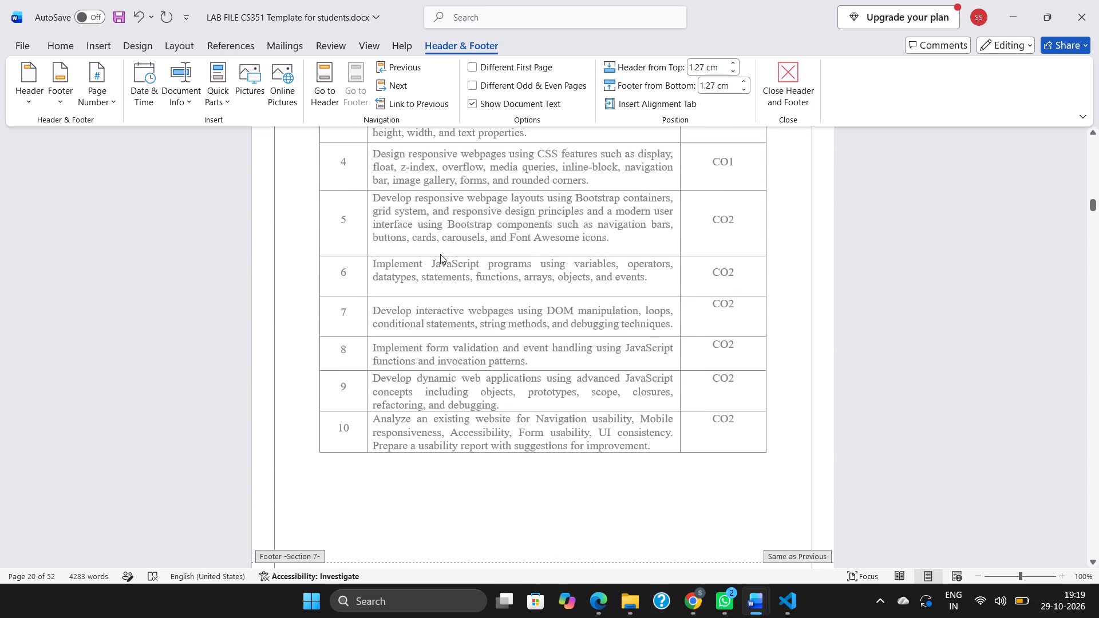
pyautogui.scroll(-6, 440, 254)
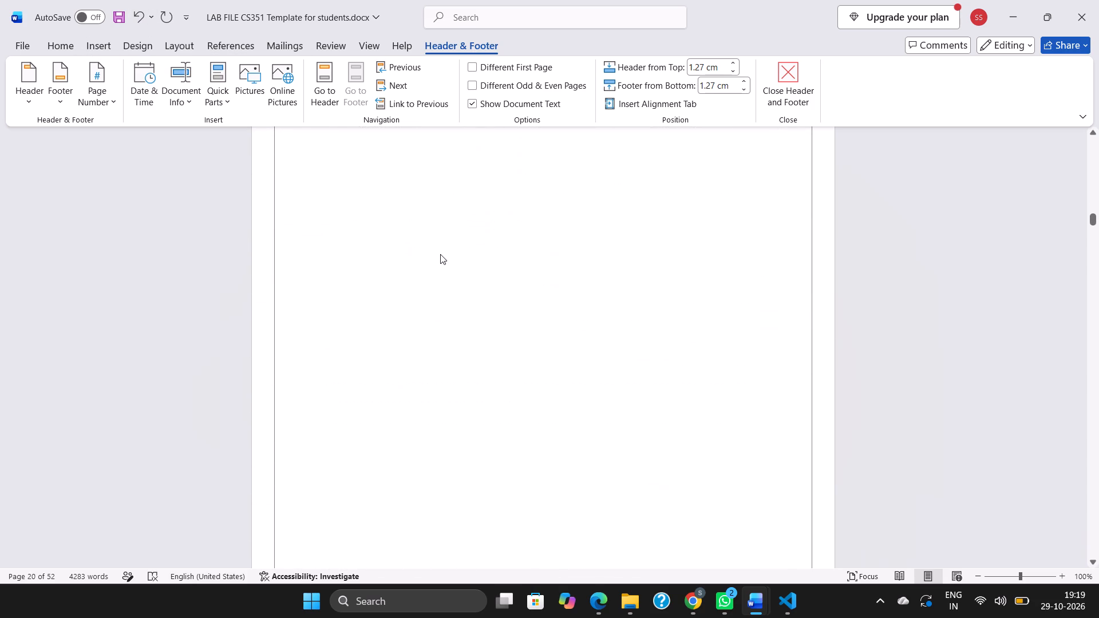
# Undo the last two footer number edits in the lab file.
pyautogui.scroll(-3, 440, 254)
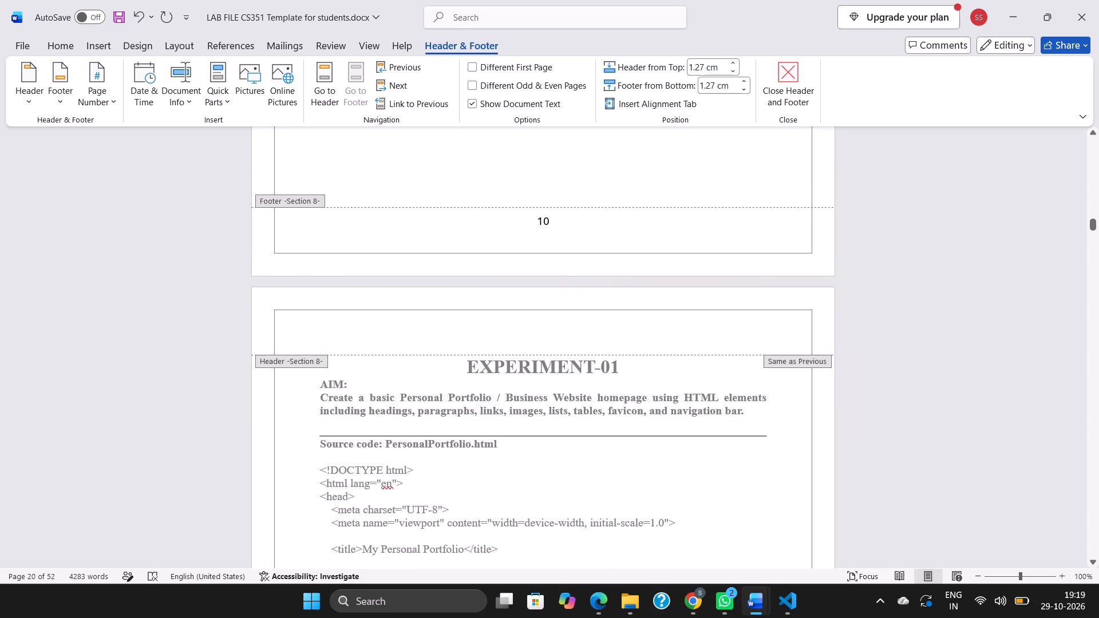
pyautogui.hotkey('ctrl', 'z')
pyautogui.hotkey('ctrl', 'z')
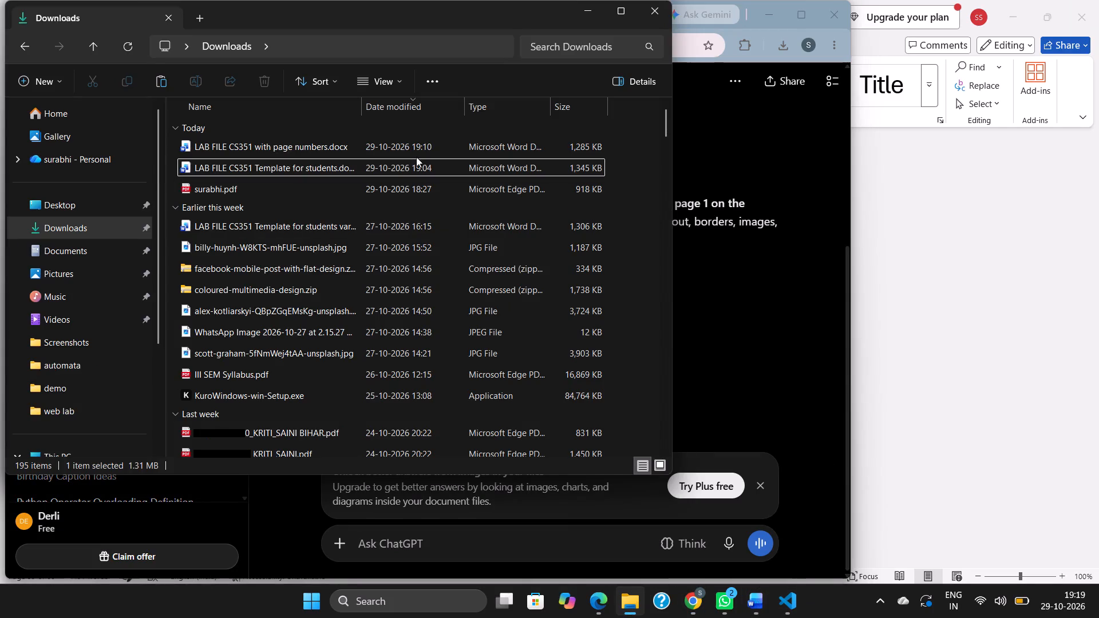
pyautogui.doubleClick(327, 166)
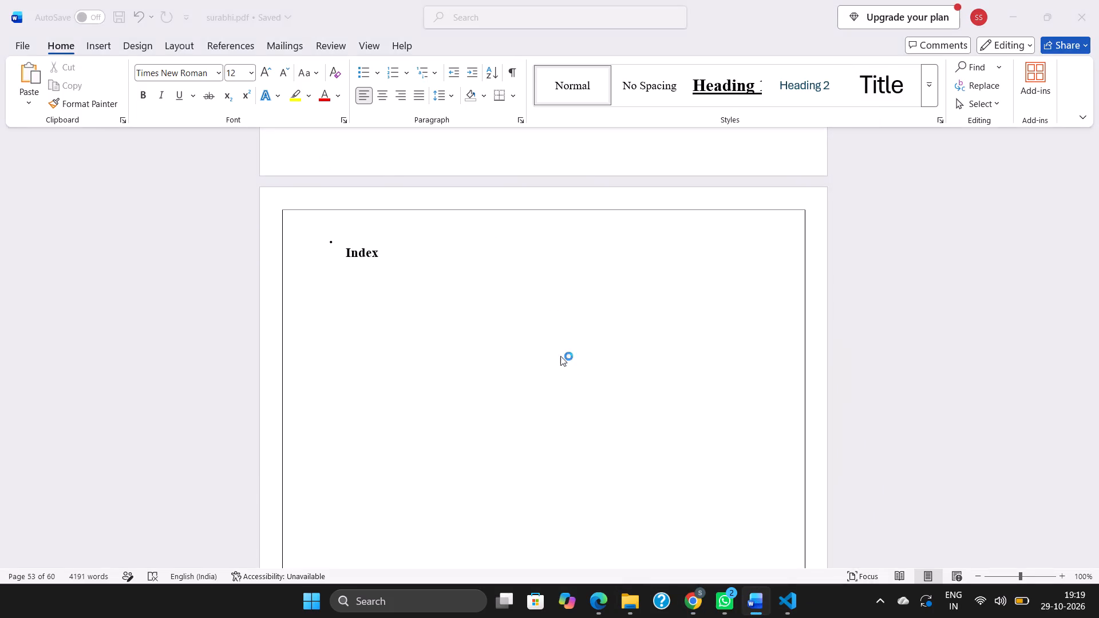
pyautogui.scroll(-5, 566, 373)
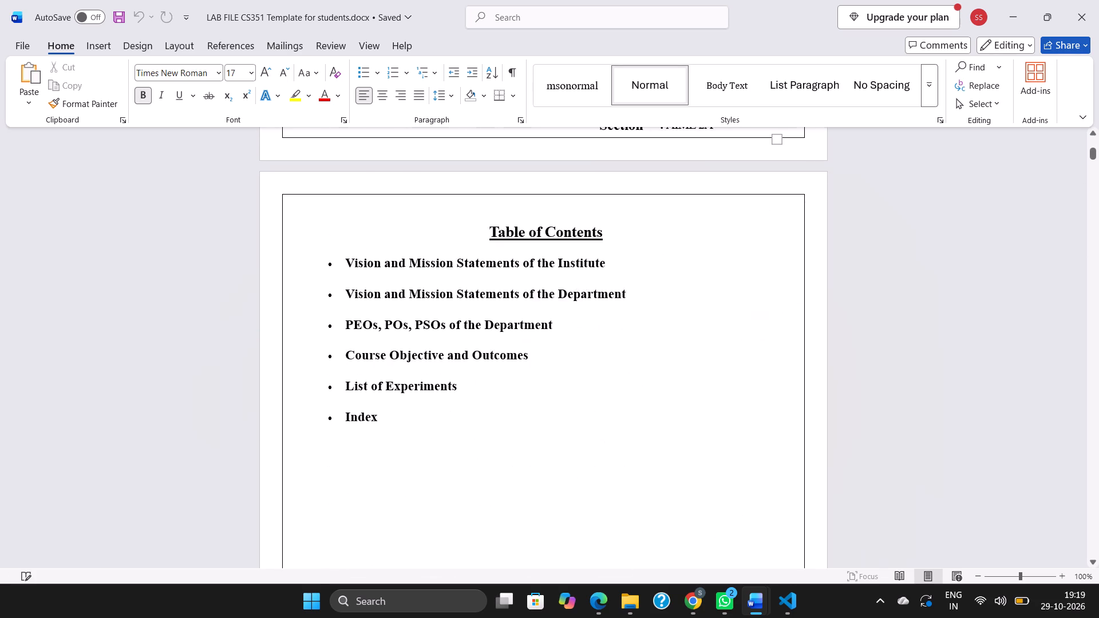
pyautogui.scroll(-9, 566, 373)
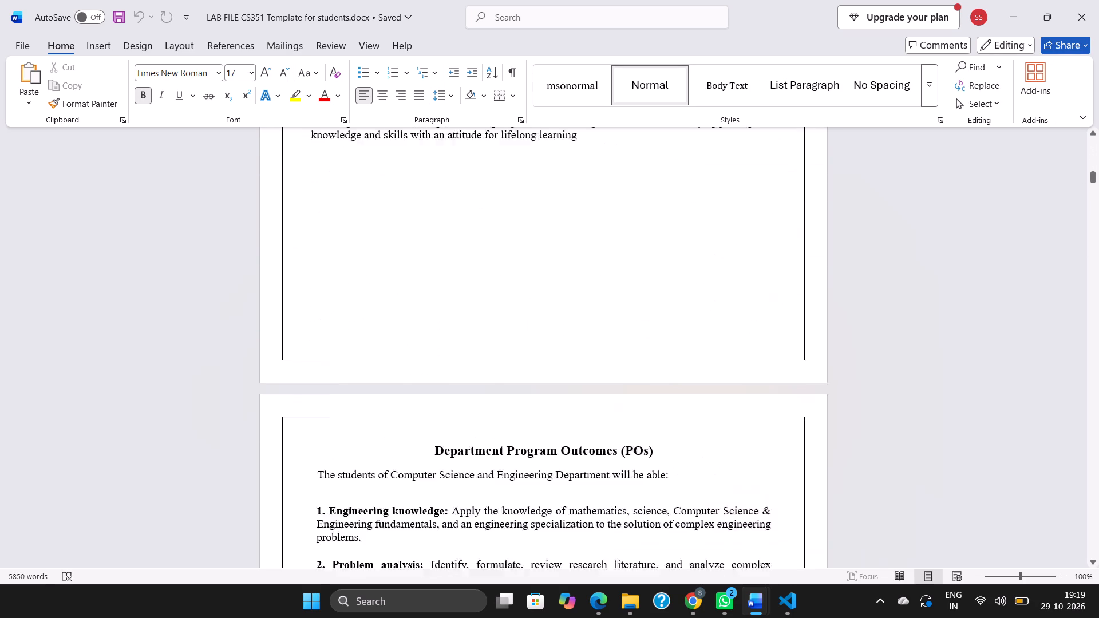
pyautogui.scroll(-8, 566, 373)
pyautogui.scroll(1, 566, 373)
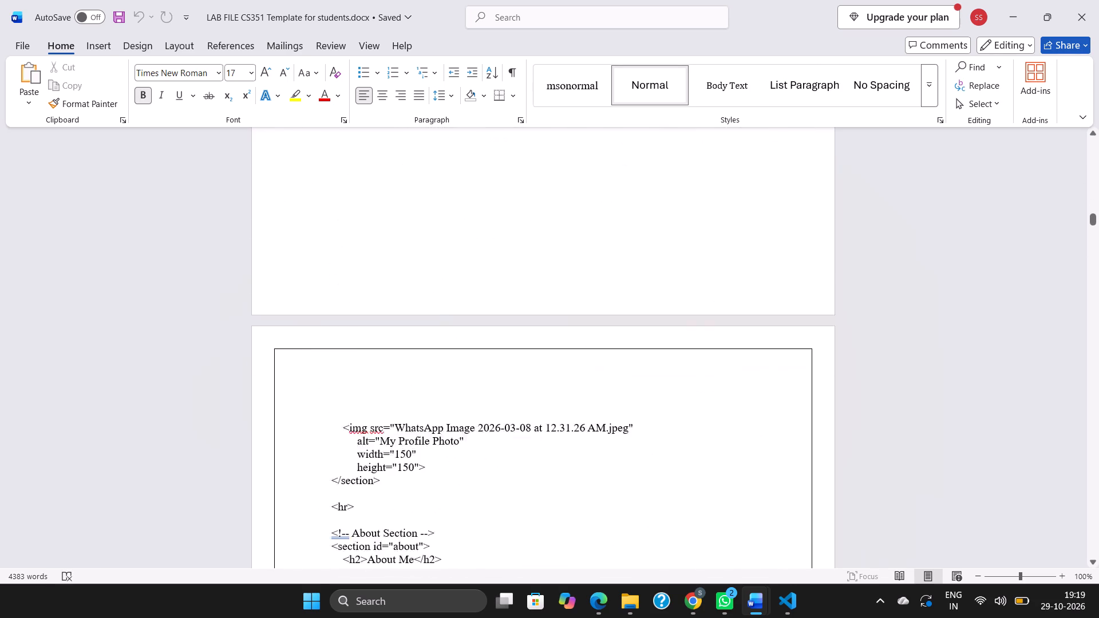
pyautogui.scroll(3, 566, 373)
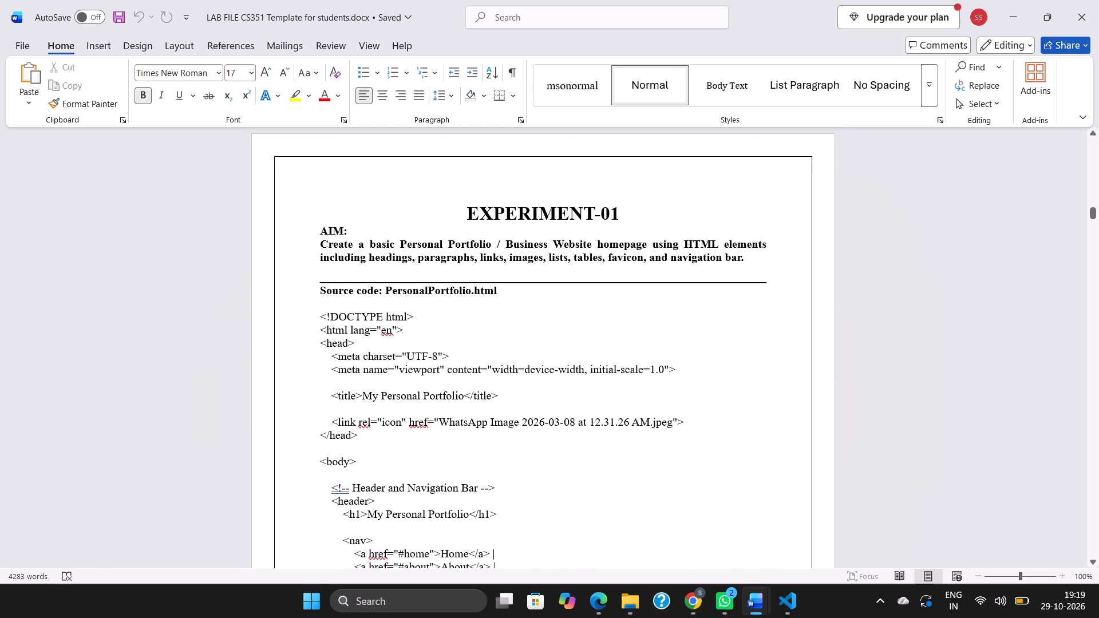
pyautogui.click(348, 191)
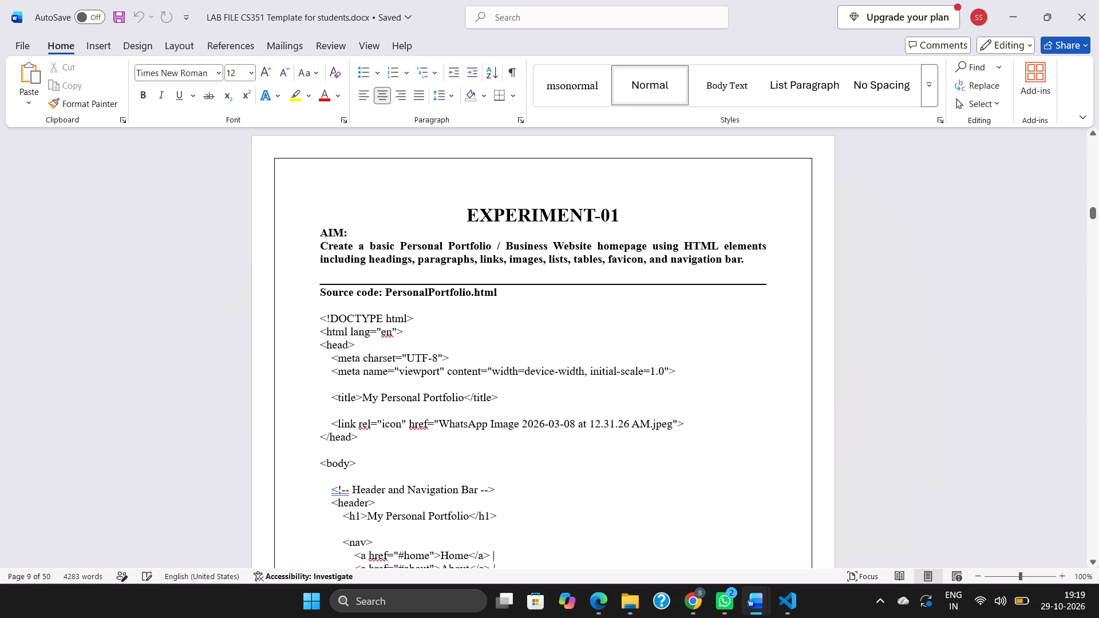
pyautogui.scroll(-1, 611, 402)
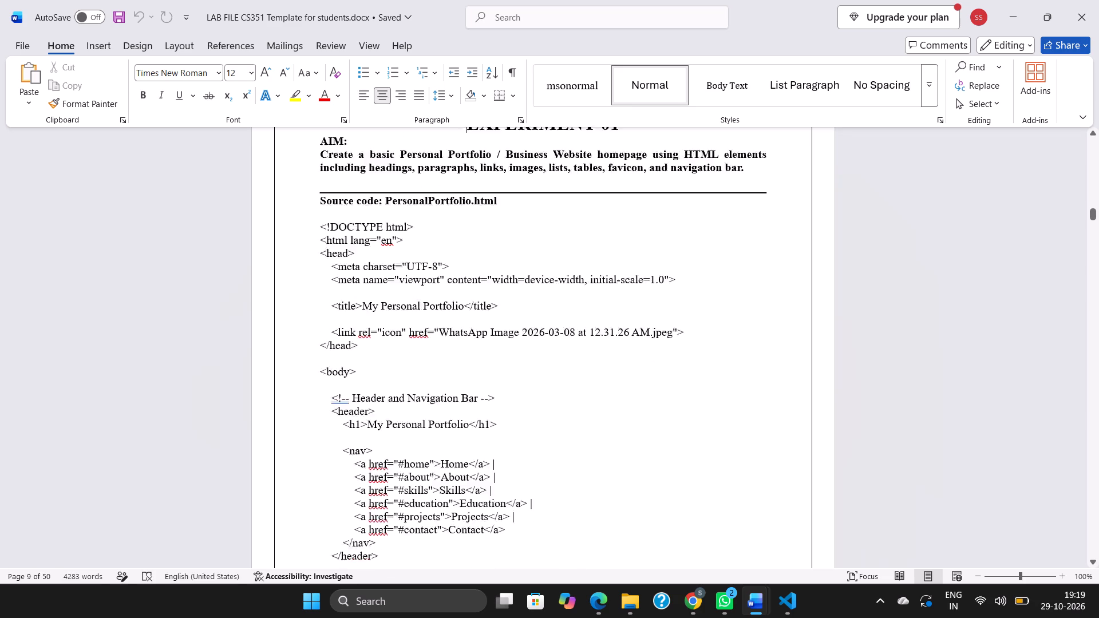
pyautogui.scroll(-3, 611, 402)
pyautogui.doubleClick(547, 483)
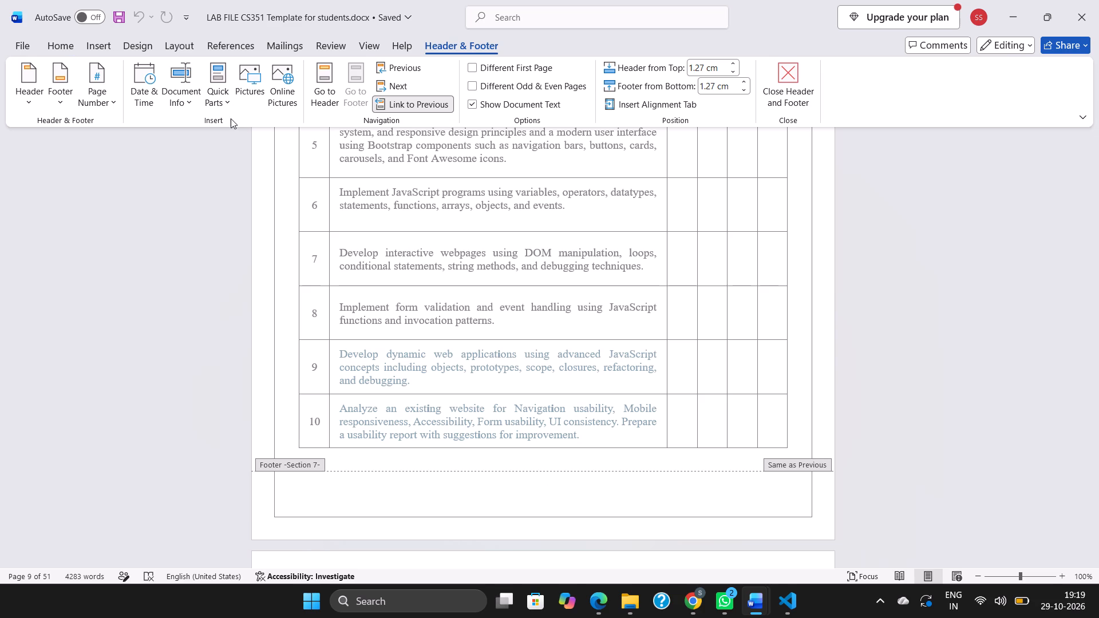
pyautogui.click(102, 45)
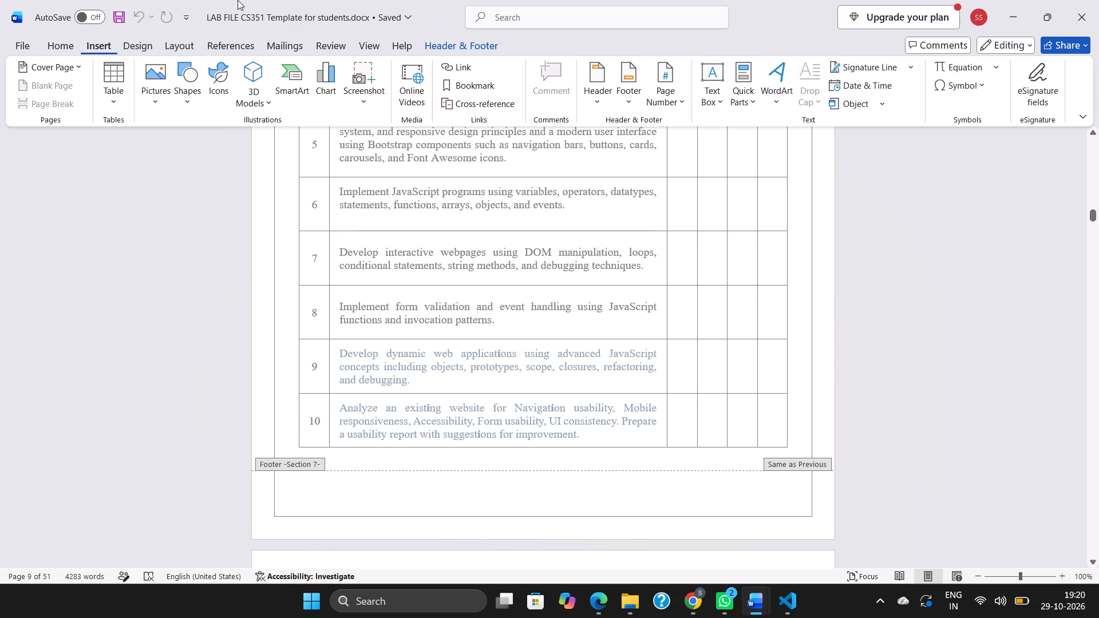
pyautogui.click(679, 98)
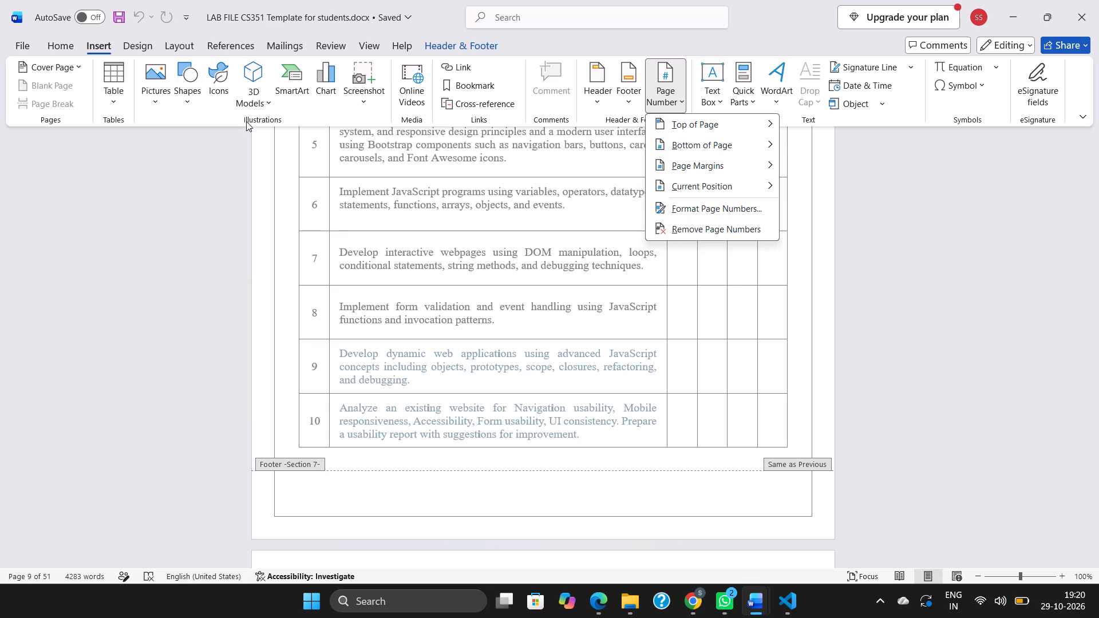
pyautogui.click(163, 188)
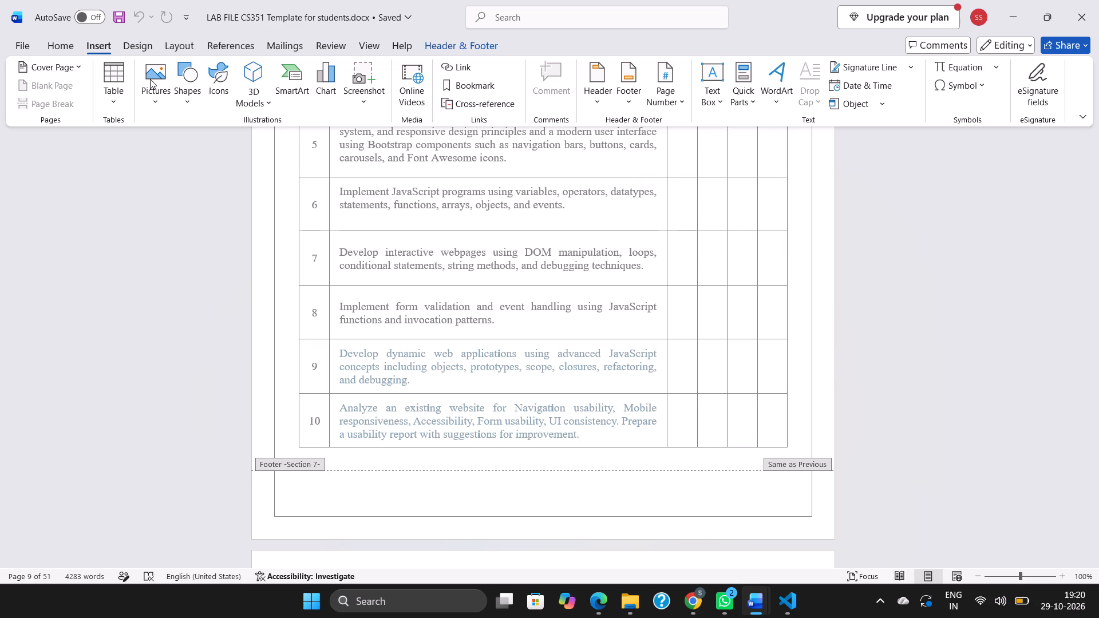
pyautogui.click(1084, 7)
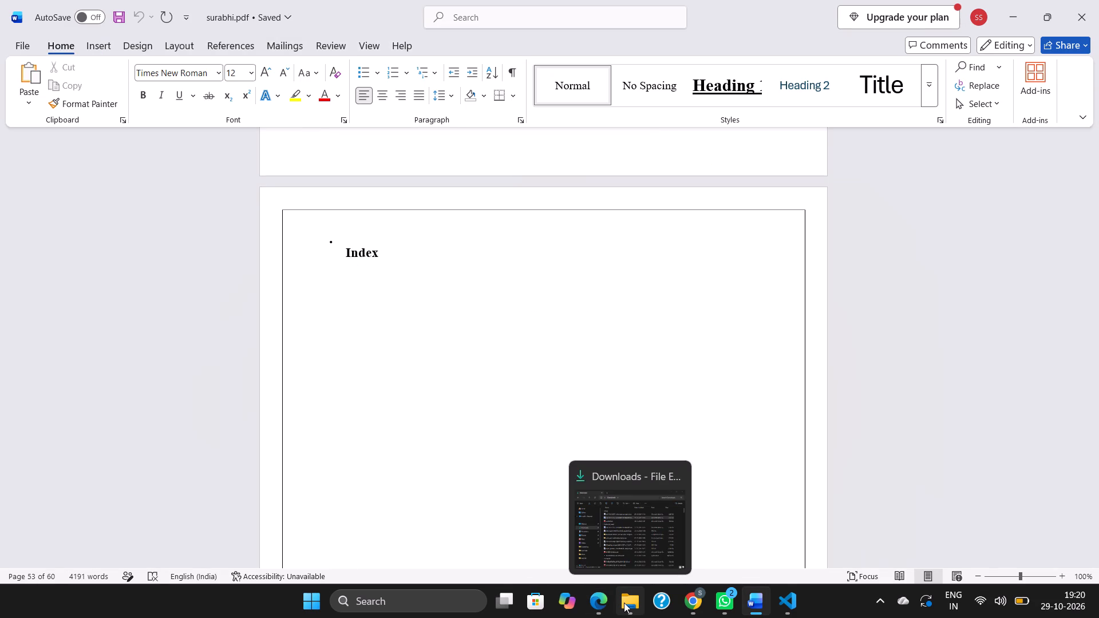
# Open "LAB FILE CS351 Template for students.docx" again from the Downloads folder.
pyautogui.click(639, 541)
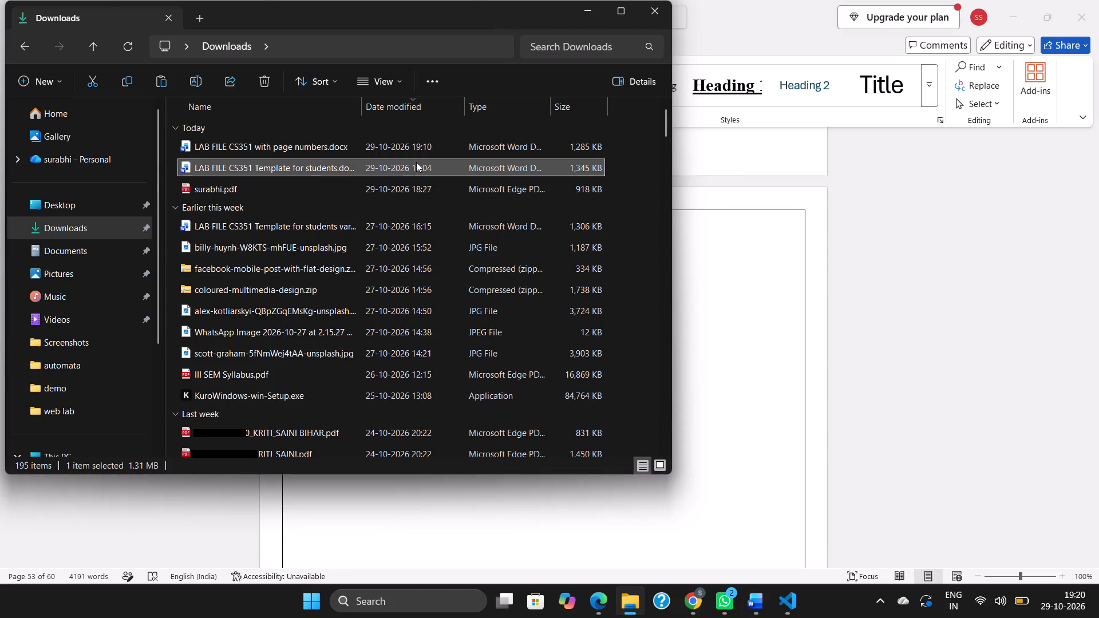
pyautogui.doubleClick(416, 162)
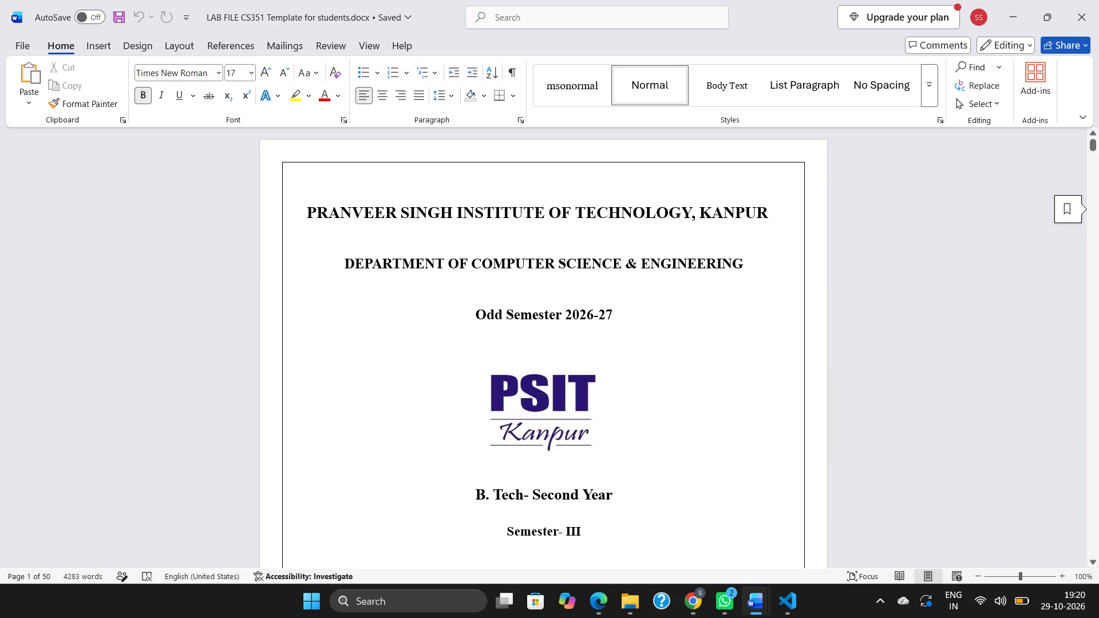
# Place the insertion point on an empty line beneath row 10 of the experiment index table, just before Experiment 1.
pyautogui.scroll(-1, 547, 527)
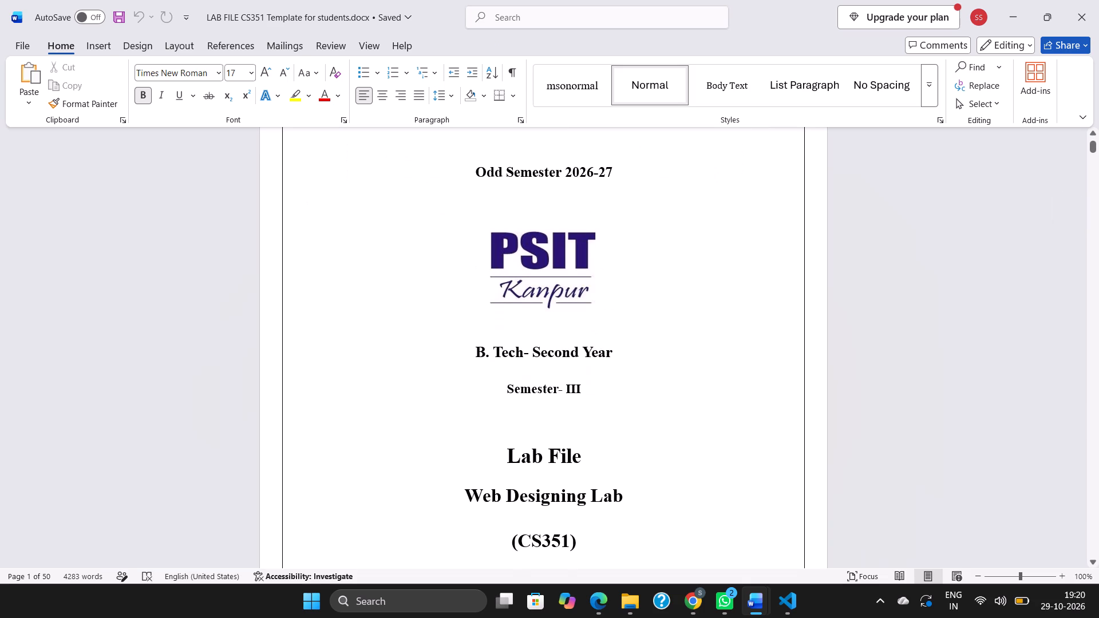
pyautogui.scroll(-7, 547, 527)
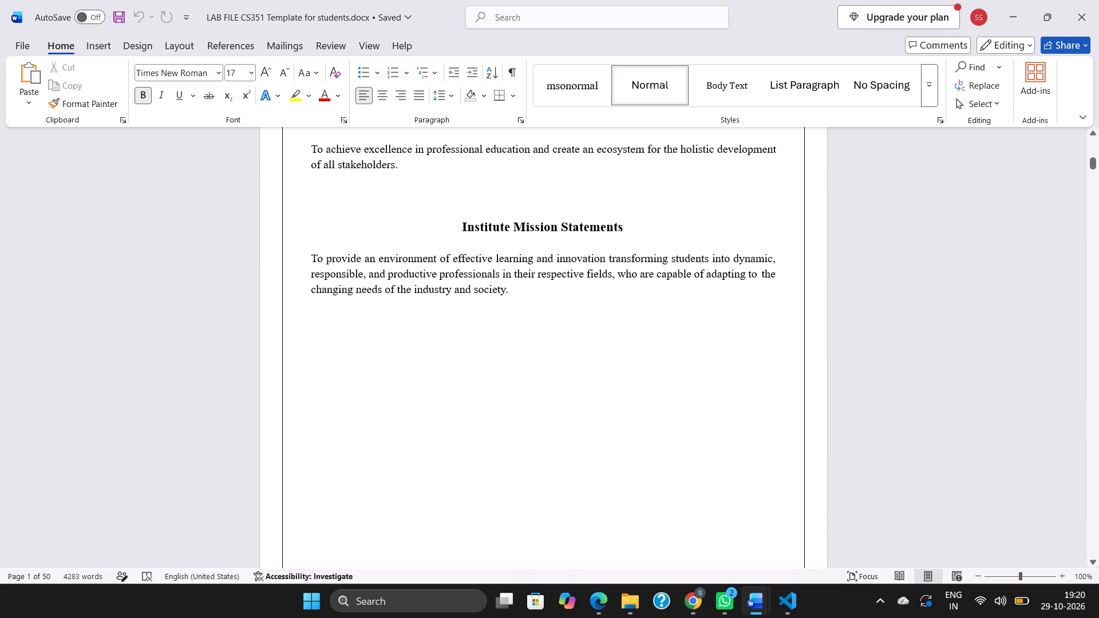
pyautogui.scroll(-10, 547, 527)
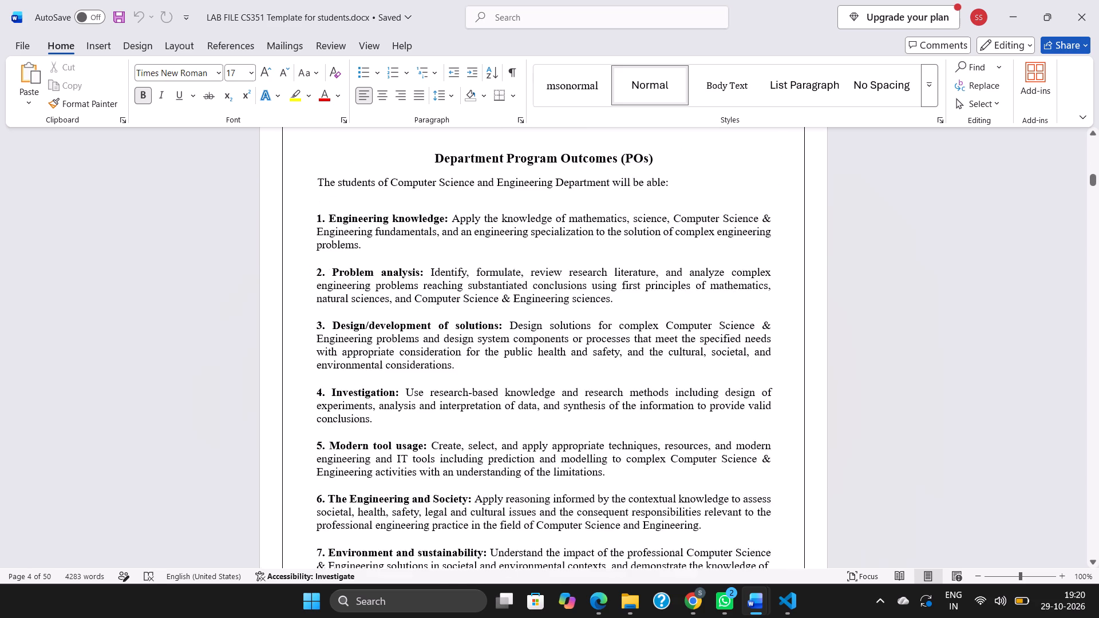
pyautogui.scroll(-10, 547, 527)
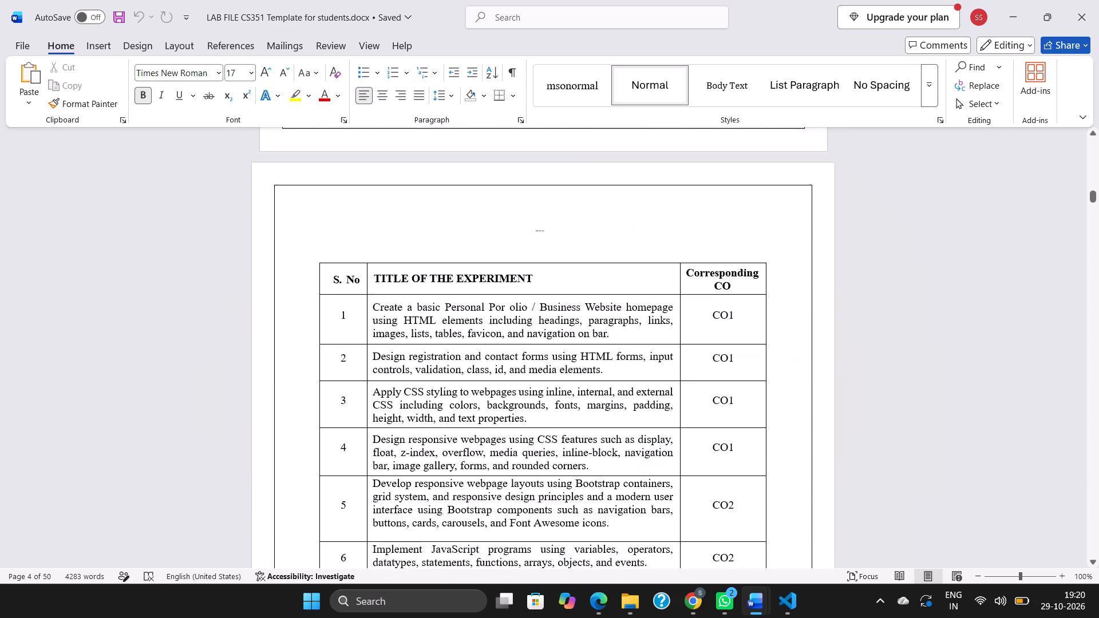
pyautogui.scroll(-10, 547, 527)
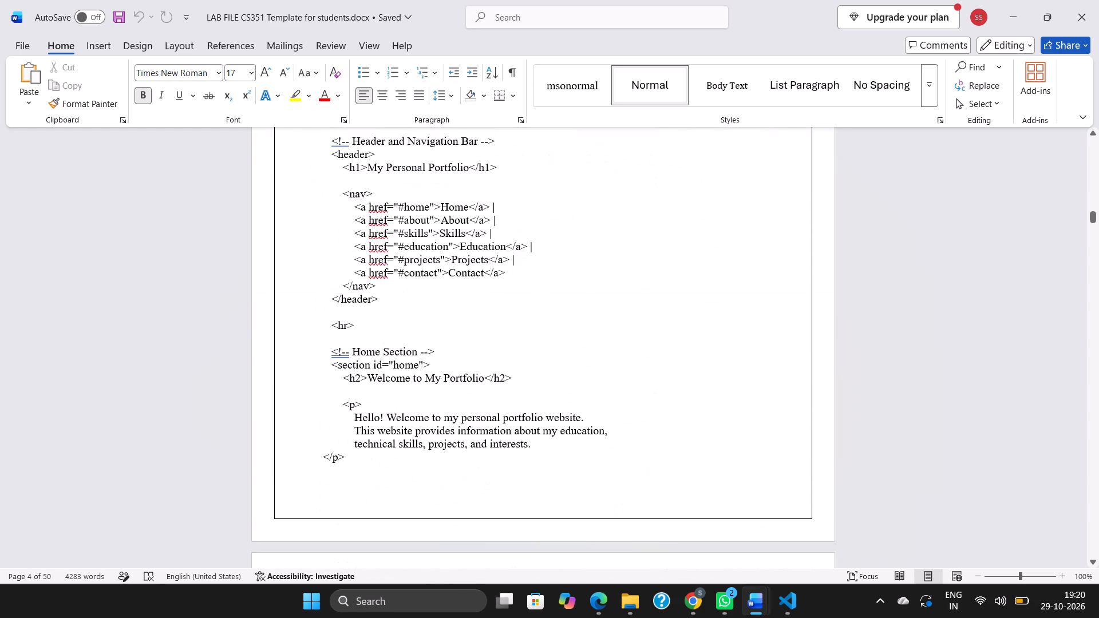
pyautogui.scroll(5, 547, 527)
pyautogui.scroll(-1, 547, 527)
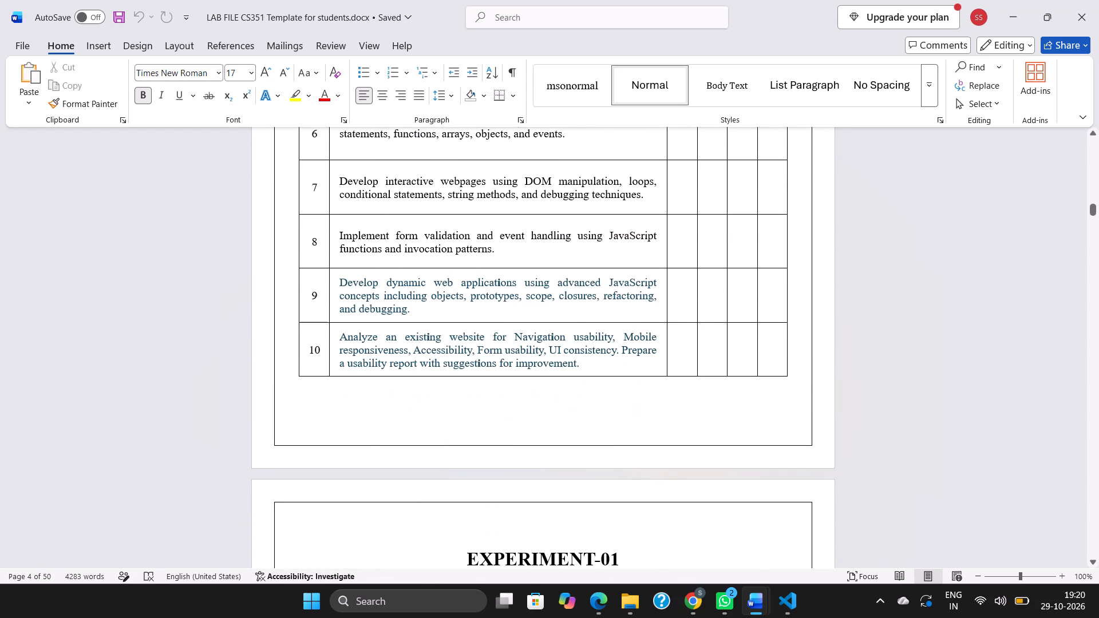
pyautogui.scroll(-1, 547, 527)
pyautogui.click(338, 405)
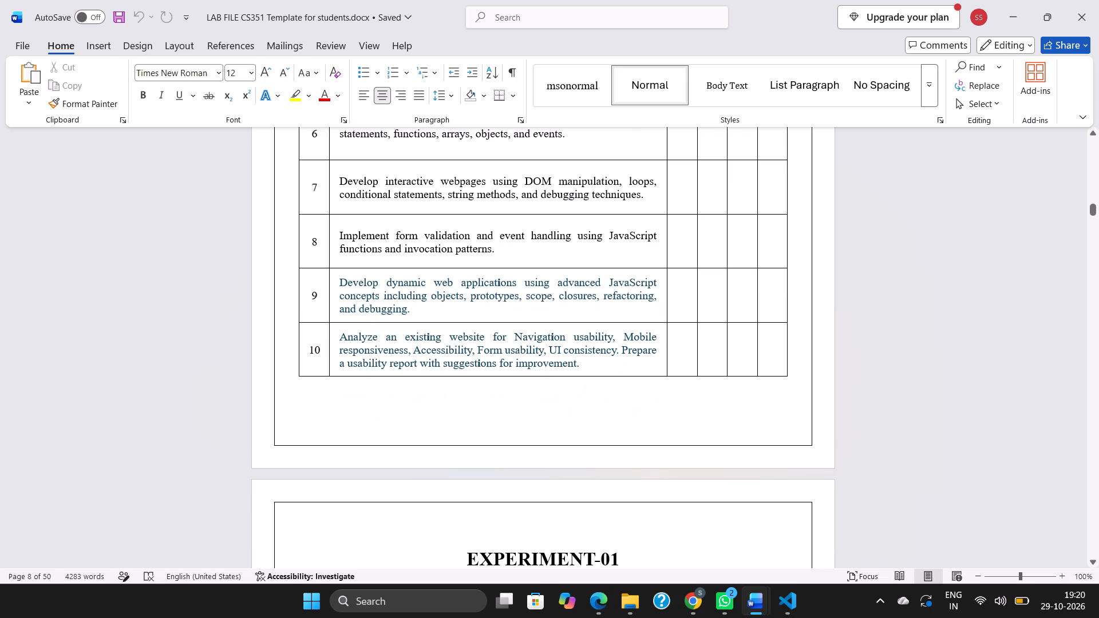
pyautogui.click(338, 405)
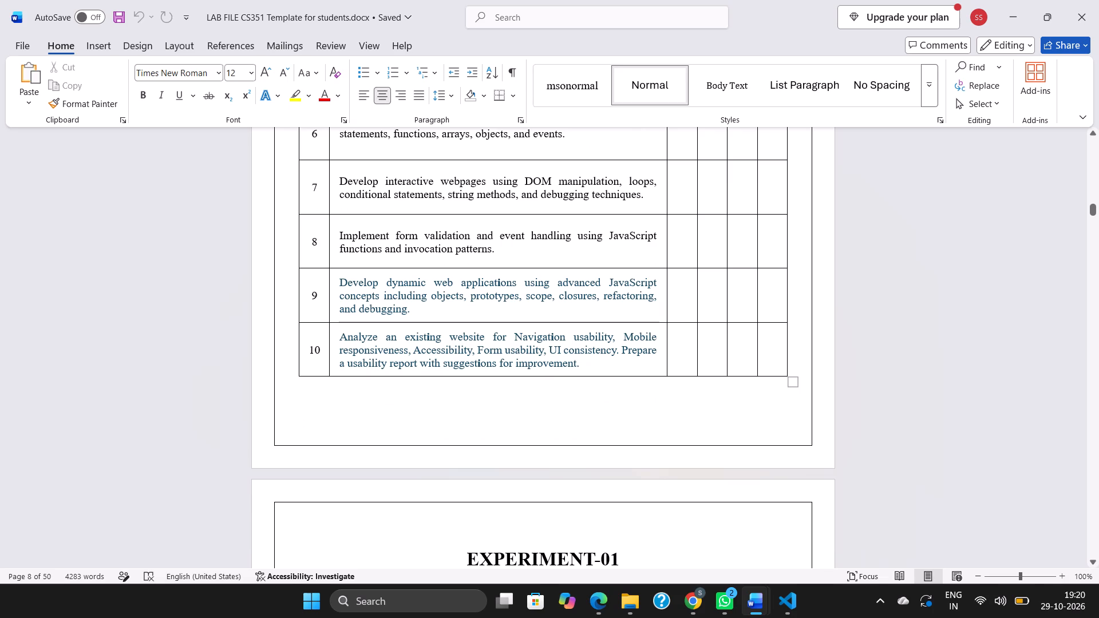
pyautogui.click(787, 405)
pyautogui.click(795, 366)
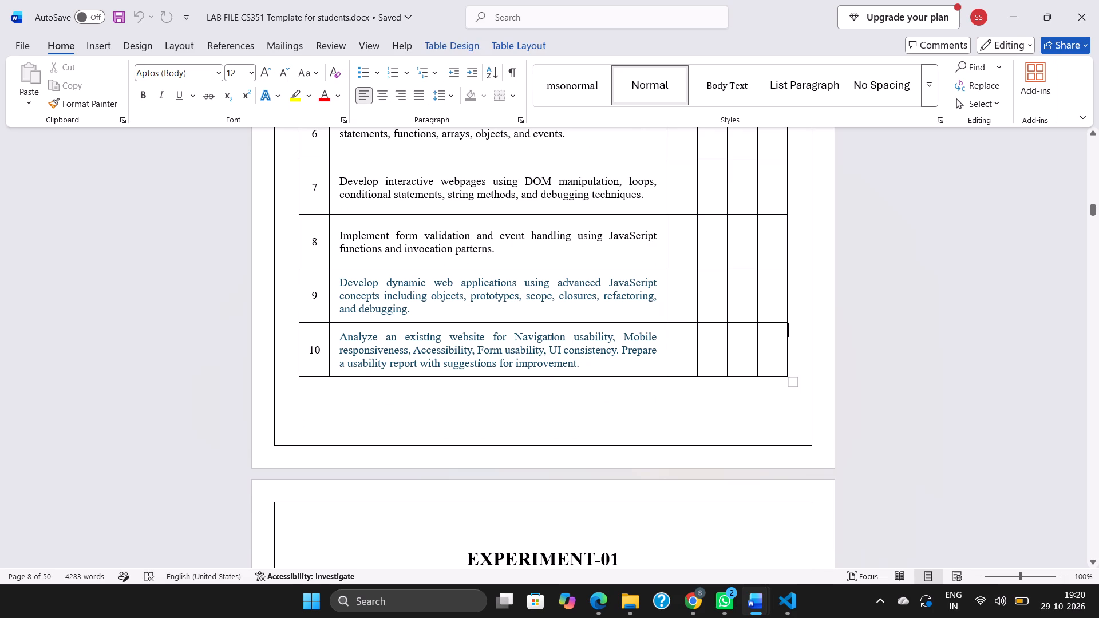
pyautogui.click(795, 366)
pyautogui.click(460, 411)
pyautogui.doubleClick(360, 397)
pyautogui.click(360, 397)
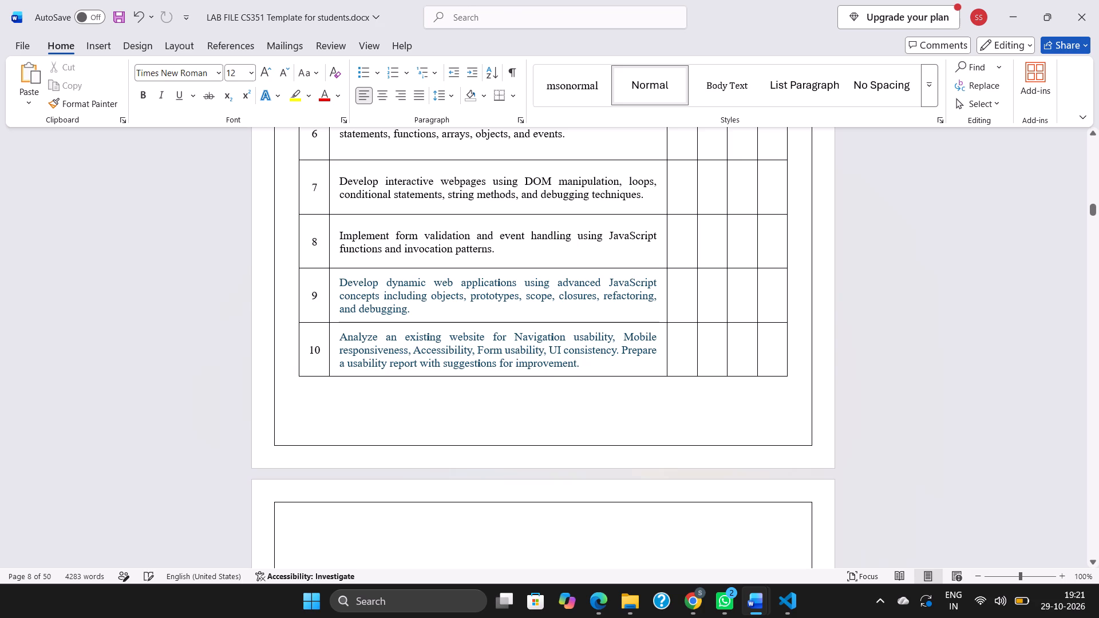
pyautogui.doubleClick(360, 397)
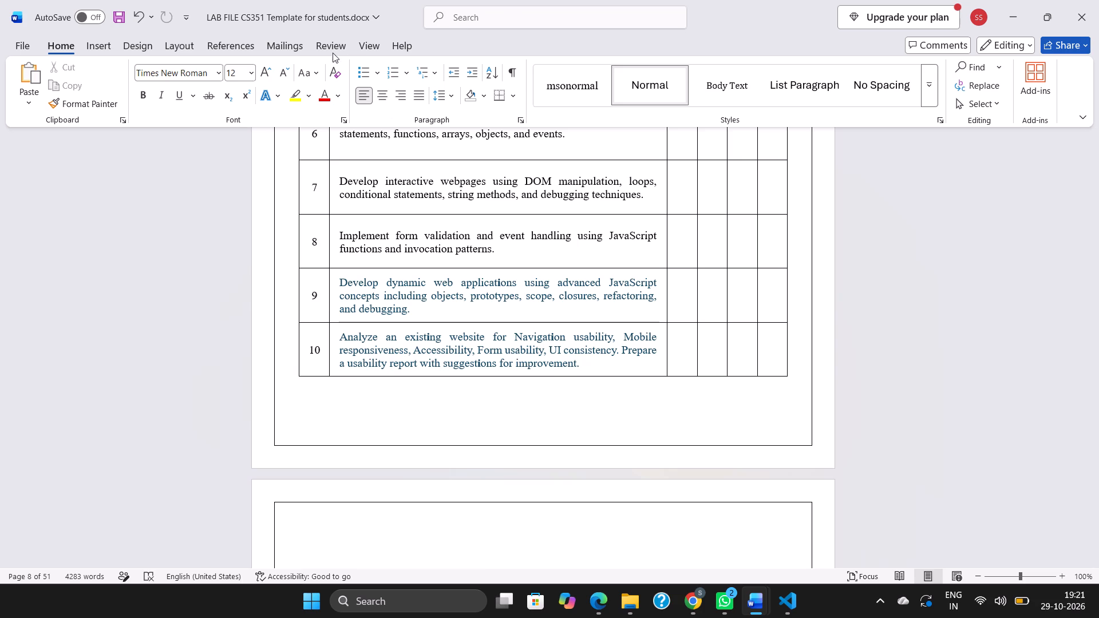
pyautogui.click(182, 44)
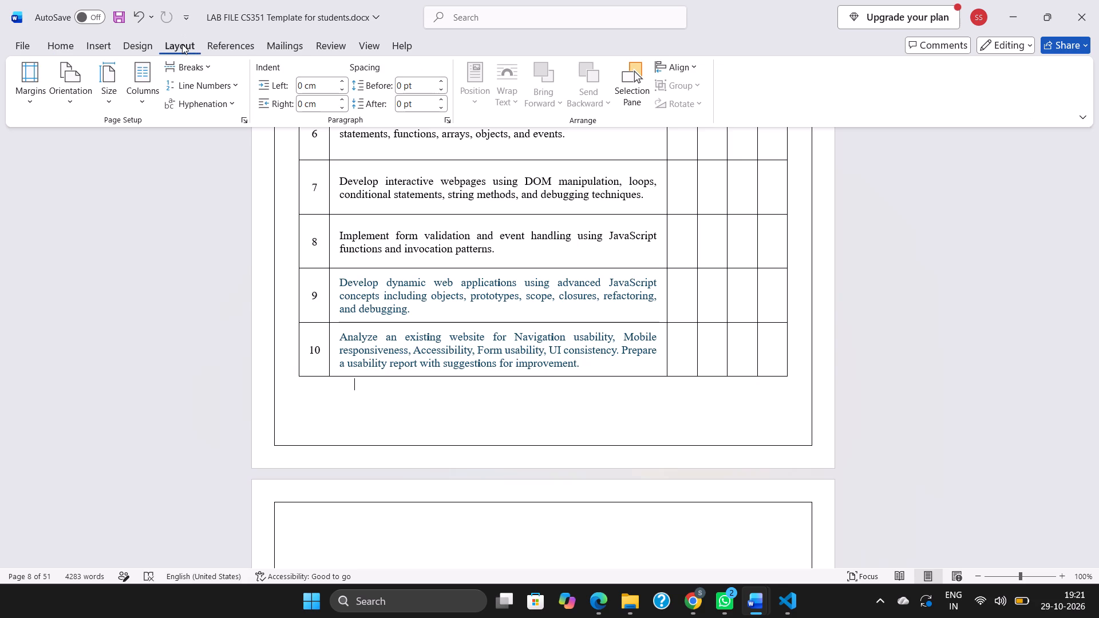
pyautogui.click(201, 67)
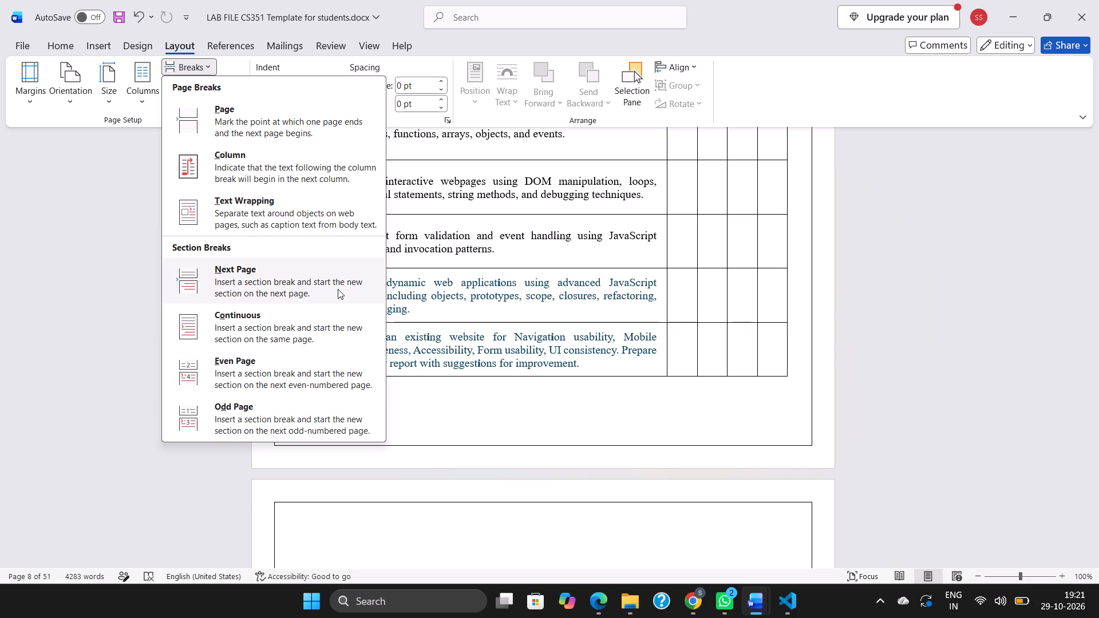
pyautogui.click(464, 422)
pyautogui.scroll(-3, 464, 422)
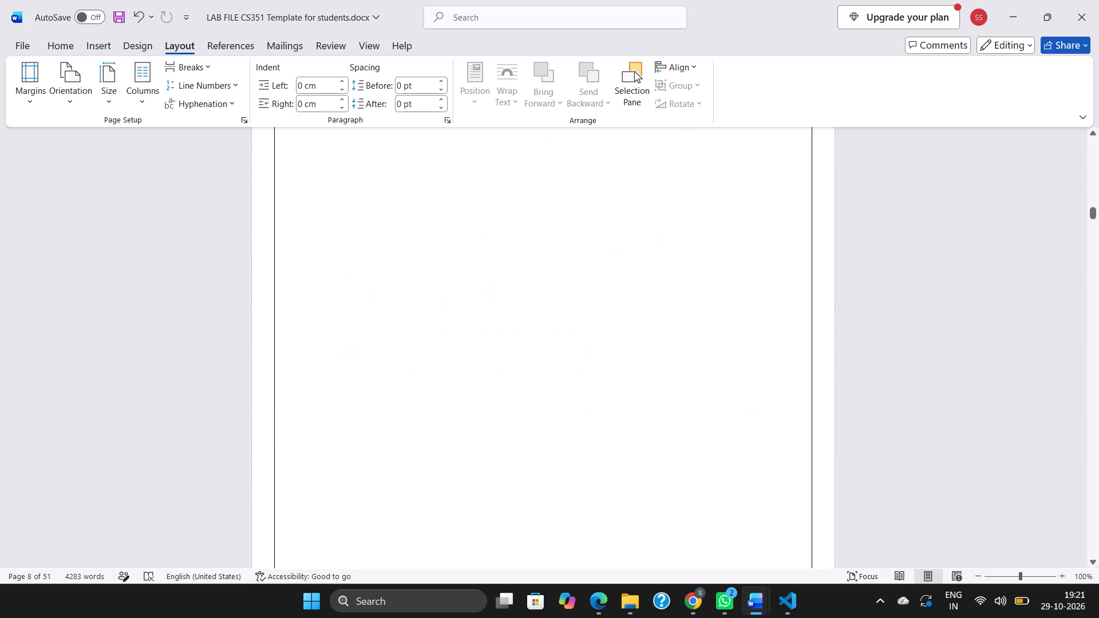
# Unlink the Section 7 footer on the experiment index page from the previous section and leave header and footer editing.
pyautogui.scroll(-4, 464, 422)
pyautogui.click(499, 239)
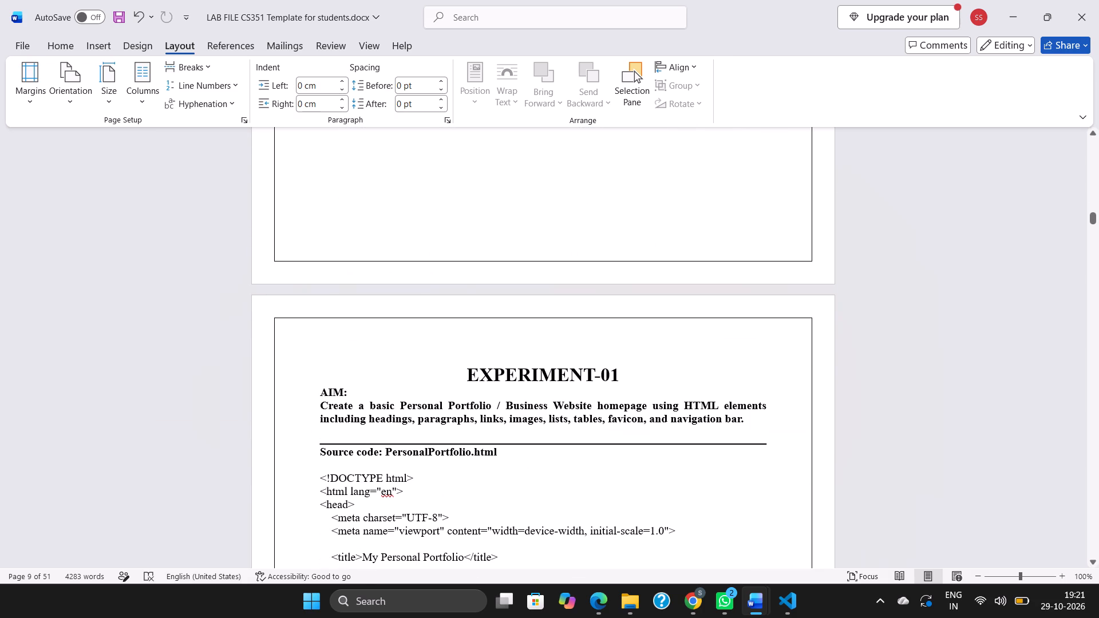
pyautogui.doubleClick(499, 239)
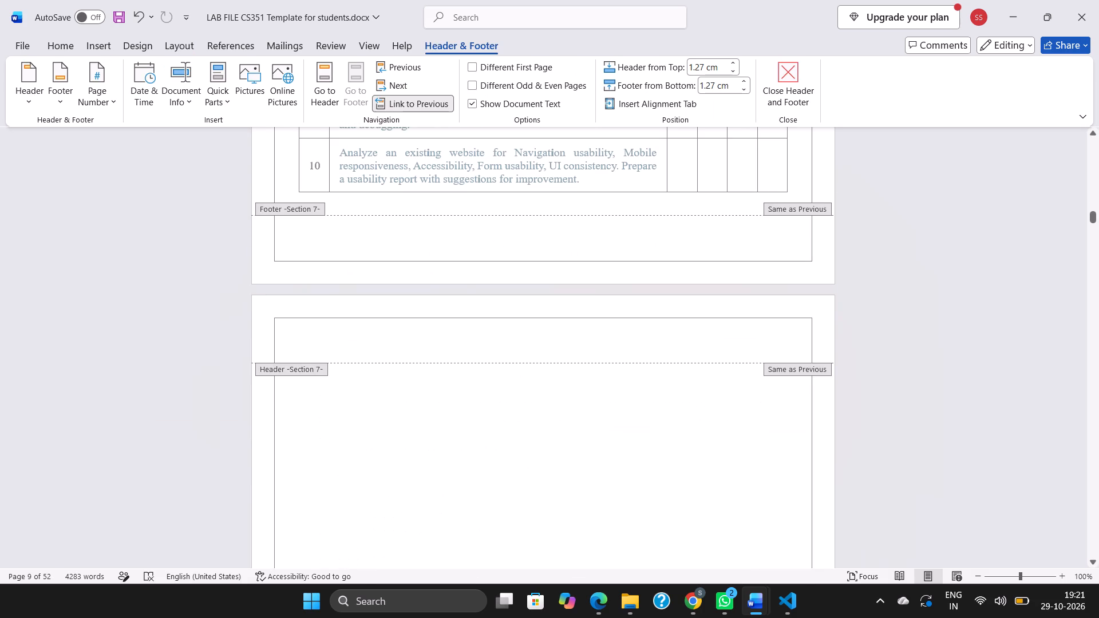
pyautogui.click(413, 106)
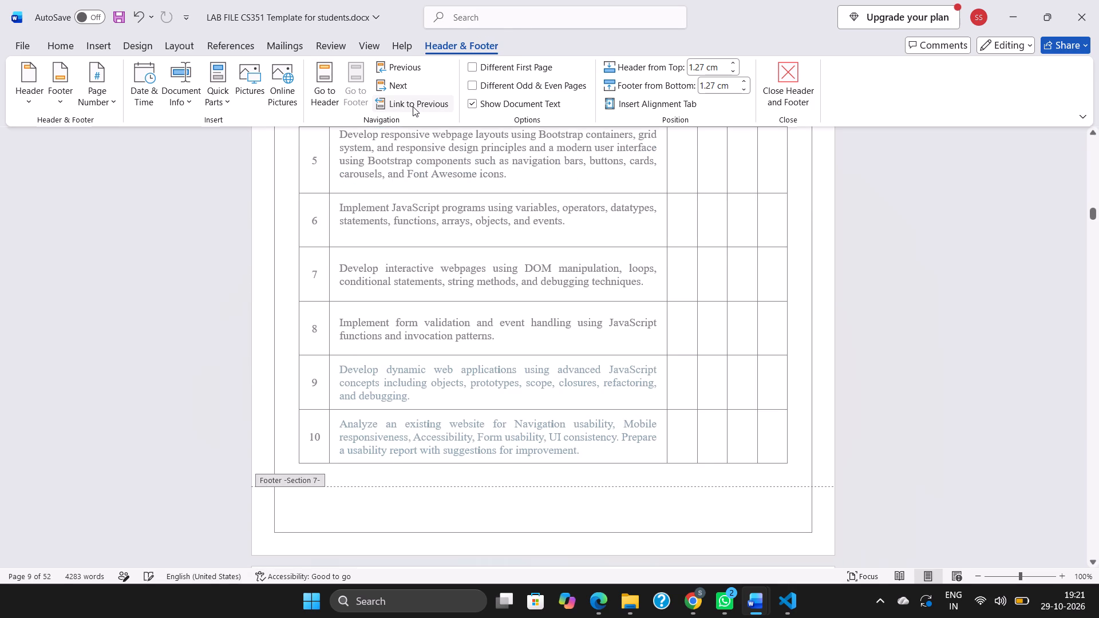
pyautogui.click(121, 278)
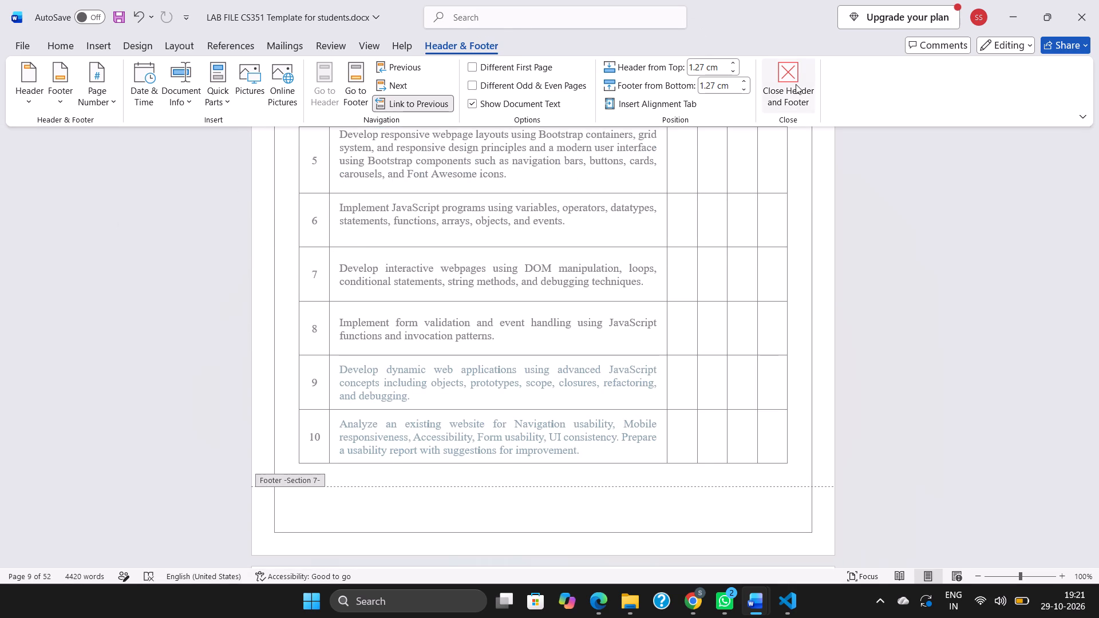
pyautogui.click(793, 78)
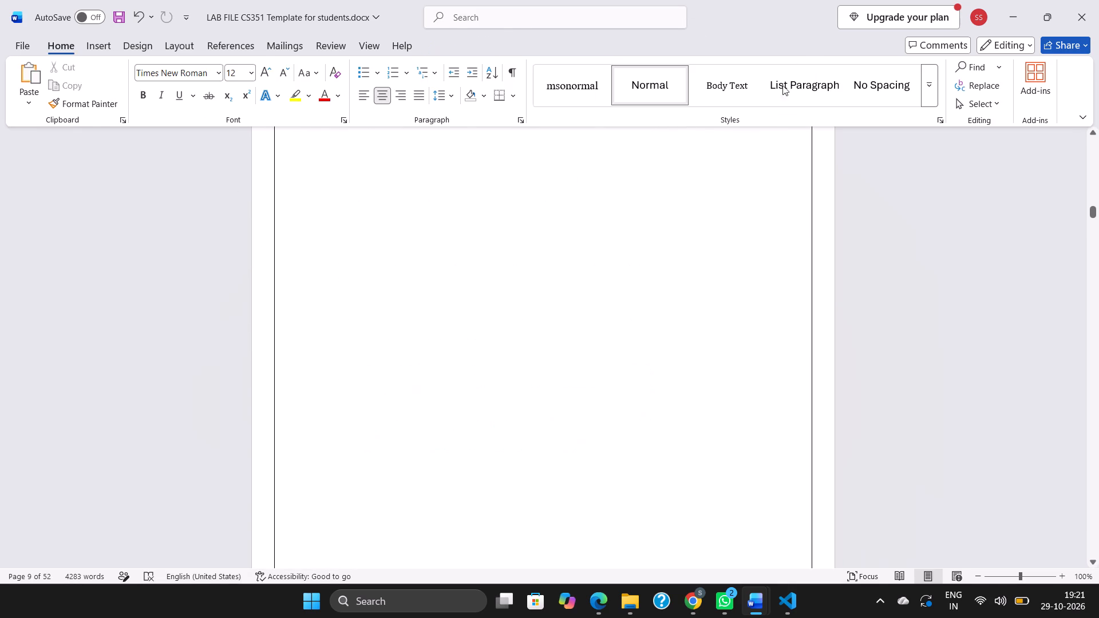
# Delete the blank page and extra break between the experiment index table and the EXPERIMENT-01 page.
pyautogui.scroll(3, 573, 356)
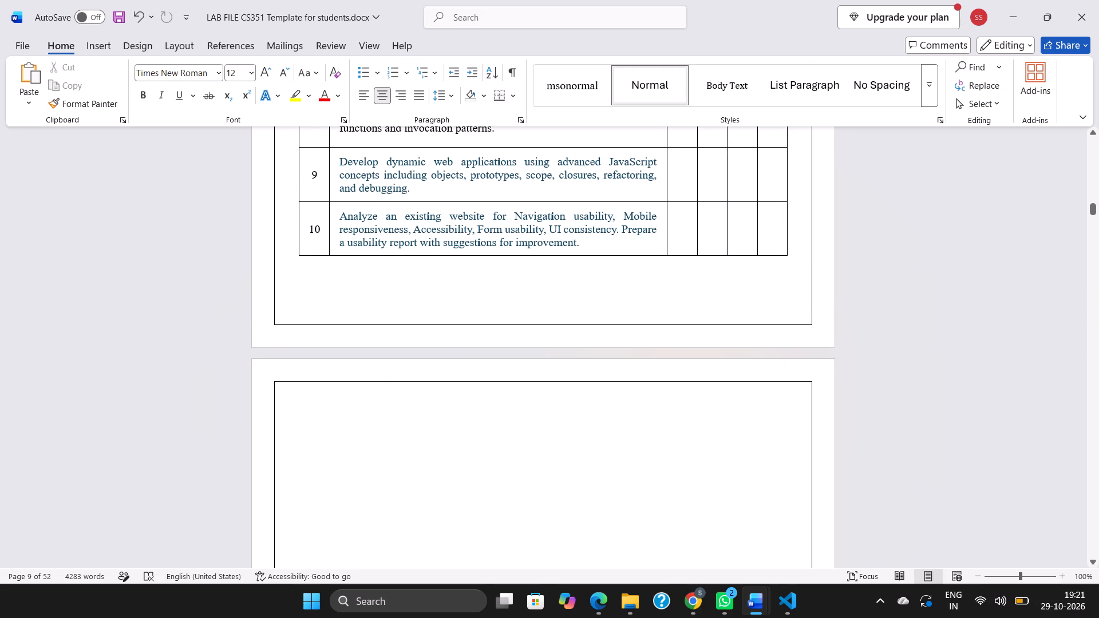
pyautogui.click(372, 449)
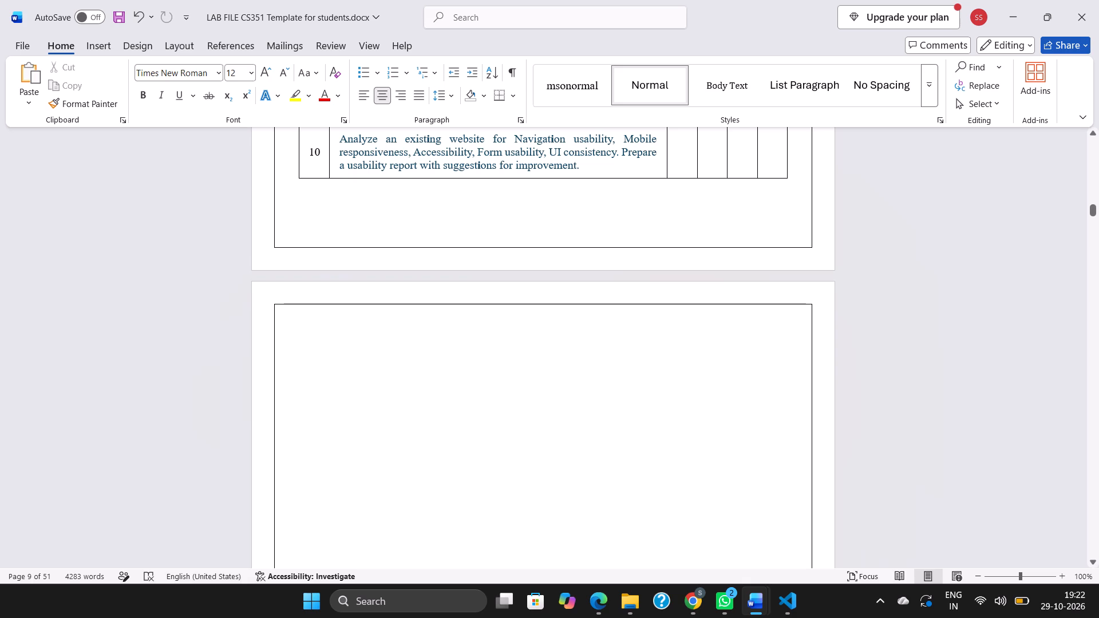
pyautogui.click(318, 331)
pyautogui.press('BackSpace')
pyautogui.press('BackSpace')
pyautogui.press('BackSpace')
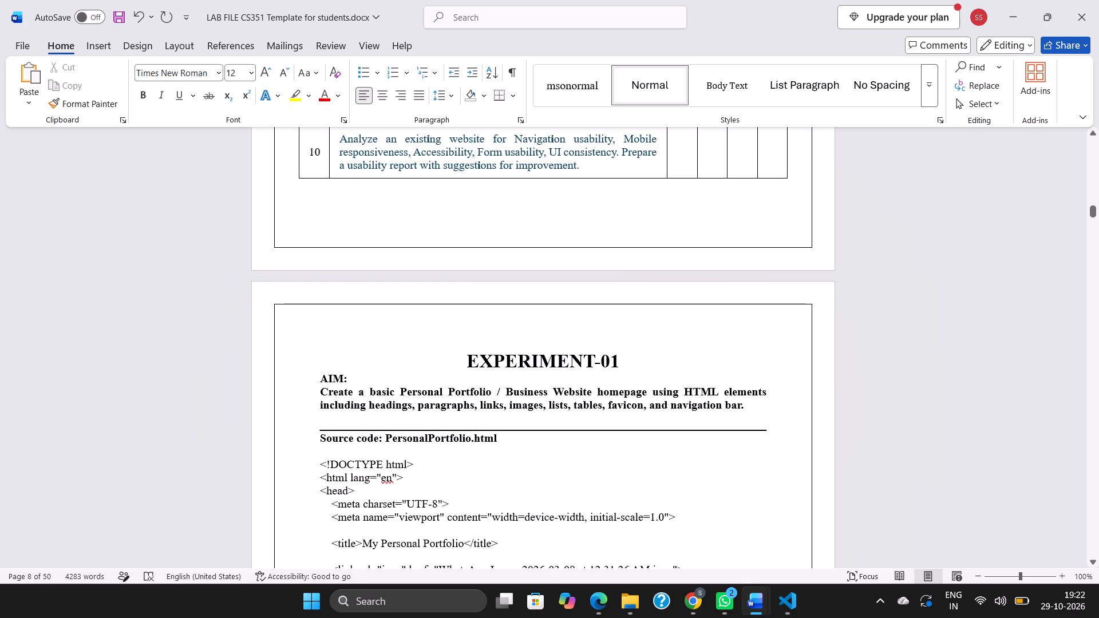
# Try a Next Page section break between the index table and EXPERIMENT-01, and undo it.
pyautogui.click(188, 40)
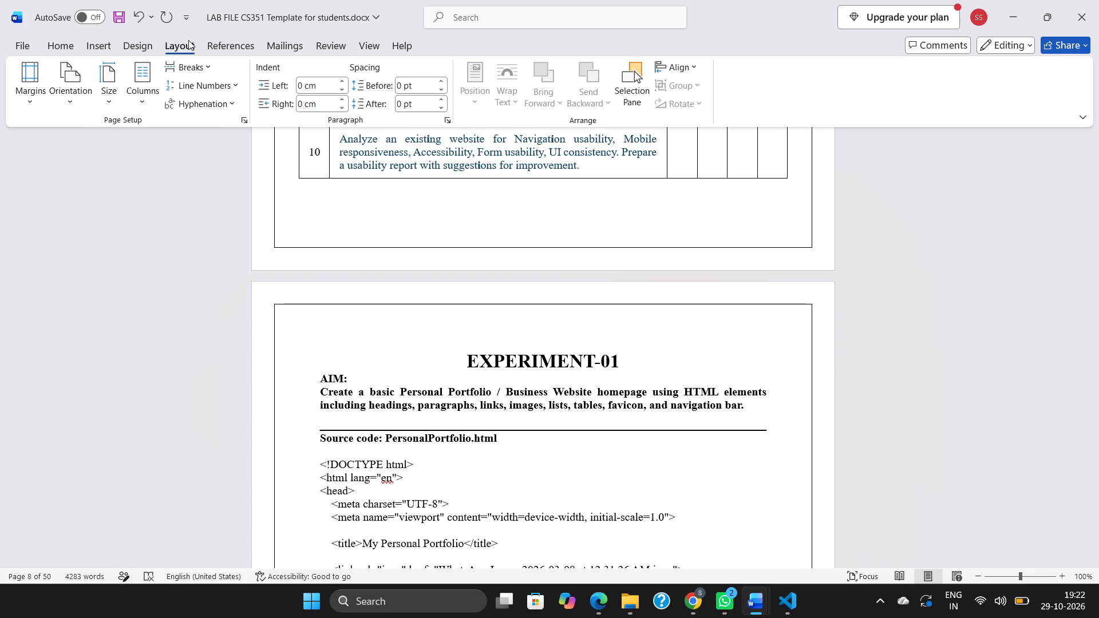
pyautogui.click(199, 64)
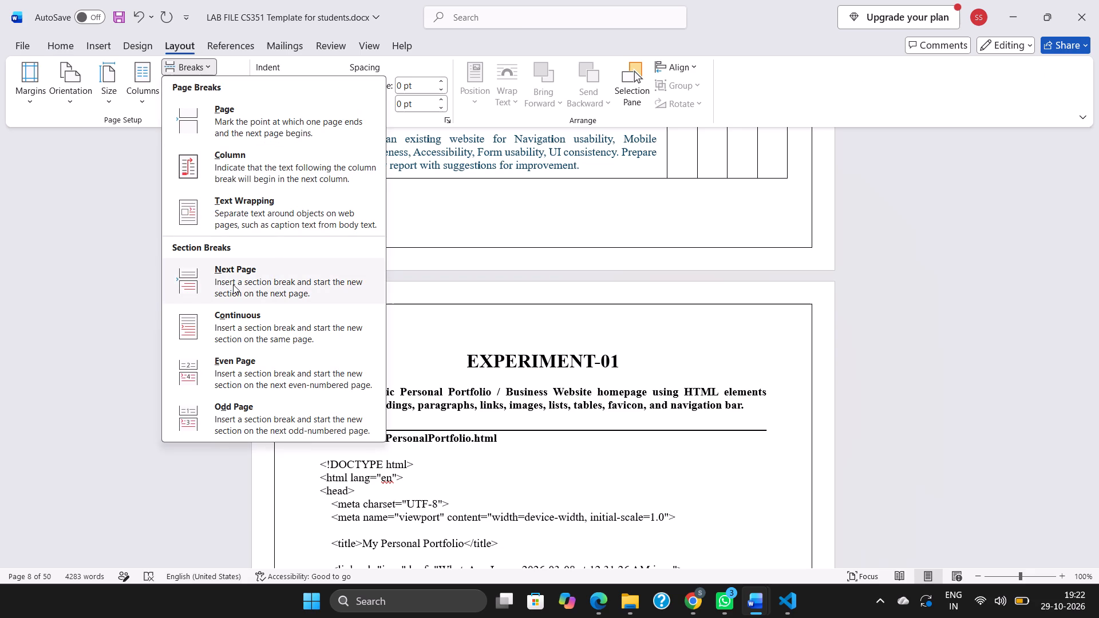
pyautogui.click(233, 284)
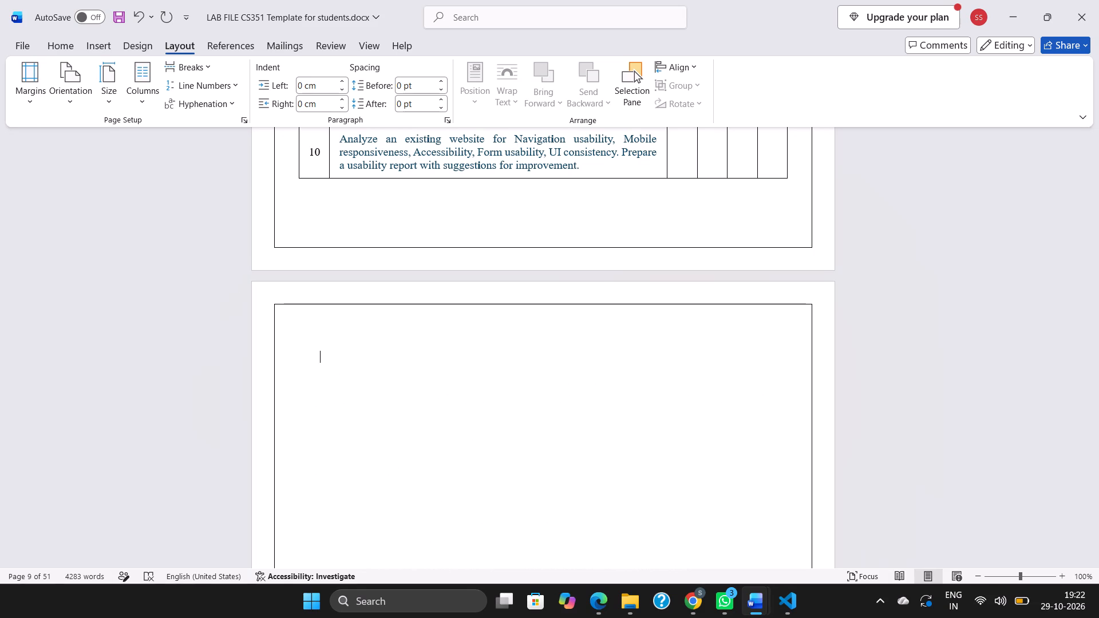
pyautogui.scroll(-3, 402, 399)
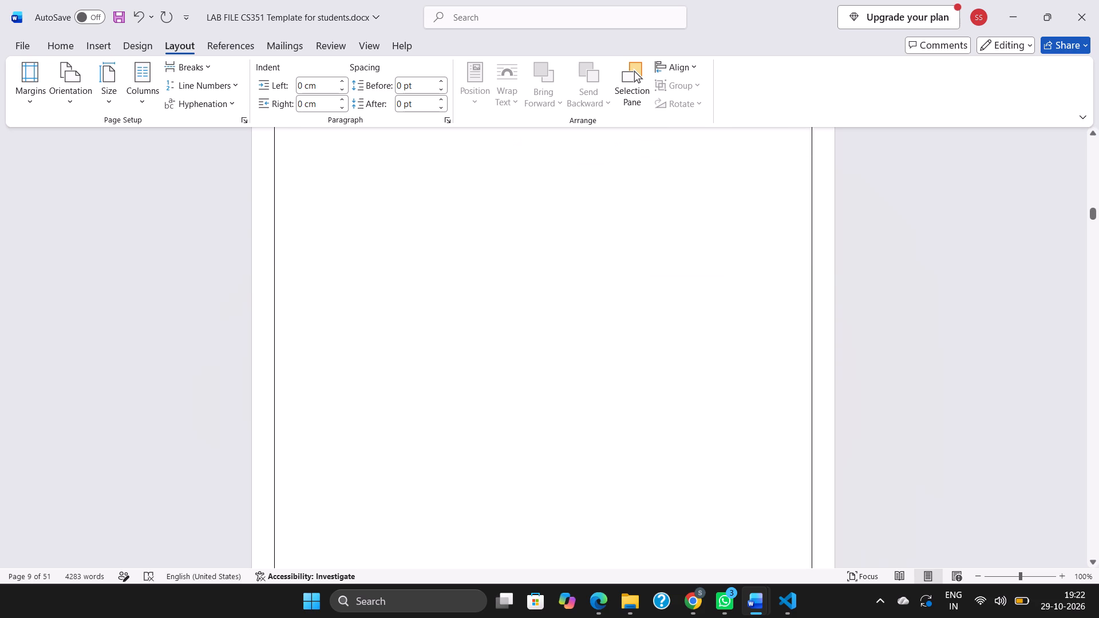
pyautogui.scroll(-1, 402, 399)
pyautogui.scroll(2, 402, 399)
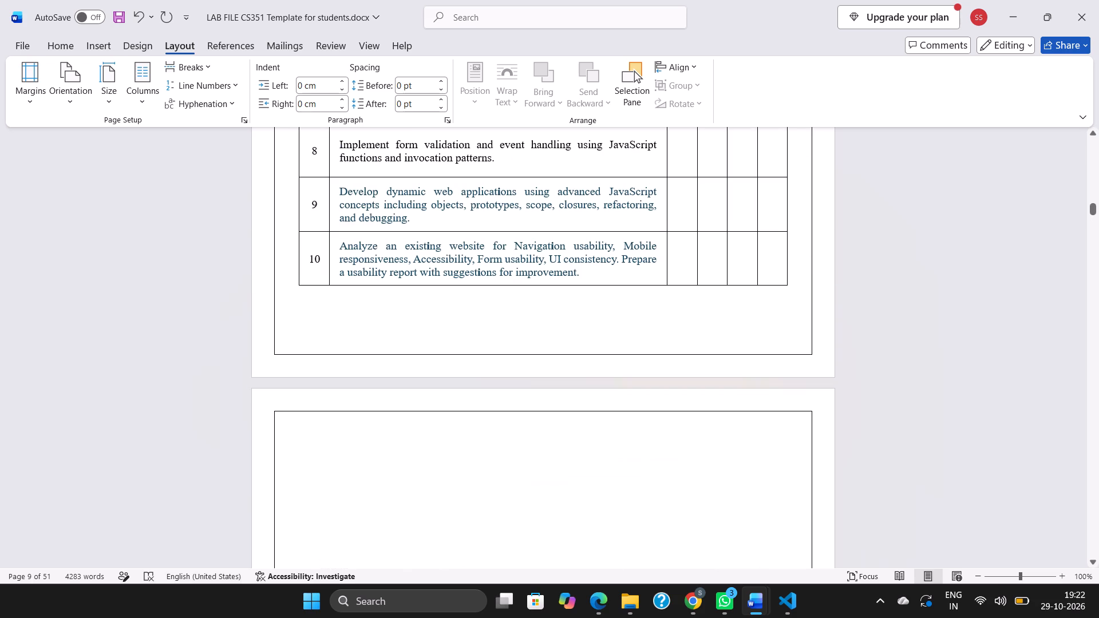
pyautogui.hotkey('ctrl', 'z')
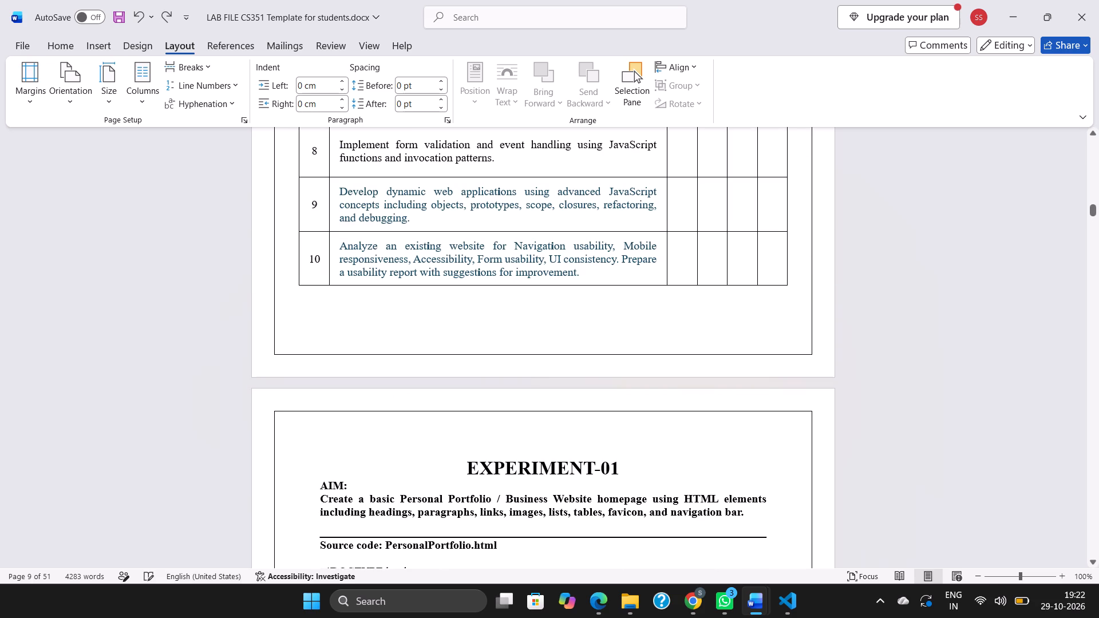
# Insert a Next Page section break directly before the EXPERIMENT-01 heading.
pyautogui.click(365, 438)
pyautogui.click(195, 72)
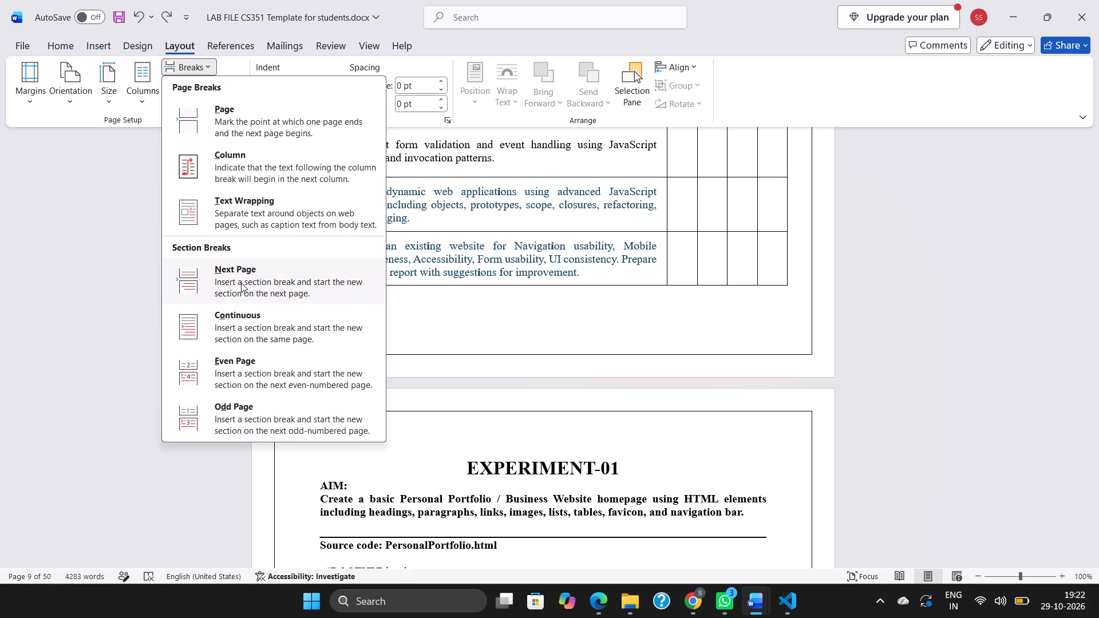
pyautogui.click(241, 283)
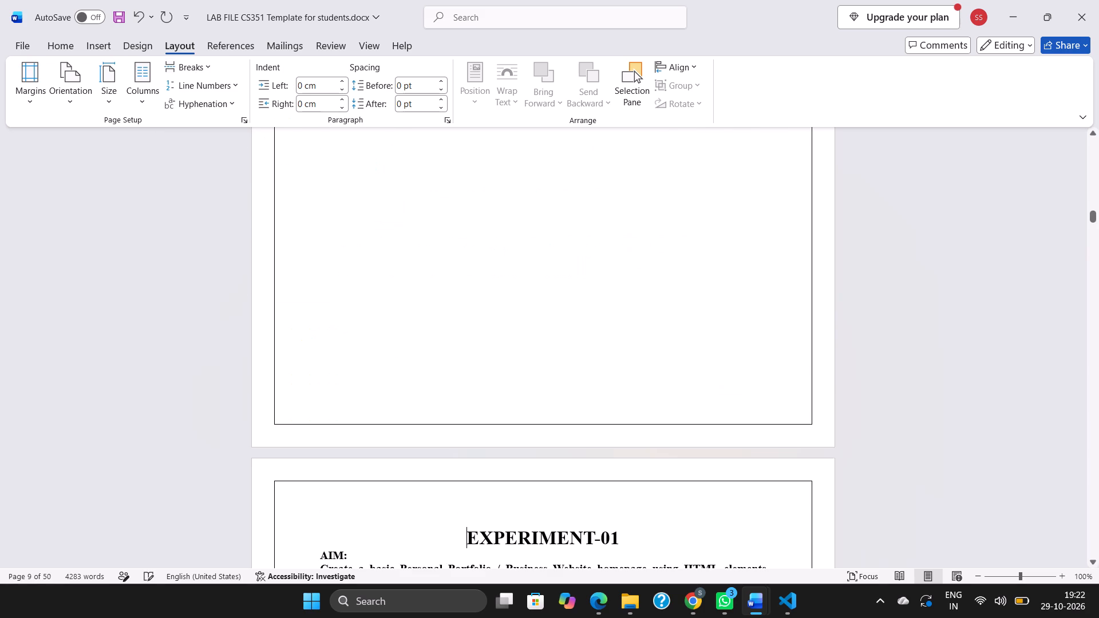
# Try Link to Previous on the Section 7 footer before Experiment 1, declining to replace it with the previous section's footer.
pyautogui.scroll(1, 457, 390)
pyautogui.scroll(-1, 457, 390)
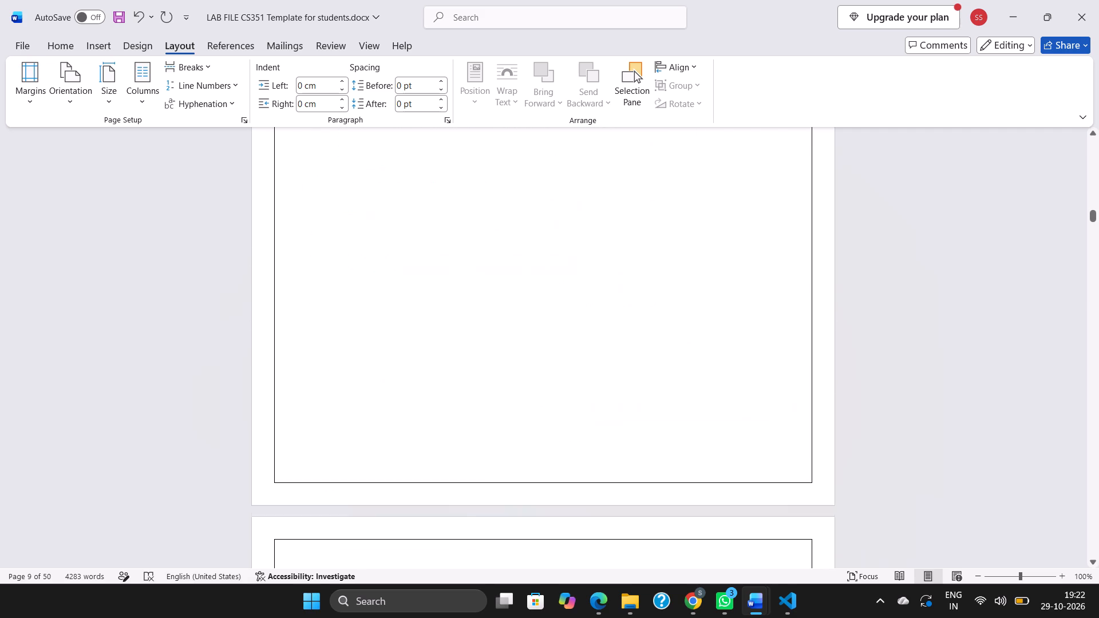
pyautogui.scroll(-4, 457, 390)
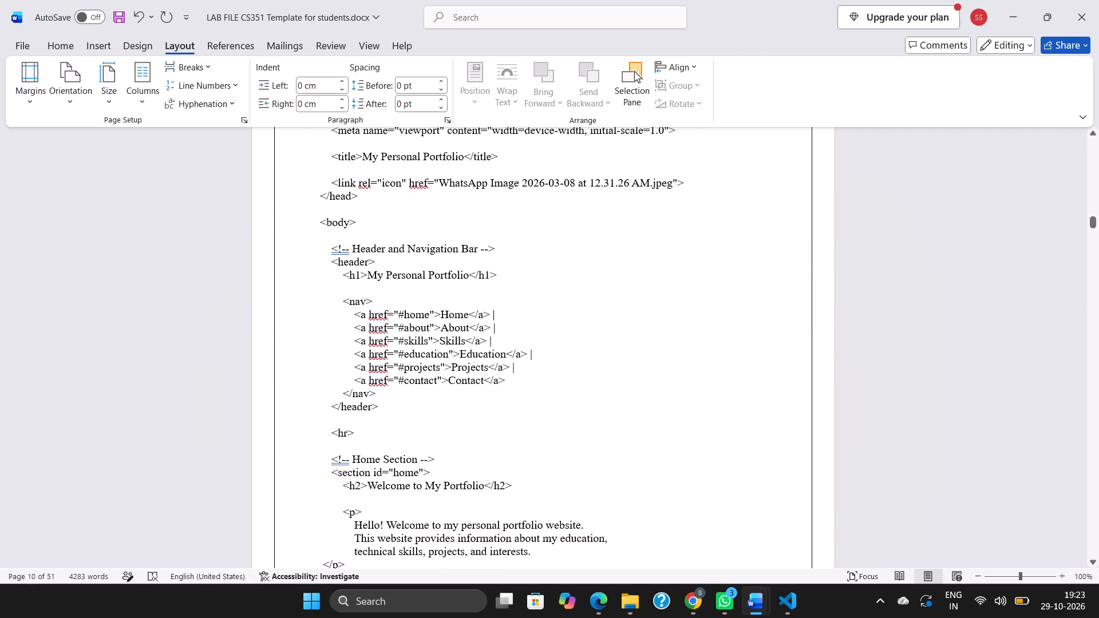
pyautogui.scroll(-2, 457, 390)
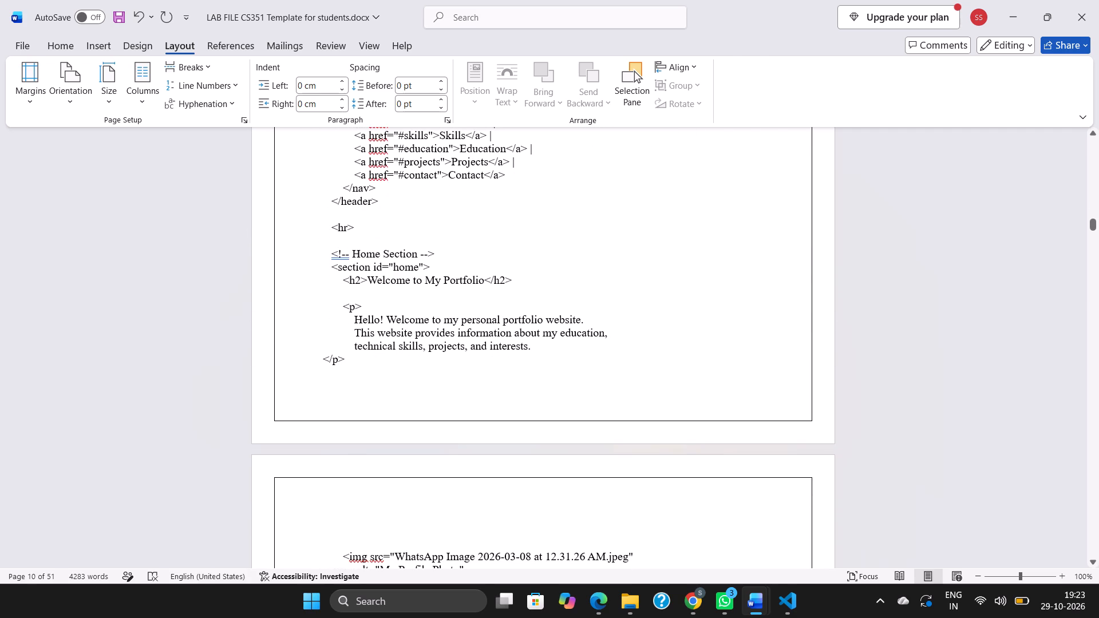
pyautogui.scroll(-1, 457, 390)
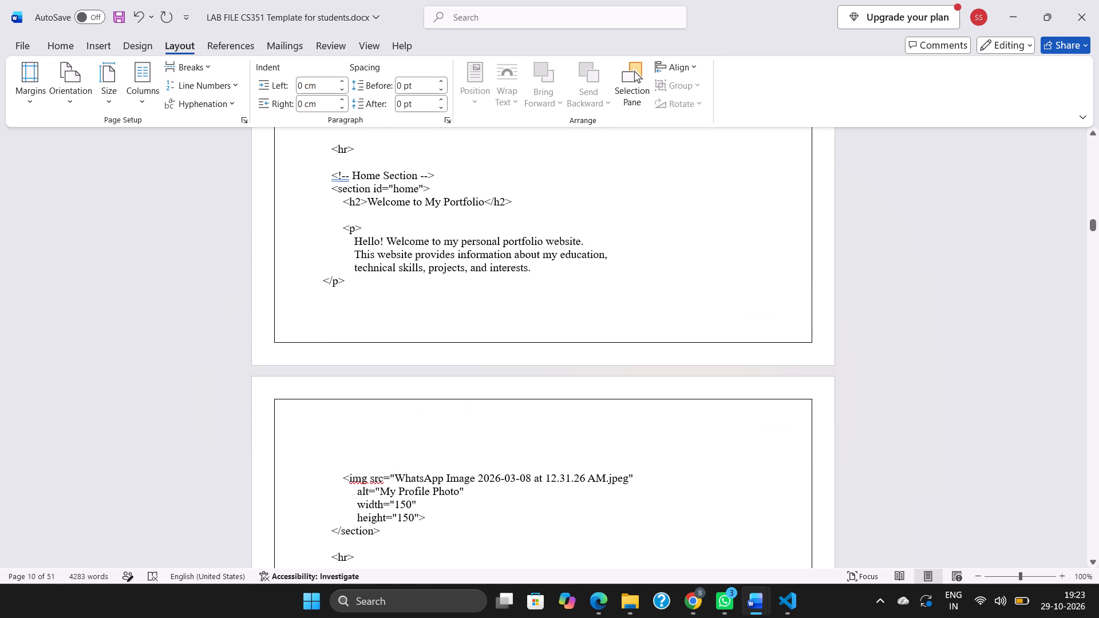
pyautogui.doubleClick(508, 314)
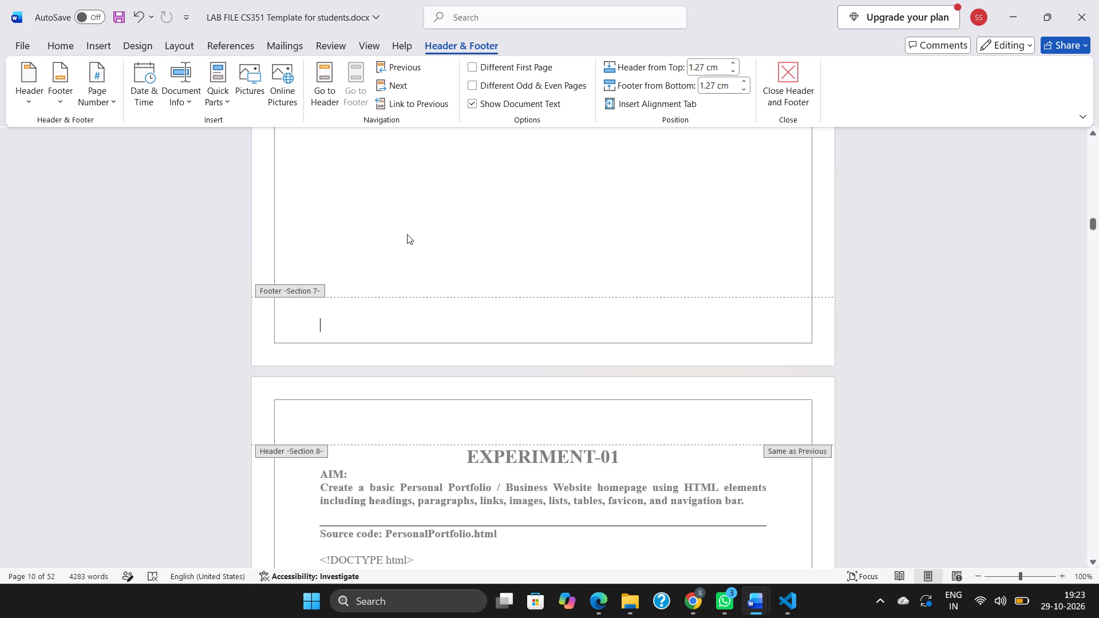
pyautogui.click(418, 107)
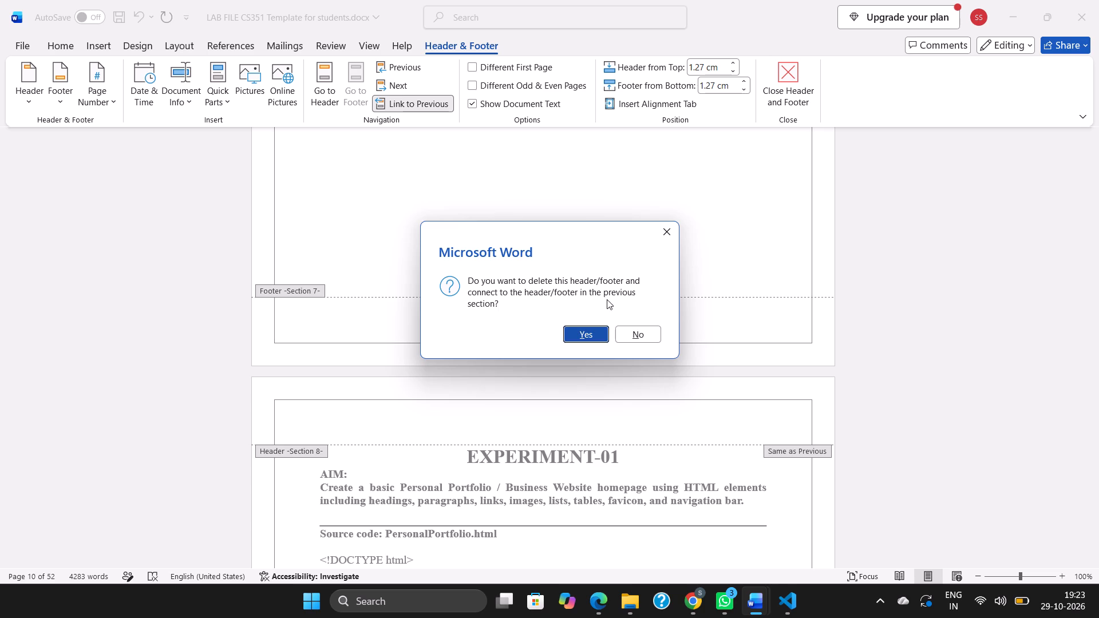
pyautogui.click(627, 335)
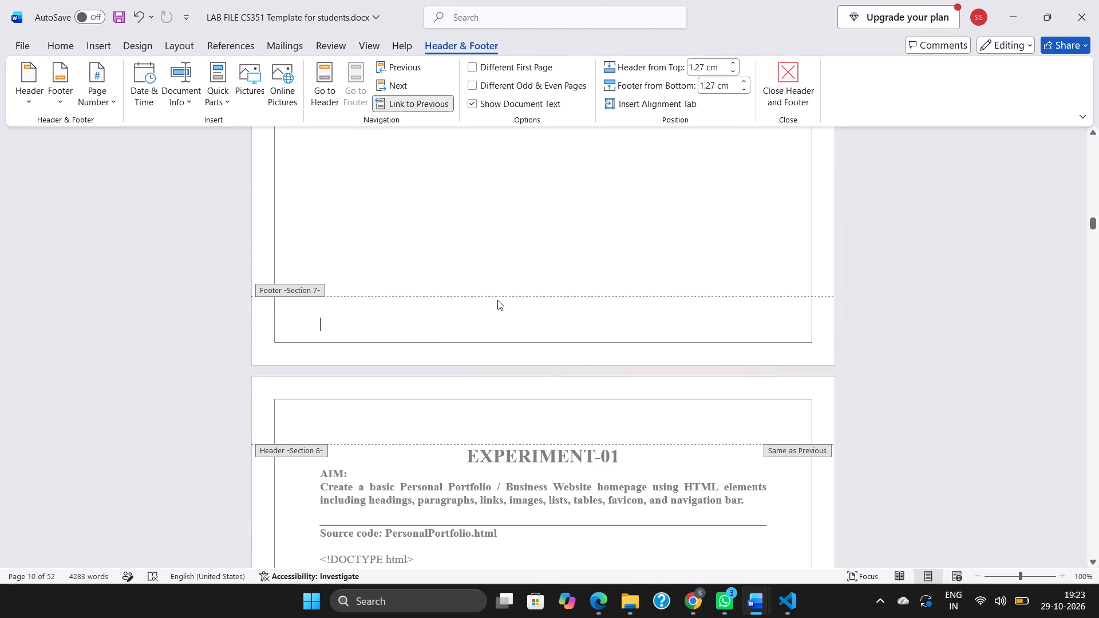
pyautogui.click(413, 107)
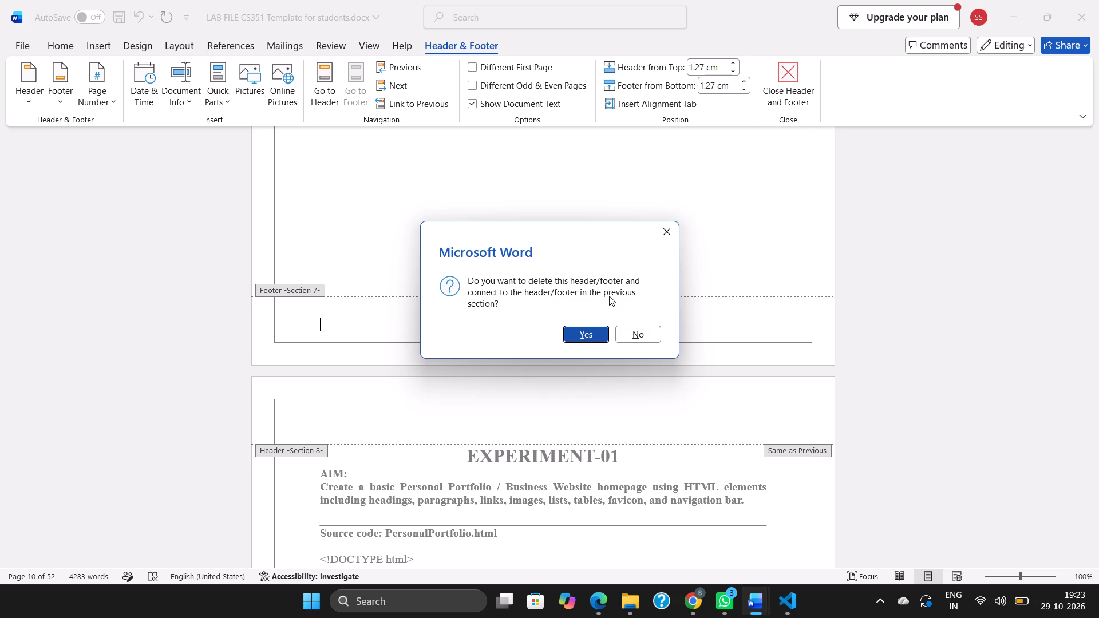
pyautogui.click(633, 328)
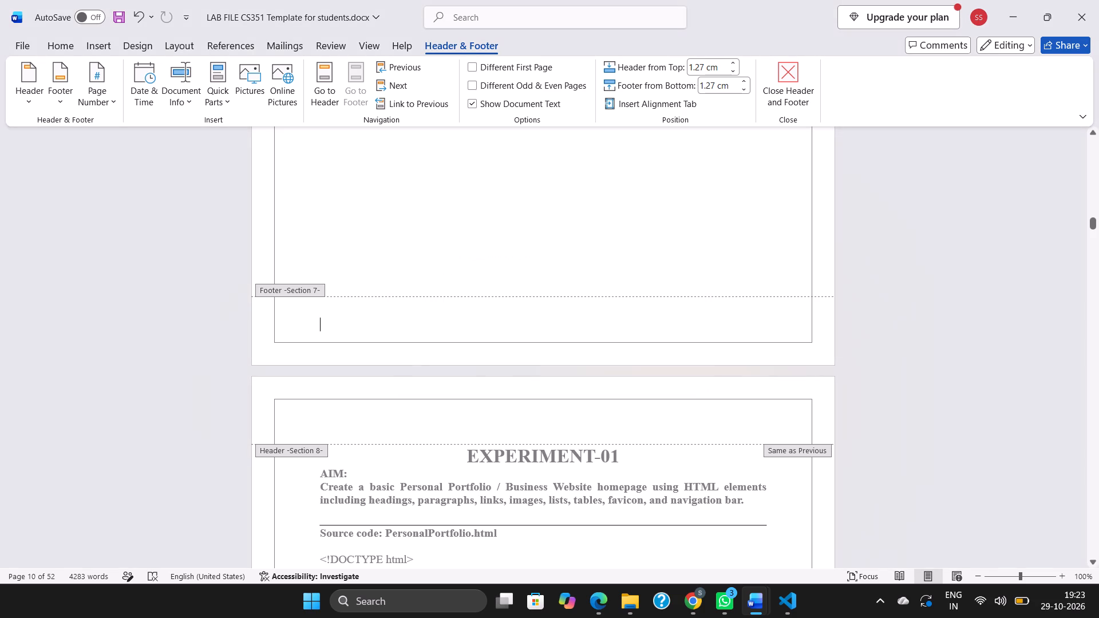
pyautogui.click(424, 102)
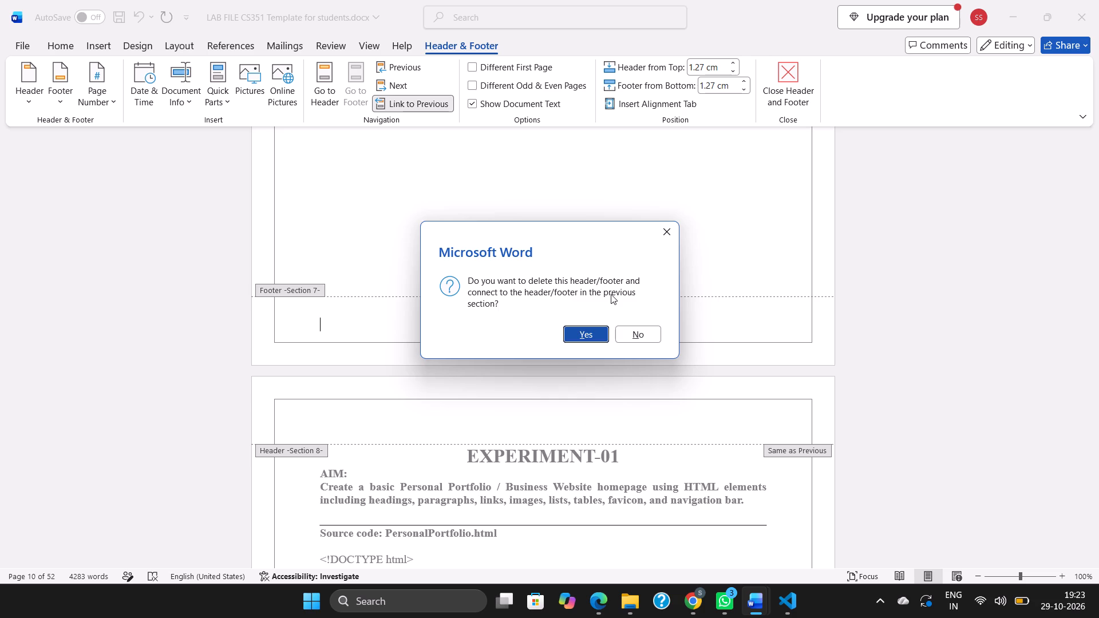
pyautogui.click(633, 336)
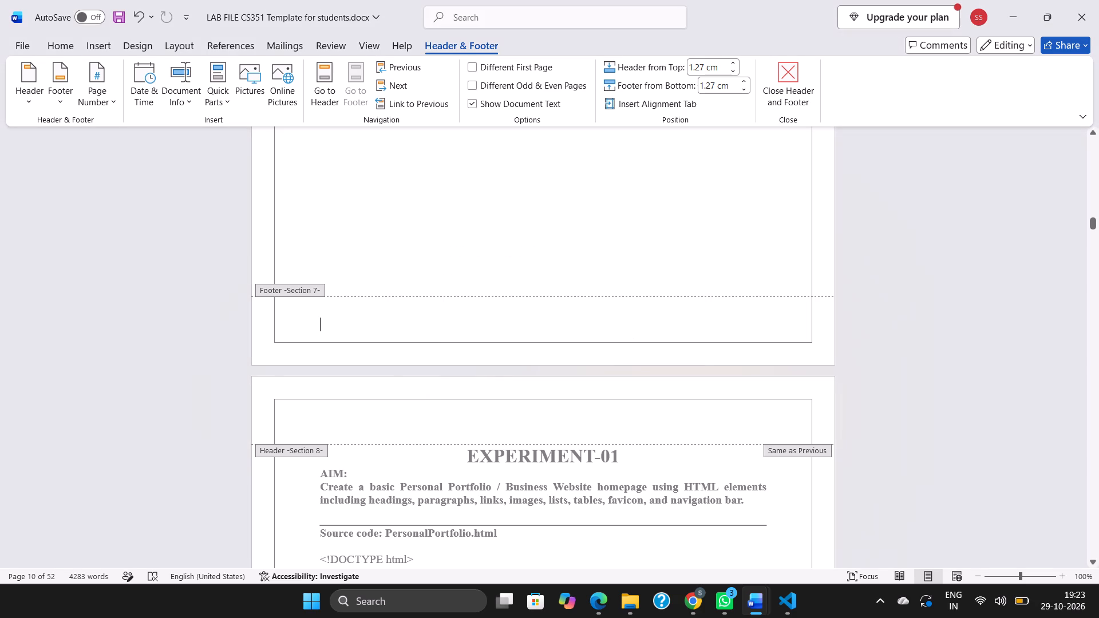
# Insert a centered Plain Number 2 page number at the bottom of the Section 8 pages, starting with the EXPERIMENT-01 page.
pyautogui.scroll(-2, 633, 336)
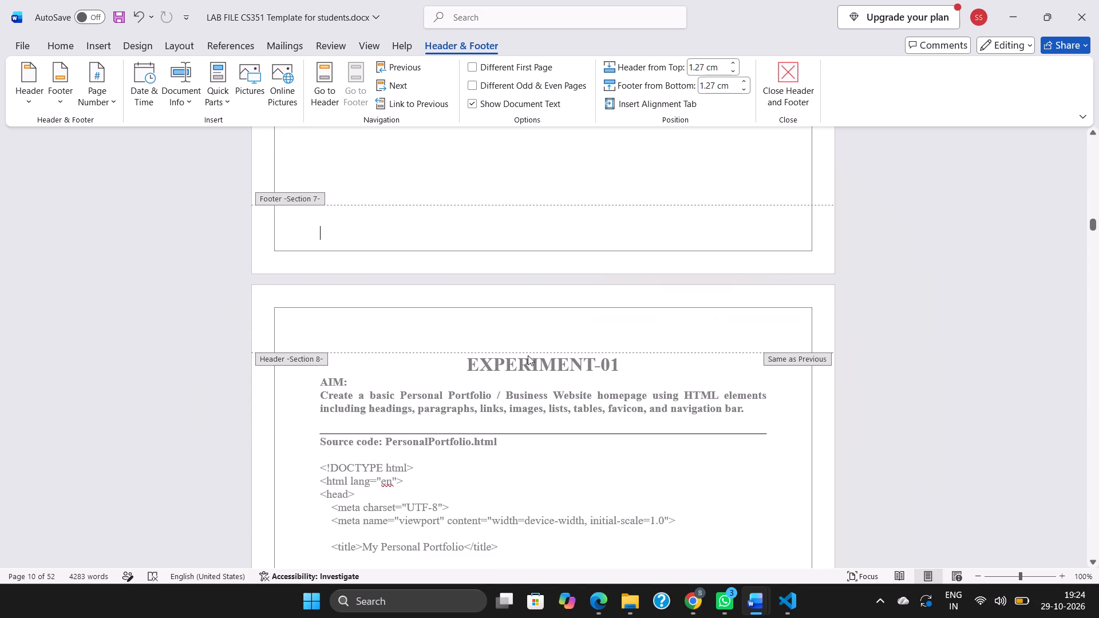
pyautogui.scroll(-3, 528, 355)
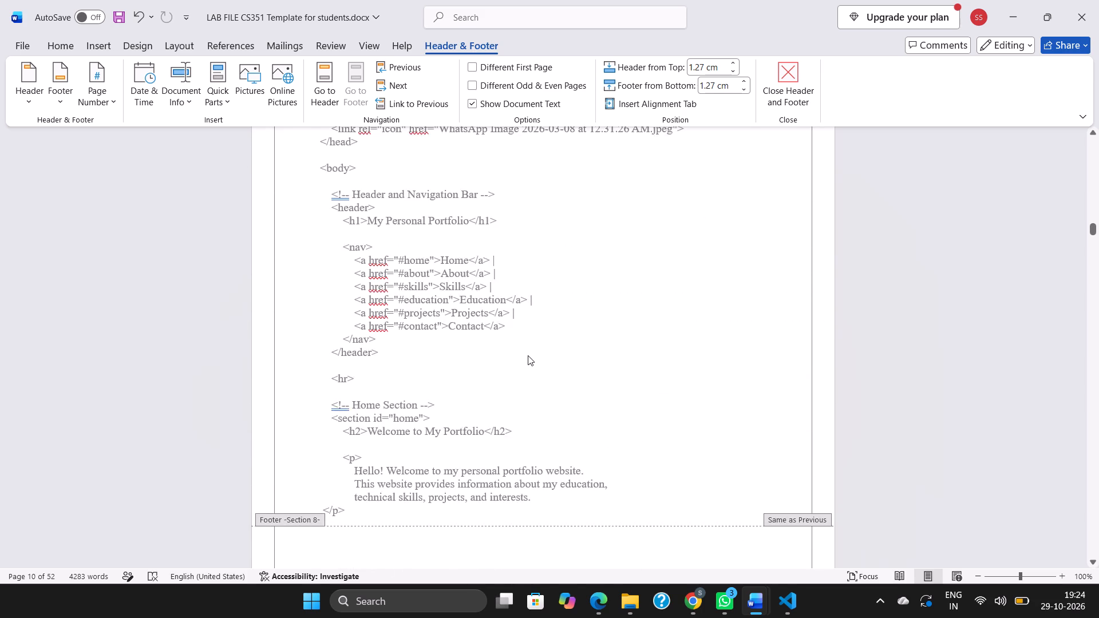
pyautogui.scroll(-1, 528, 355)
pyautogui.click(508, 402)
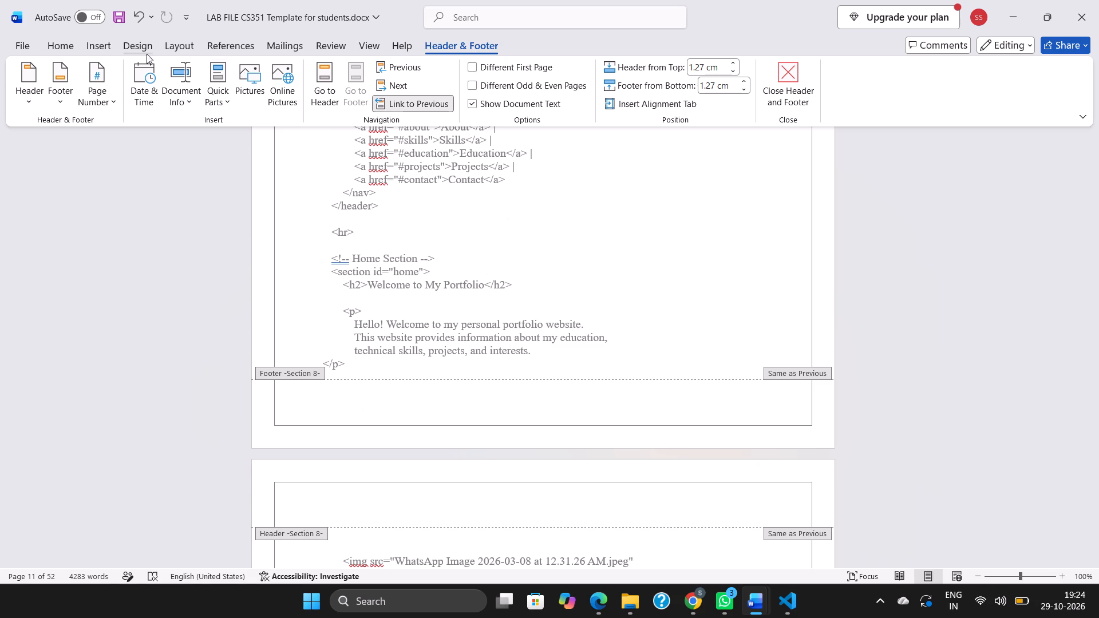
pyautogui.click(101, 49)
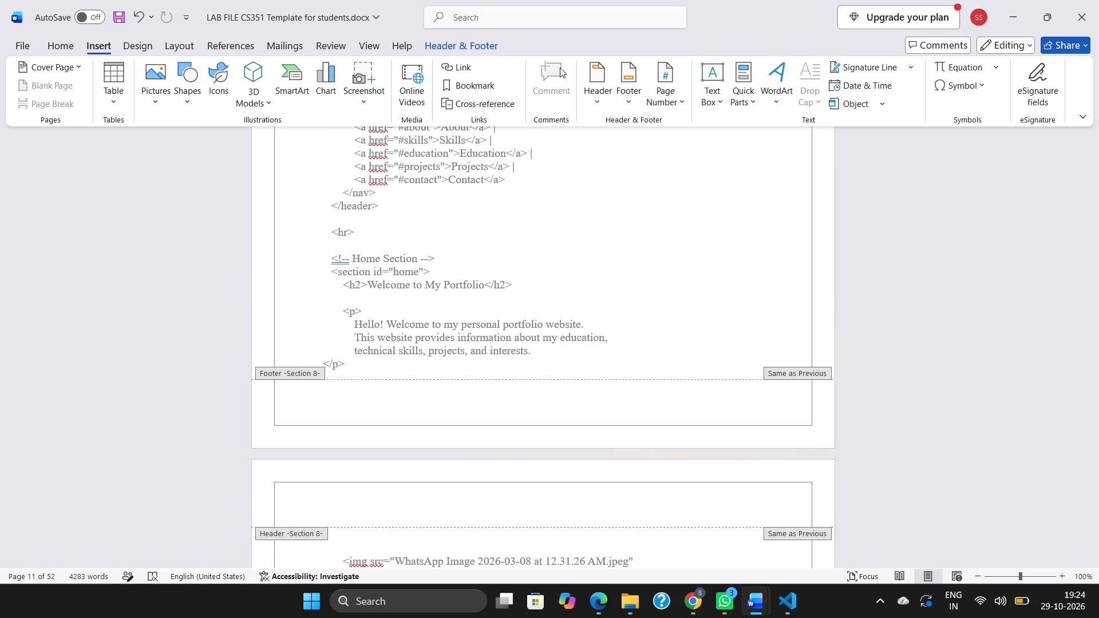
pyautogui.click(678, 100)
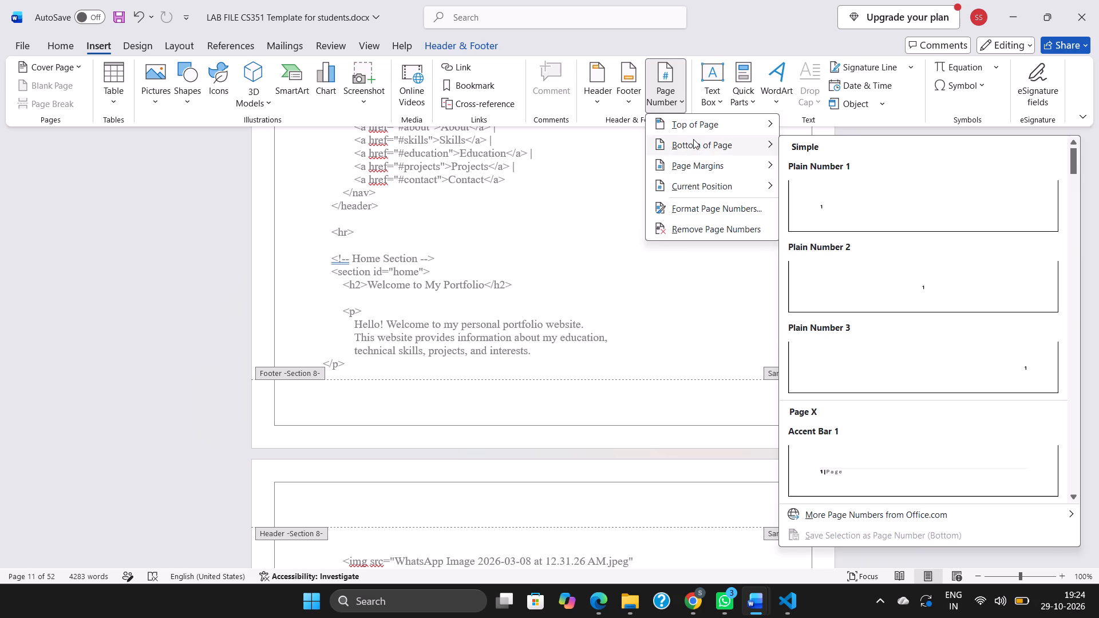
pyautogui.click(847, 271)
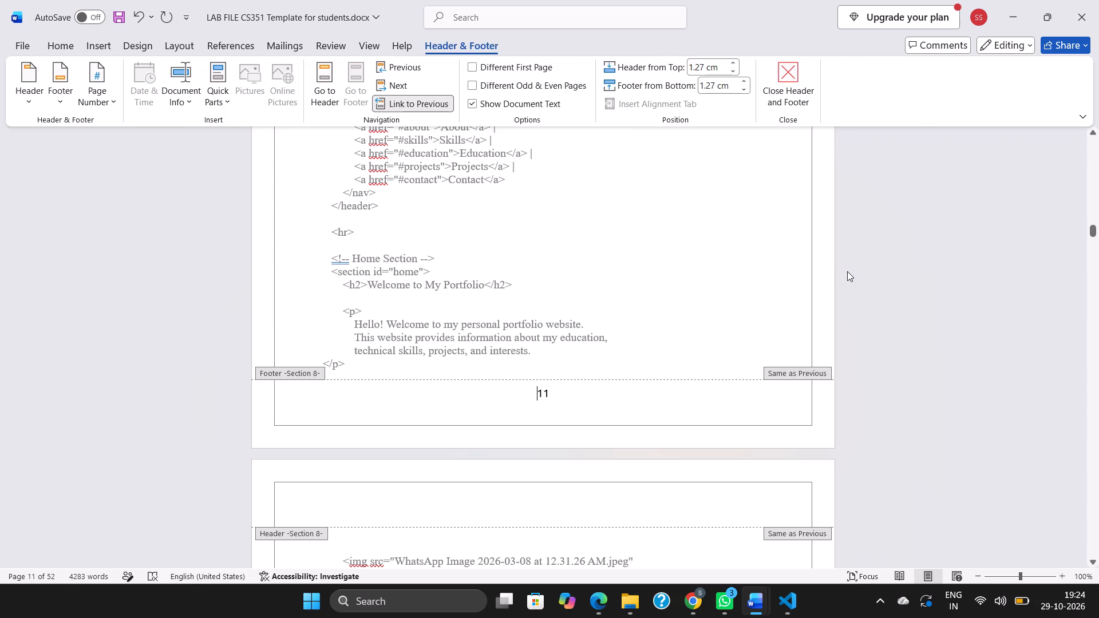
# Set the Section 8 page numbering to start at 1.
pyautogui.click(110, 102)
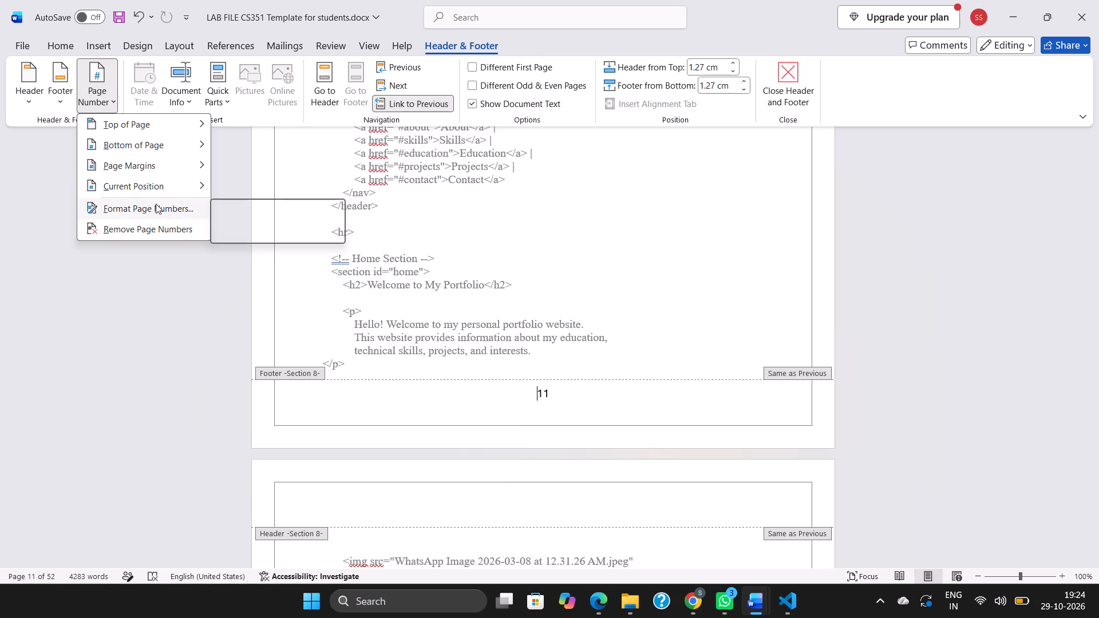
pyautogui.click(184, 205)
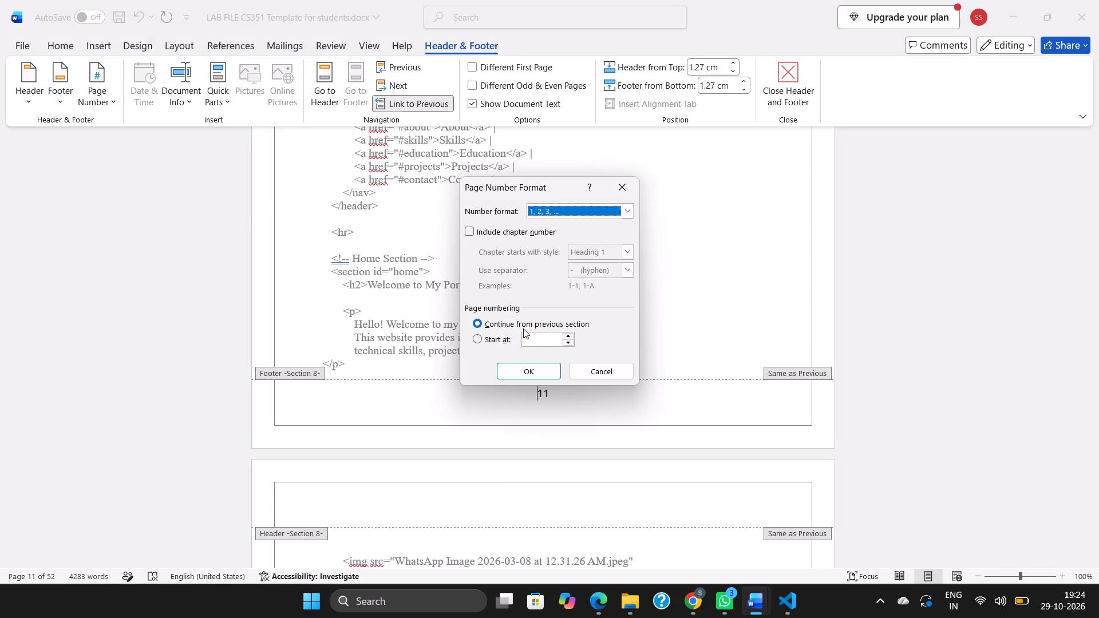
pyautogui.click(531, 340)
pyautogui.press('1')
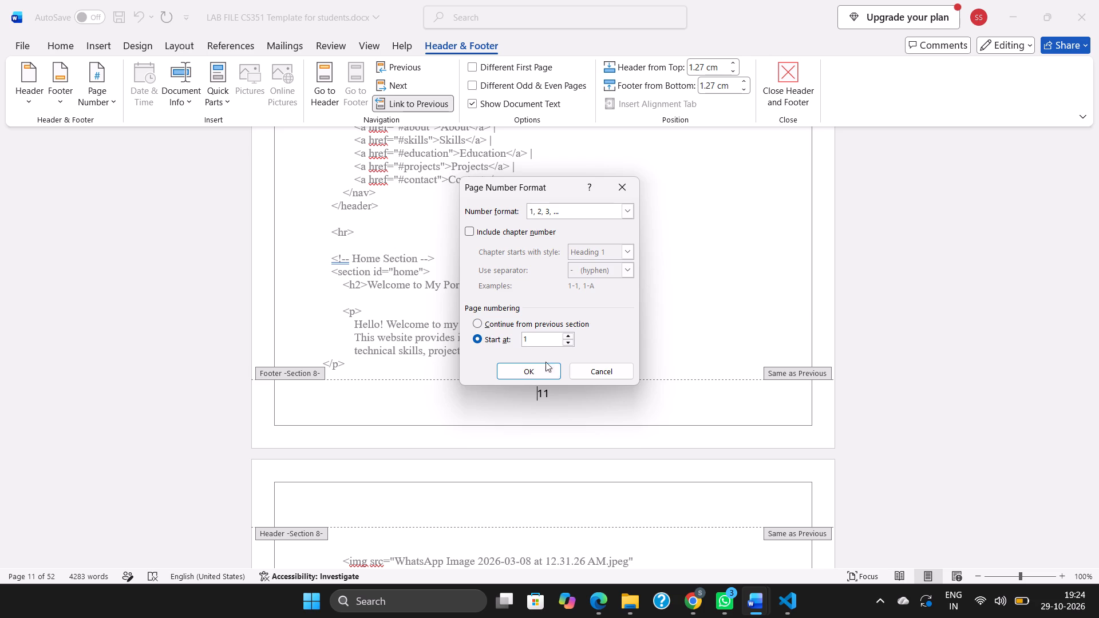
pyautogui.click(544, 369)
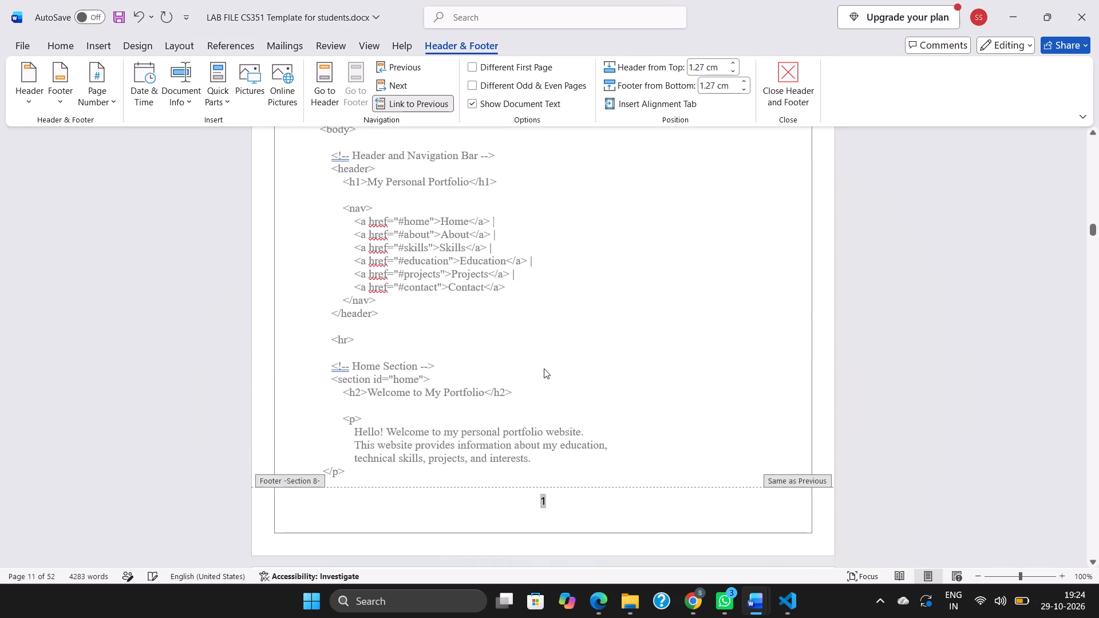
# Review the footers of the front-matter sections and index pages before EXPERIMENT-01 for page numbers.
pyautogui.scroll(4, 655, 350)
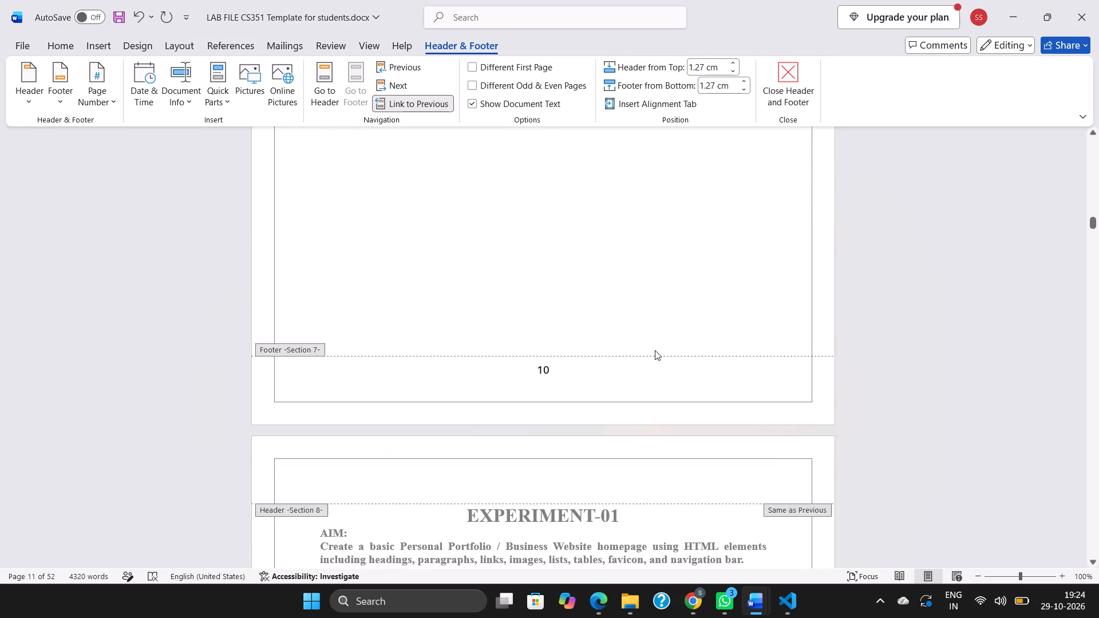
pyautogui.scroll(9, 655, 350)
pyautogui.scroll(14, 655, 350)
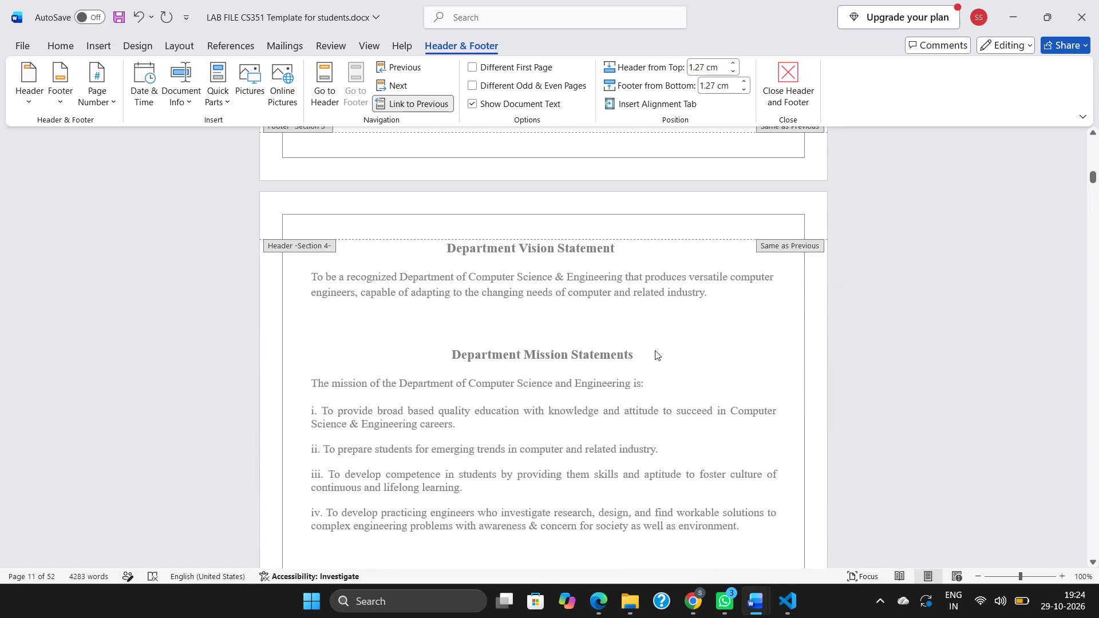
pyautogui.scroll(-5, 655, 350)
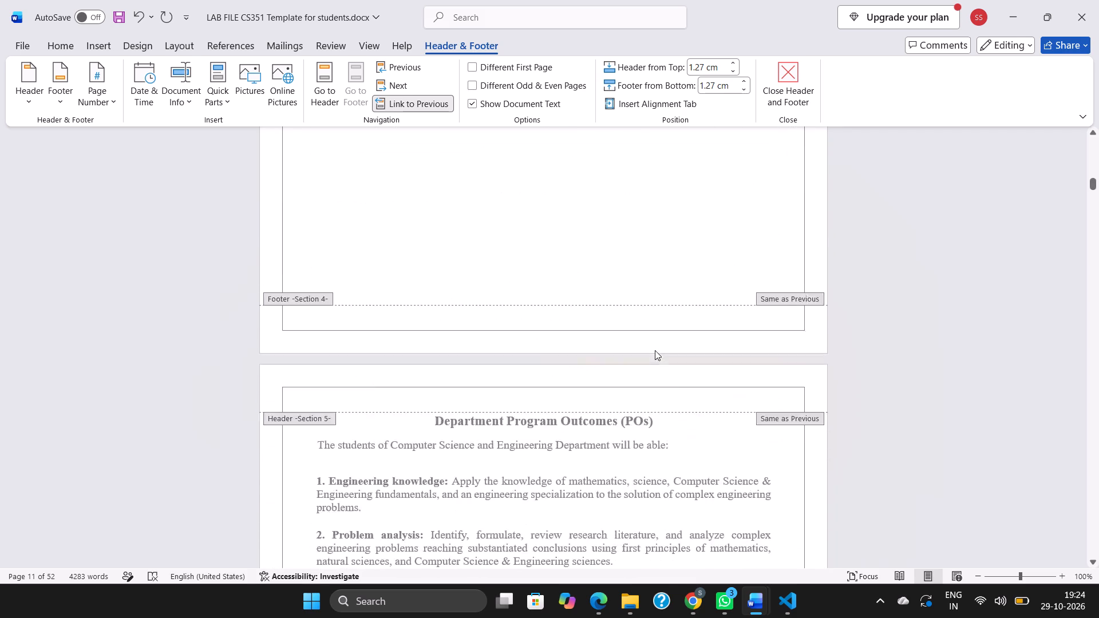
pyautogui.scroll(-8, 655, 350)
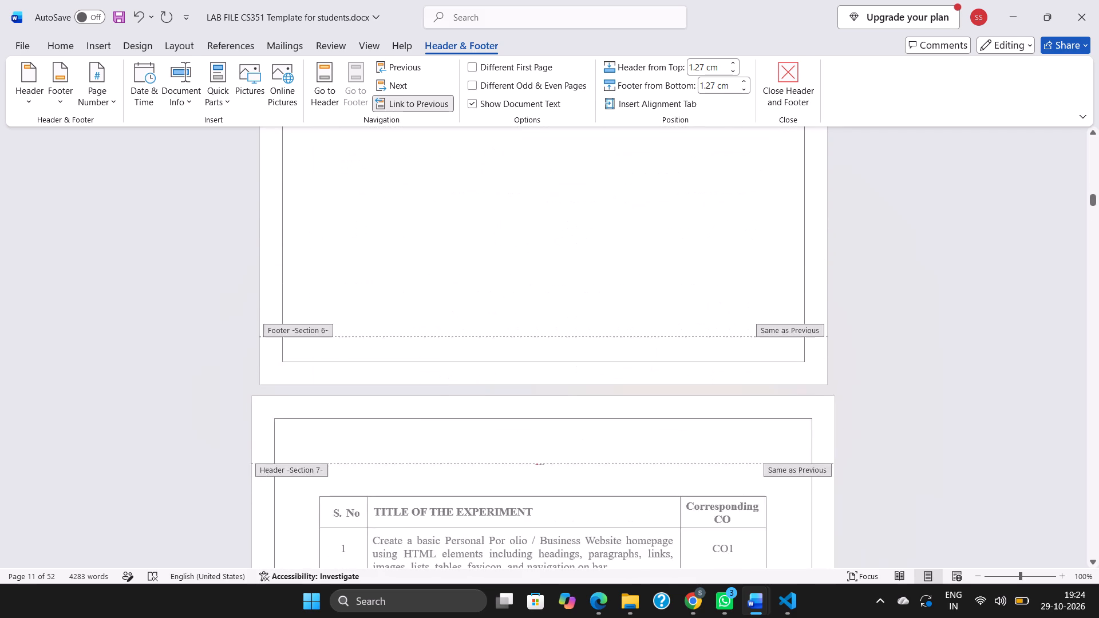
pyautogui.scroll(-8, 655, 350)
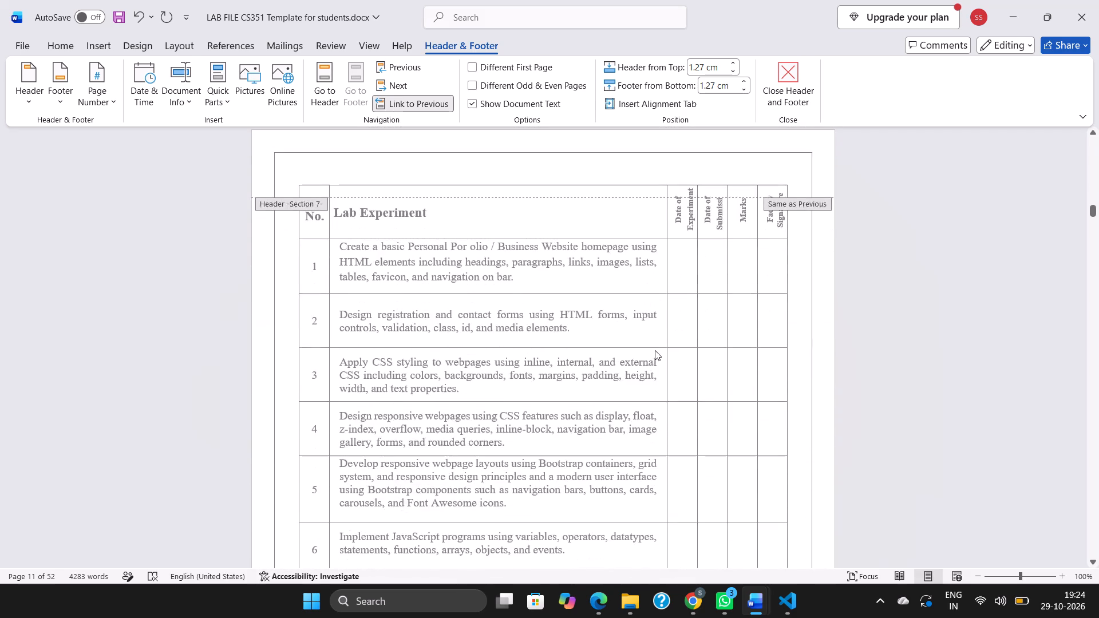
pyautogui.scroll(-8, 655, 350)
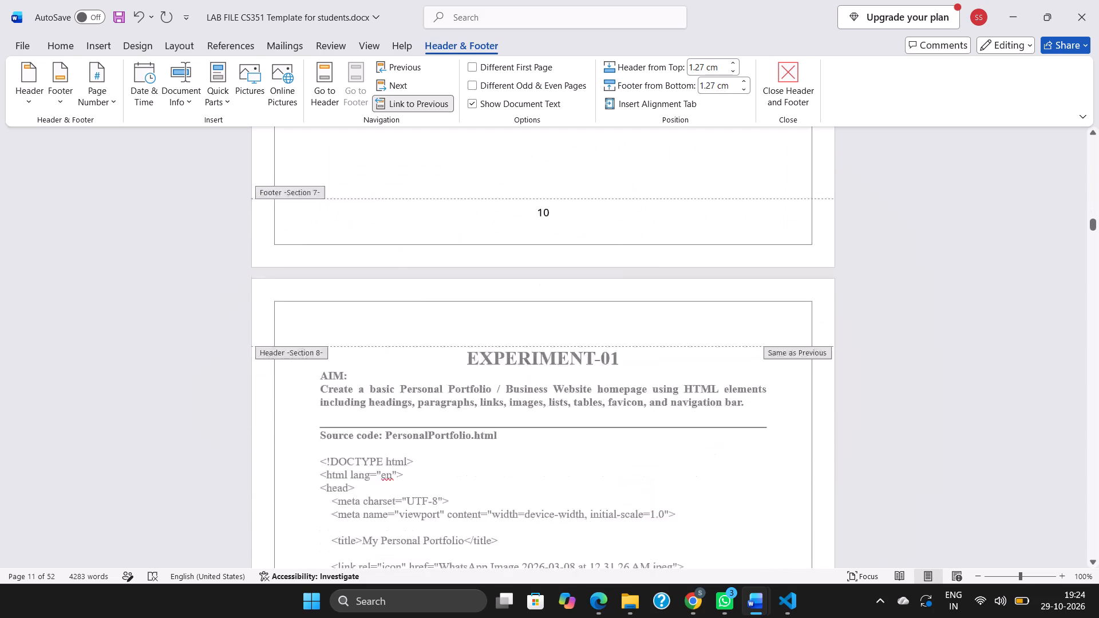
# Check the footer page numbering through all experiment pages from EXPERIMENT-01 to the end of the document.
pyautogui.scroll(-8, 655, 350)
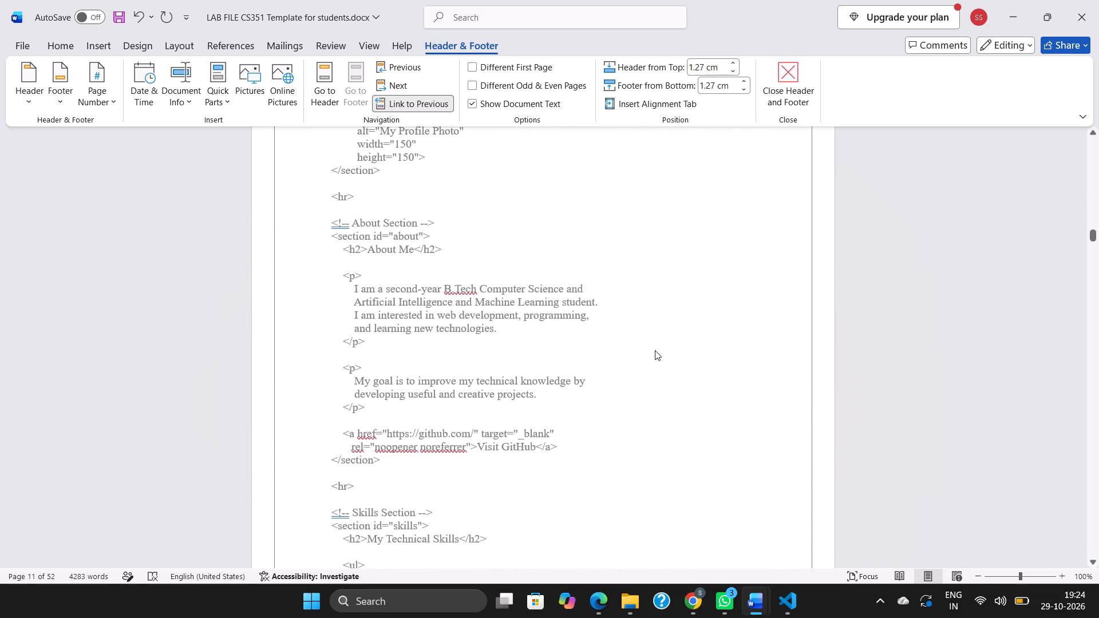
pyautogui.scroll(-8, 655, 350)
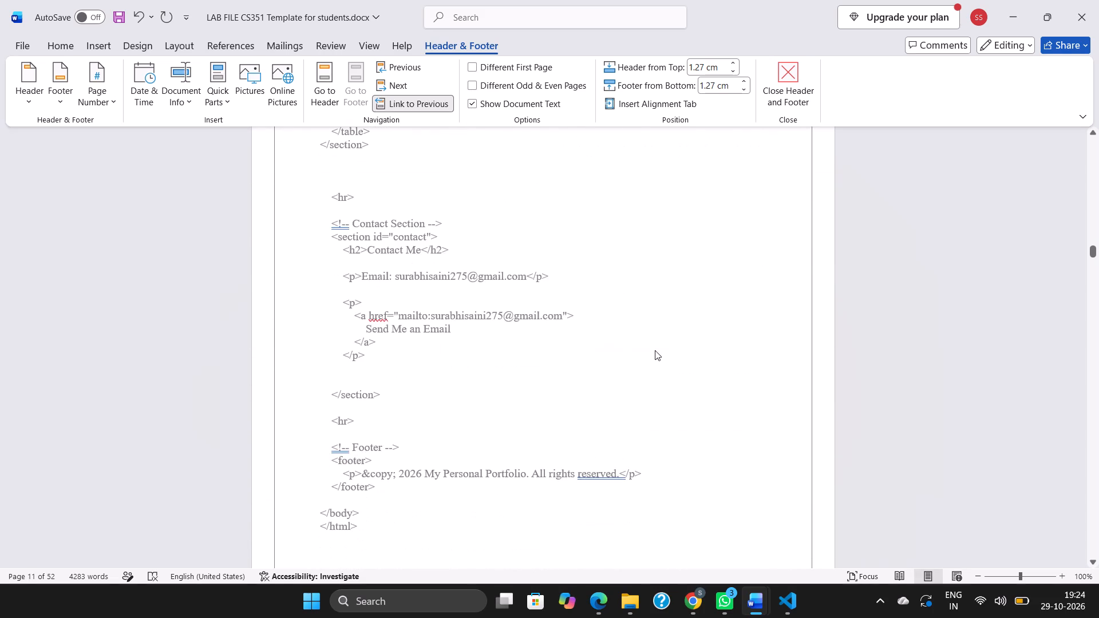
pyautogui.scroll(-8, 655, 350)
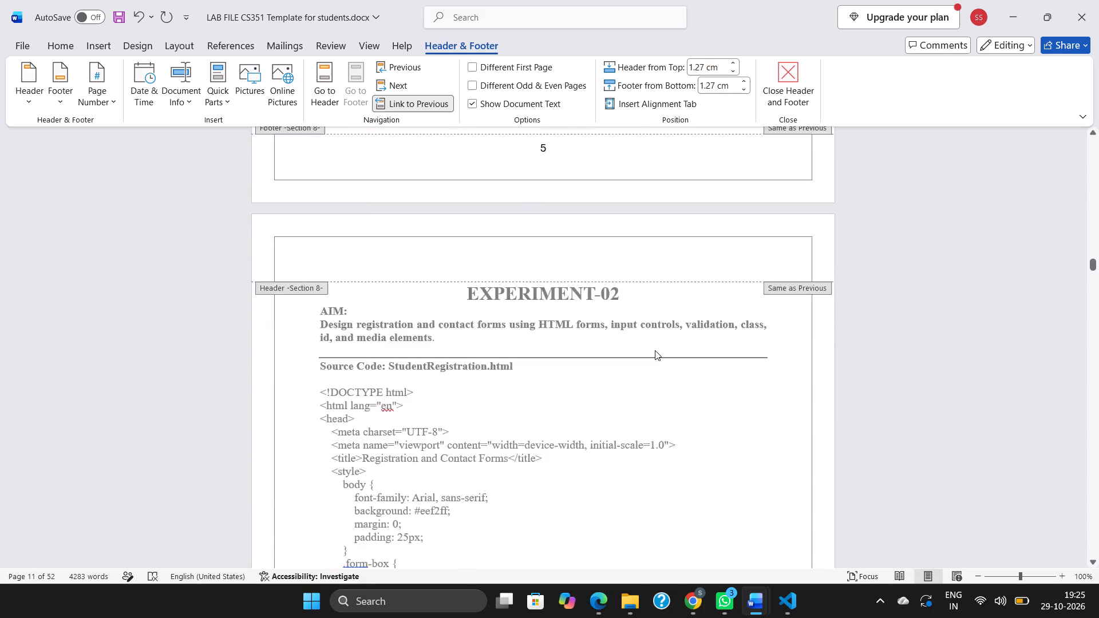
pyautogui.scroll(-7, 655, 350)
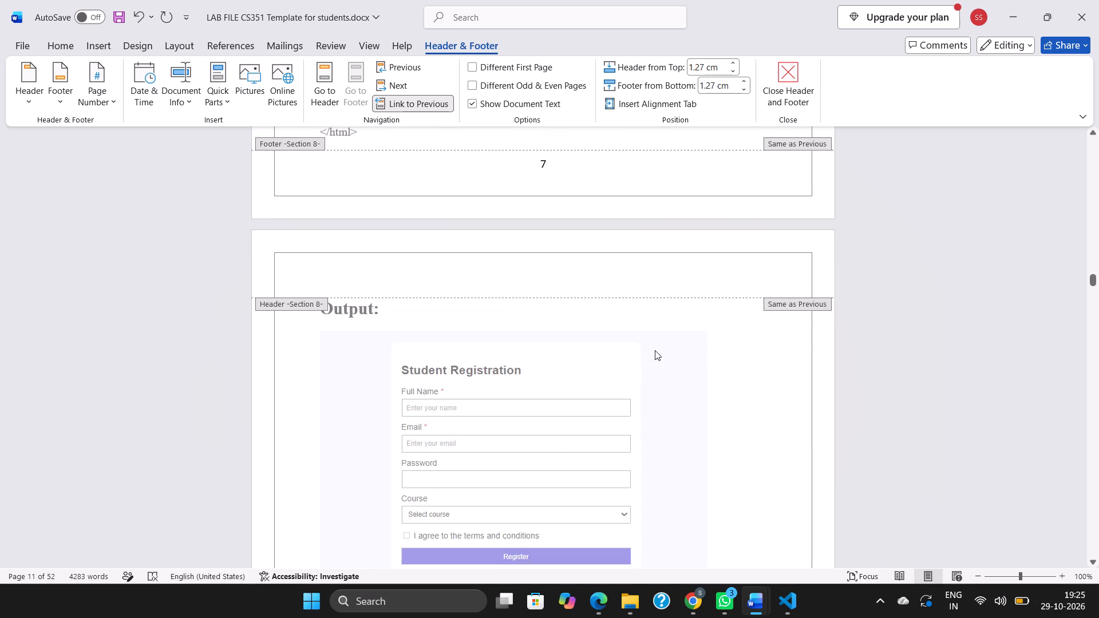
pyautogui.scroll(-8, 655, 350)
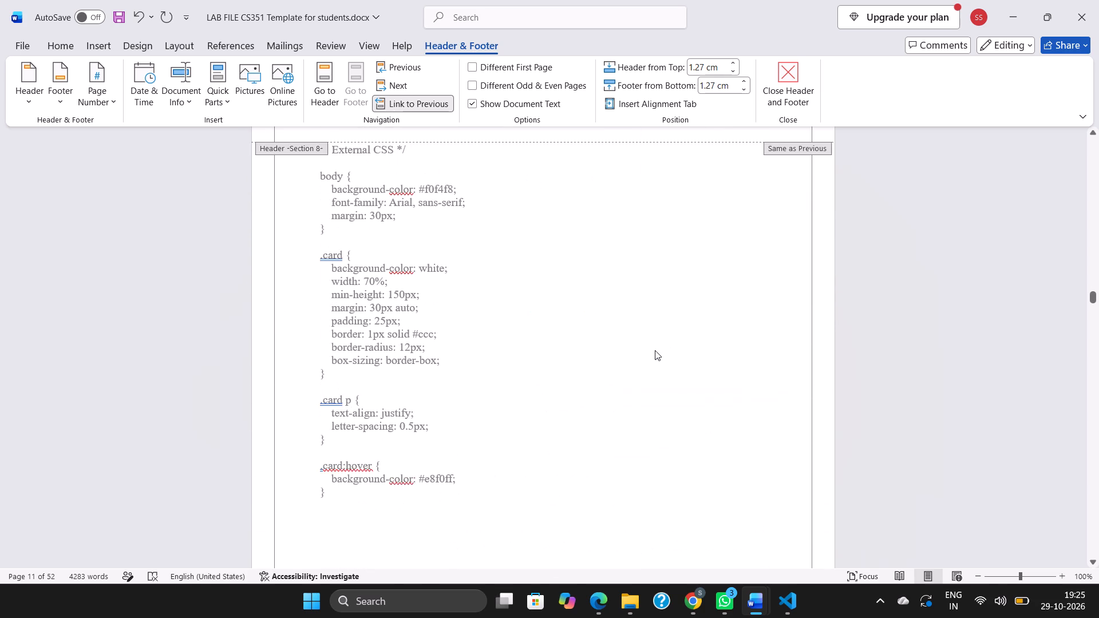
pyautogui.scroll(-7, 655, 350)
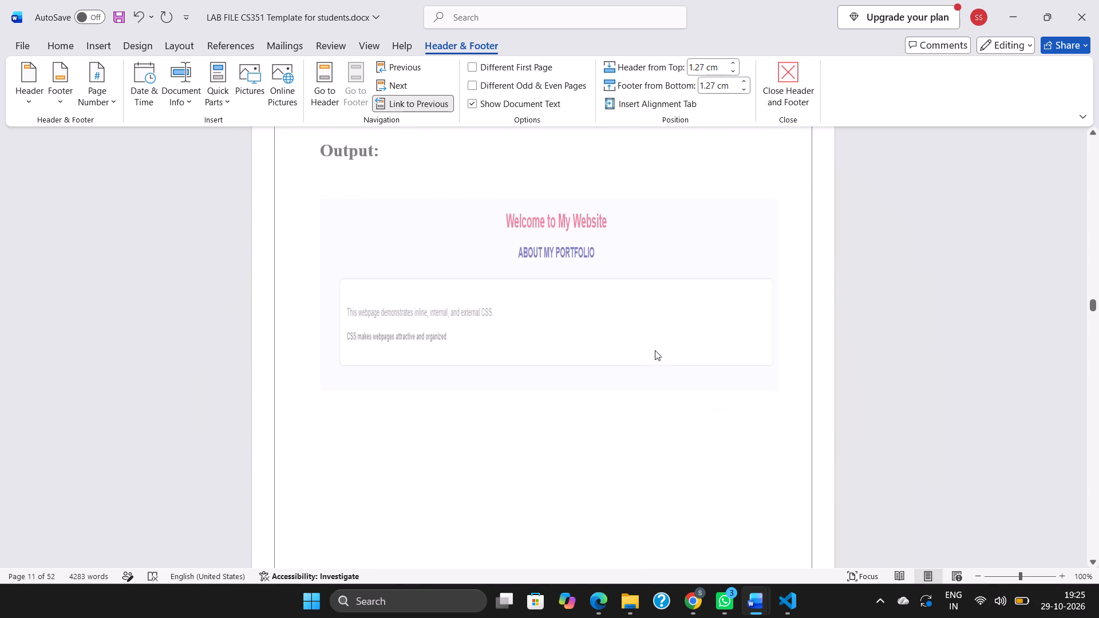
pyautogui.scroll(-6, 655, 350)
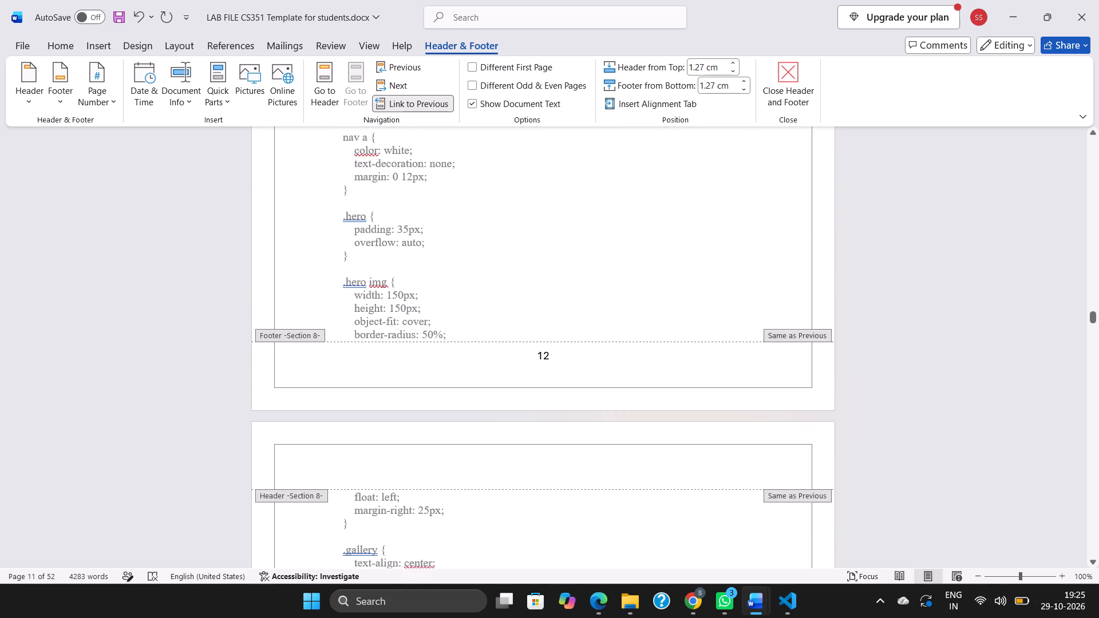
pyautogui.scroll(-6, 655, 350)
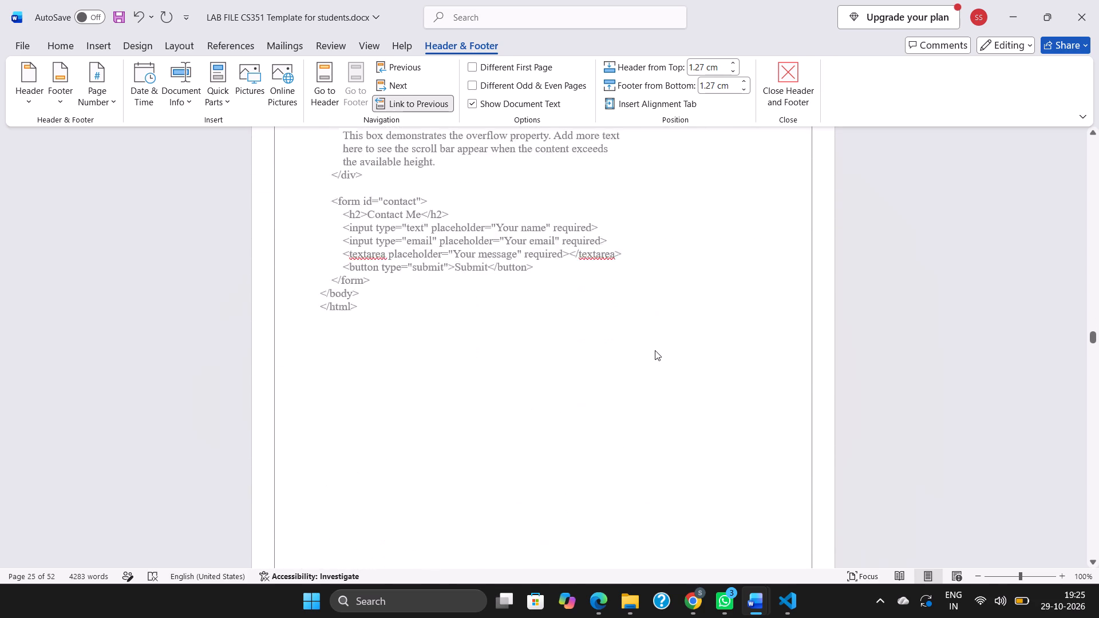
pyautogui.scroll(-7, 655, 350)
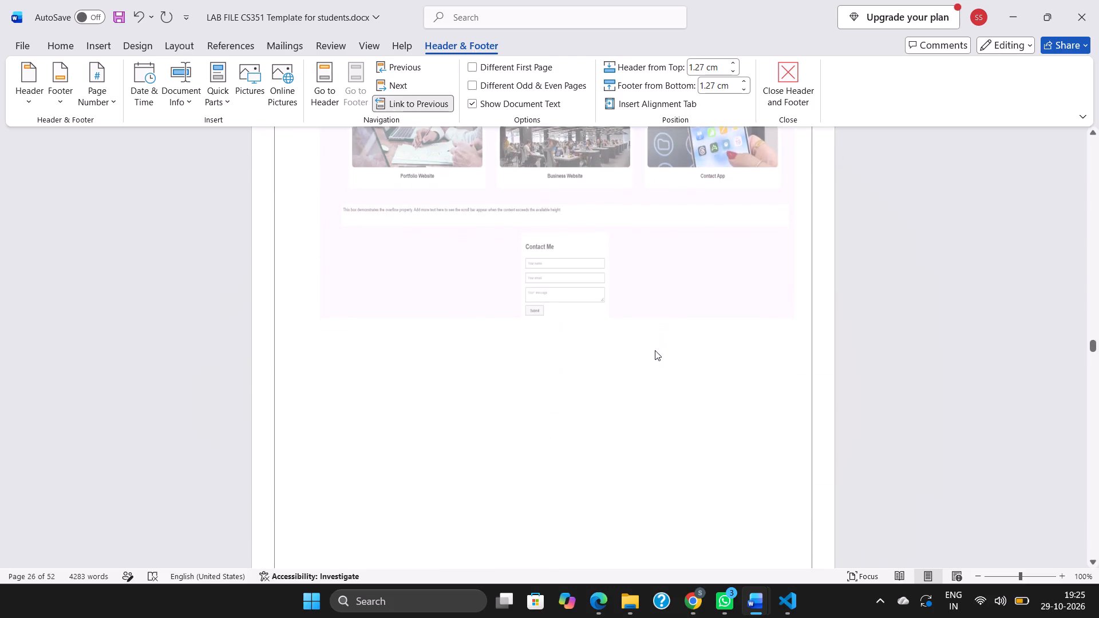
pyautogui.scroll(-7, 655, 350)
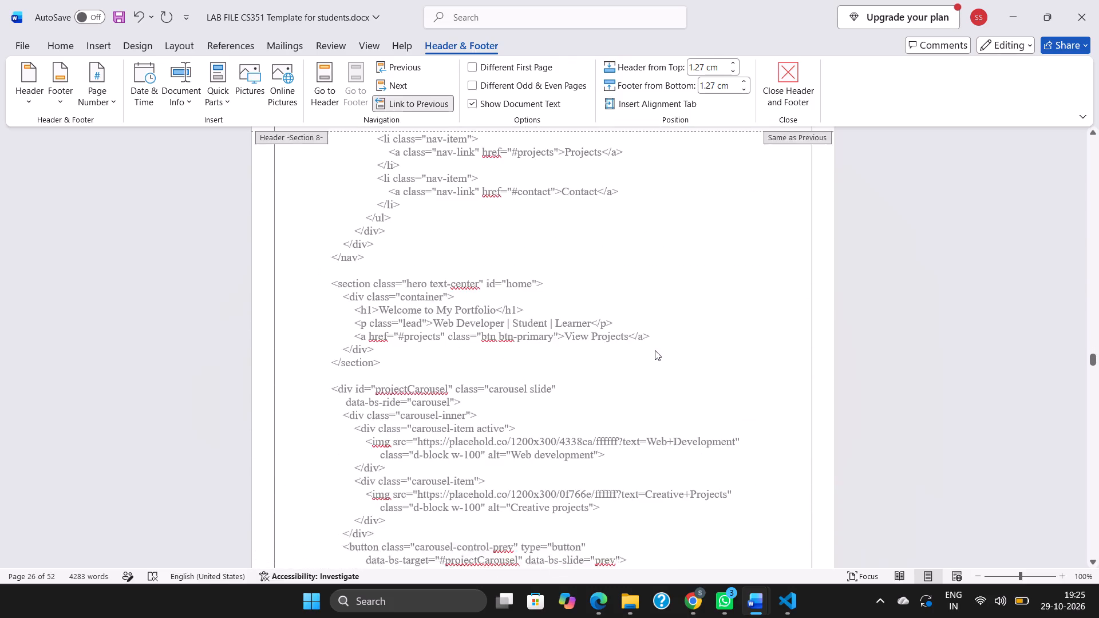
pyautogui.scroll(-8, 655, 350)
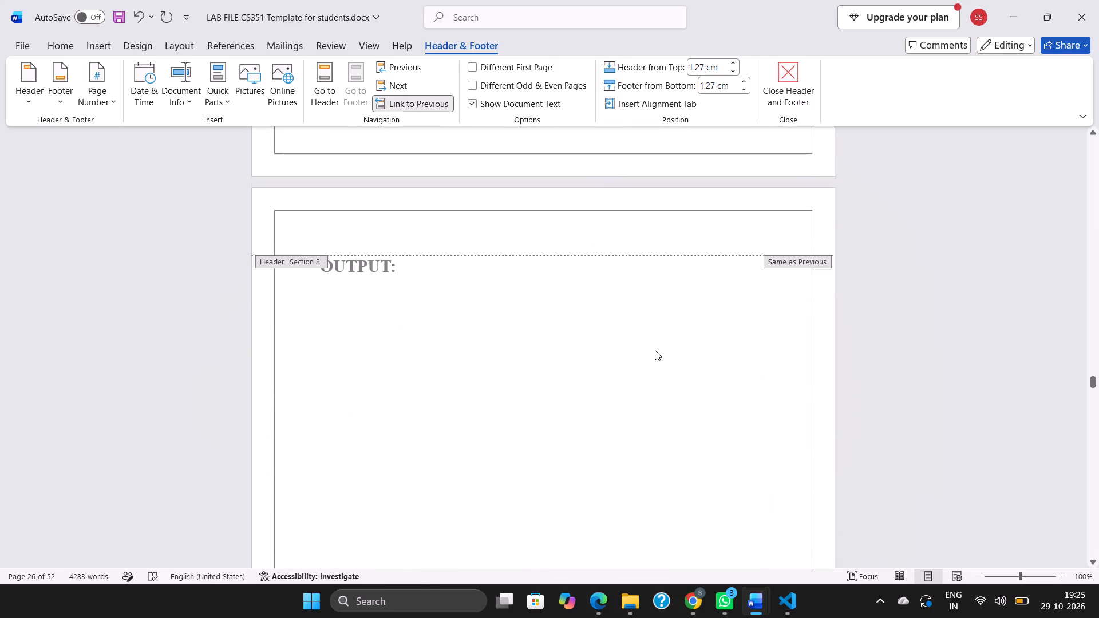
pyautogui.scroll(-15, 655, 350)
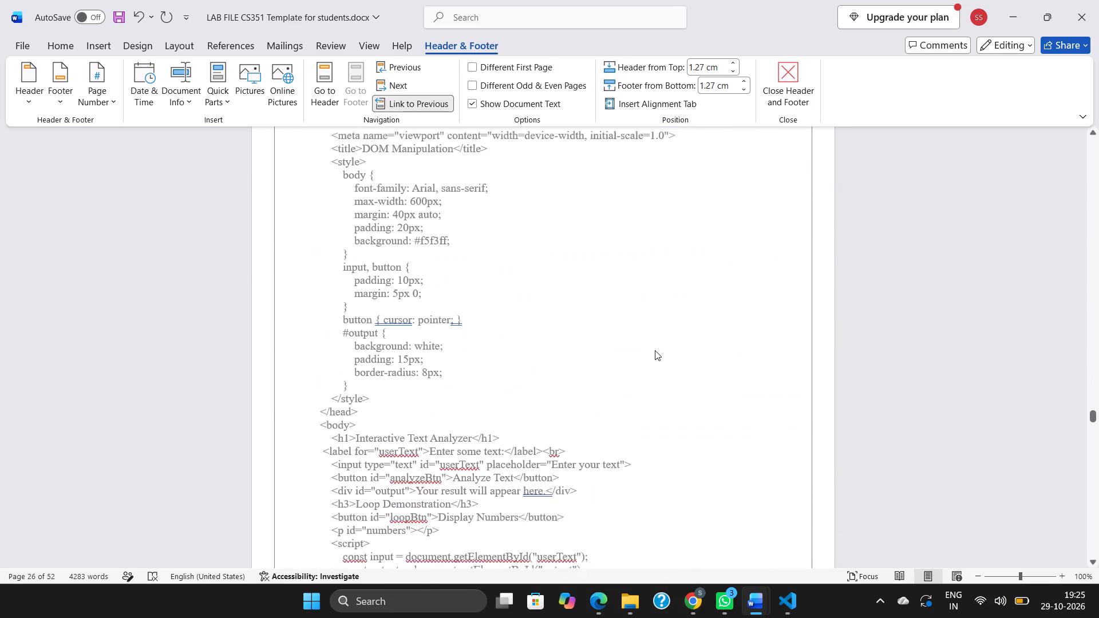
pyautogui.scroll(-20, 655, 350)
pyautogui.scroll(-3, 655, 350)
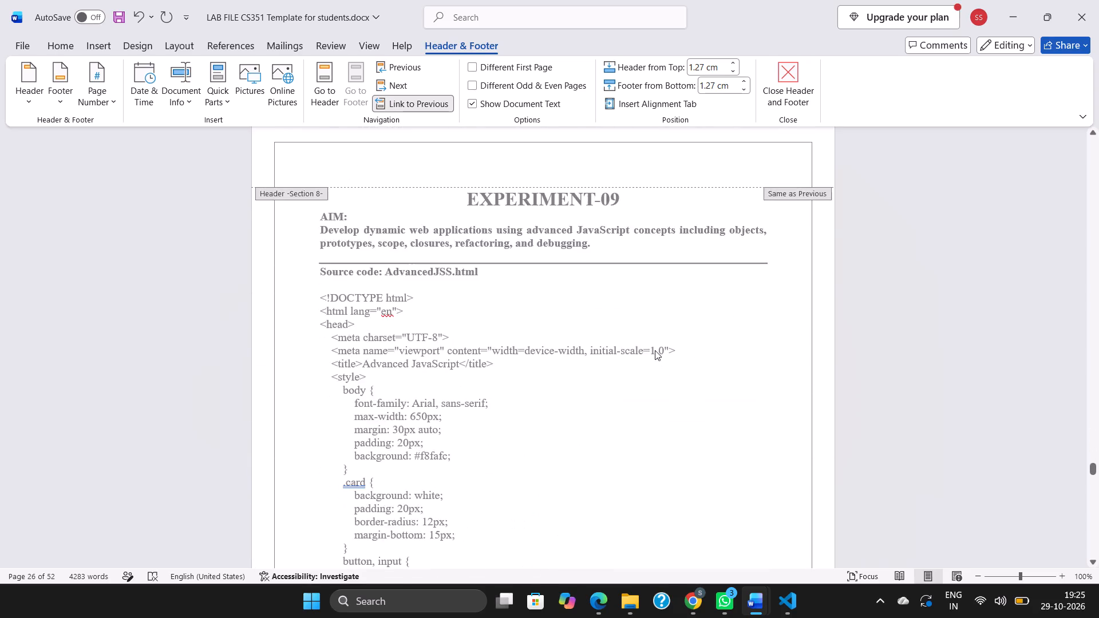
pyautogui.scroll(-14, 655, 350)
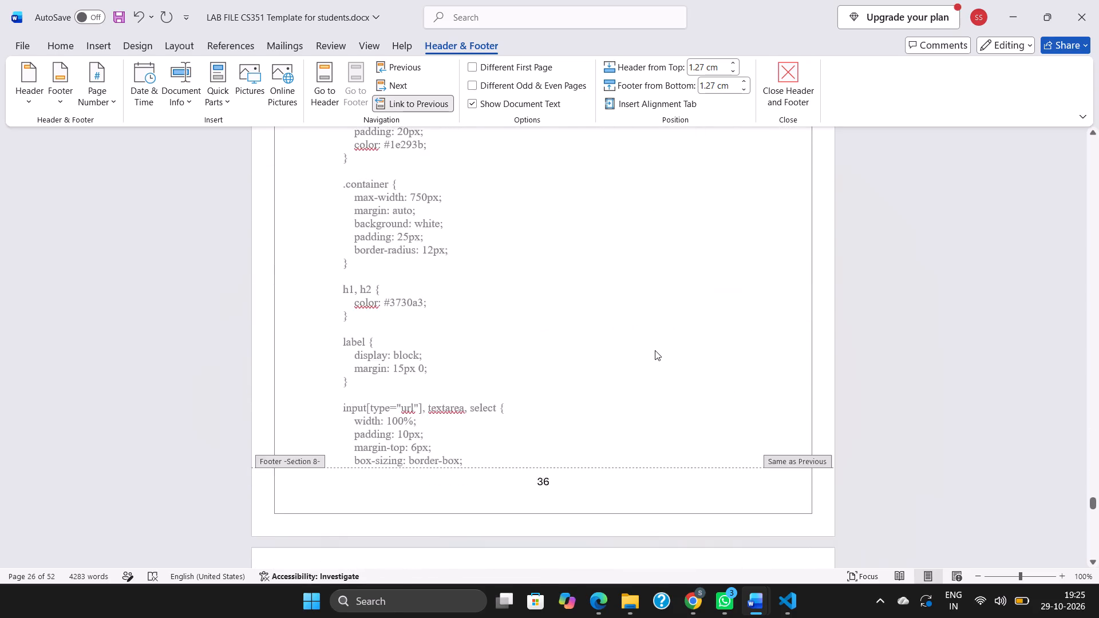
pyautogui.scroll(-13, 655, 350)
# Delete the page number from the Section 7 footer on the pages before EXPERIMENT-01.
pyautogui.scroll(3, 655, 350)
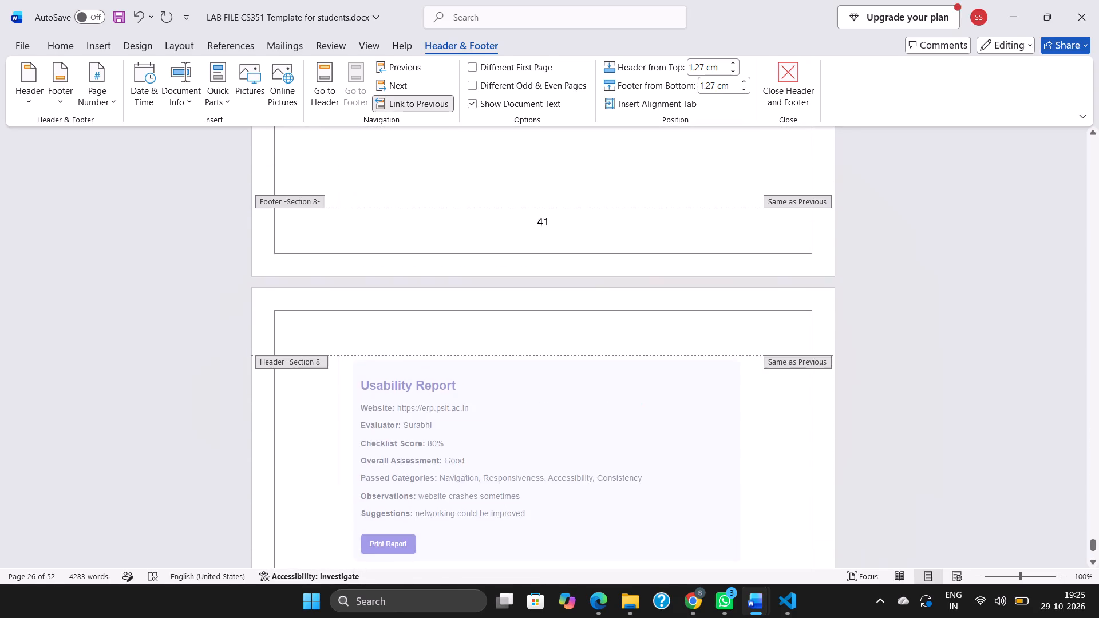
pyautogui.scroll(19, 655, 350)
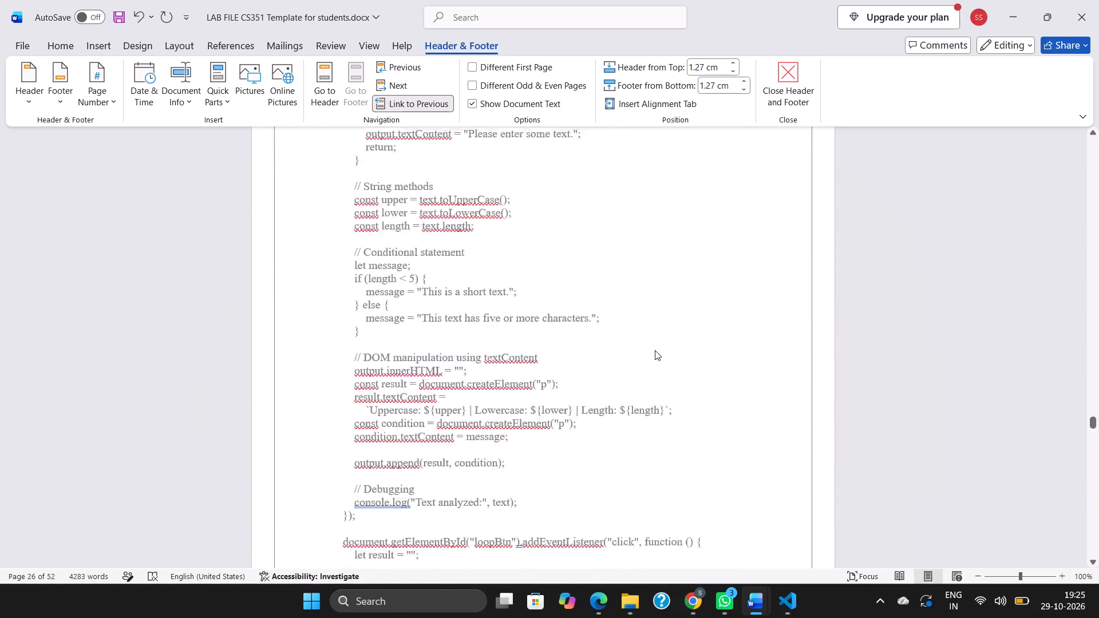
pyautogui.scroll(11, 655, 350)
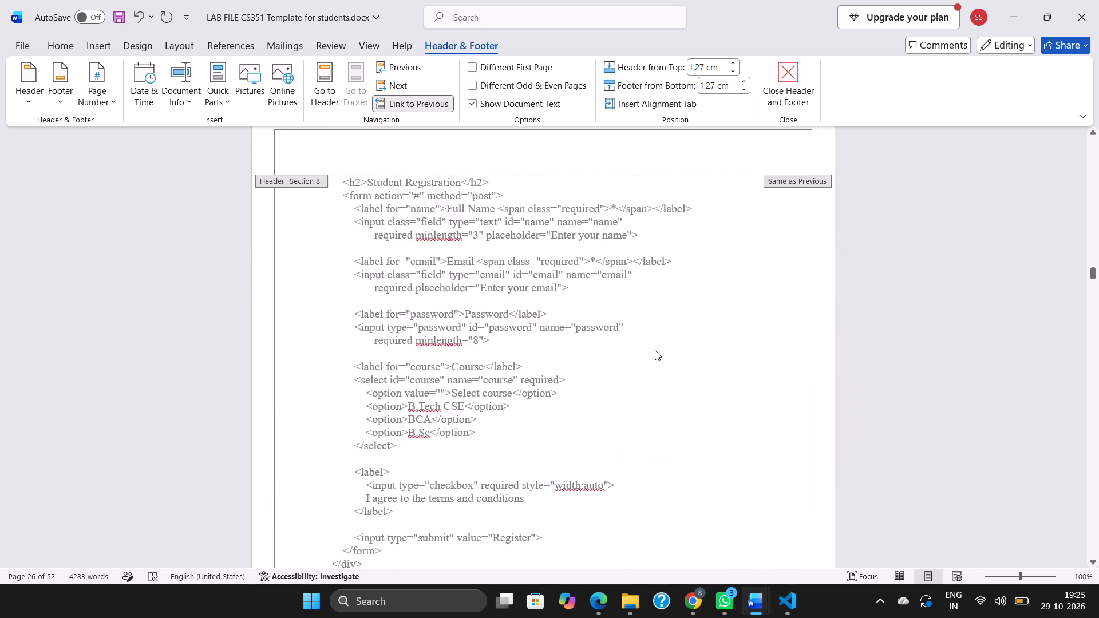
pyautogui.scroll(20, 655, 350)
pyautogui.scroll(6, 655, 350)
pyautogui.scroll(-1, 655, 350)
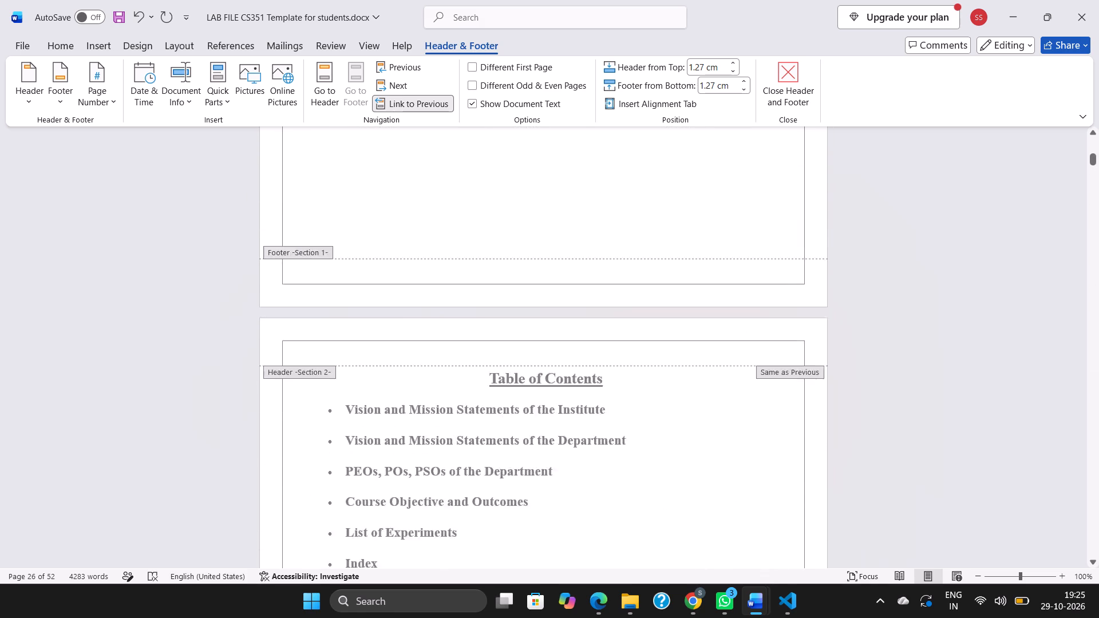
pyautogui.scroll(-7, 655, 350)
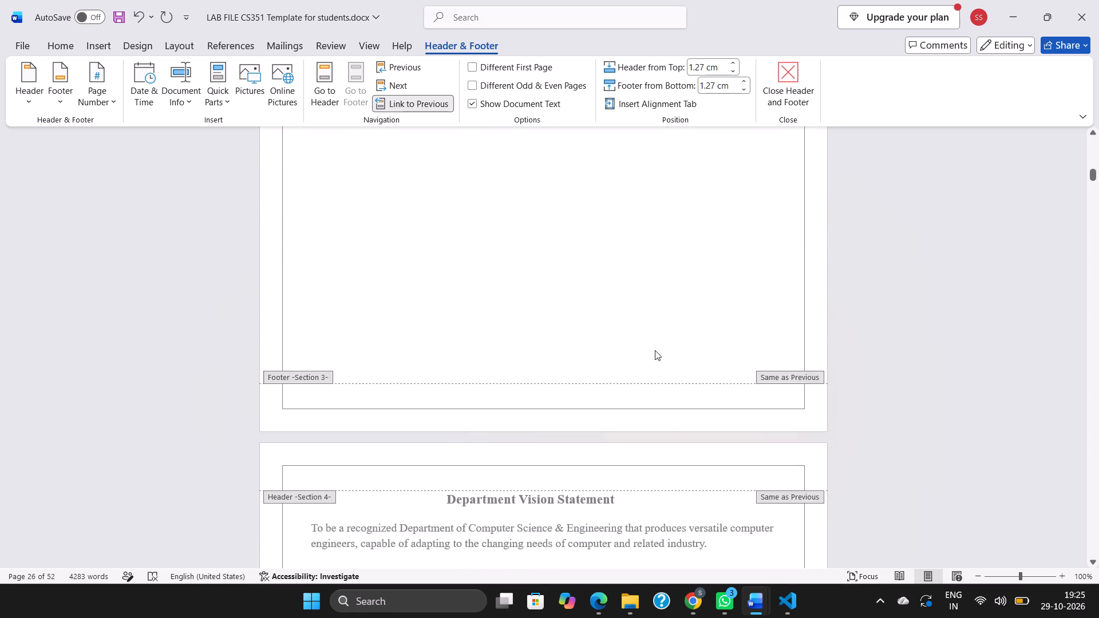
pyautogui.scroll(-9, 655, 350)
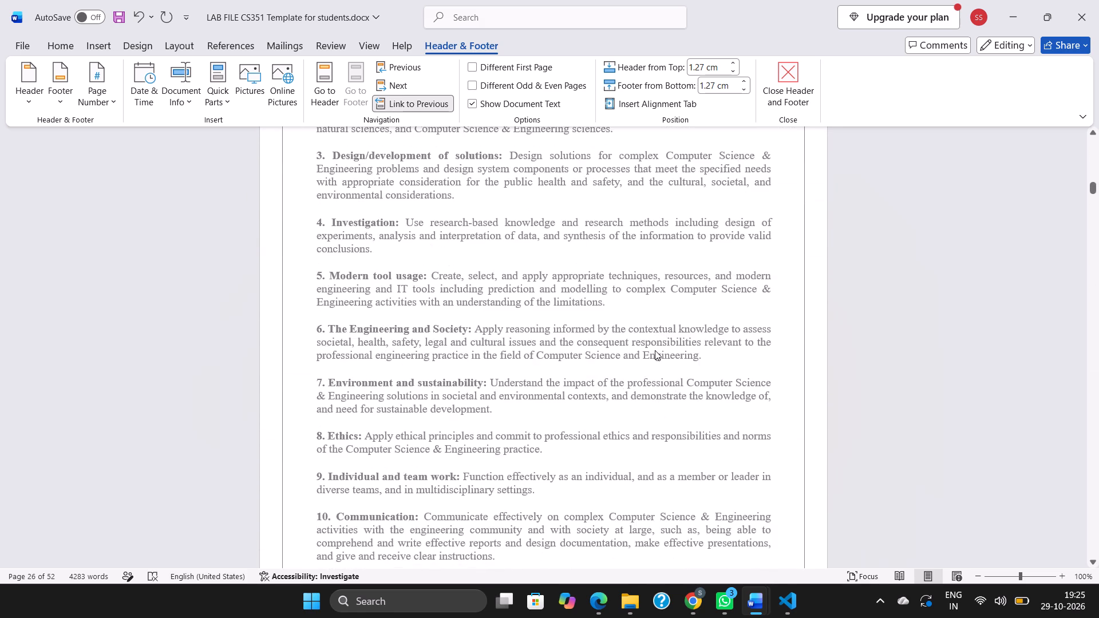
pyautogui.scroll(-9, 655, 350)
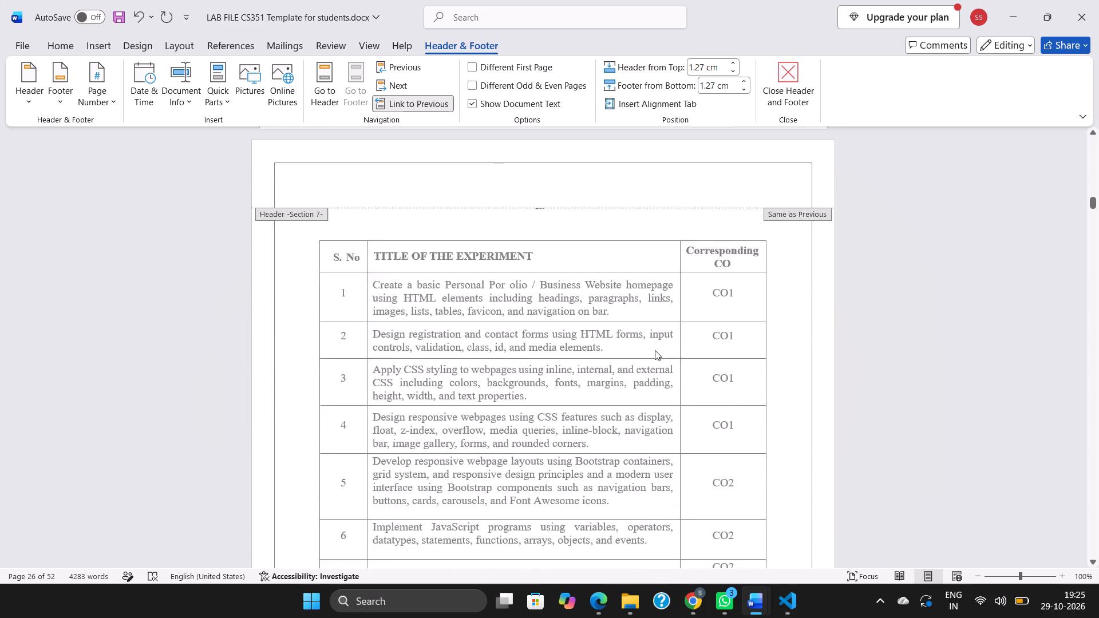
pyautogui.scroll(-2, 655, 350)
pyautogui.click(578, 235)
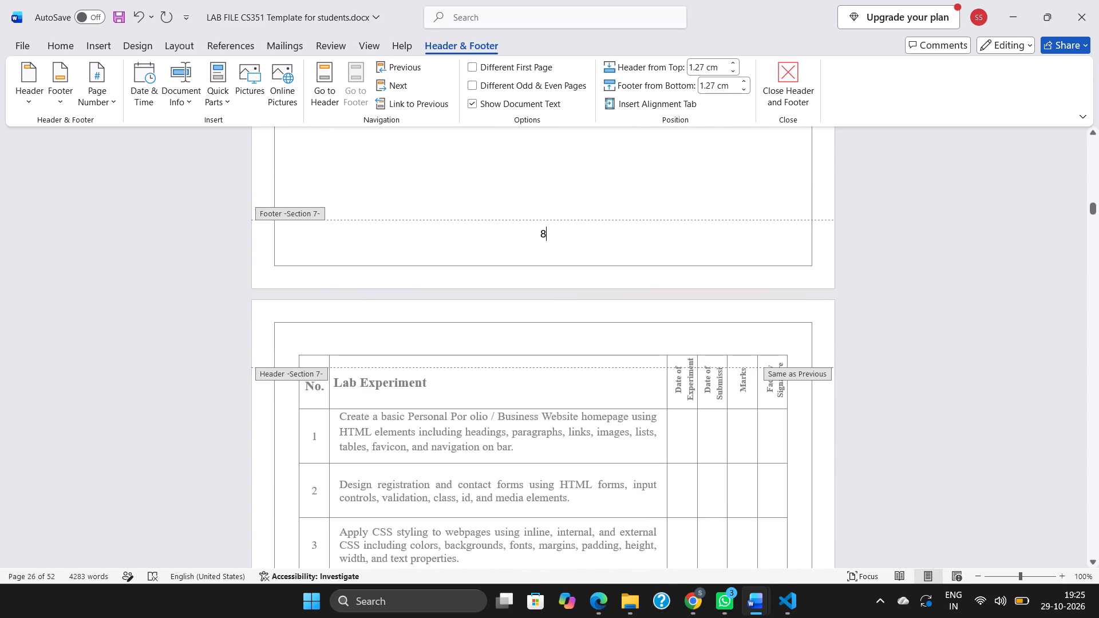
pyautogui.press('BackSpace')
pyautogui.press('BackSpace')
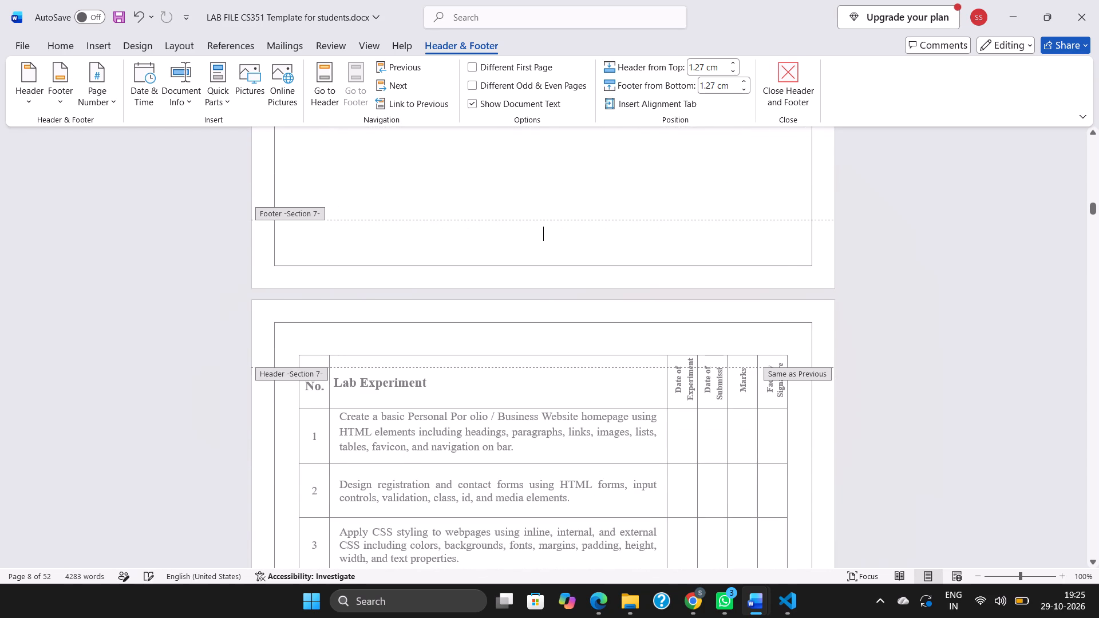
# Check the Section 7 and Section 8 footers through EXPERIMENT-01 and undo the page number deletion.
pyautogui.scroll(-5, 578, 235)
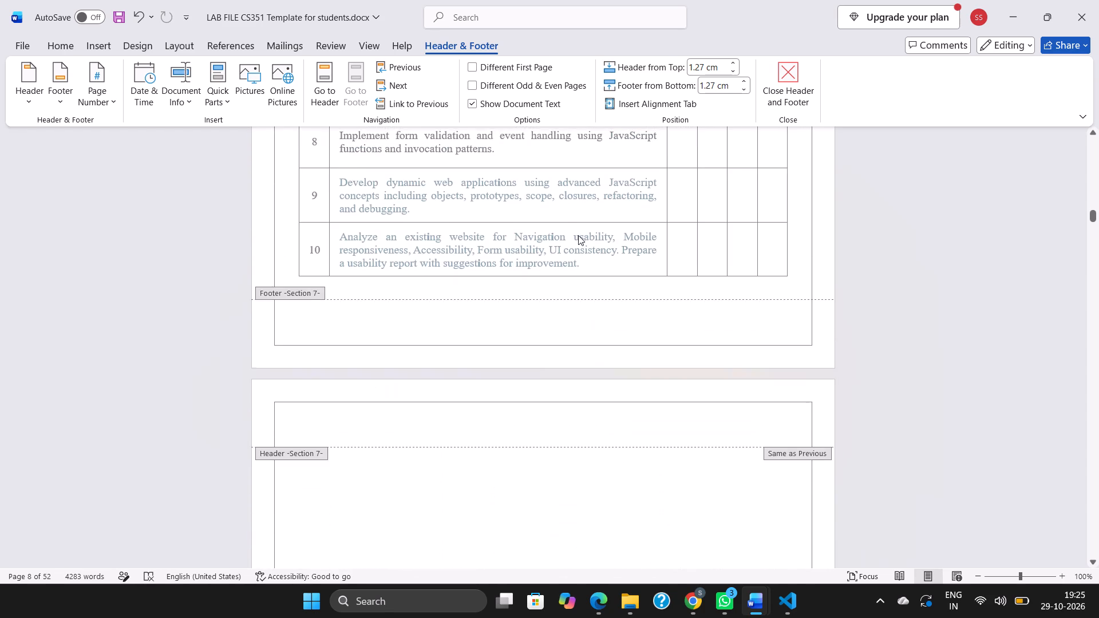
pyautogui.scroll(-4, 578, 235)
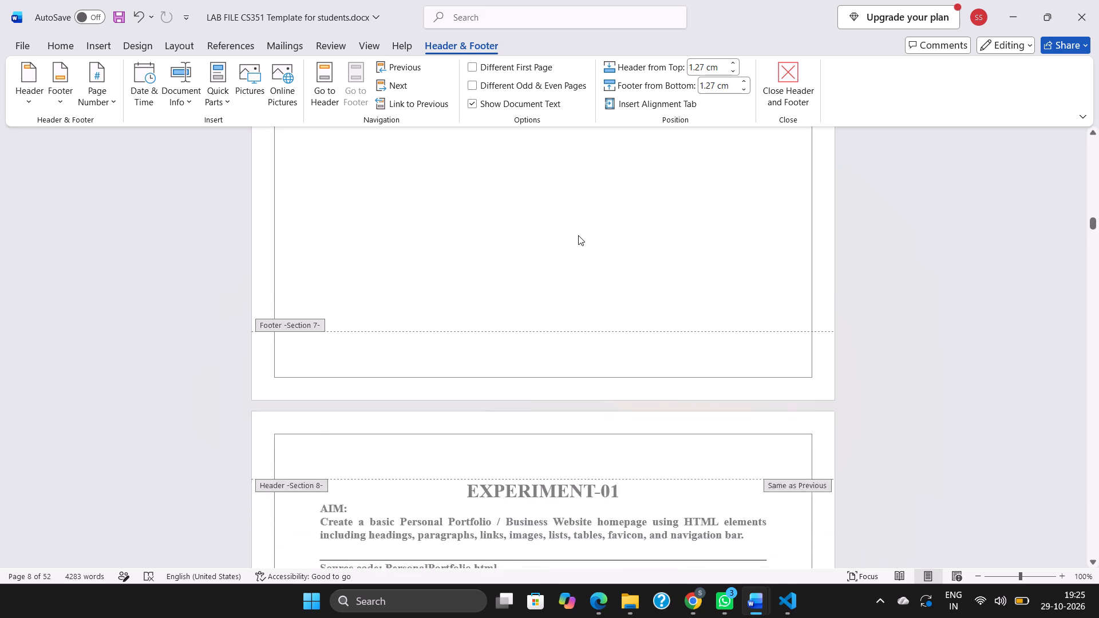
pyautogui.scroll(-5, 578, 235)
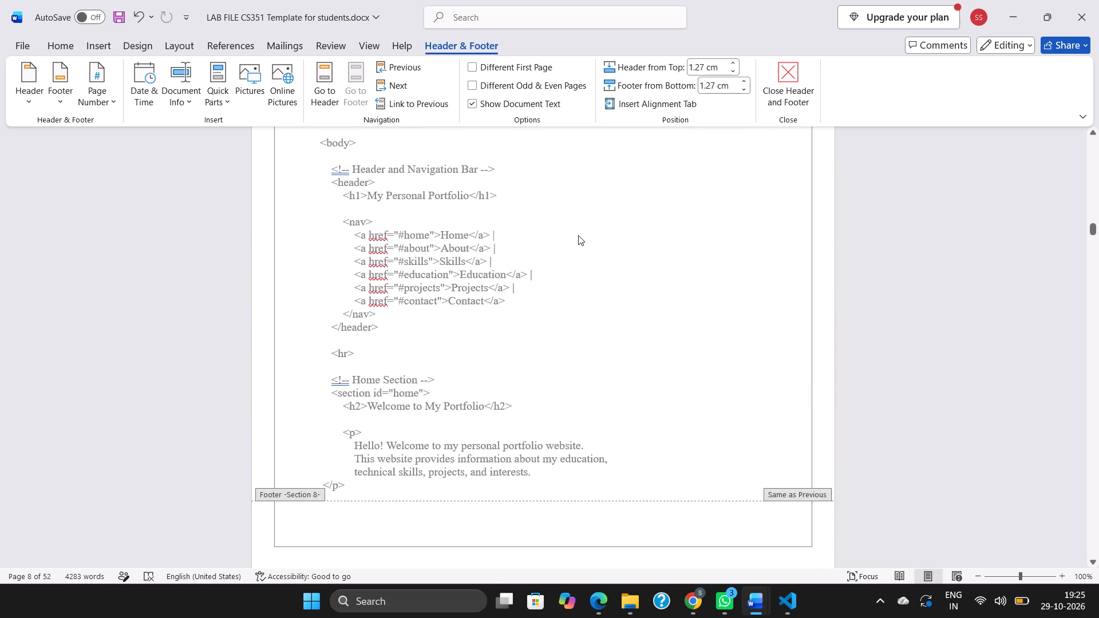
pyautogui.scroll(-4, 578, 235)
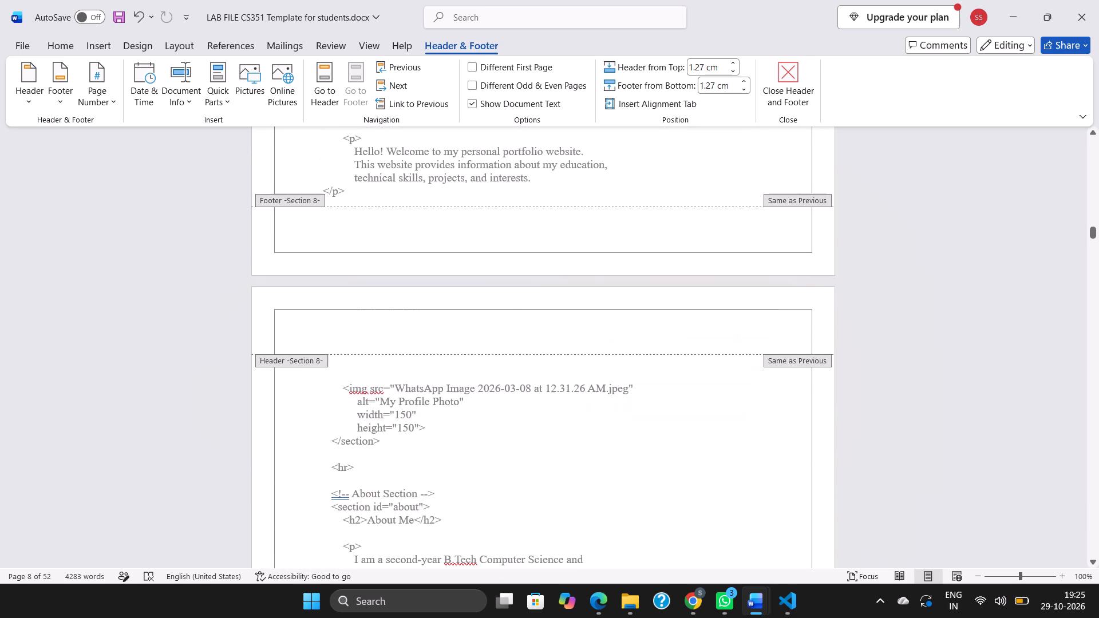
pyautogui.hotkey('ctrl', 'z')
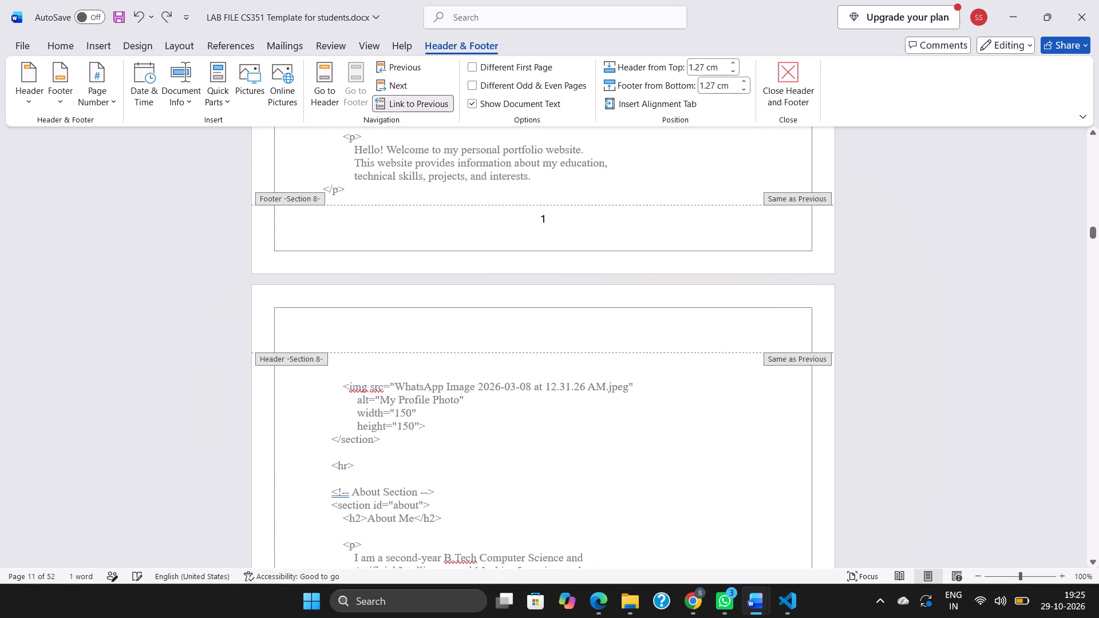
# Check the first EXPERIMENT-01 page numbers, save the document and leave header and footer editing.
pyautogui.scroll(-1, 578, 235)
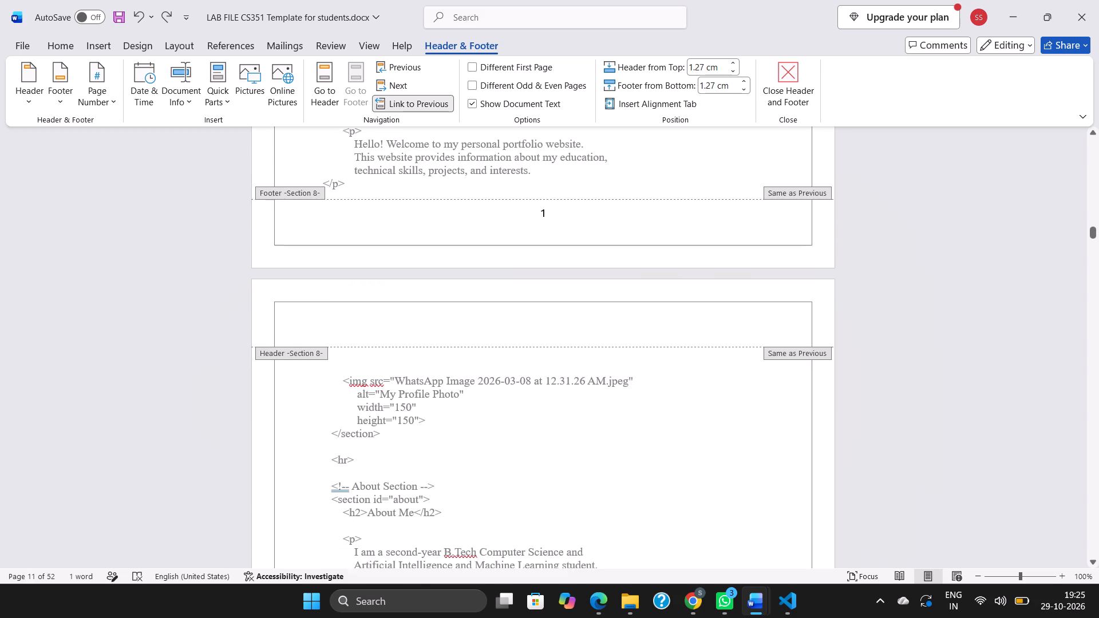
pyautogui.scroll(-5, 578, 235)
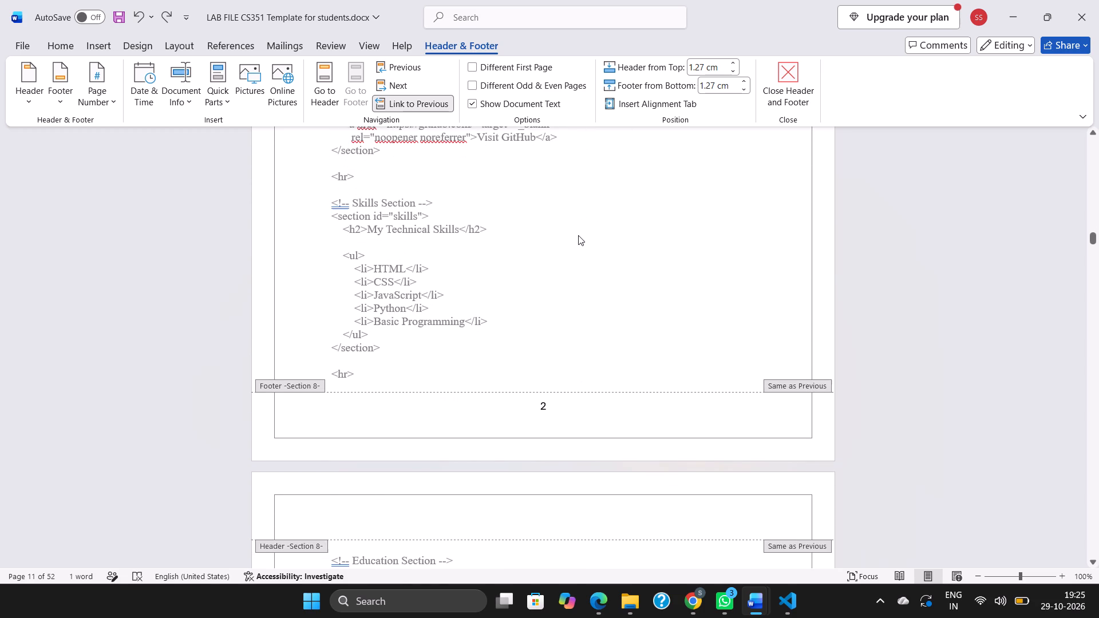
pyautogui.scroll(-1, 578, 235)
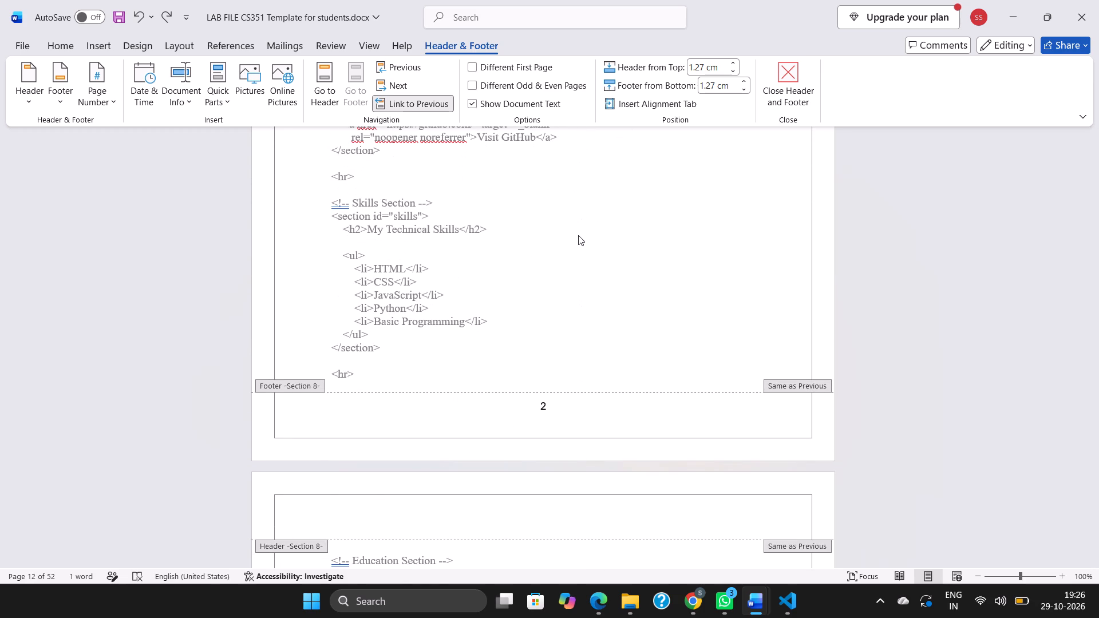
pyautogui.click(578, 235)
pyautogui.click(578, 235)
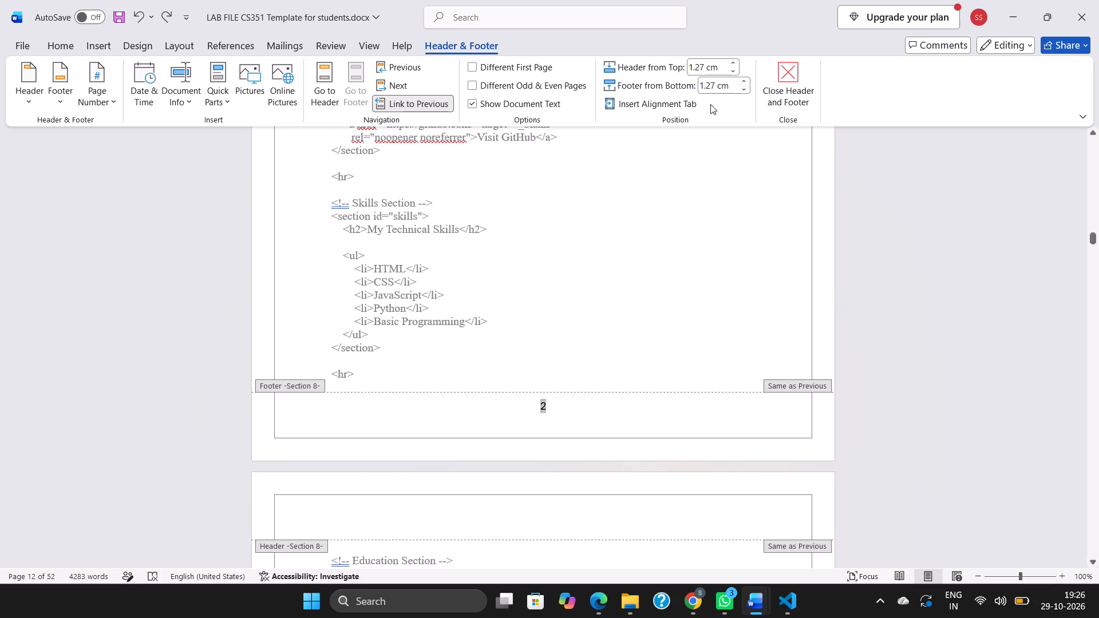
pyautogui.hotkey('ctrl', 's')
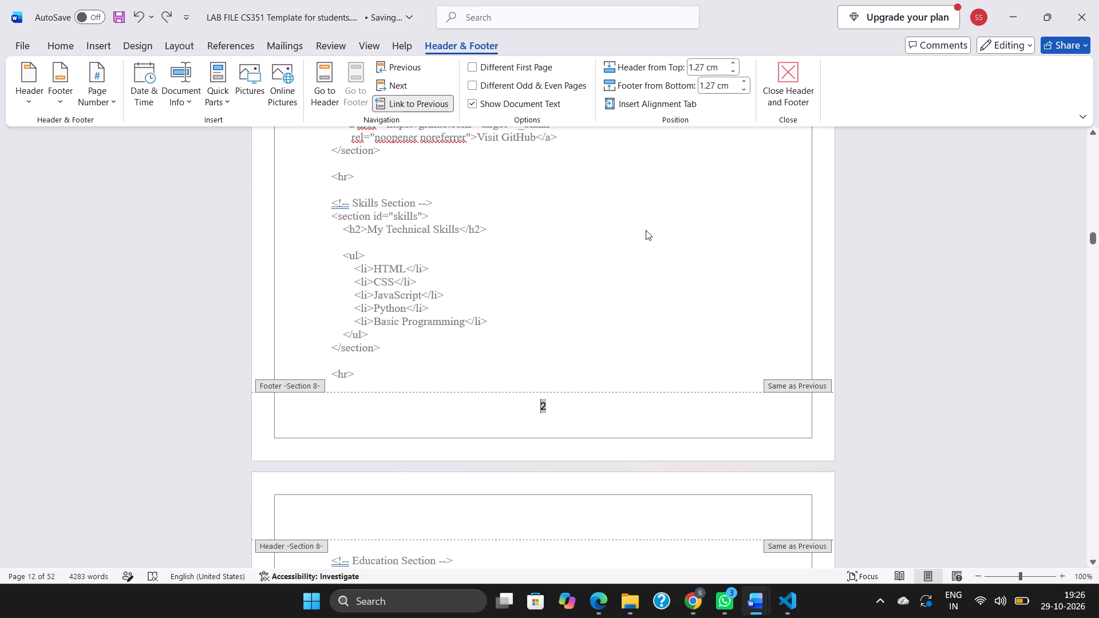
pyautogui.click(790, 70)
pyautogui.click(686, 272)
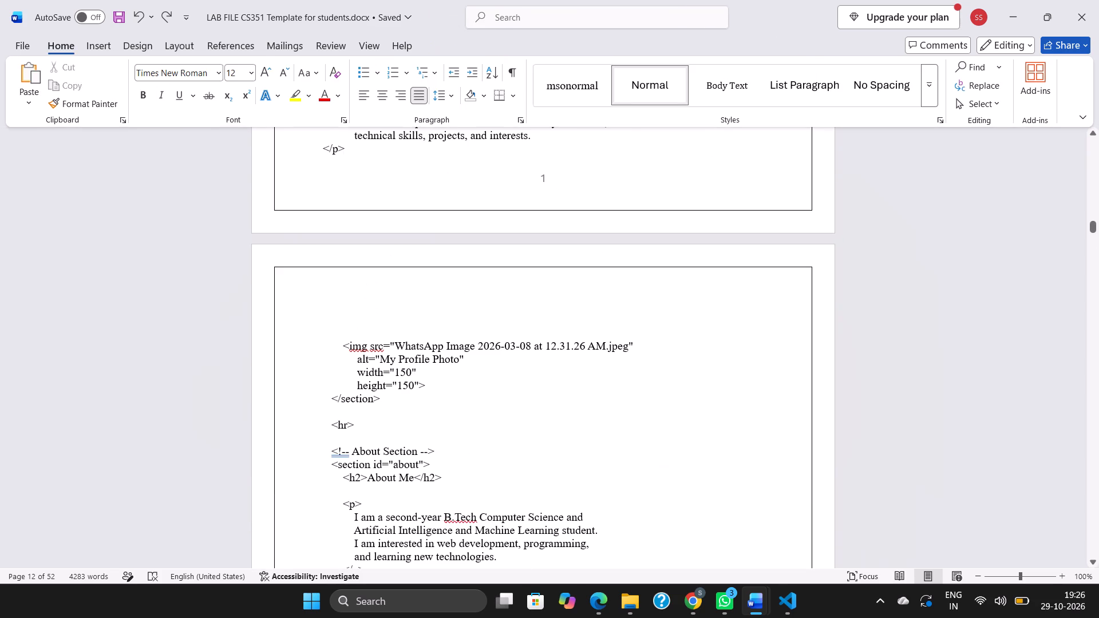
# Link the Section 7 footer to the previous section, deleting its own page number.
pyautogui.scroll(4, 686, 272)
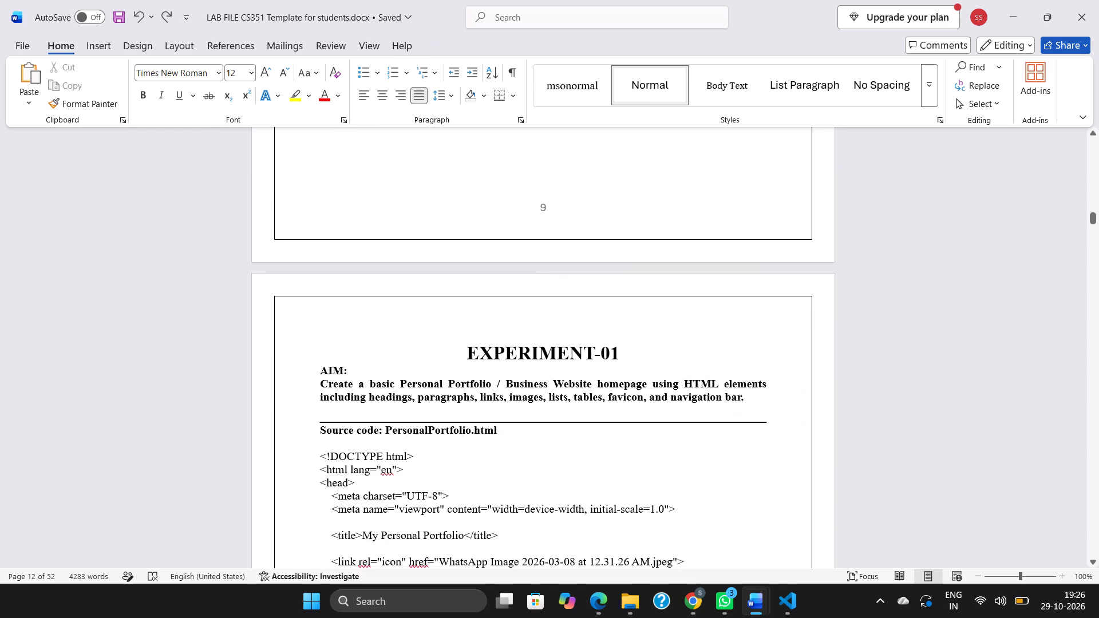
pyautogui.click(547, 387)
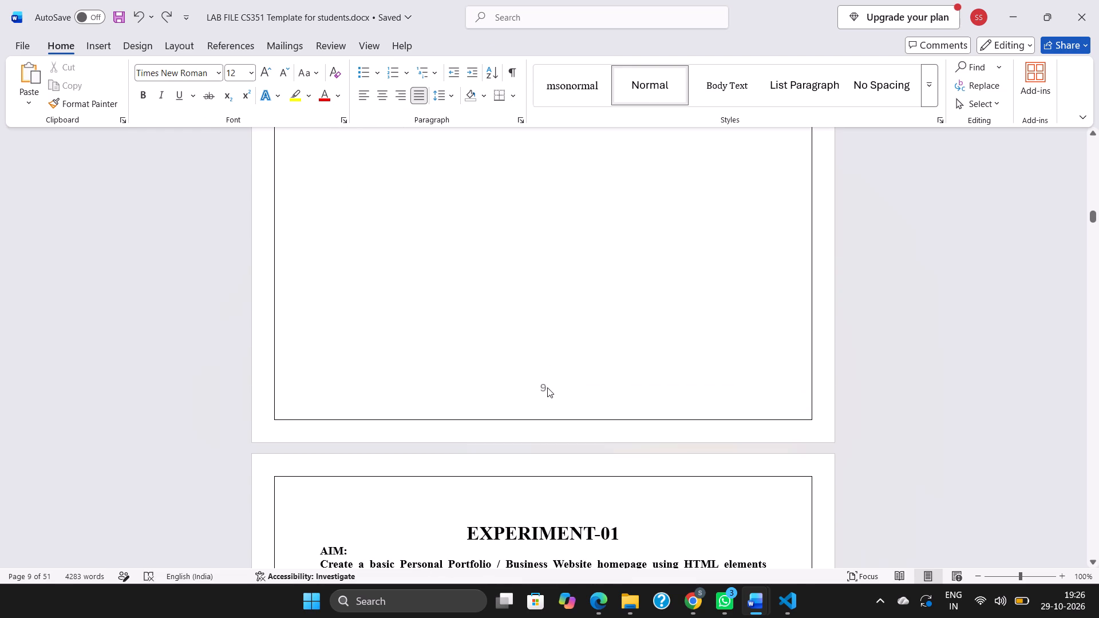
pyautogui.click(543, 387)
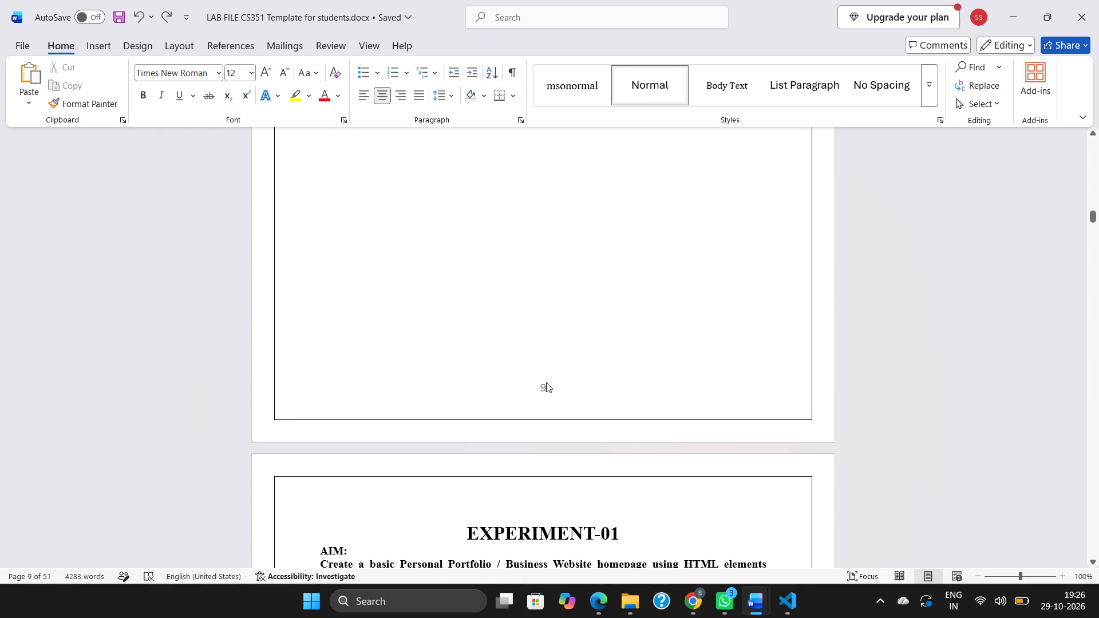
pyautogui.doubleClick(541, 387)
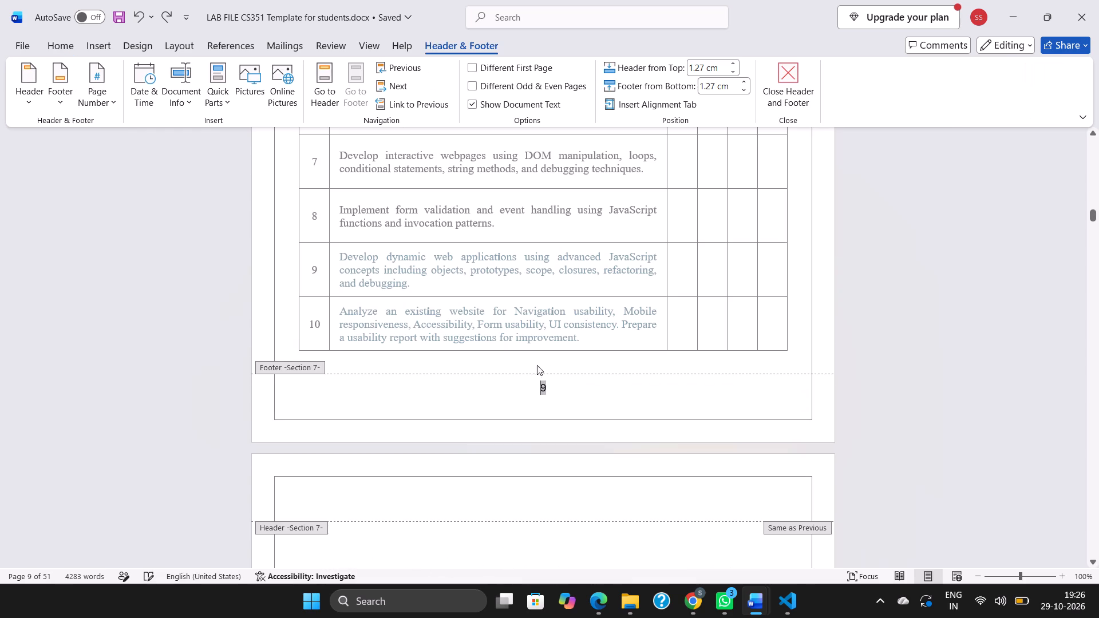
pyautogui.click(60, 43)
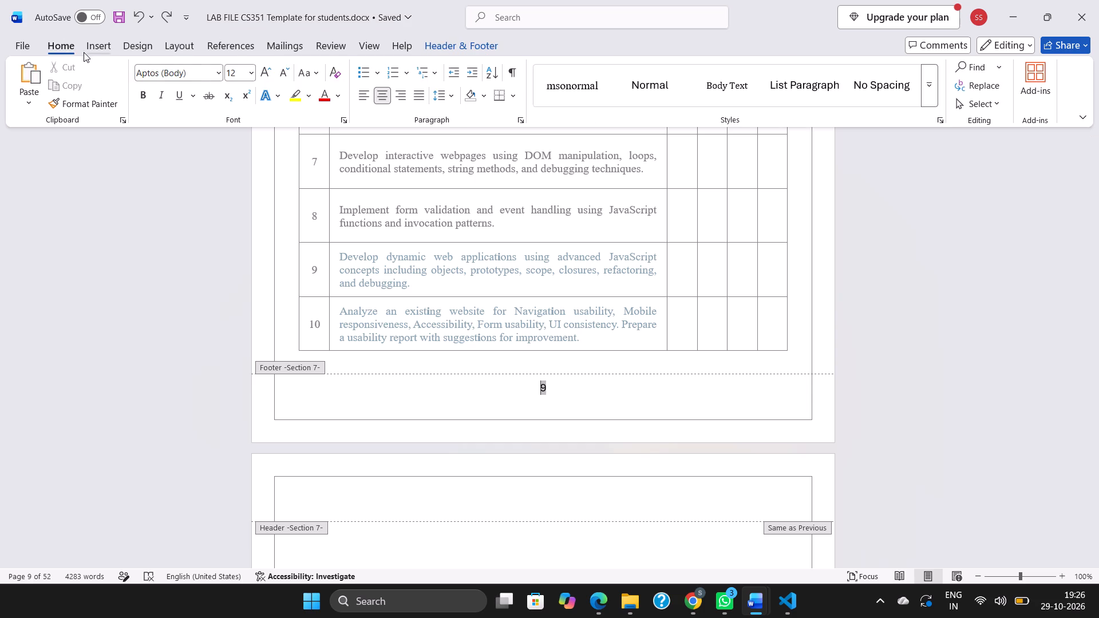
pyautogui.click(109, 44)
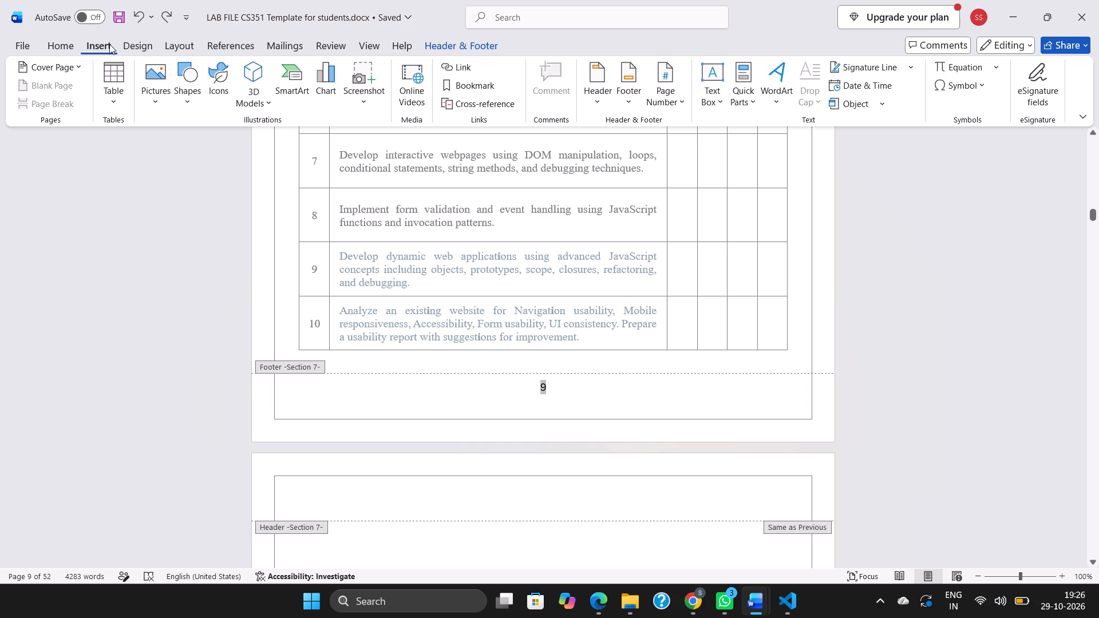
pyautogui.click(453, 38)
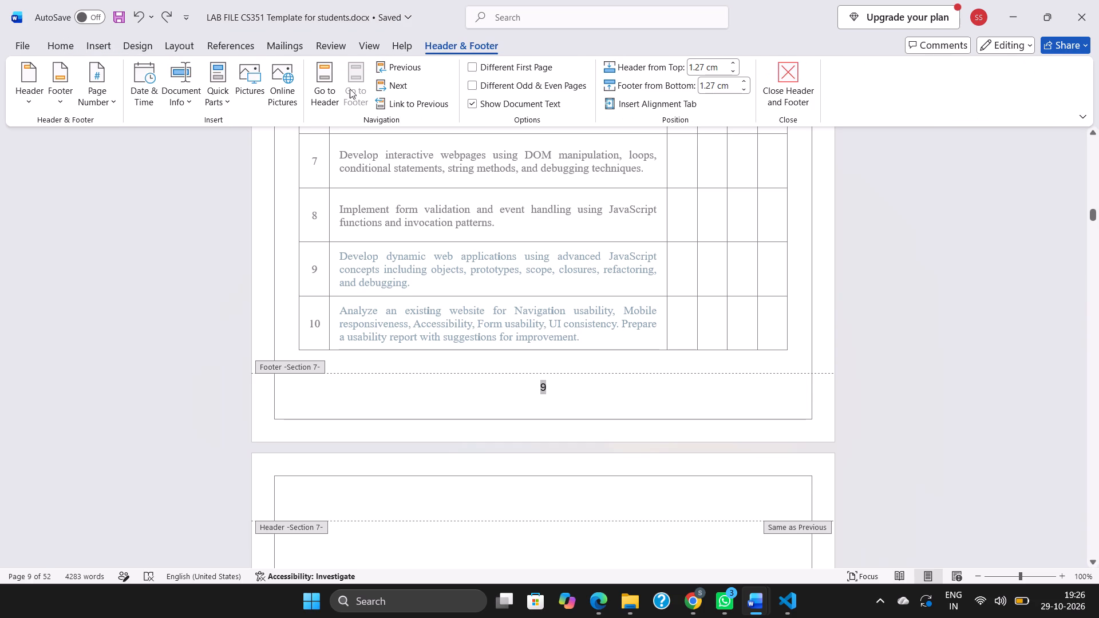
pyautogui.click(394, 106)
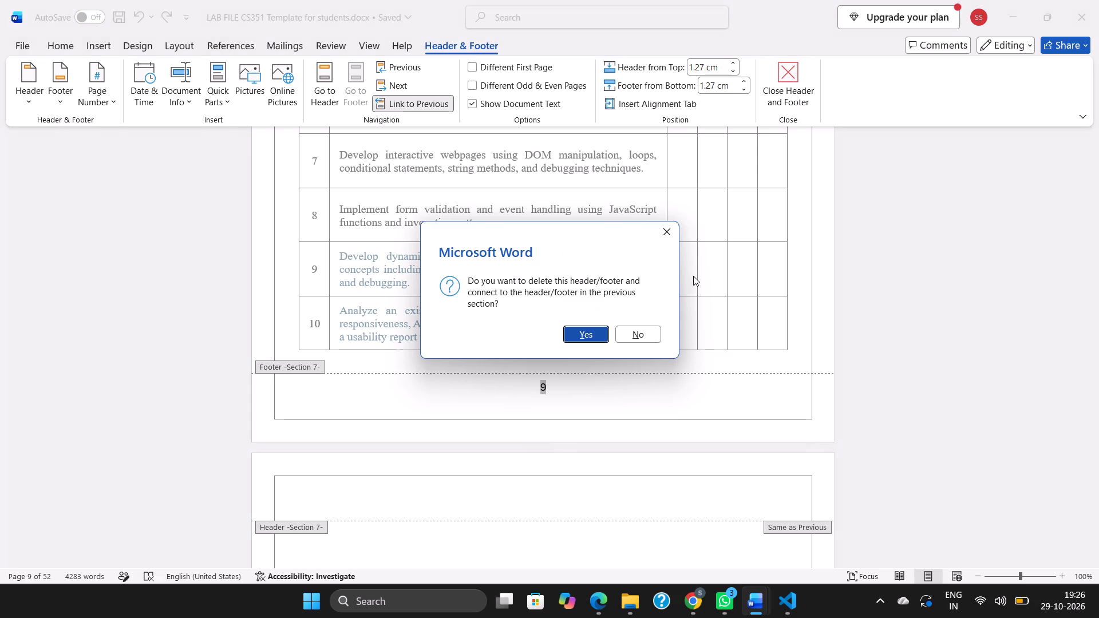
pyautogui.click(596, 330)
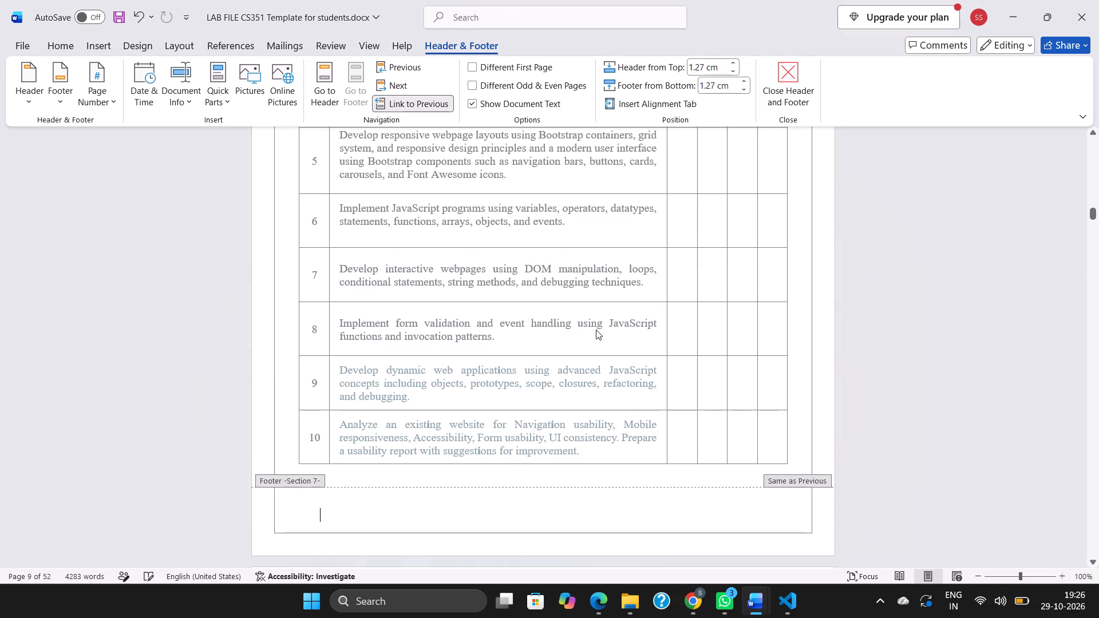
# Unlink the Section 8 footer from the previous section on the first EXPERIMENT-01 page.
pyautogui.scroll(-8, 596, 330)
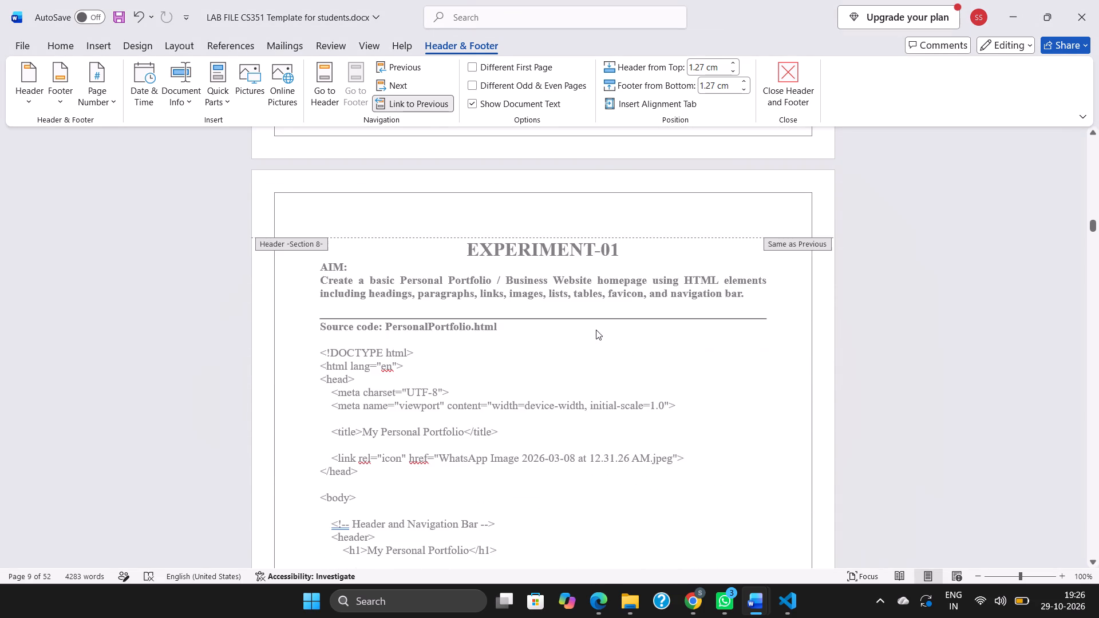
pyautogui.scroll(-4, 596, 330)
pyautogui.click(537, 338)
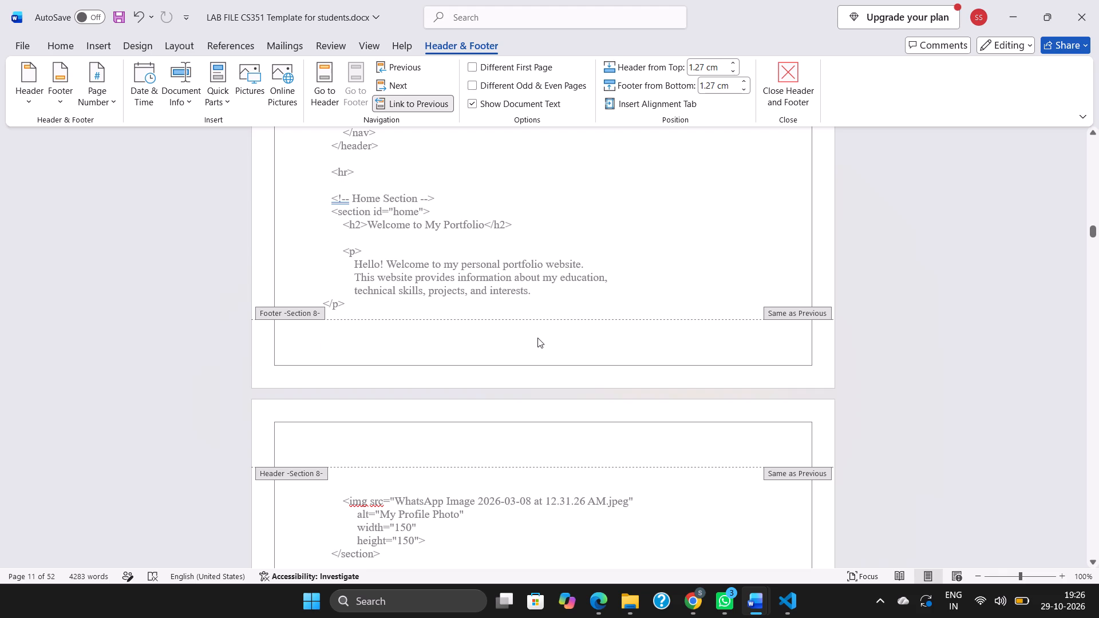
pyautogui.click(398, 104)
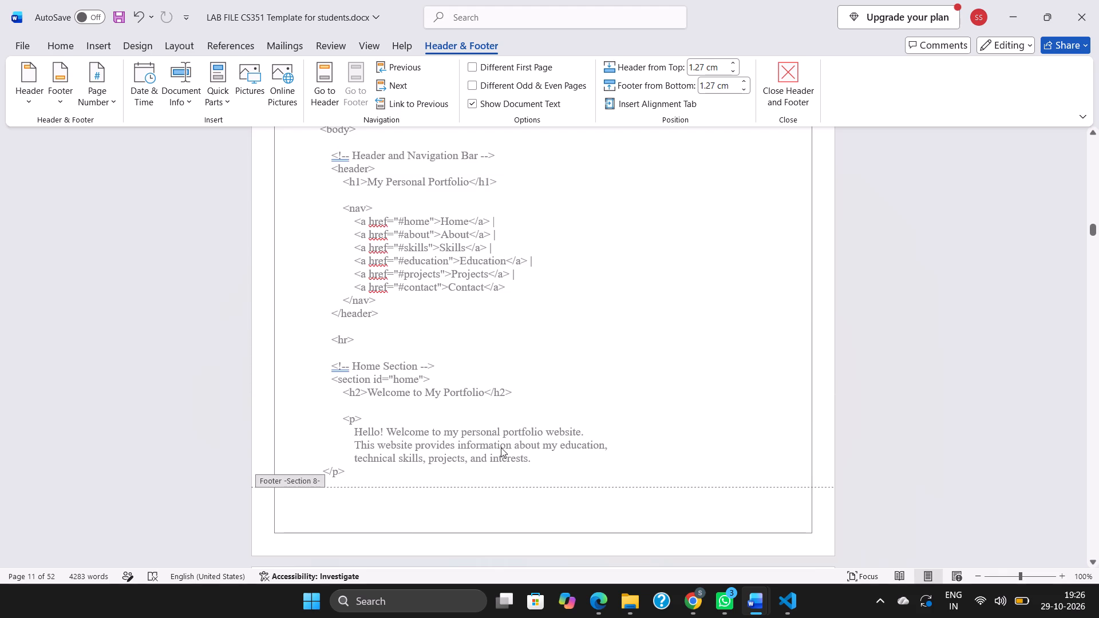
# Insert a centered Plain Number 2 page number at the bottom of the Section 8 pages.
pyautogui.scroll(4, 501, 447)
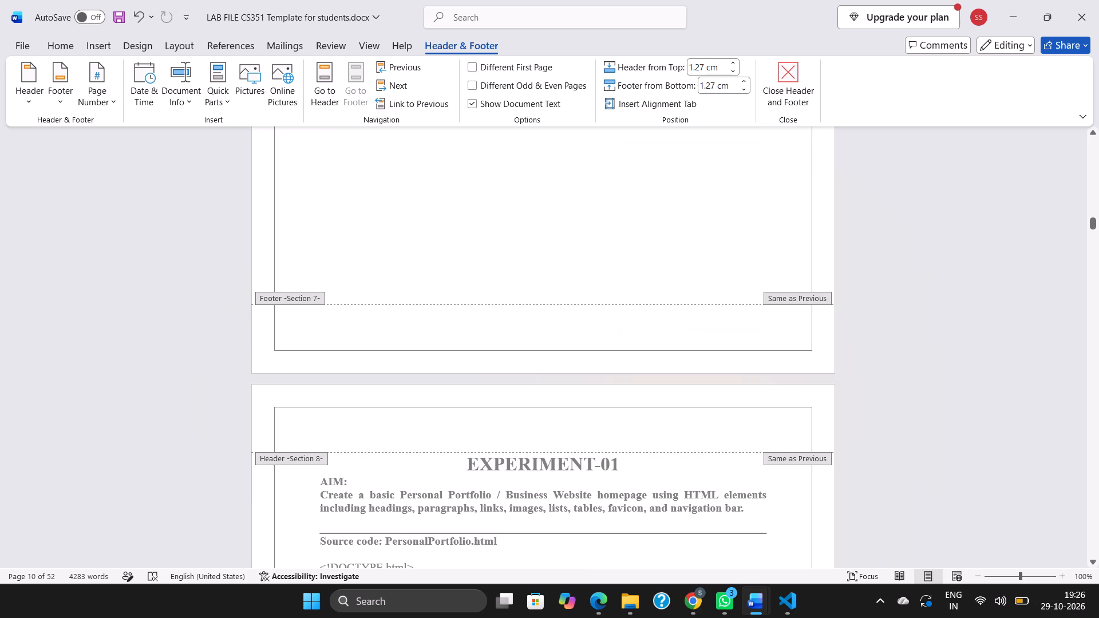
pyautogui.scroll(4, 555, 286)
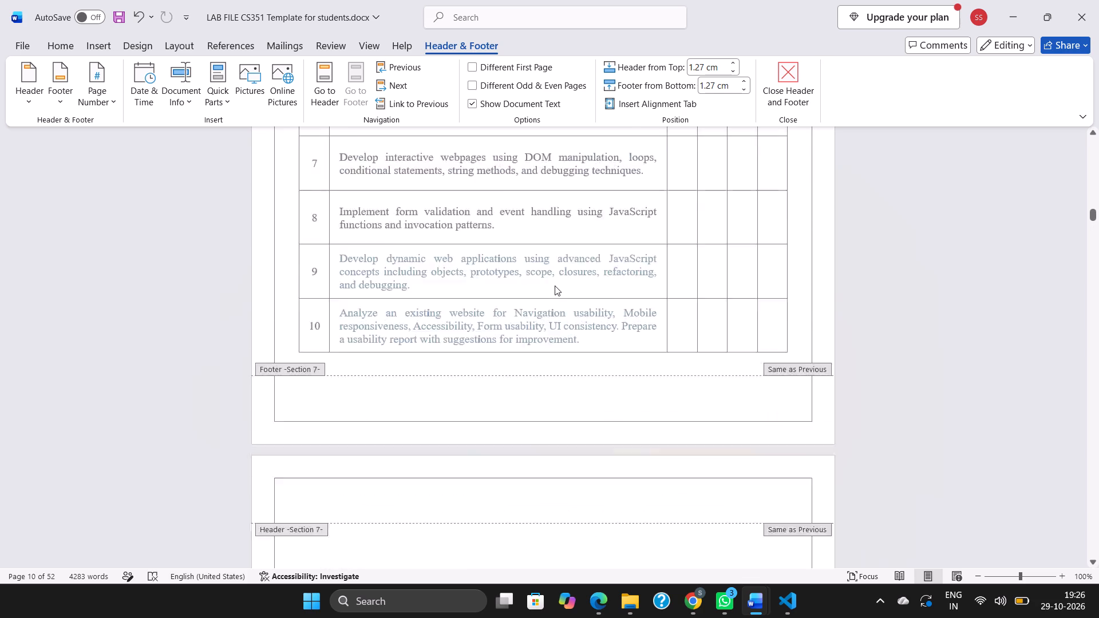
pyautogui.scroll(1, 555, 286)
pyautogui.click(104, 102)
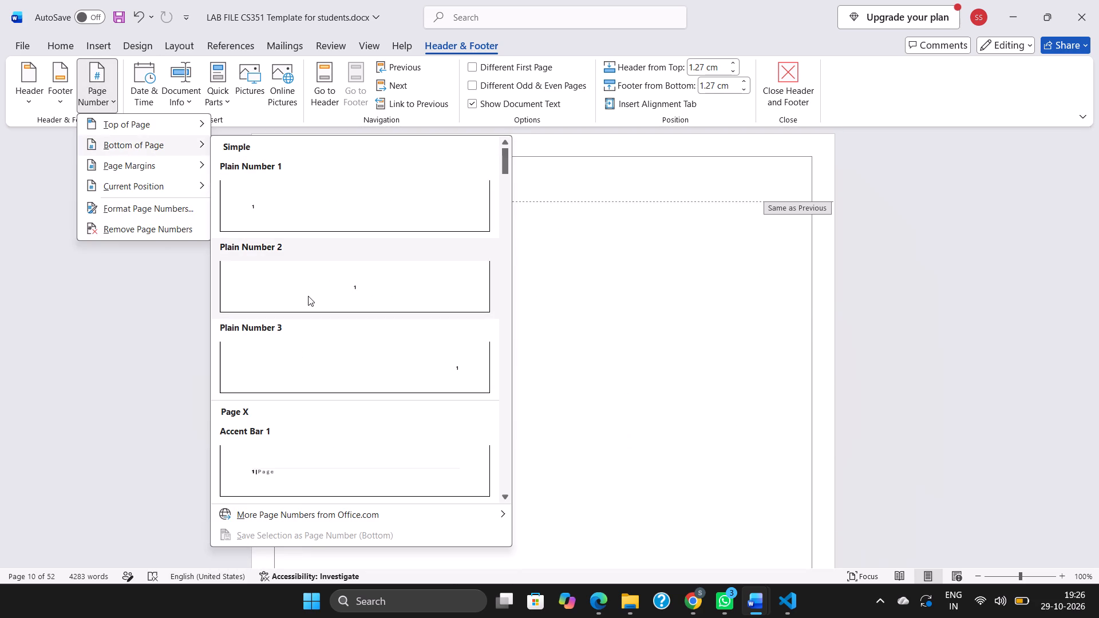
pyautogui.click(354, 272)
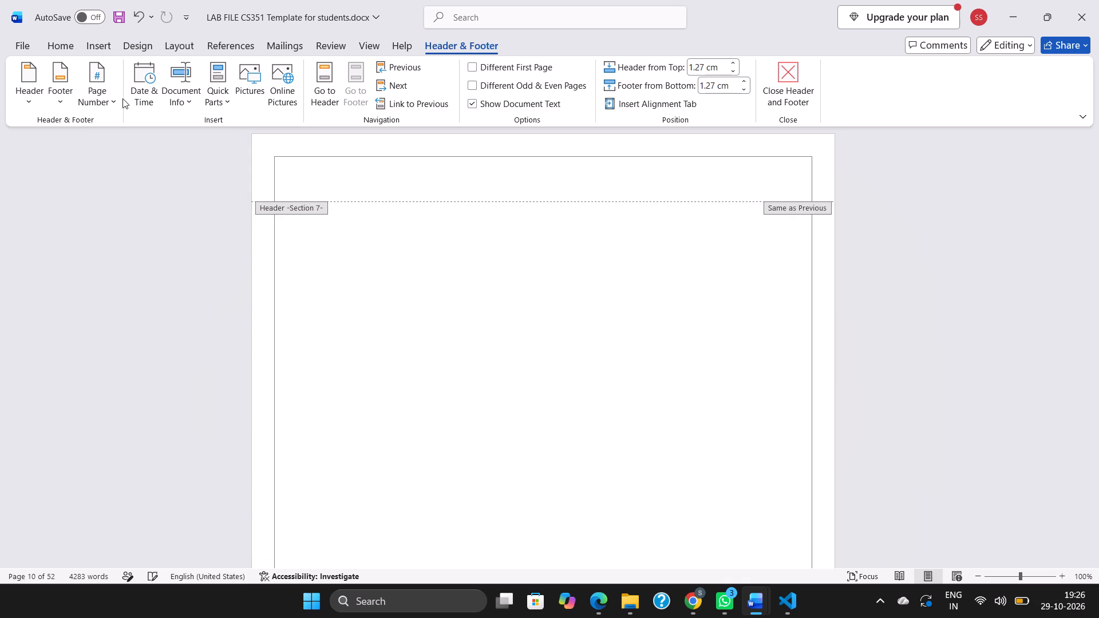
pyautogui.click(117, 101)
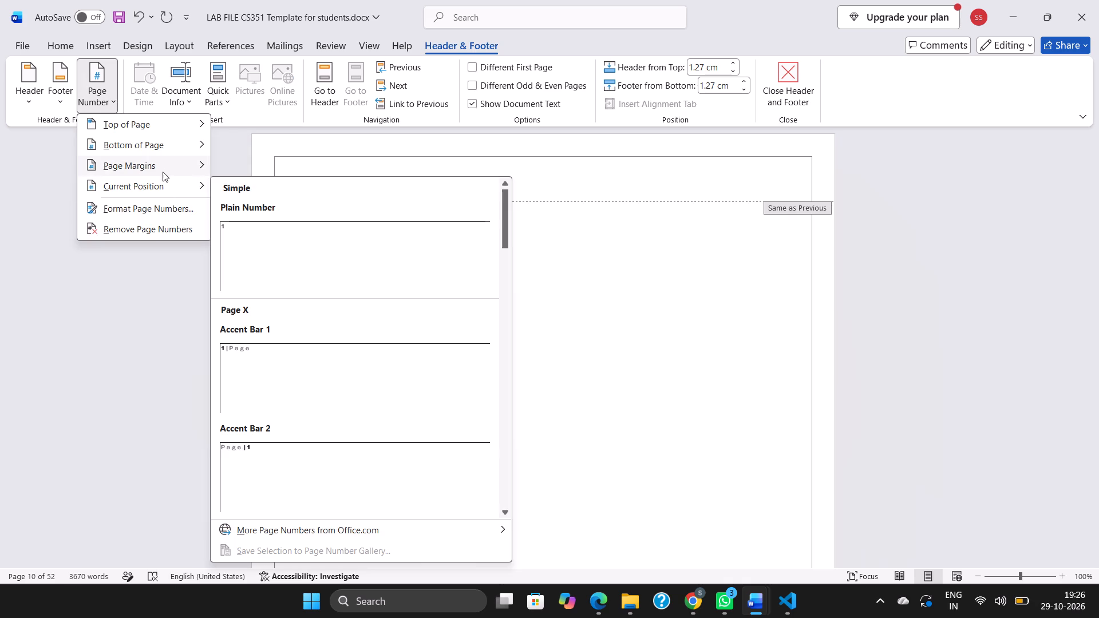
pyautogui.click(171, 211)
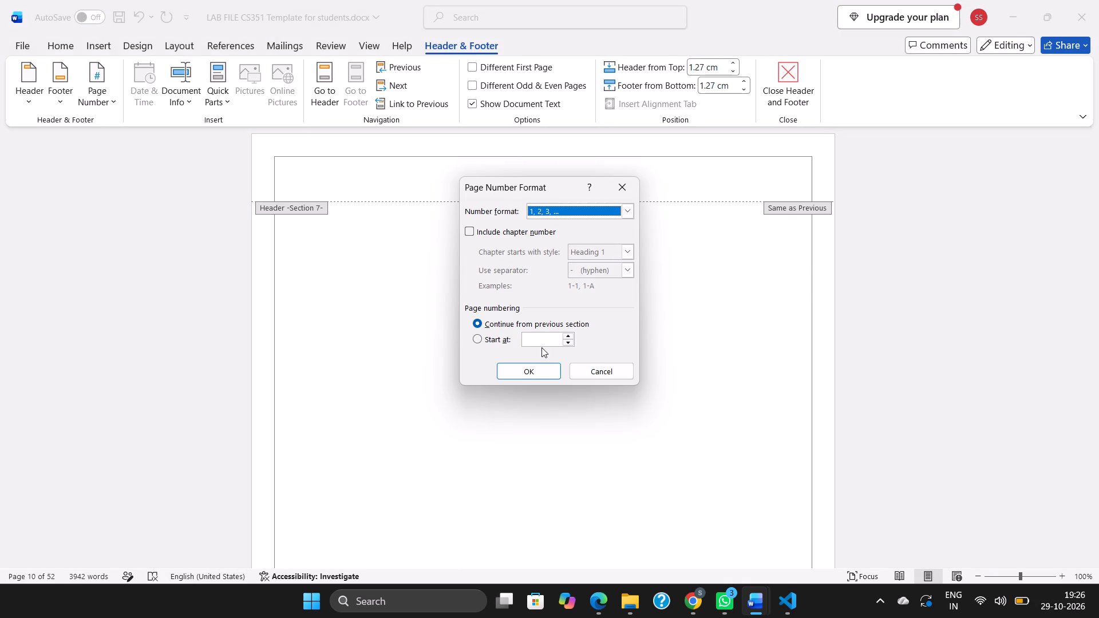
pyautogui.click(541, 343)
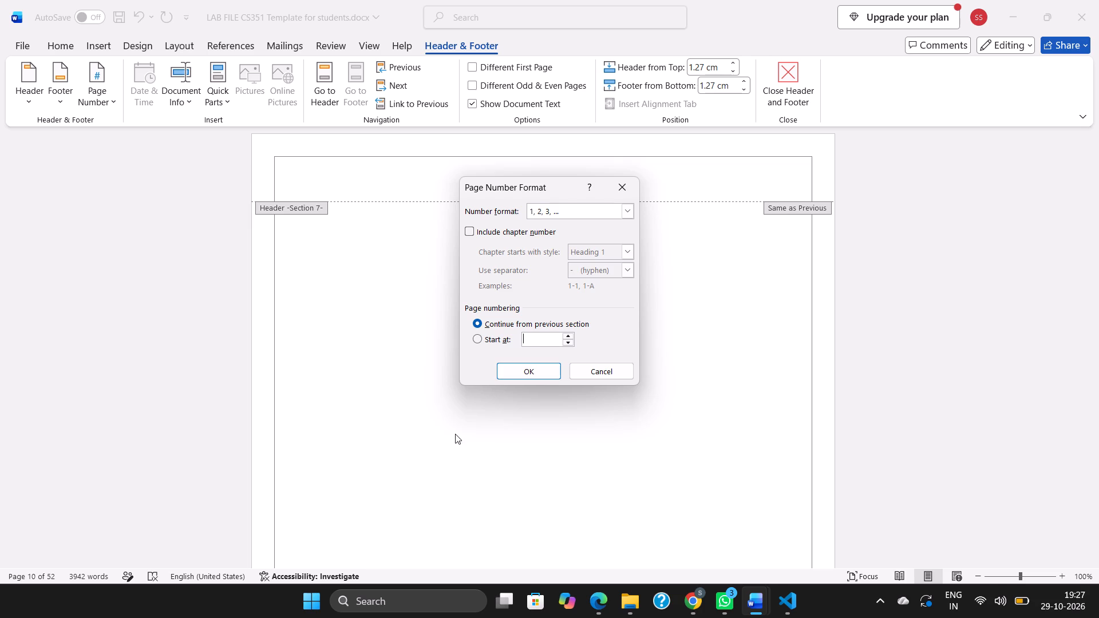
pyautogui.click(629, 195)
# Check the Section 7 and Section 8 footers for page numbers around the start of EXPERIMENT-01.
pyautogui.scroll(-3, 621, 379)
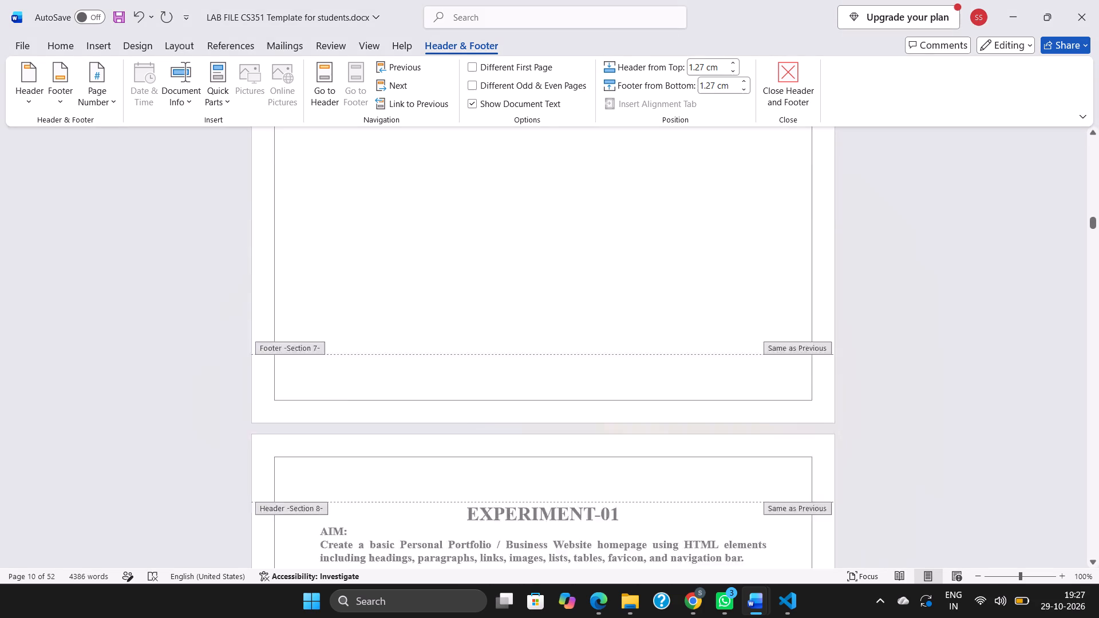
pyautogui.scroll(-8, 621, 379)
pyautogui.scroll(2, 621, 379)
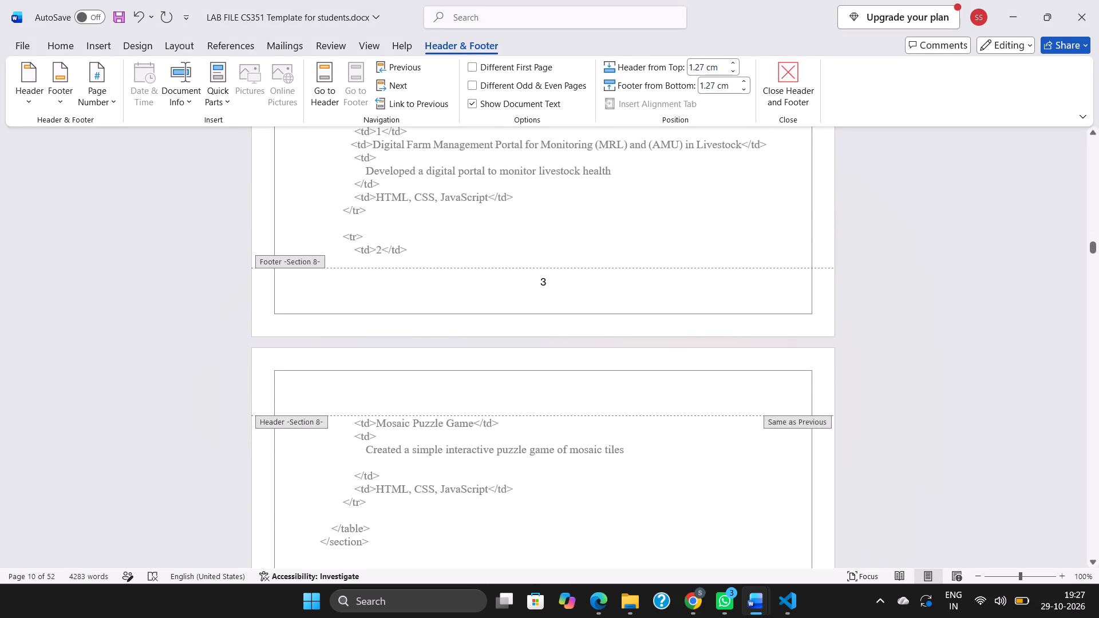
pyautogui.scroll(6, 621, 379)
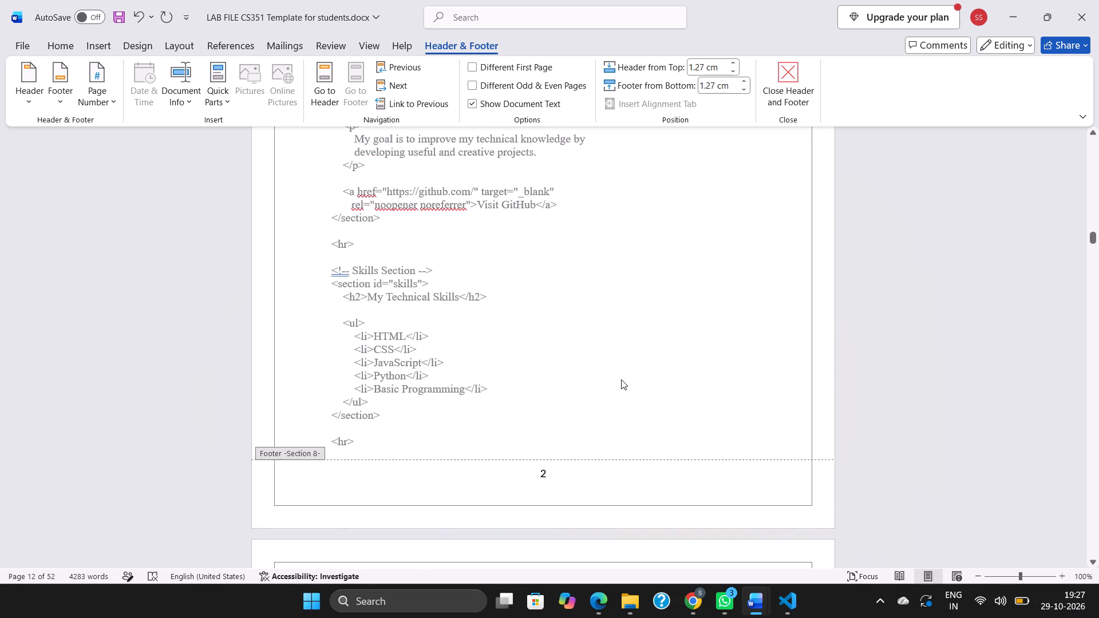
pyautogui.scroll(7, 621, 379)
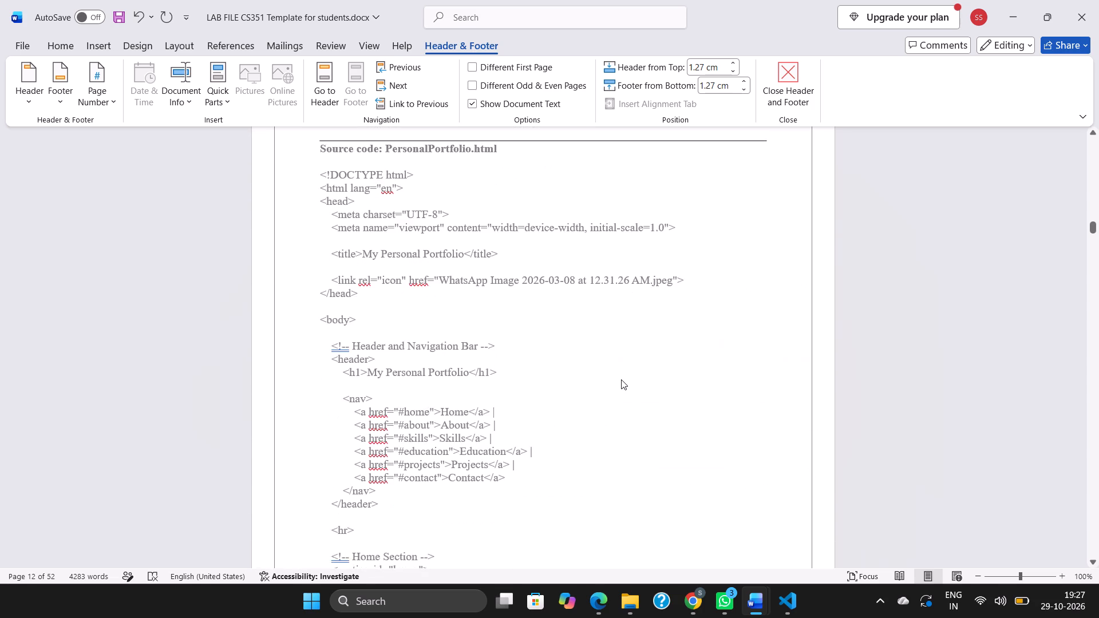
pyautogui.scroll(6, 621, 379)
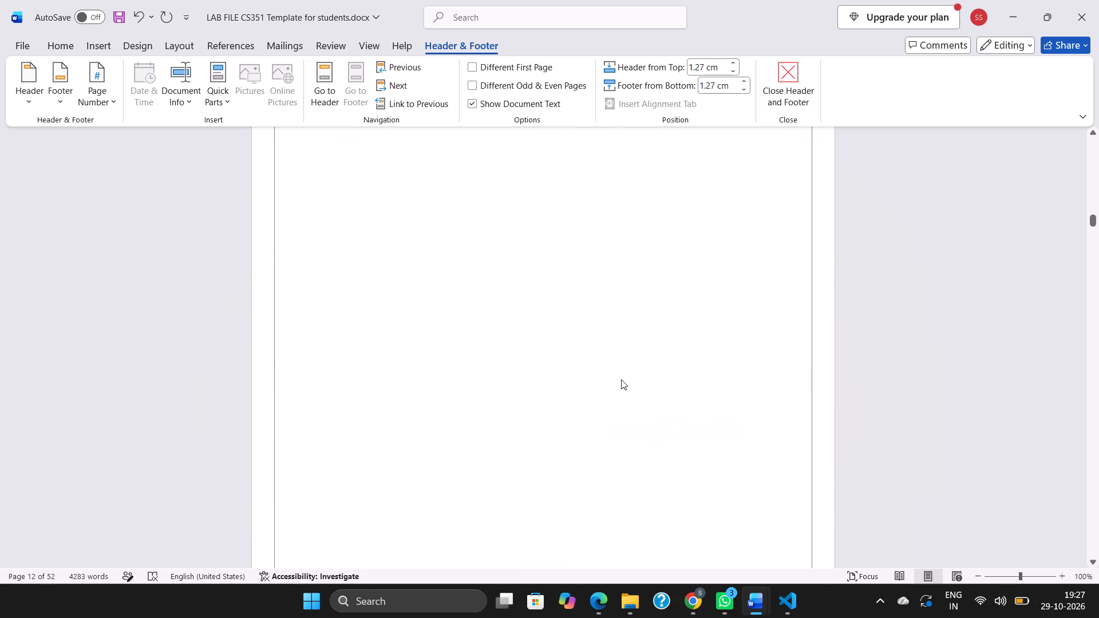
pyautogui.scroll(6, 621, 379)
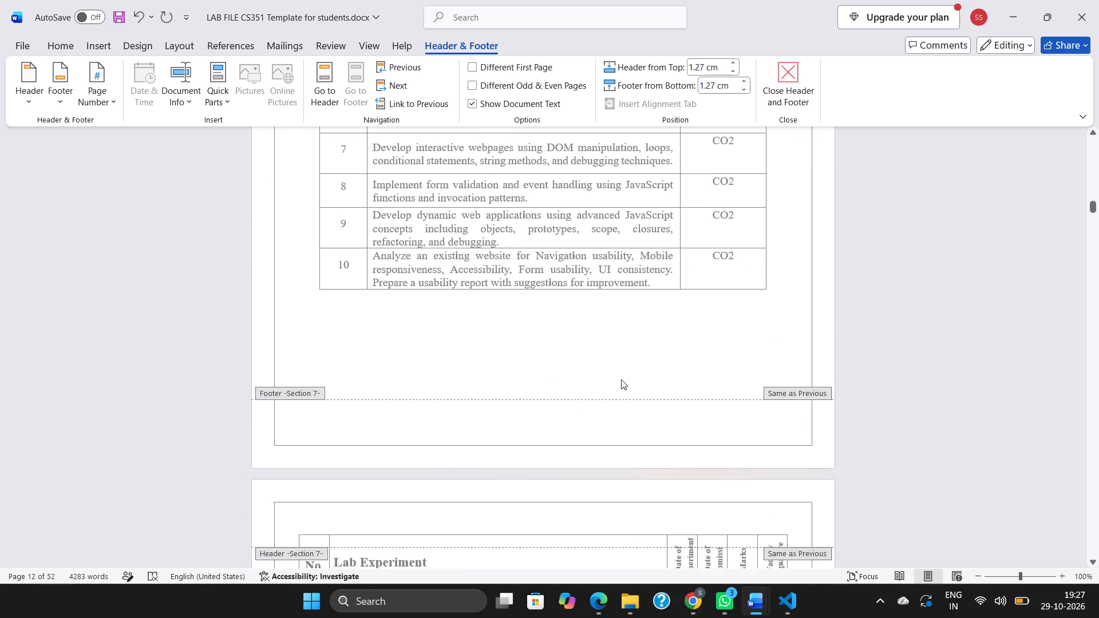
pyautogui.scroll(1, 621, 379)
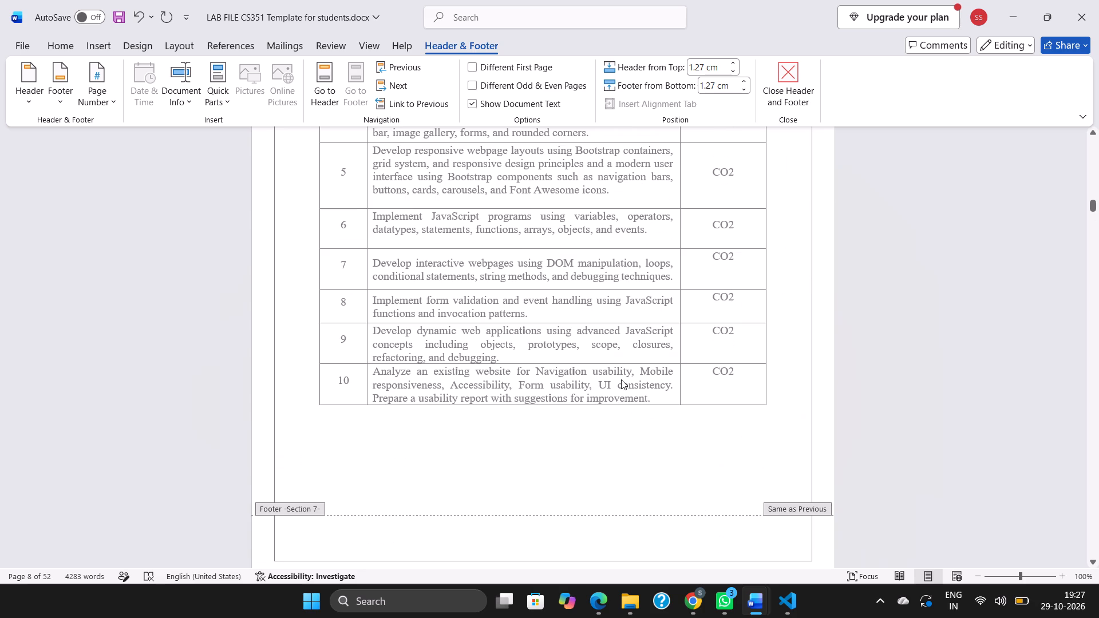
# Save the document and leave header and footer editing.
pyautogui.hotkey('ctrl', 's')
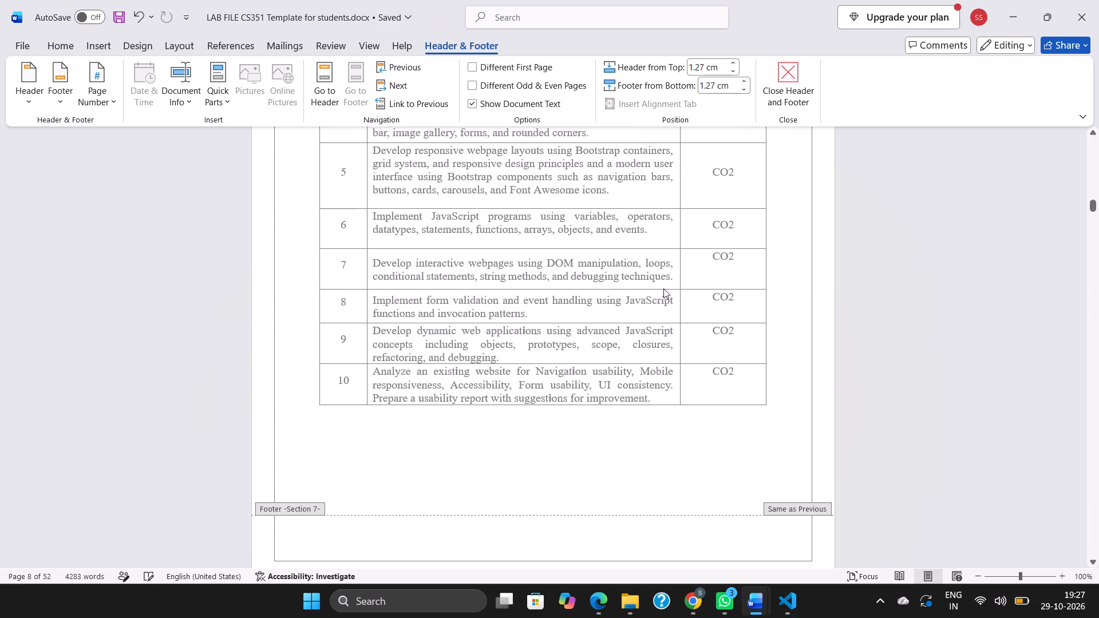
pyautogui.click(796, 74)
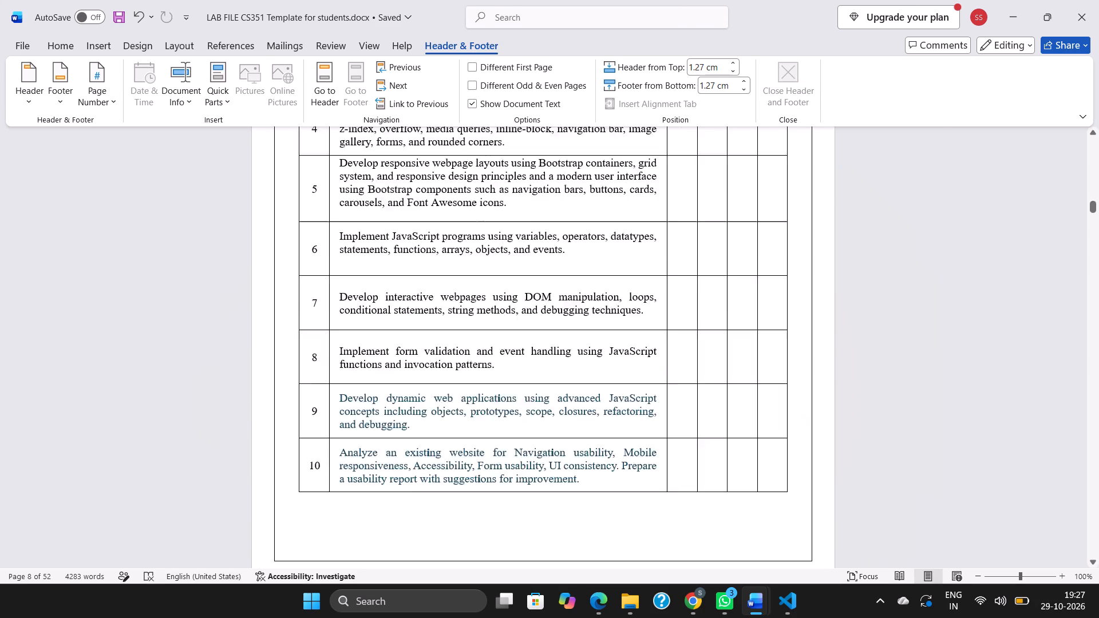
# Review the page numbering through the experiment pages and back through the front pages to the cover.
pyautogui.scroll(-4, 742, 244)
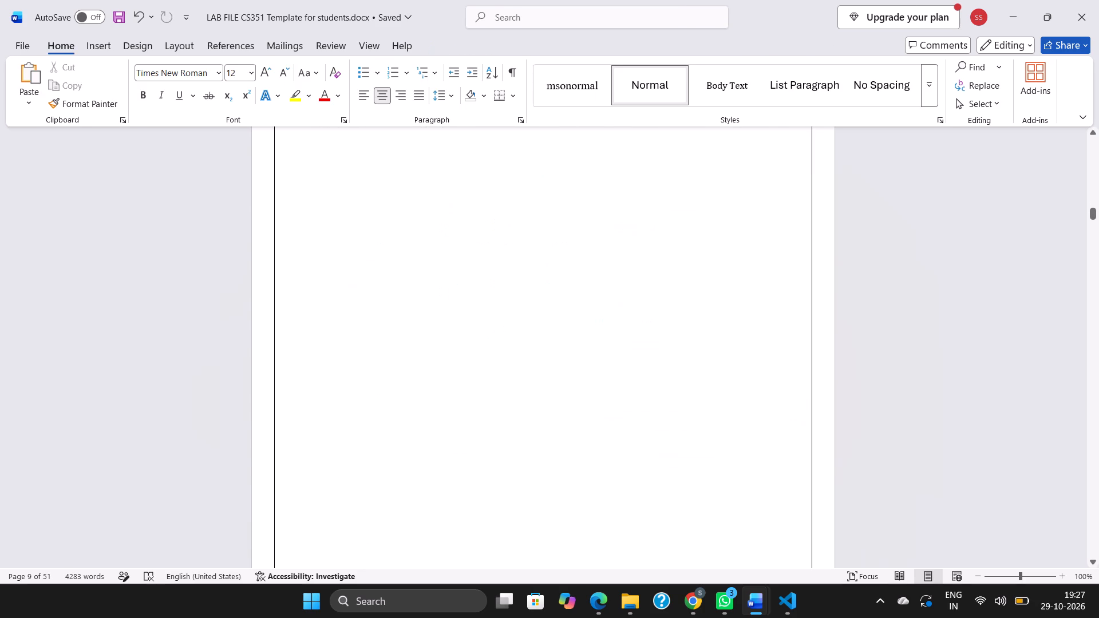
pyautogui.scroll(-8, 742, 244)
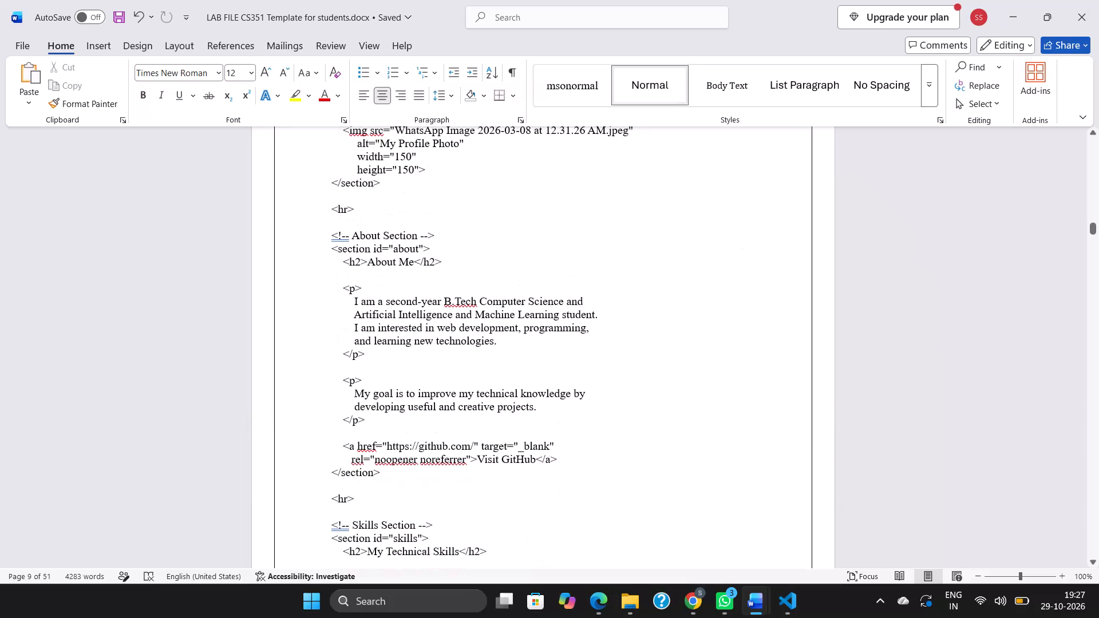
pyautogui.scroll(-8, 742, 244)
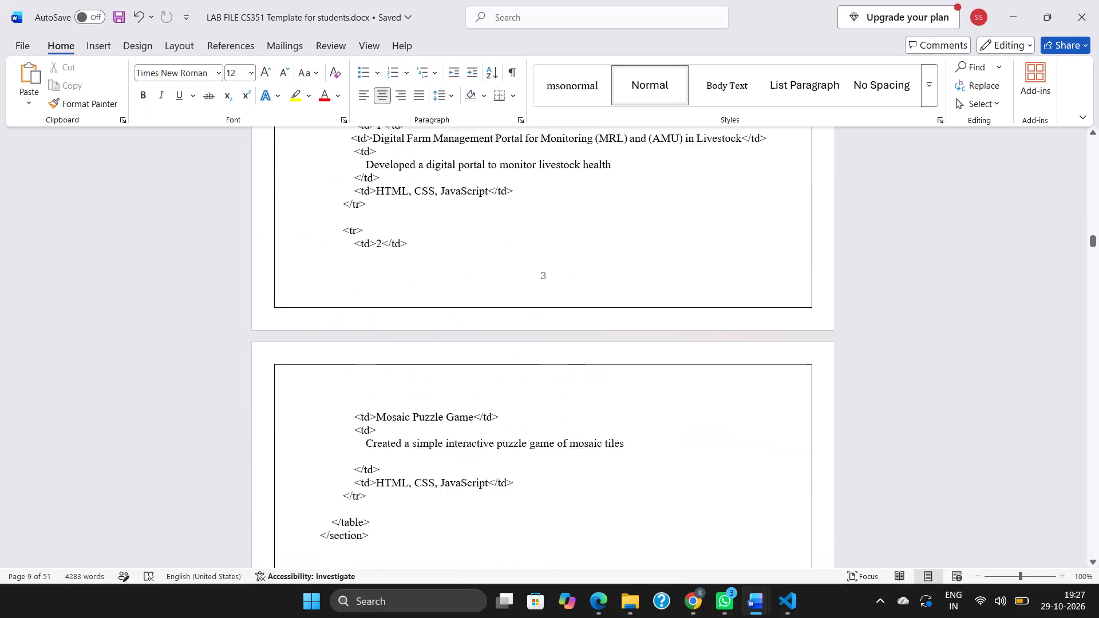
pyautogui.scroll(-11, 742, 244)
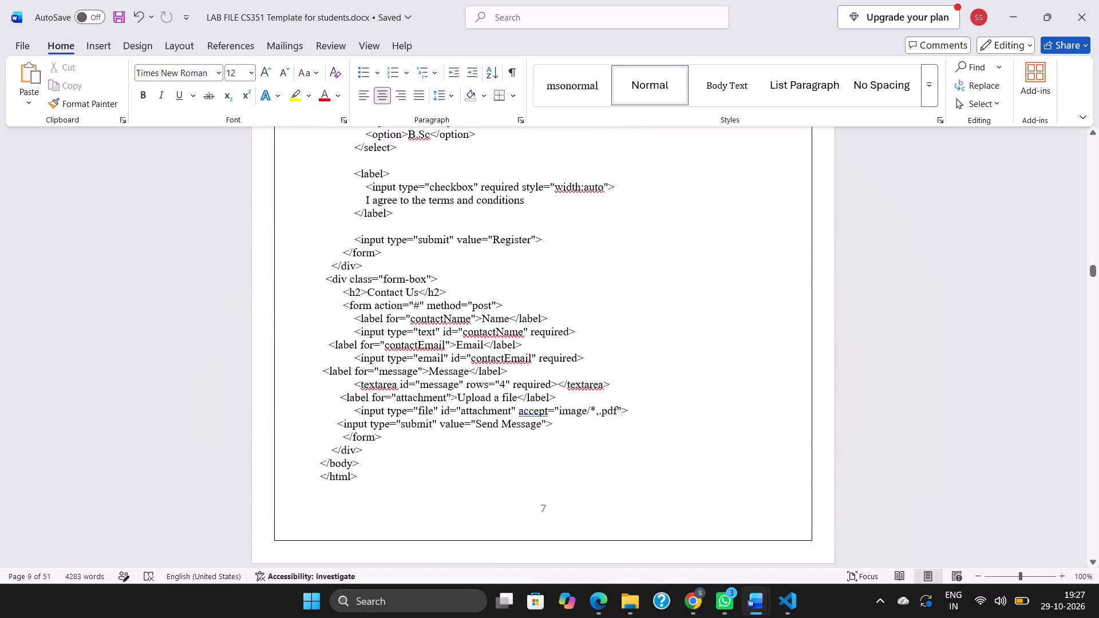
pyautogui.scroll(-7, 742, 244)
pyautogui.scroll(4, 742, 244)
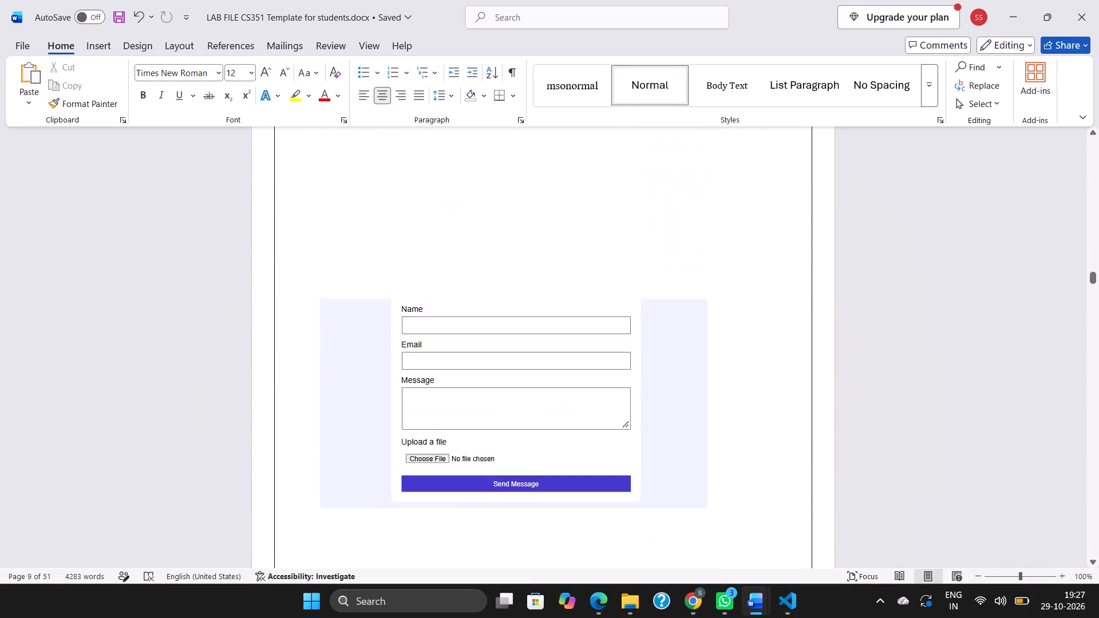
pyautogui.scroll(16, 742, 244)
pyautogui.scroll(6, 742, 244)
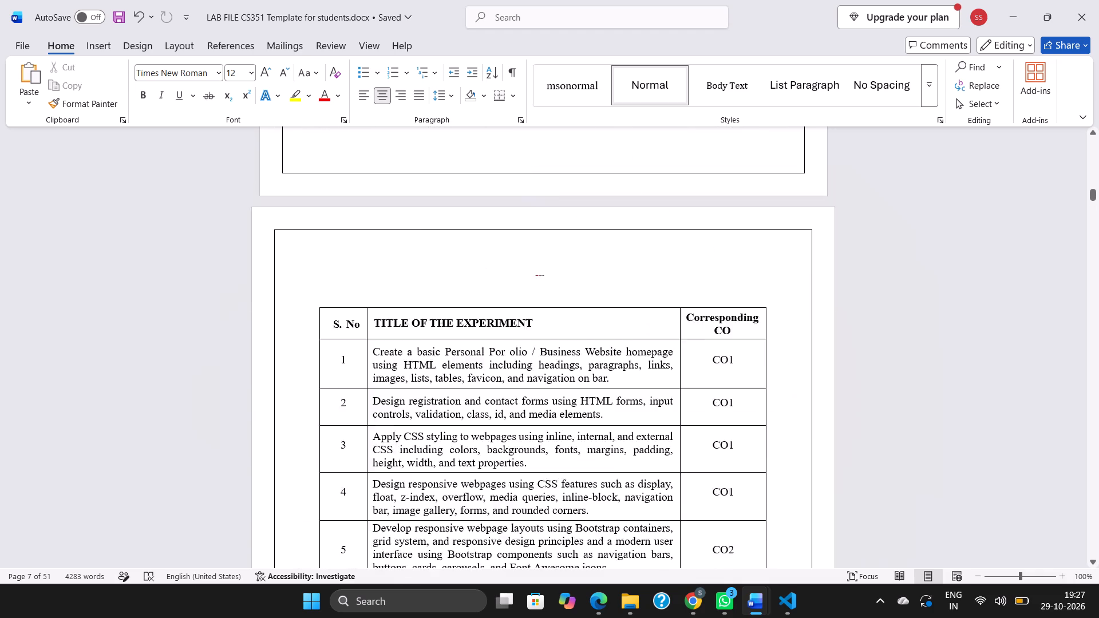
pyautogui.scroll(19, 742, 244)
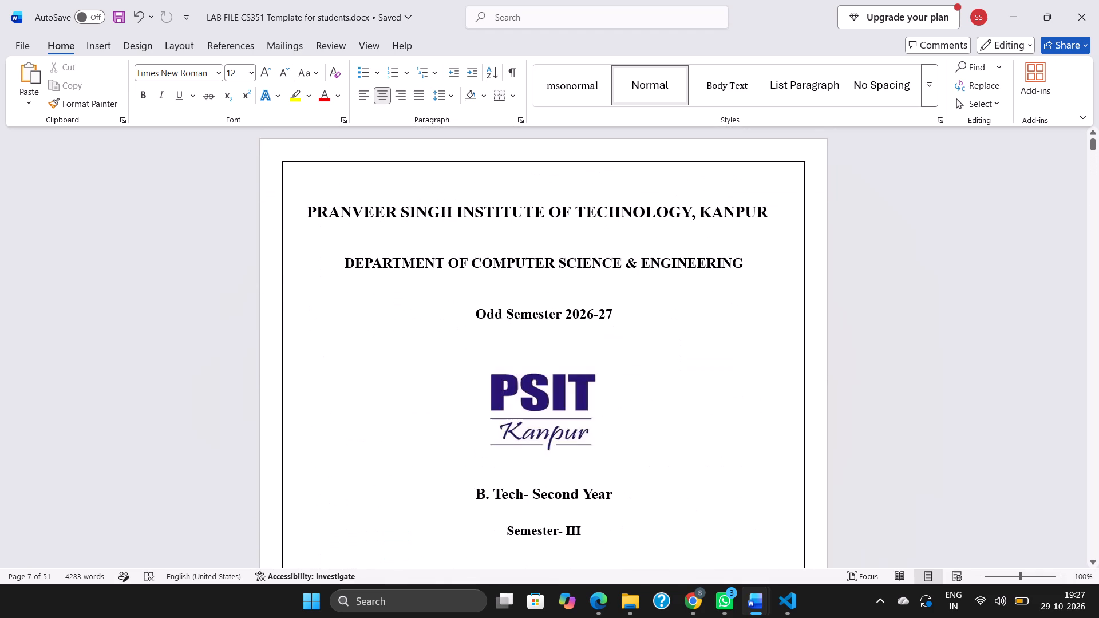
# Insert a space after "Prof." in the faculty name on the cover page.
pyautogui.scroll(-4, 742, 244)
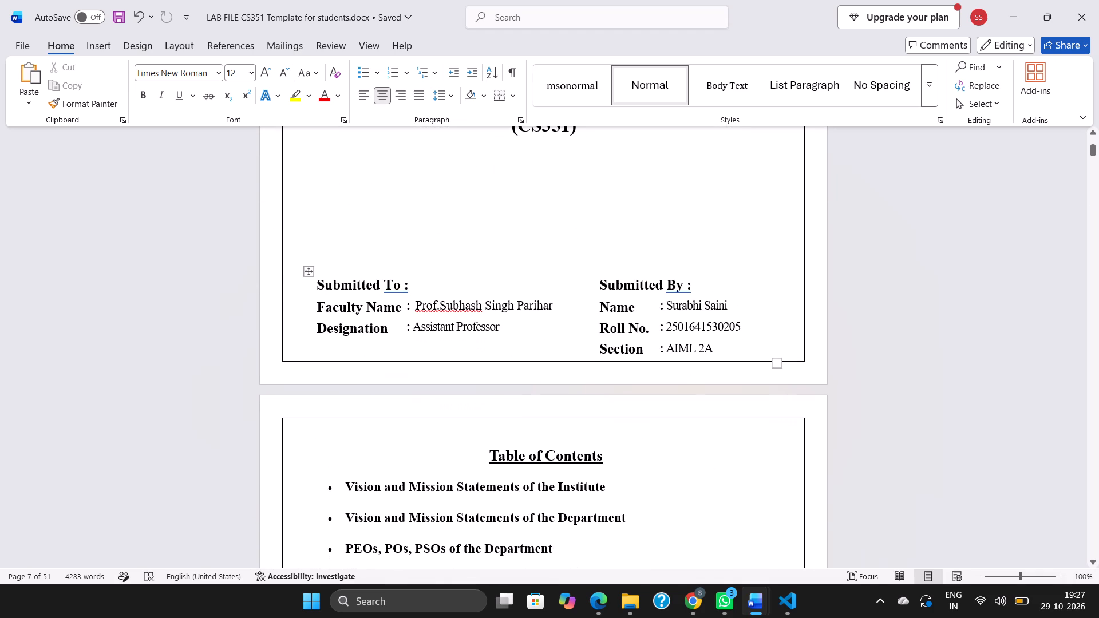
pyautogui.click(438, 307)
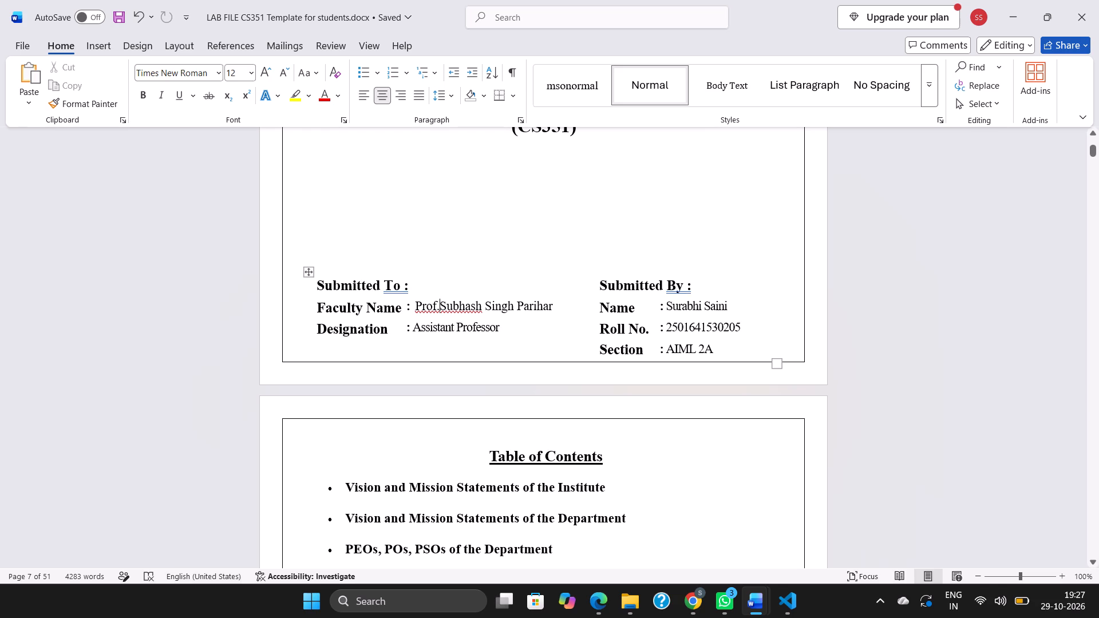
pyautogui.press('space')
# Correct "Por olio" to "Portfolio" in row 1 of the Lab Experiment table that has the date and marks columns.
pyautogui.scroll(-1, 618, 359)
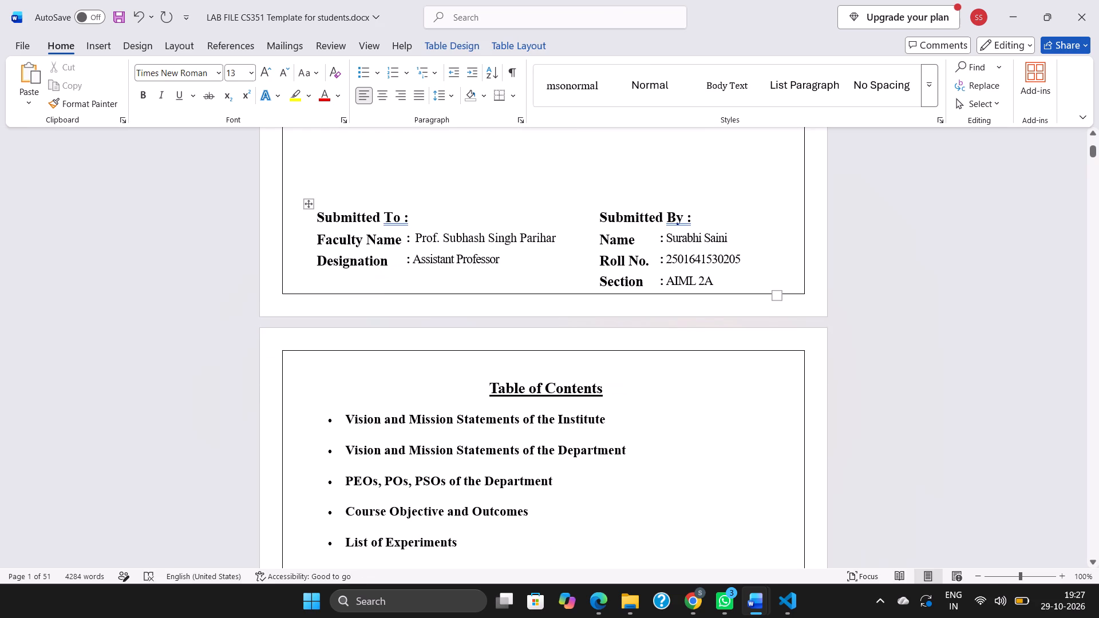
pyautogui.scroll(-2, 618, 359)
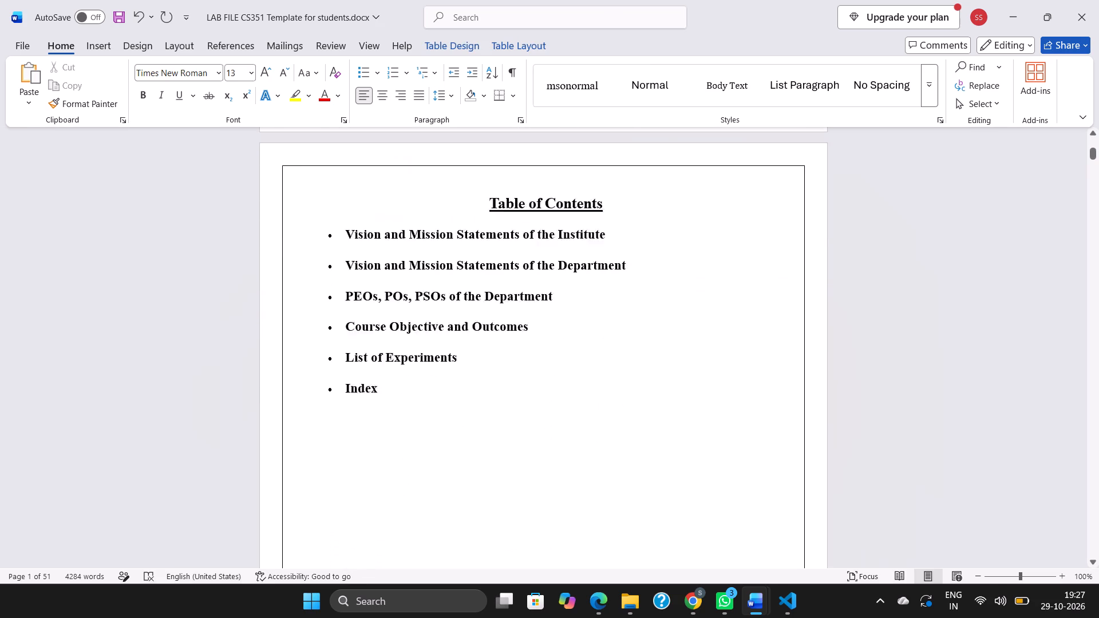
pyautogui.scroll(-6, 618, 359)
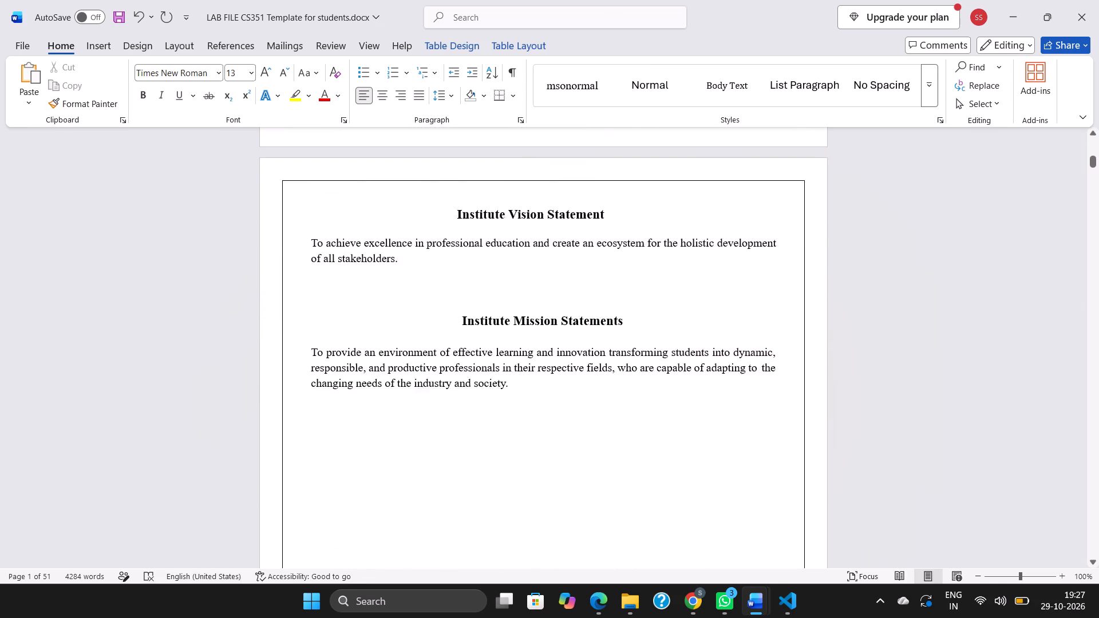
pyautogui.scroll(-8, 618, 359)
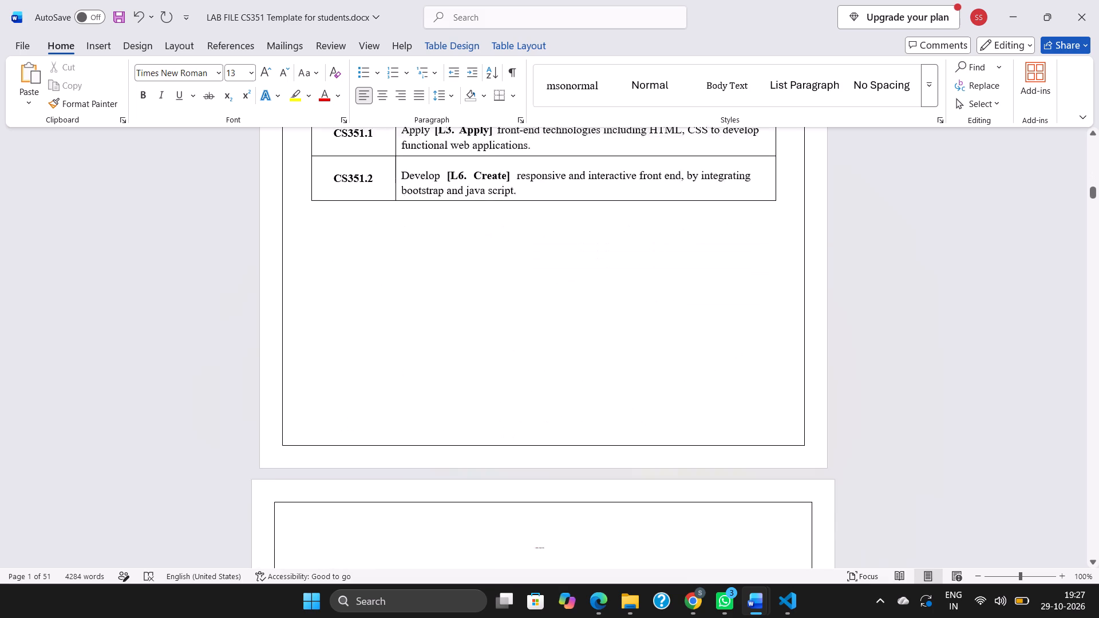
pyautogui.scroll(-8, 618, 359)
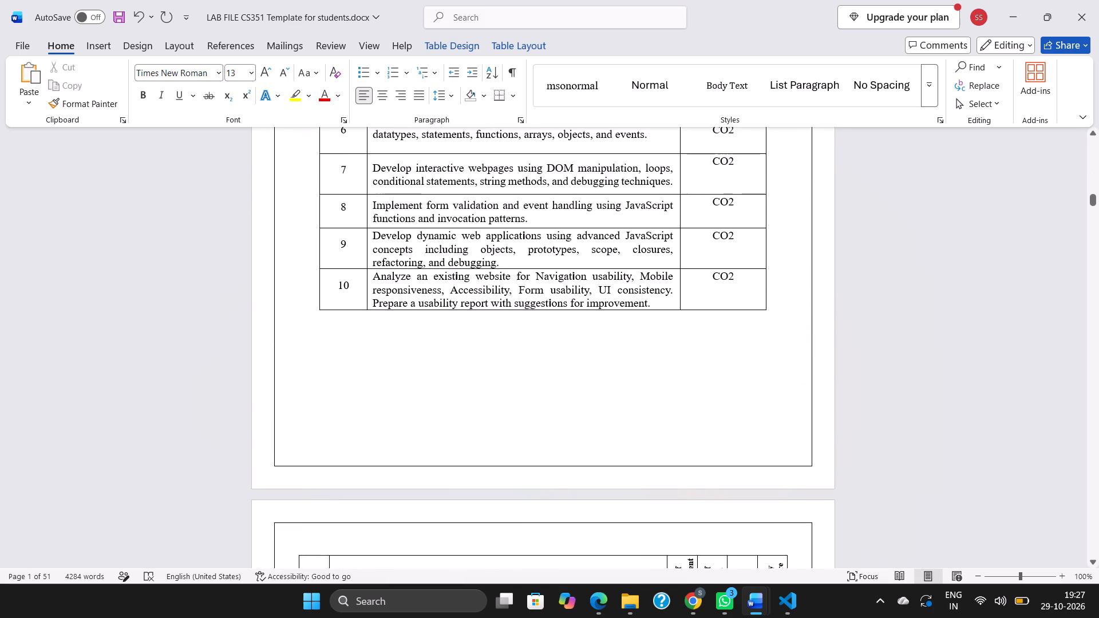
pyautogui.scroll(-6, 618, 359)
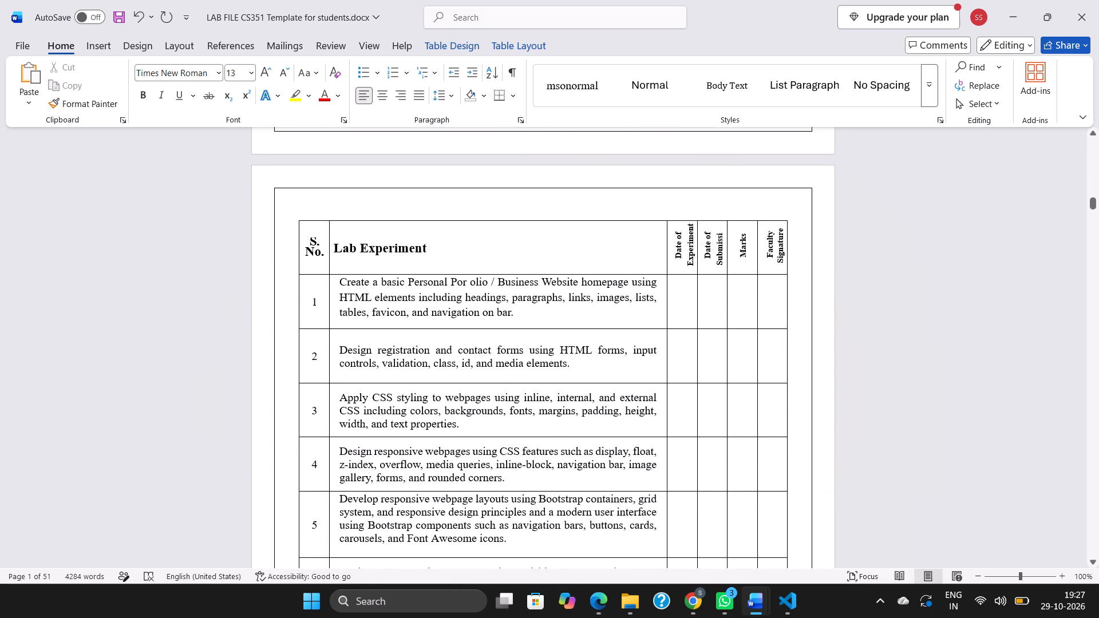
pyautogui.click(472, 283)
pyautogui.press('BackSpace')
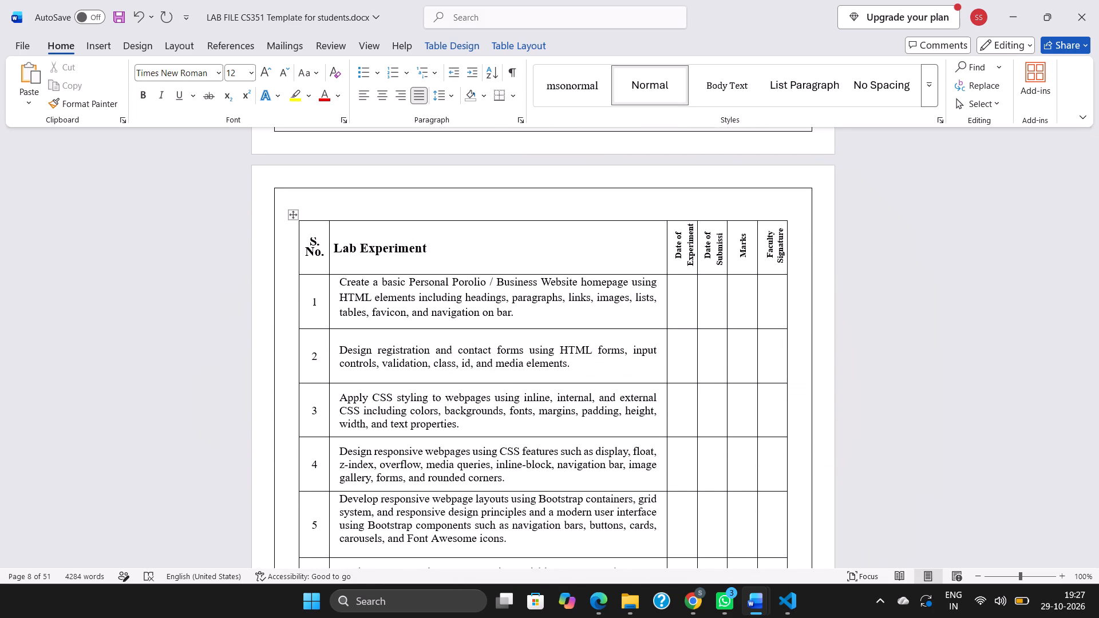
pyautogui.write('tf')
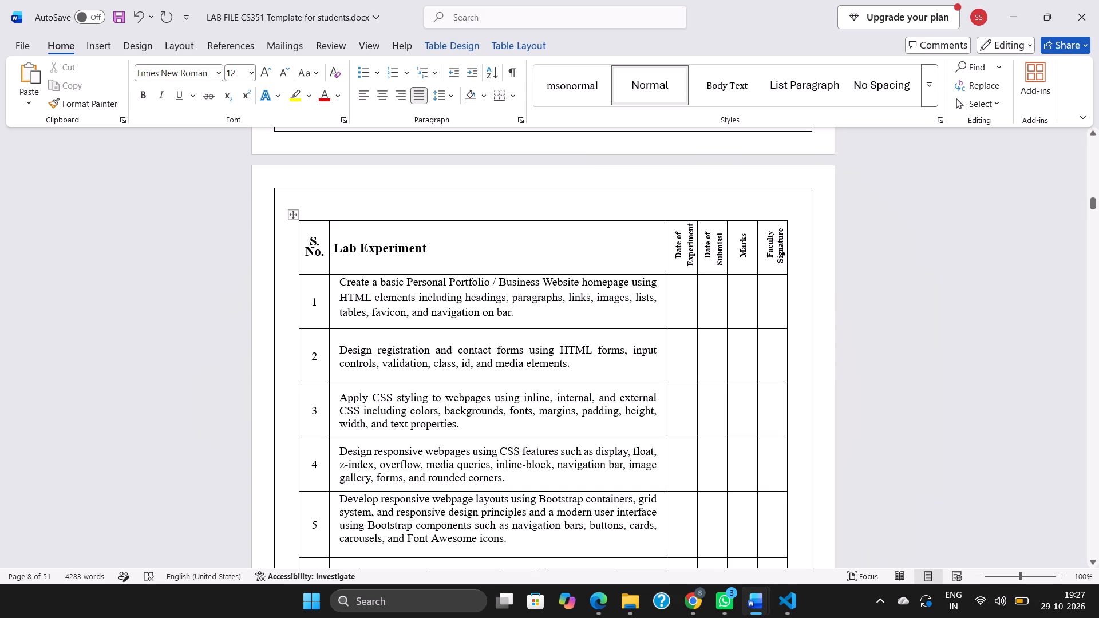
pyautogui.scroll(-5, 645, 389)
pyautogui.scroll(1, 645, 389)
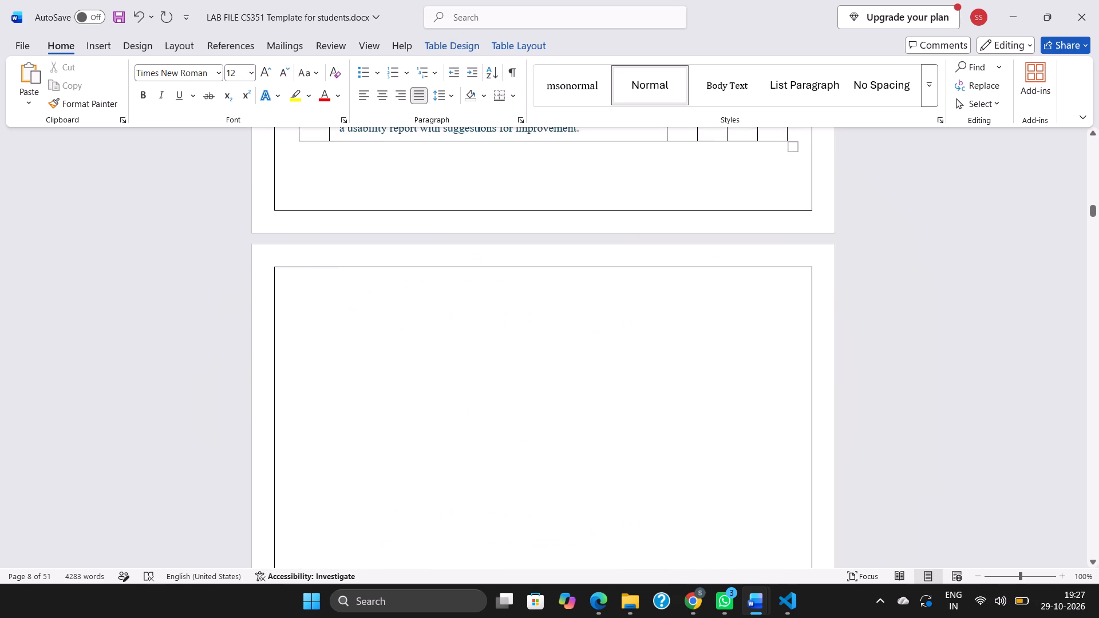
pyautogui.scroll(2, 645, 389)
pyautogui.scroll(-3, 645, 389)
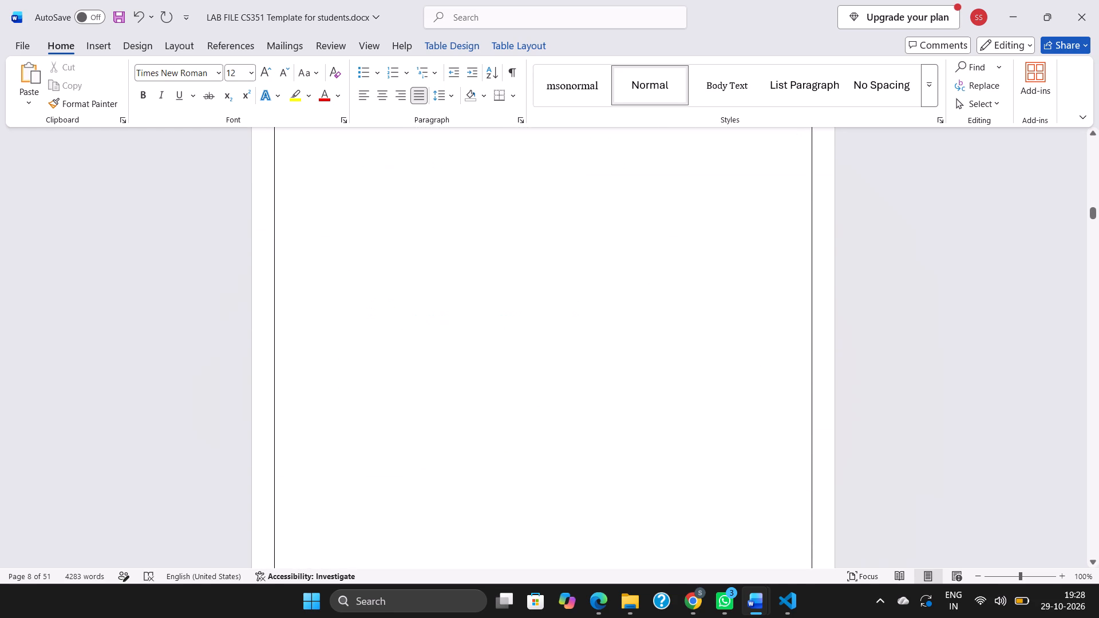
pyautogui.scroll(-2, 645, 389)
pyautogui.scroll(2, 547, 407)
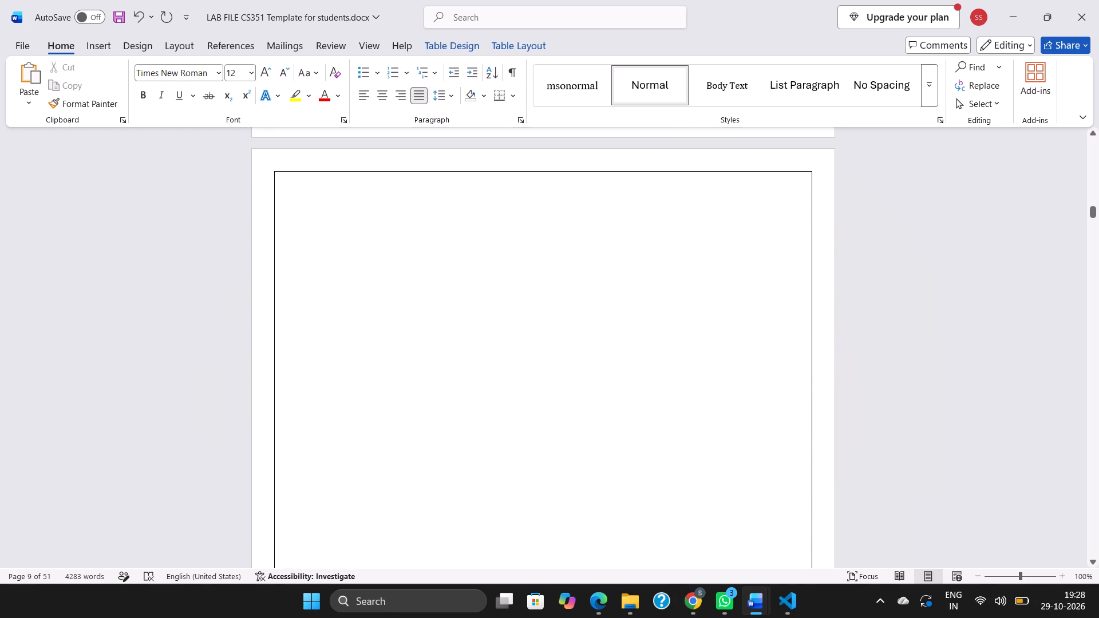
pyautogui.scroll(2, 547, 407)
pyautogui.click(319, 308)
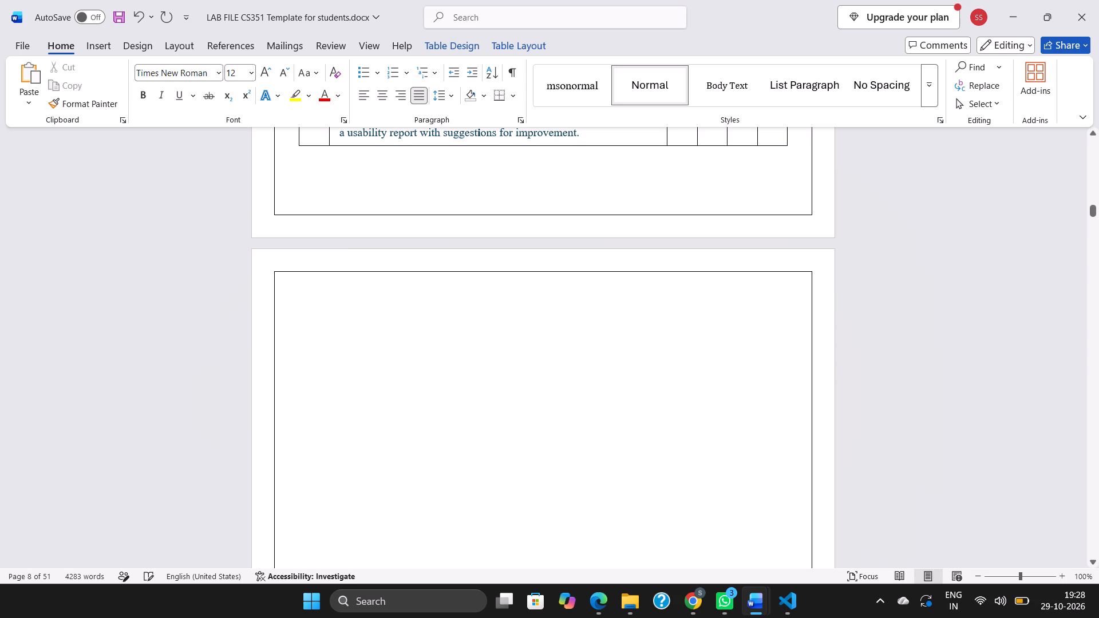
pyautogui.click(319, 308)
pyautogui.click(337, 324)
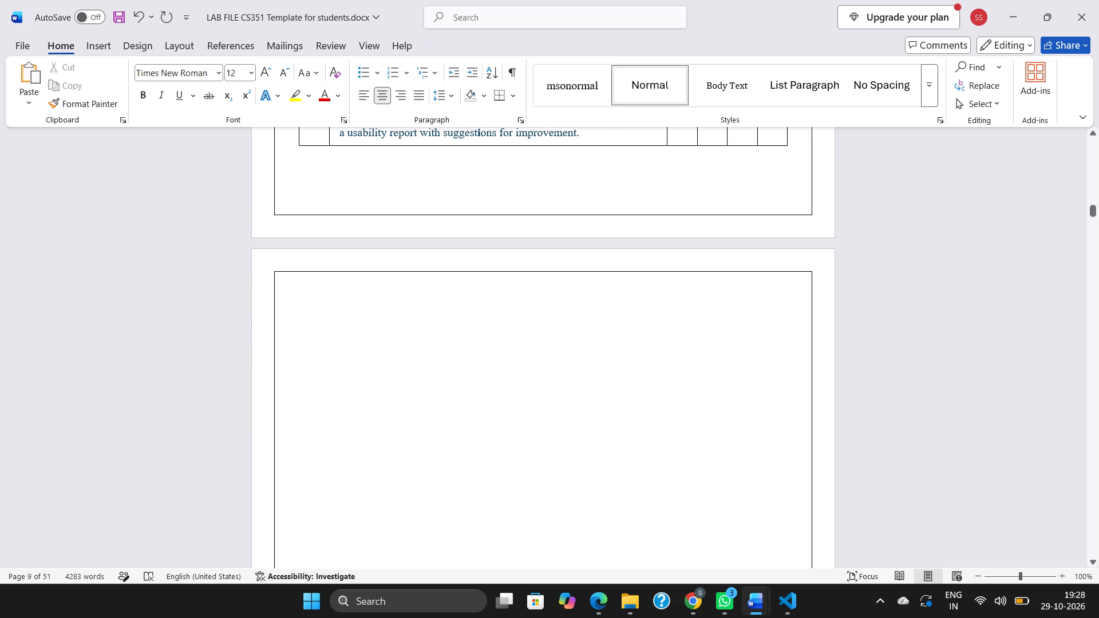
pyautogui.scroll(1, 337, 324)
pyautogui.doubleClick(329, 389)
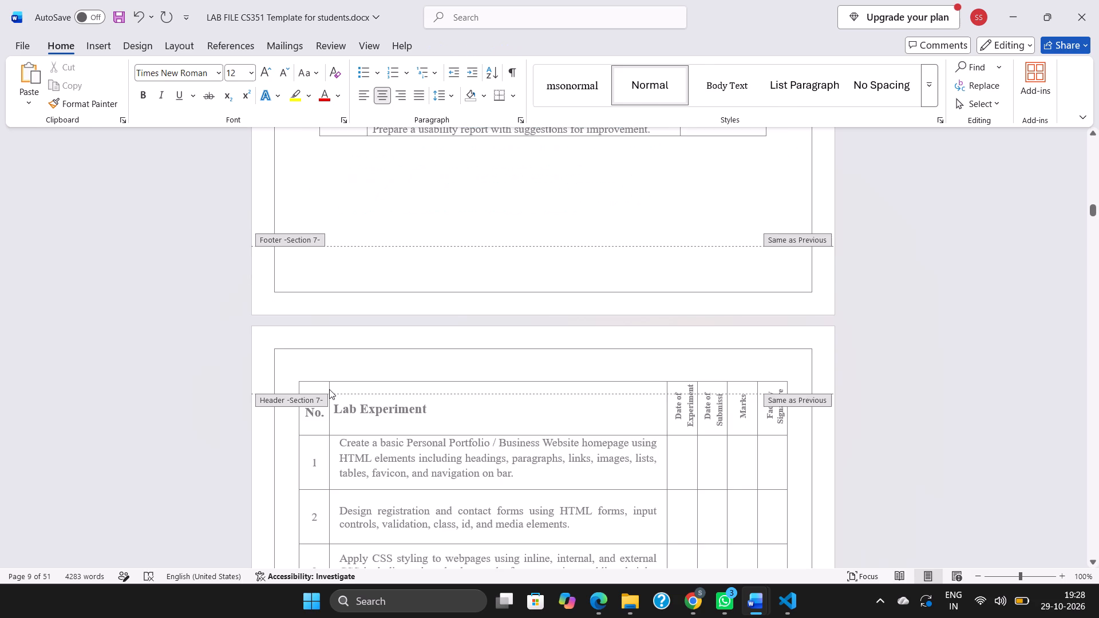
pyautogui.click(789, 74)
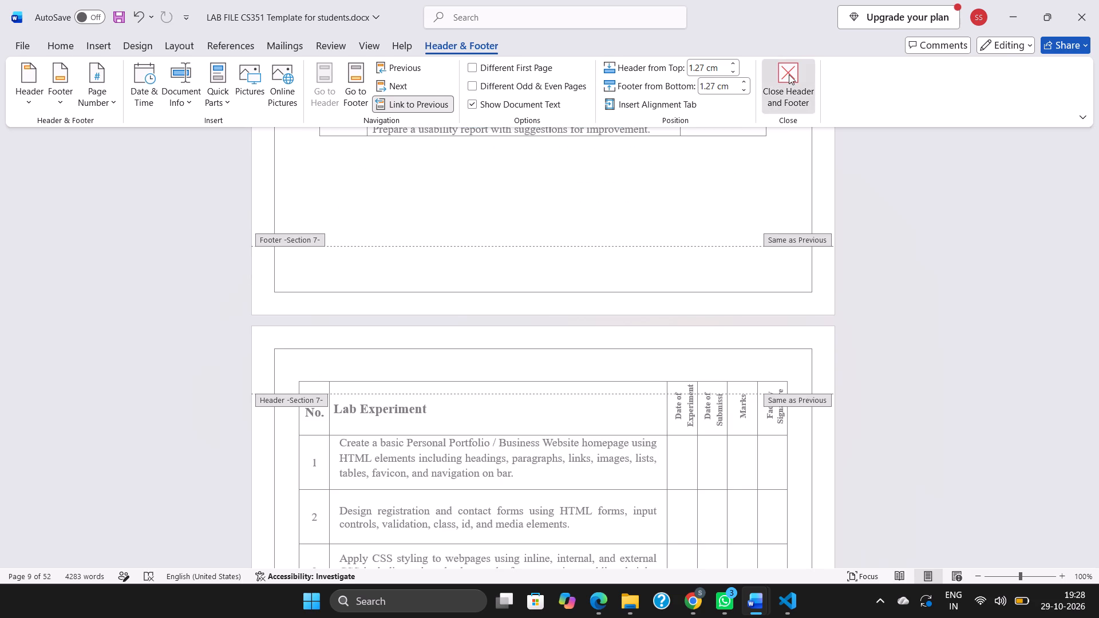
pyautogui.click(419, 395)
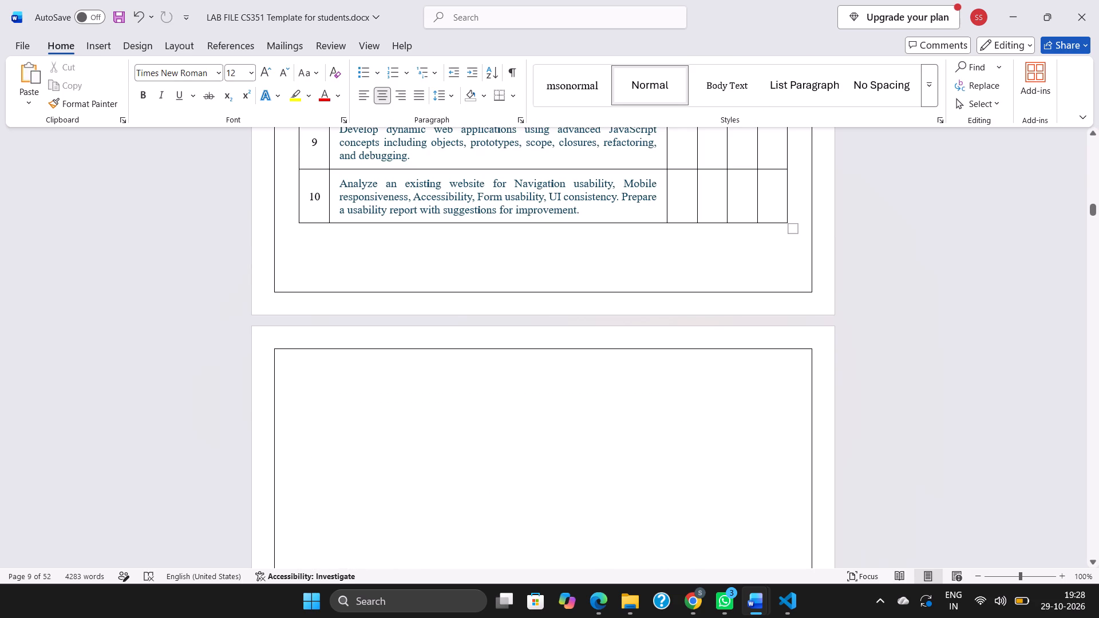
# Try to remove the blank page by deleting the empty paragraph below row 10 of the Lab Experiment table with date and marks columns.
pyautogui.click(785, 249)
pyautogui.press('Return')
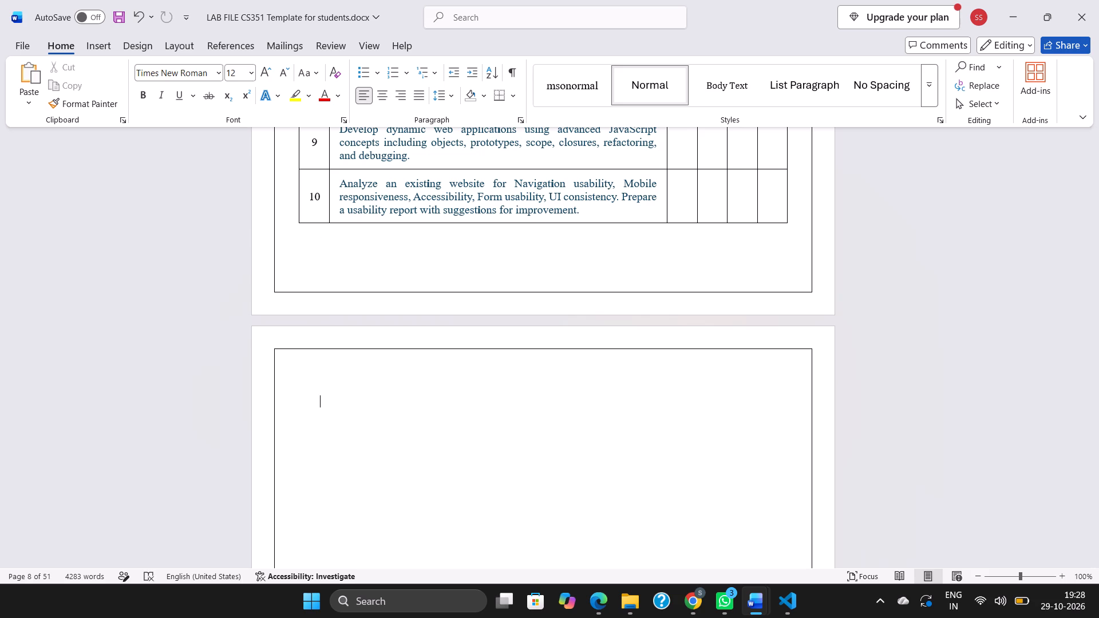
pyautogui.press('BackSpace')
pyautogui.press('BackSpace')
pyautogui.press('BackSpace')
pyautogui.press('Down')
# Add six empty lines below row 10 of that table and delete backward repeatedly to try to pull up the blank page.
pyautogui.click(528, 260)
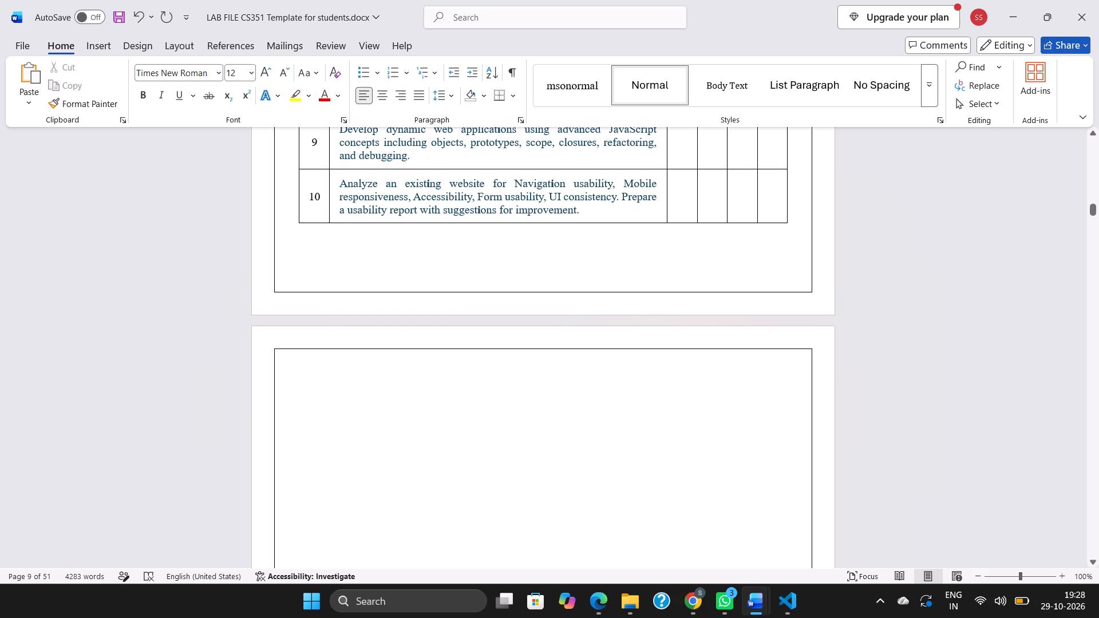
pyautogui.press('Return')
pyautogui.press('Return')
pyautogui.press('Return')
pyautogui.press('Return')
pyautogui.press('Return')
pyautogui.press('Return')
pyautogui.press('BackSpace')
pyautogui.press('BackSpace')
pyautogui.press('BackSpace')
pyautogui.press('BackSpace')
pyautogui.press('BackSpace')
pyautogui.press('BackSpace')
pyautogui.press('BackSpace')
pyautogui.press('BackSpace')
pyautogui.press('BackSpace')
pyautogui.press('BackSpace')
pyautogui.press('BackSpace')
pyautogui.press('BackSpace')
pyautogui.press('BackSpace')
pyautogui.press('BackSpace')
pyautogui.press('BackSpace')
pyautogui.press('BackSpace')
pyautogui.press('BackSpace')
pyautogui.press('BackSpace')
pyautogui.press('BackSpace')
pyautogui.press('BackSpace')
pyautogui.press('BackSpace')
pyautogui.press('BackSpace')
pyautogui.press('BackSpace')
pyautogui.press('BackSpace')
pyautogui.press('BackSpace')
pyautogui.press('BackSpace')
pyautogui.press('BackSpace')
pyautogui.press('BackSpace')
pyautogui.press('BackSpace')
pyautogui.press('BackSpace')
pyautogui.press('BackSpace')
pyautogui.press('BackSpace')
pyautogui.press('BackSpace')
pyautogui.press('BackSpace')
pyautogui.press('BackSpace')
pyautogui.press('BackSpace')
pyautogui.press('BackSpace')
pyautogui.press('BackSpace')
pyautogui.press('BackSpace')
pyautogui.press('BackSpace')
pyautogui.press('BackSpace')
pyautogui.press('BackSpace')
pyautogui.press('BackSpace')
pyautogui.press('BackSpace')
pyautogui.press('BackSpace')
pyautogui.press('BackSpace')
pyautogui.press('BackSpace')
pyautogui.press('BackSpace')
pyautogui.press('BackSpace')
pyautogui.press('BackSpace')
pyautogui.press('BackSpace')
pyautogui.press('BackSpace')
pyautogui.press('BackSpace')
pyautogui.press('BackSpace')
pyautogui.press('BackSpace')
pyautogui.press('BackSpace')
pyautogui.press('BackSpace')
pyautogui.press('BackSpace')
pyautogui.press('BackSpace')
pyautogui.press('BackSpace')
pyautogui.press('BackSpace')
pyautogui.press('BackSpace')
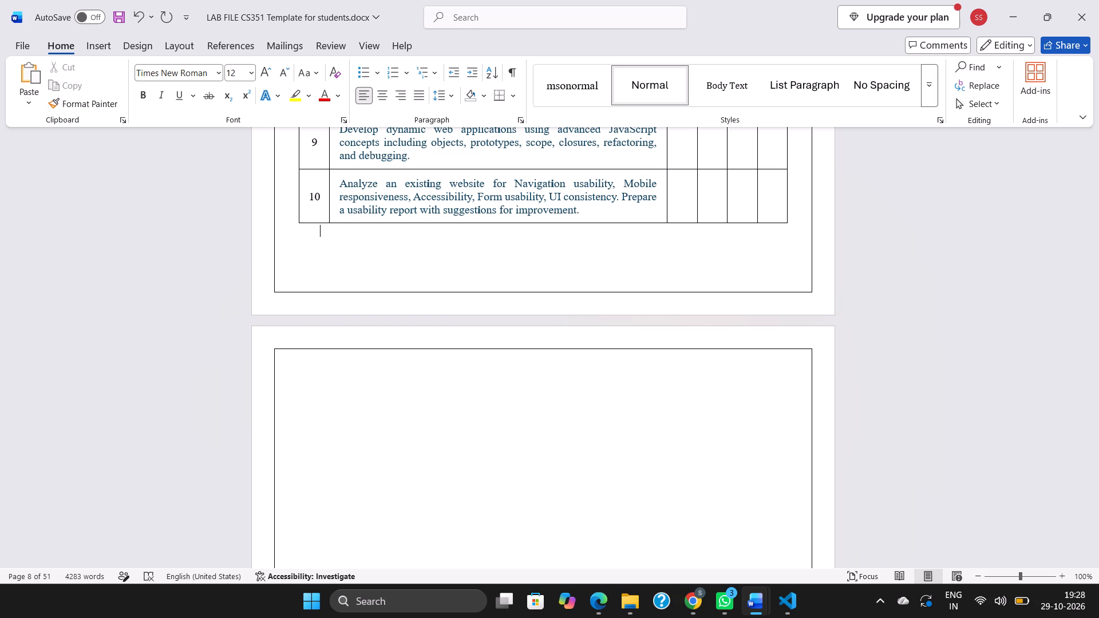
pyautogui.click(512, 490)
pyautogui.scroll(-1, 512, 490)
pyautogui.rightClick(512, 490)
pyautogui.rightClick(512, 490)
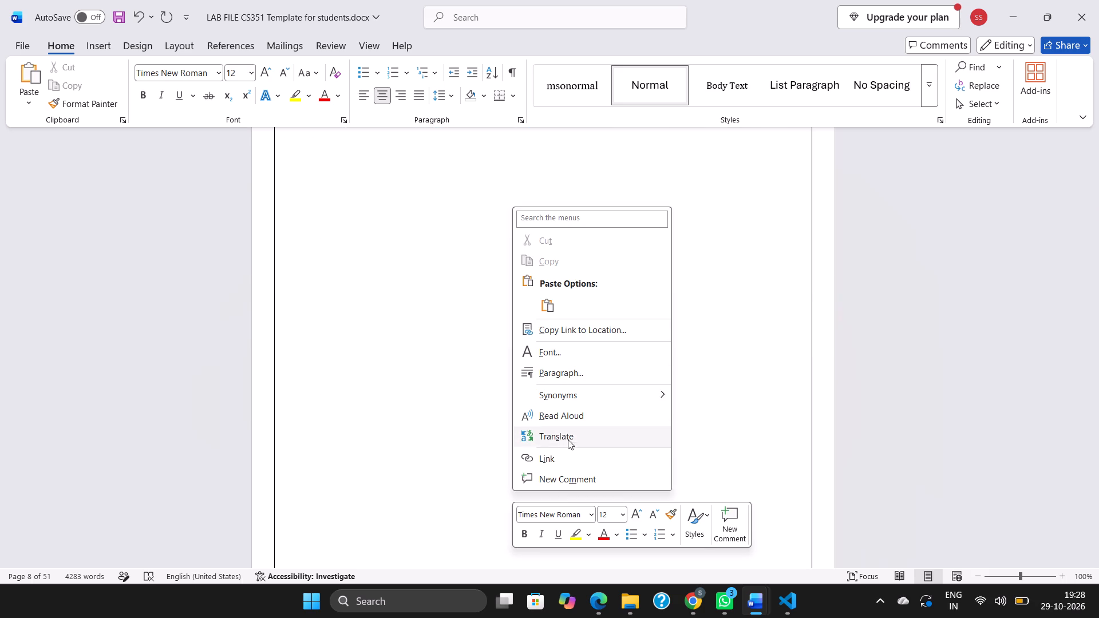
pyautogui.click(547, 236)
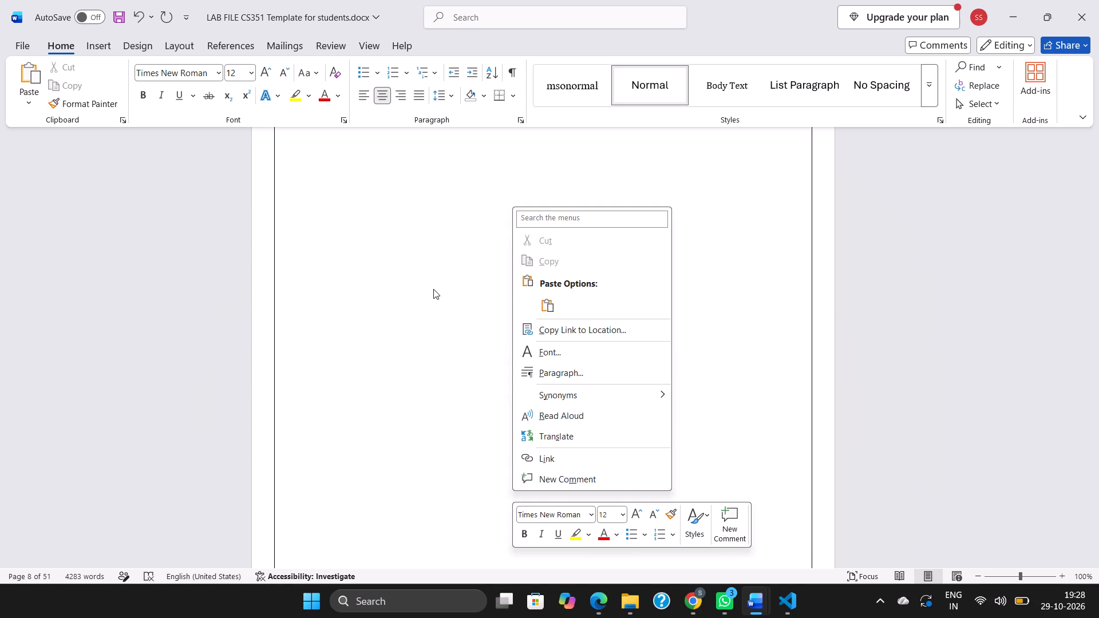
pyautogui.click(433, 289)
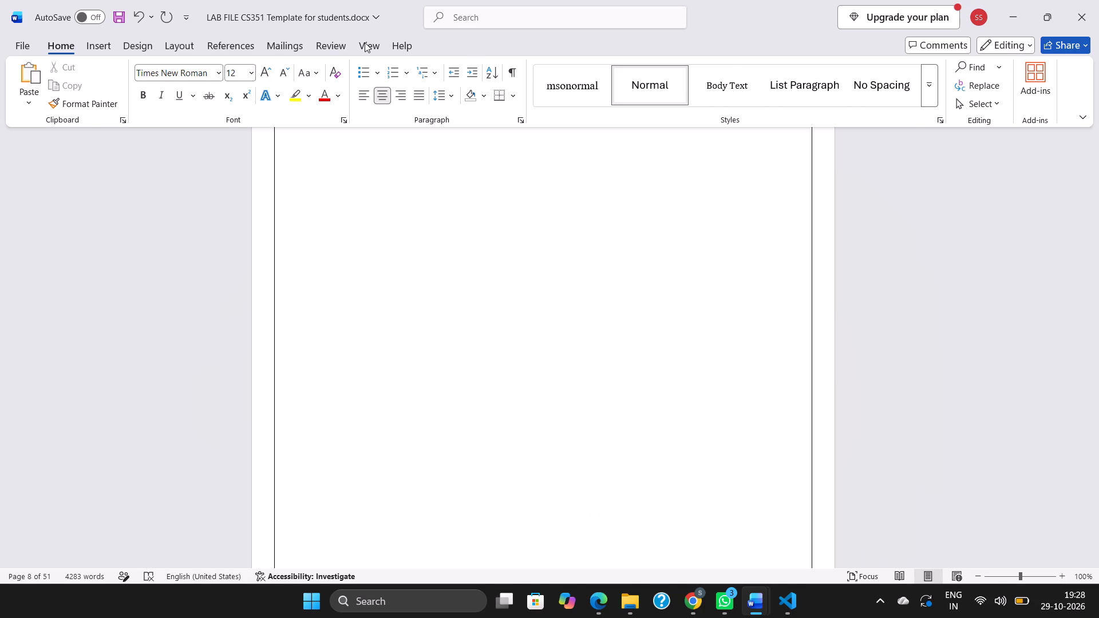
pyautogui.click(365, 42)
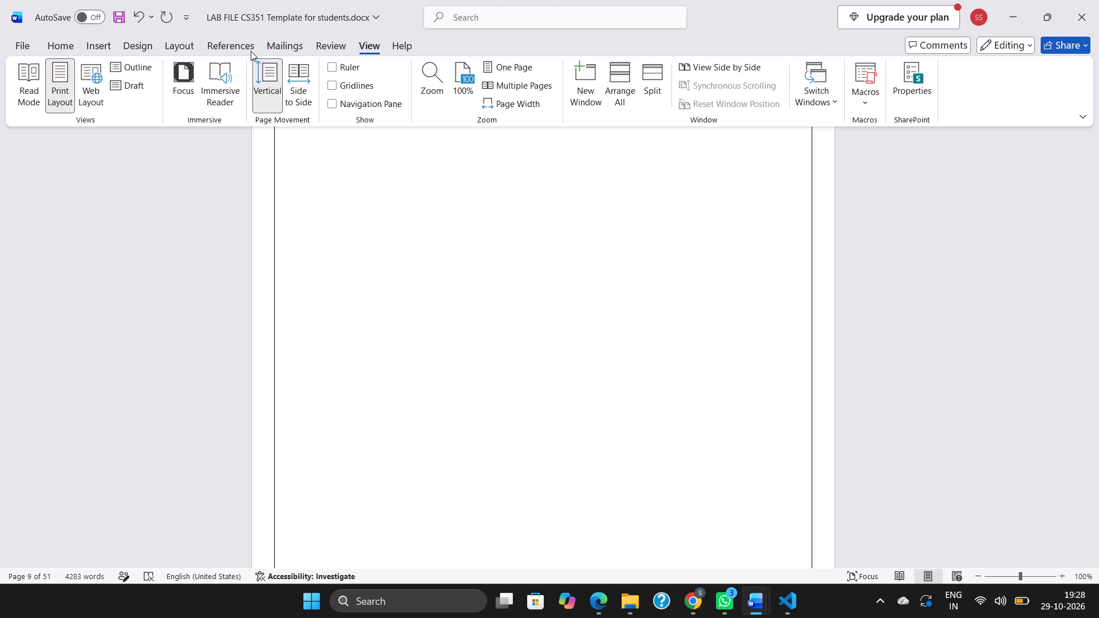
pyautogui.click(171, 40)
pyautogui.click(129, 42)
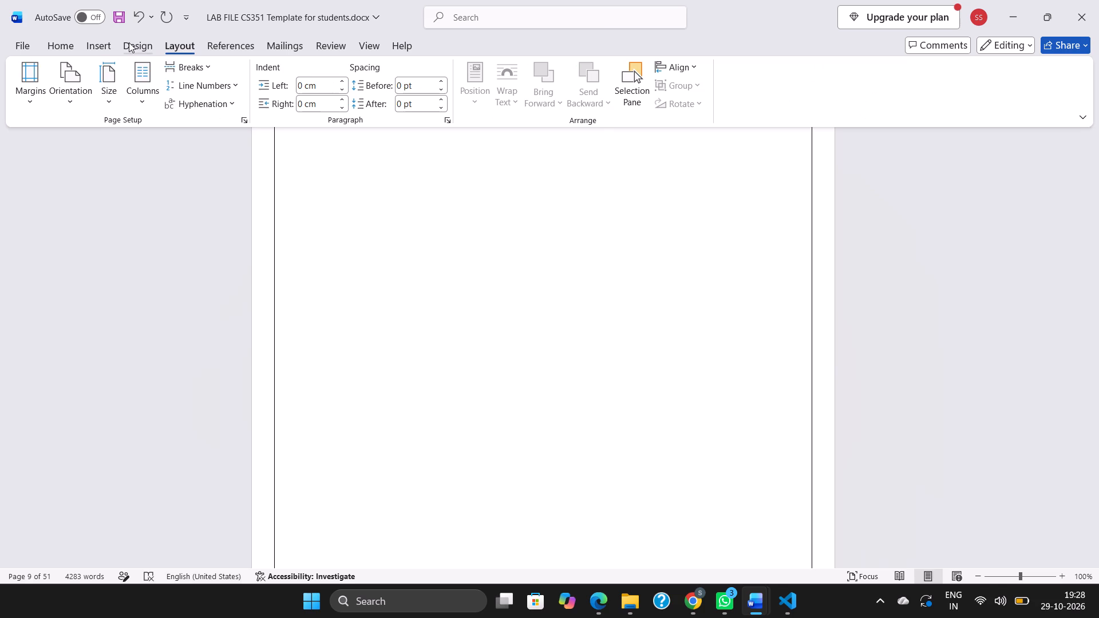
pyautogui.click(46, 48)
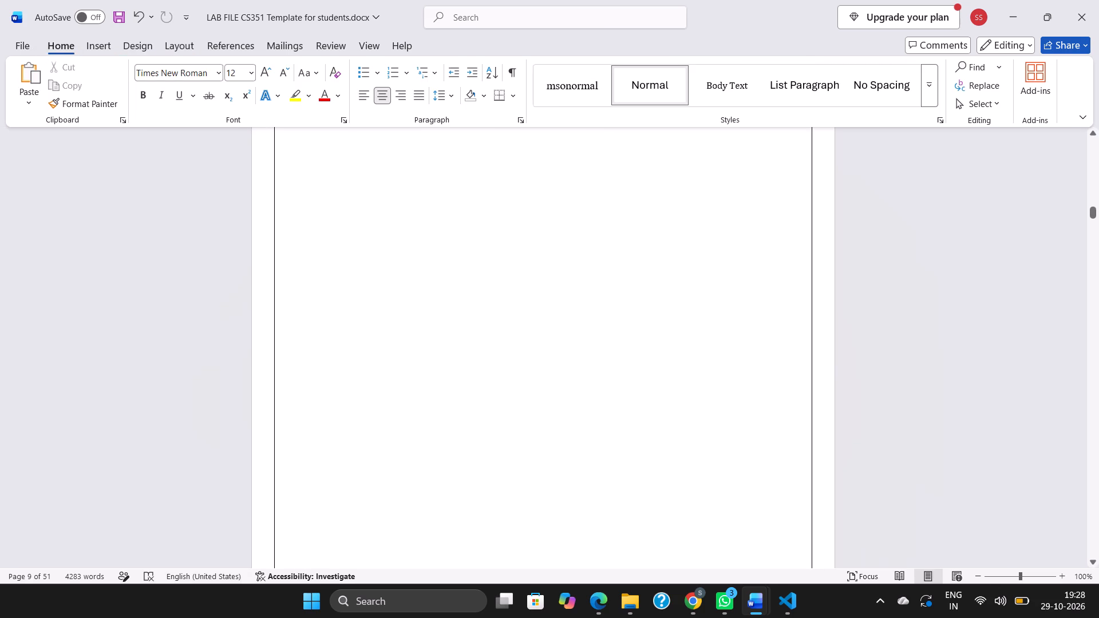
# Insert two empty lines on the blank page that follows the Lab Experiment table.
pyautogui.click(512, 296)
pyautogui.scroll(1, 512, 296)
pyautogui.click(362, 308)
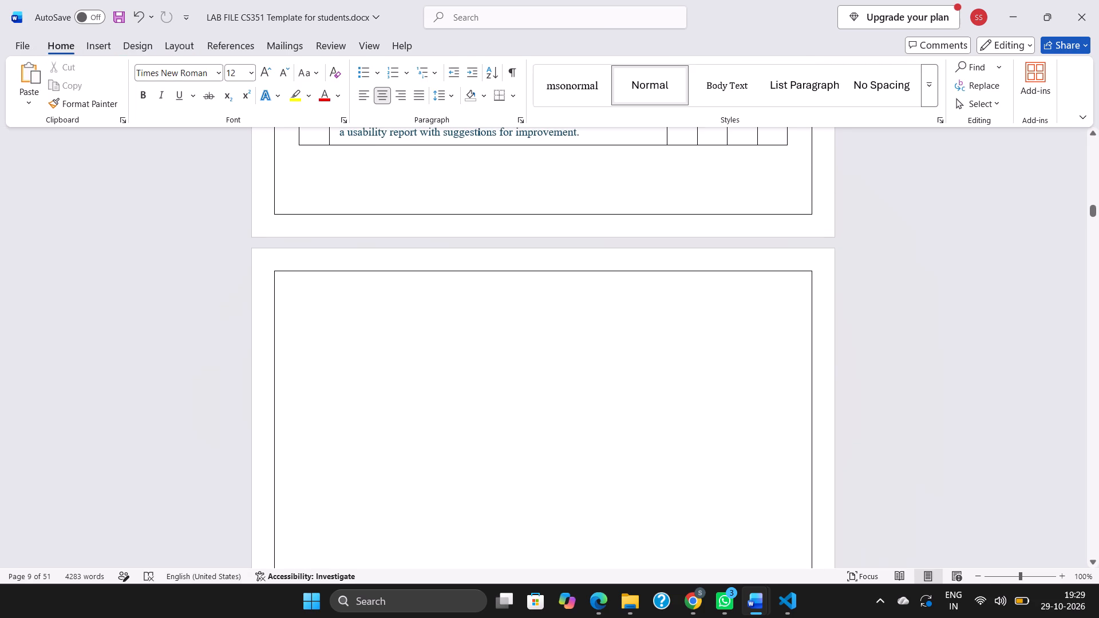
pyautogui.click(324, 374)
pyautogui.doubleClick(324, 374)
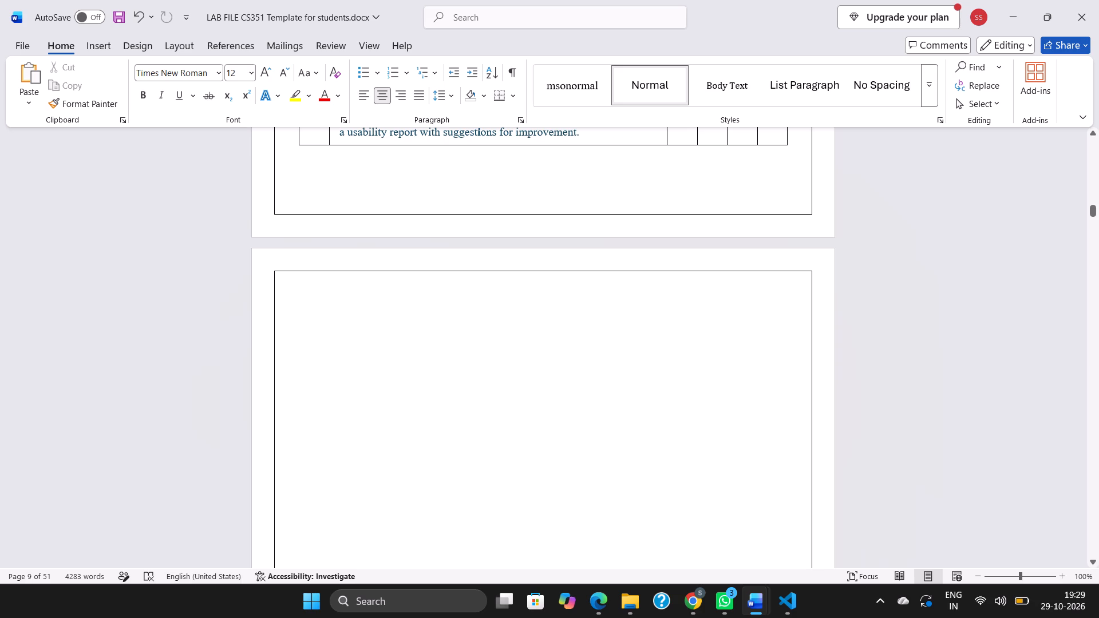
pyautogui.doubleClick(324, 374)
pyautogui.press('Return')
pyautogui.press('Return')
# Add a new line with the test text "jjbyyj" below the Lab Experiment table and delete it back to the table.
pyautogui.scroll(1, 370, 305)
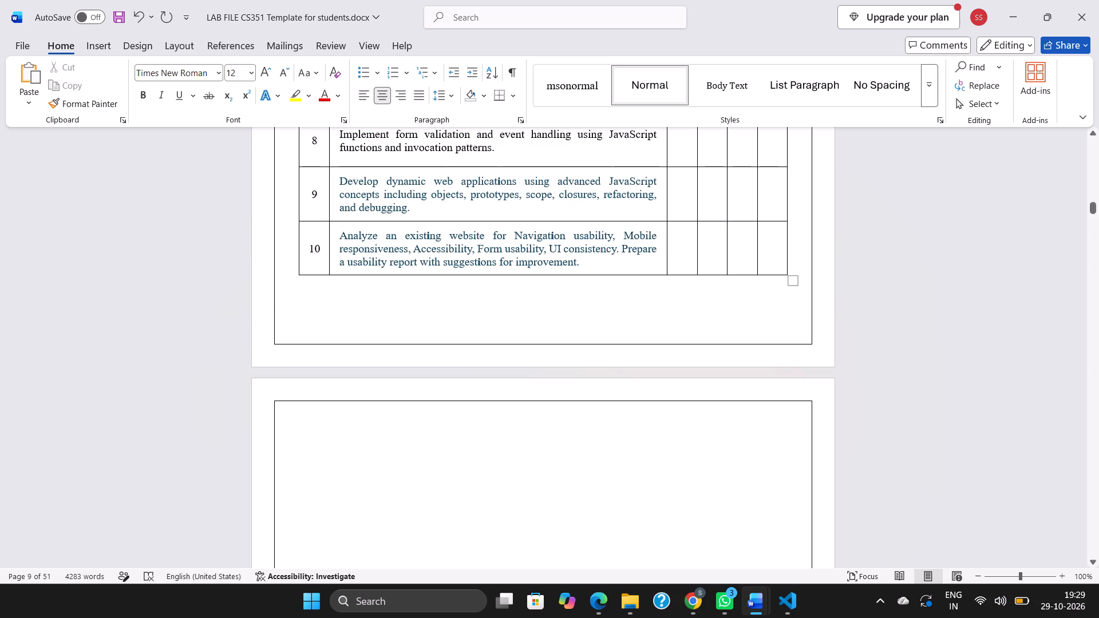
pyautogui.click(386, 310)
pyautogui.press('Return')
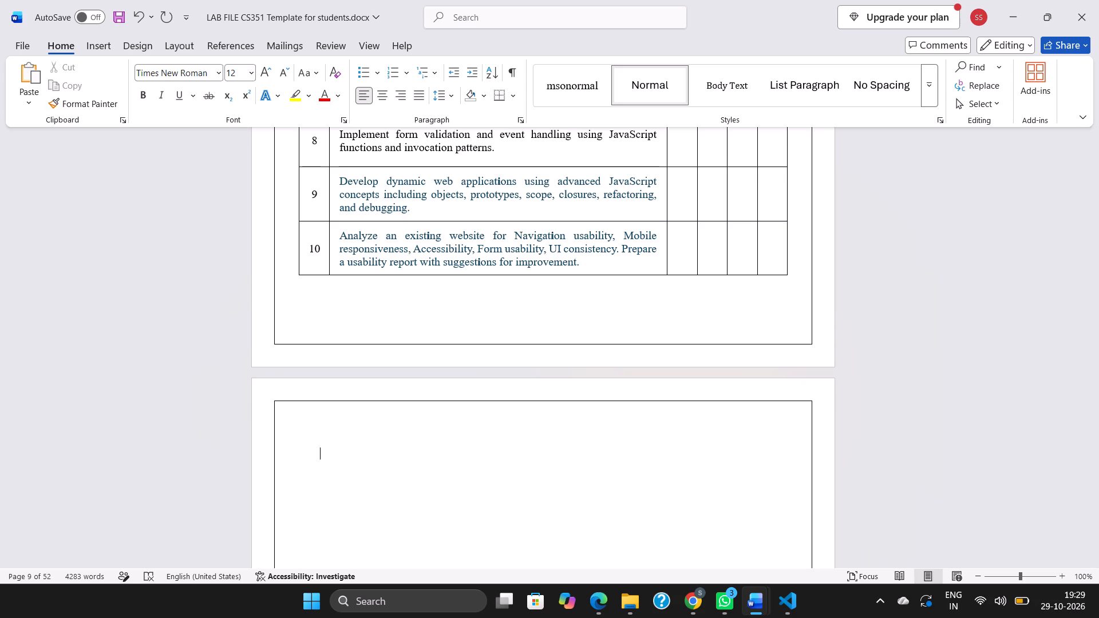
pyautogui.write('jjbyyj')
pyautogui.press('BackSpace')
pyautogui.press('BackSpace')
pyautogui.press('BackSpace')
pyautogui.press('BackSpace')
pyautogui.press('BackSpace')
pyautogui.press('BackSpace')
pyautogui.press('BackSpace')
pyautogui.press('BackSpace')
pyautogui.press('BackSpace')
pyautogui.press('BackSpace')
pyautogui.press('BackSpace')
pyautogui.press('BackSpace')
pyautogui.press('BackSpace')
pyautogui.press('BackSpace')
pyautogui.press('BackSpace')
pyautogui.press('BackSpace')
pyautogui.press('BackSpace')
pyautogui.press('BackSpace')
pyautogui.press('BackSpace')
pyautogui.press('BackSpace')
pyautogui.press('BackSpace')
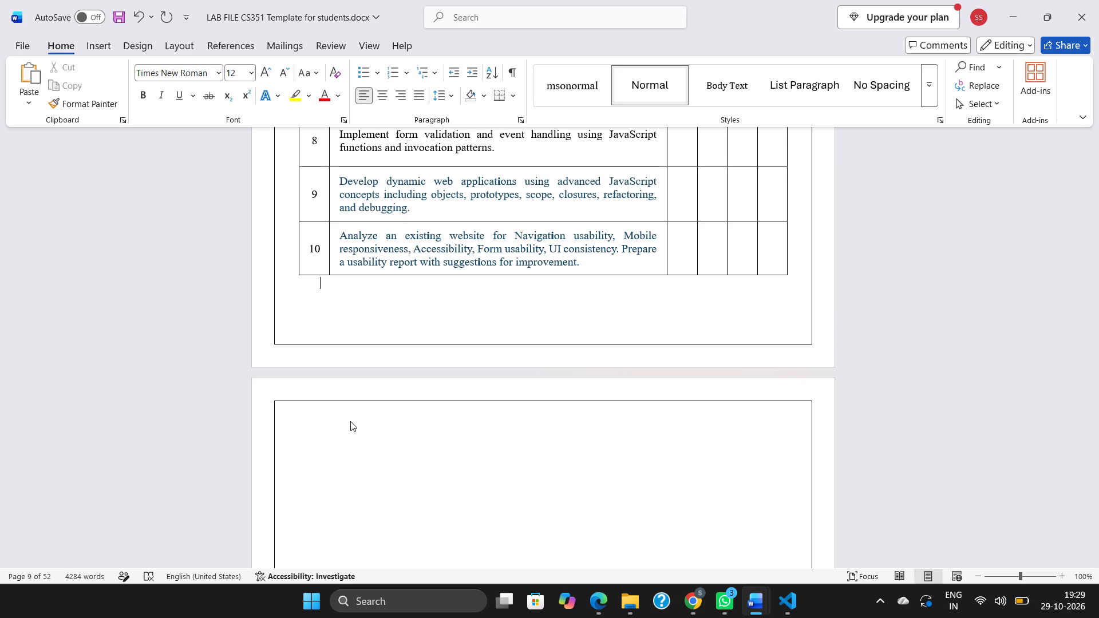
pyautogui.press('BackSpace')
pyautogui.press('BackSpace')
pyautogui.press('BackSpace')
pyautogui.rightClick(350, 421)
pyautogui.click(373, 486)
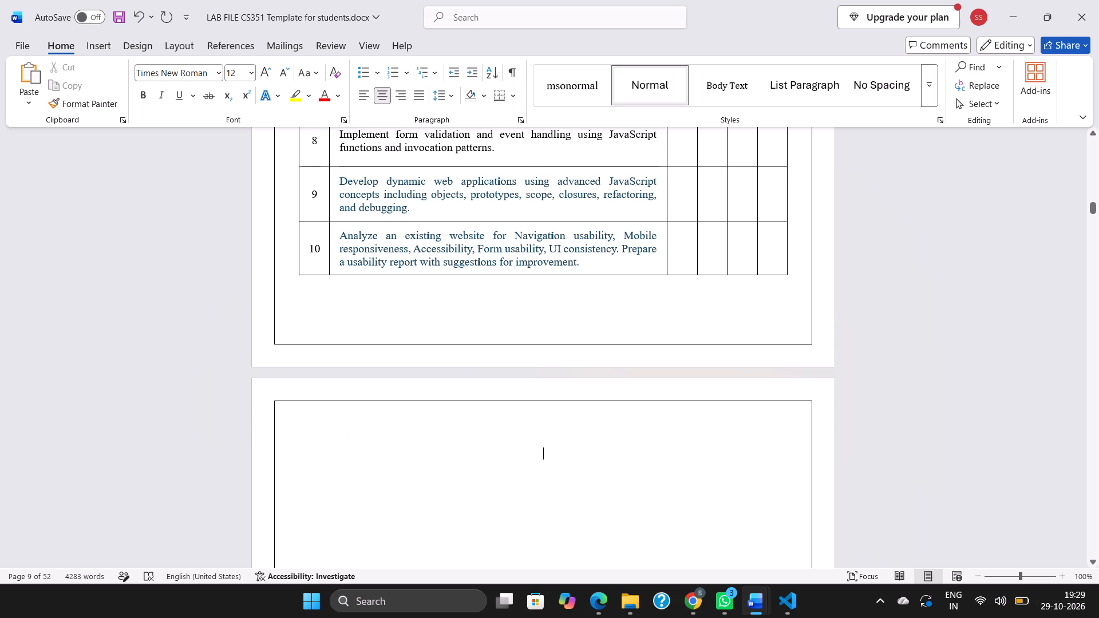
# Show the paragraph and formatting marks on the blank page between the Lab Experiment table and the first experiment.
pyautogui.scroll(-11, 373, 486)
pyautogui.scroll(1, 373, 486)
pyautogui.hscroll(1, 373, 486)
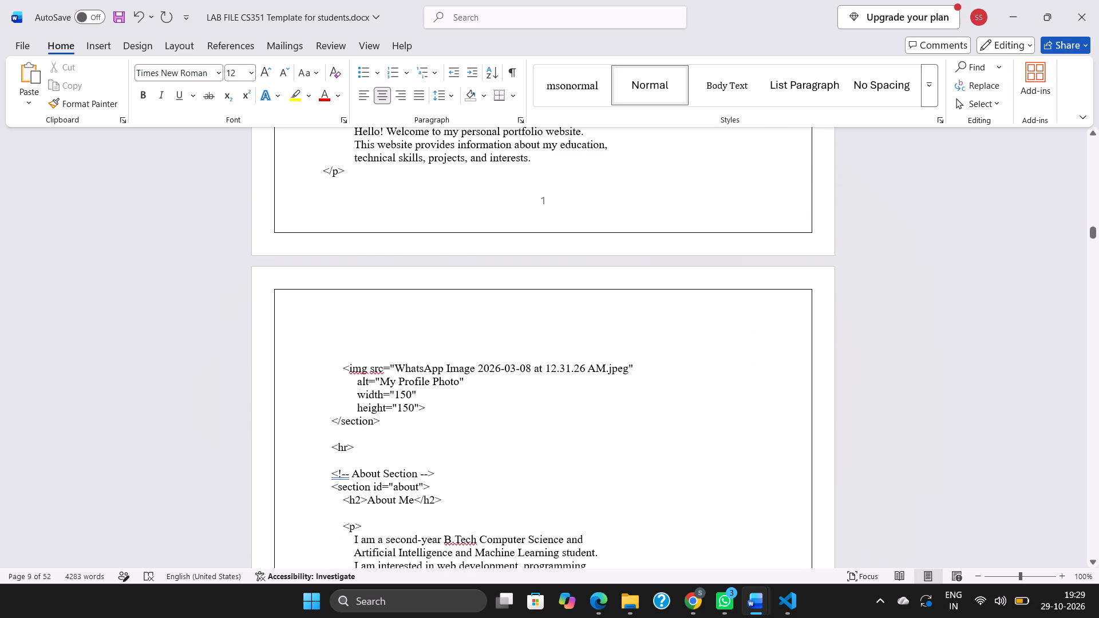
pyautogui.hscroll(1, 373, 486)
pyautogui.scroll(5, 373, 486)
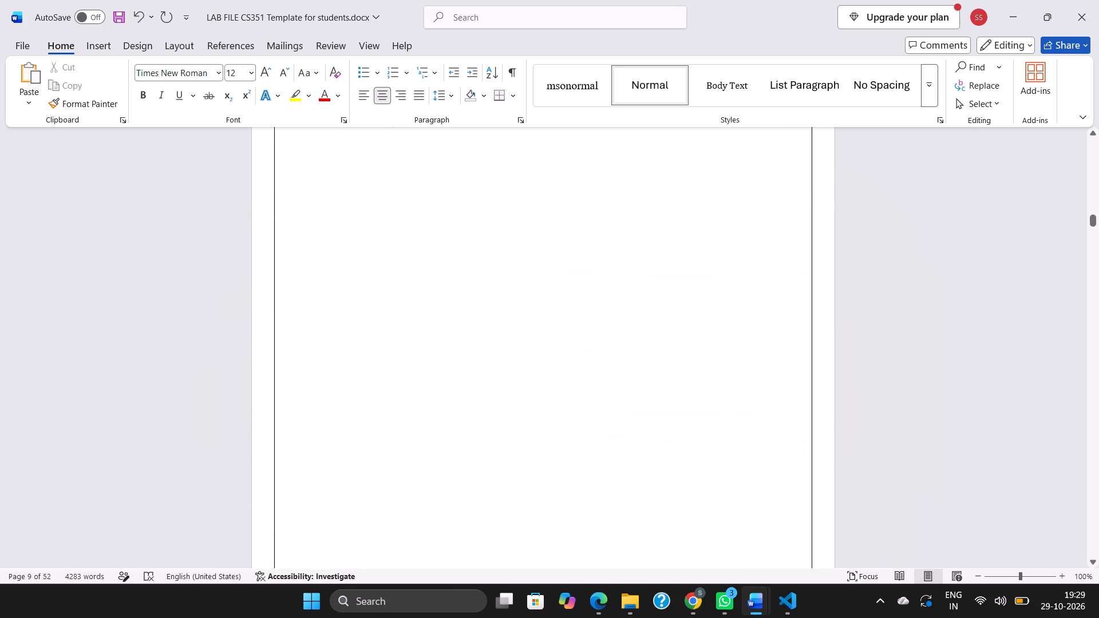
pyautogui.scroll(4, 373, 486)
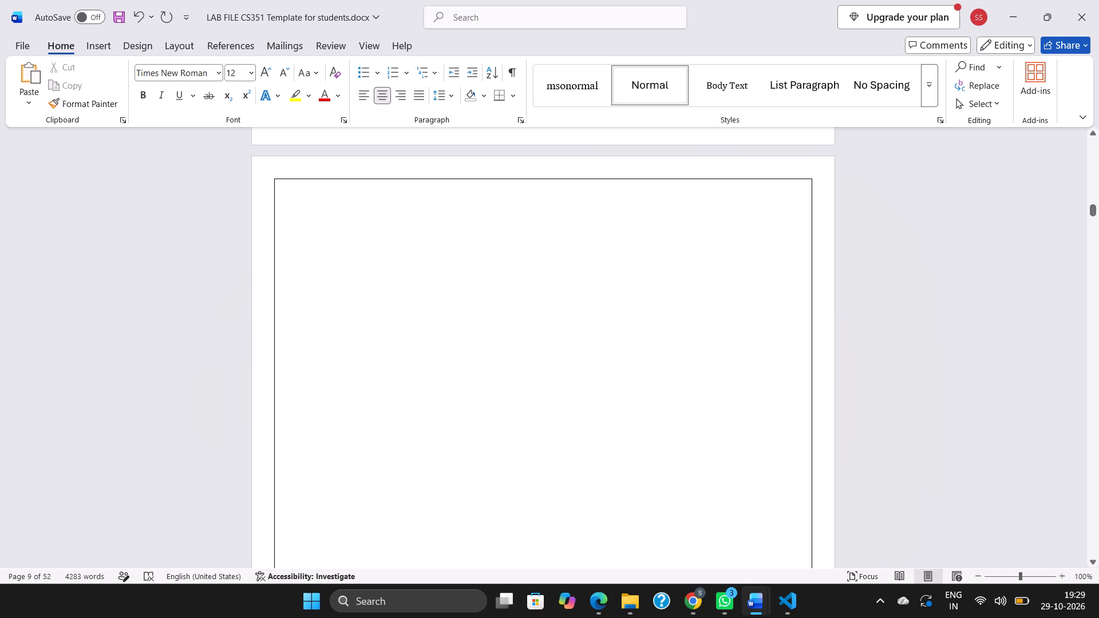
pyautogui.hotkey('ctrl', 'shift', '8')
# Delete the paragraph mark and next-page section break following the page break on the blank page before EXPERIMENT-01.
pyautogui.moveTo(766, 231); pyautogui.dragTo(763, 231)
pyautogui.moveTo(763, 231); pyautogui.dragTo(653, 234)
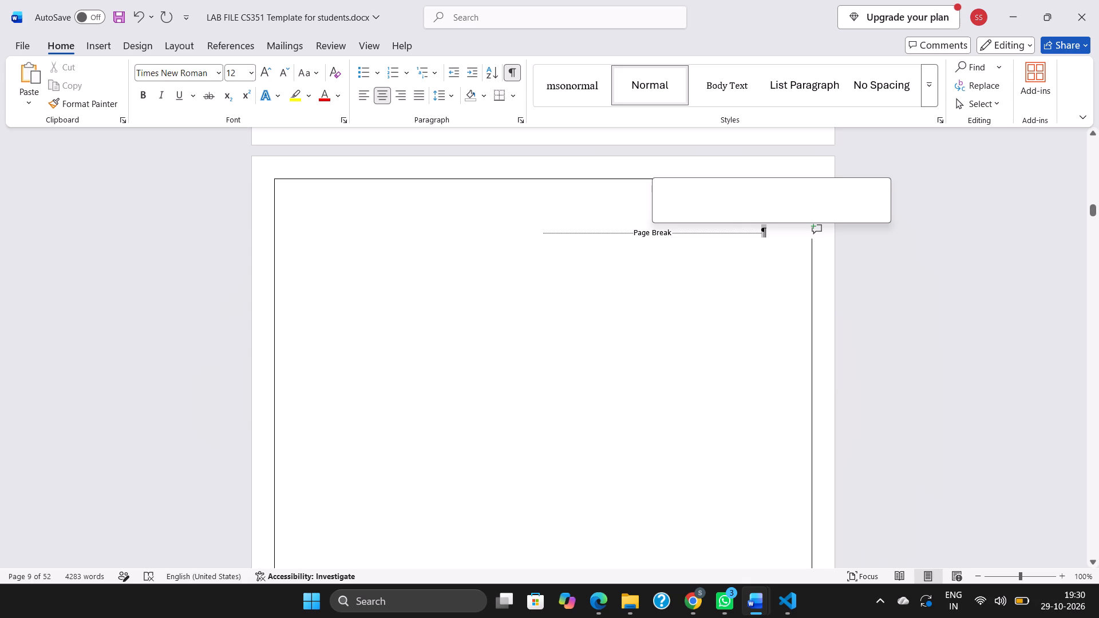
pyautogui.press('Delete')
pyautogui.press('Delete')
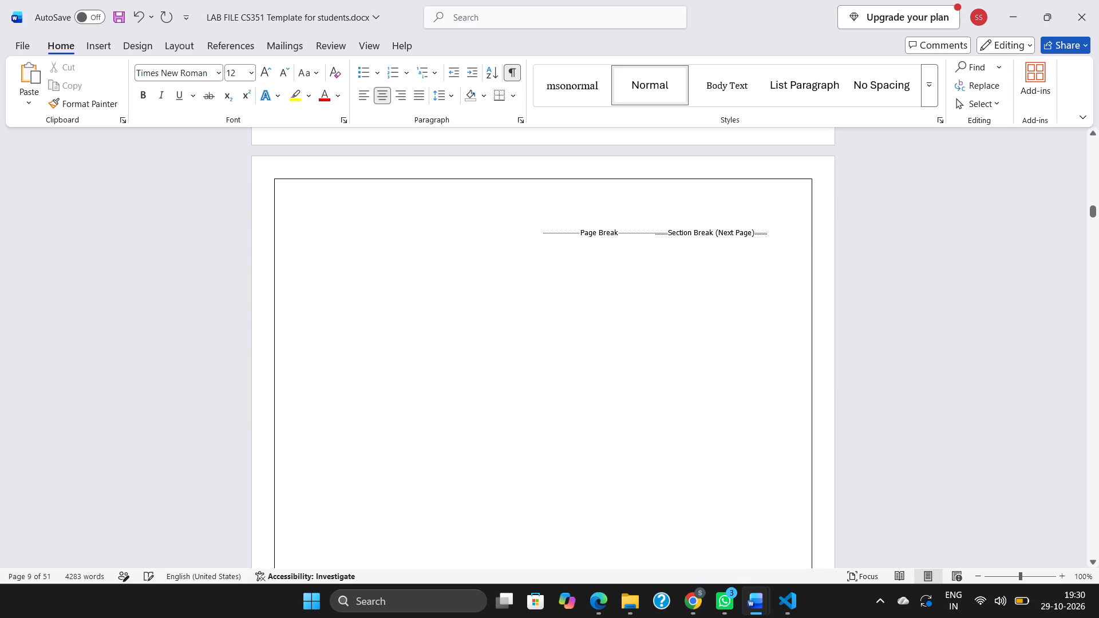
pyautogui.press('Delete')
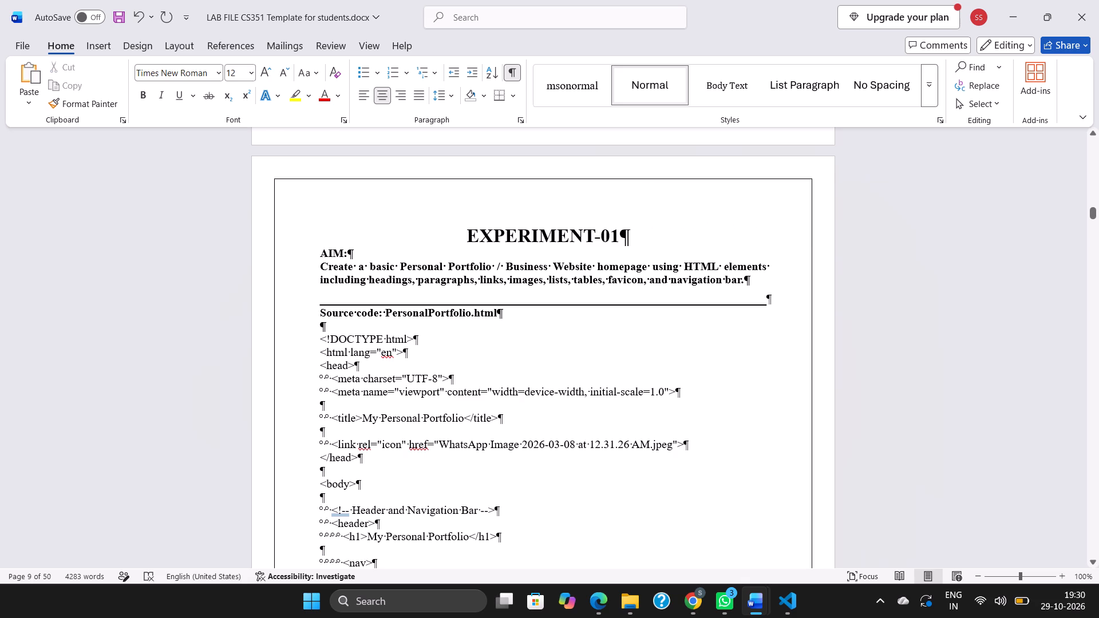
pyautogui.scroll(4, 653, 234)
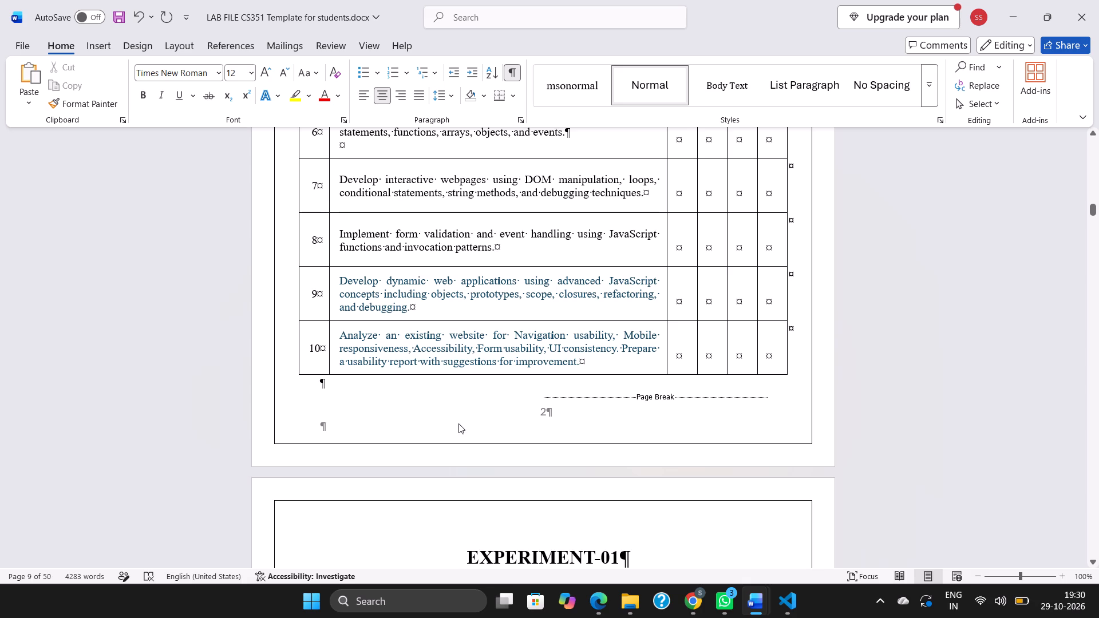
# Save the document in Downloads as "LAB FILE CS351 Template for students.docx".
pyautogui.hotkey('ctrl', 's')
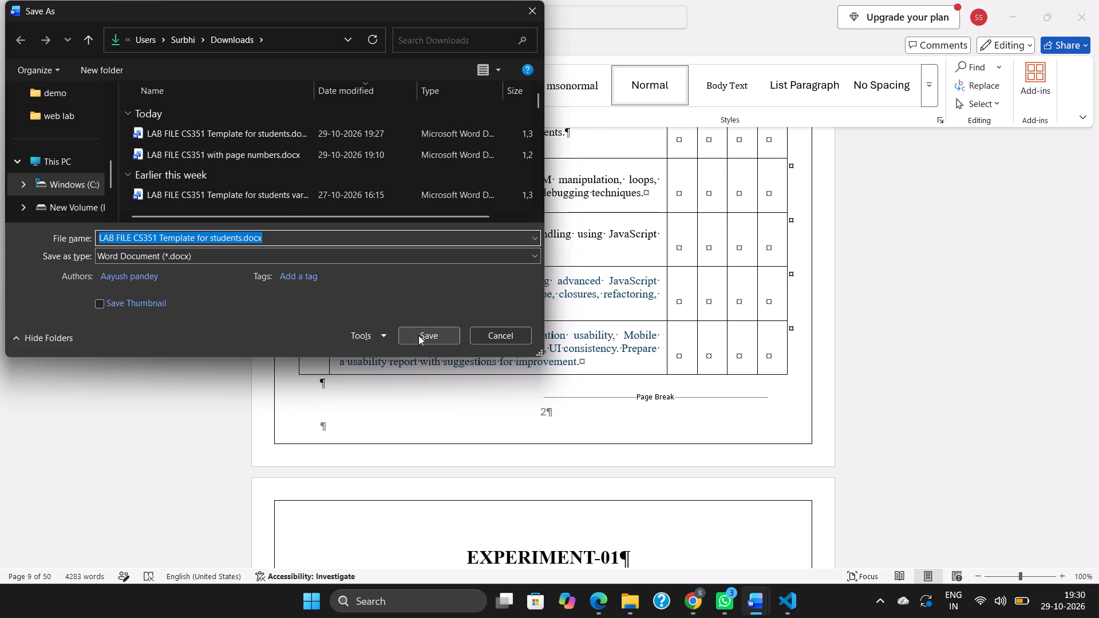
pyautogui.click(418, 335)
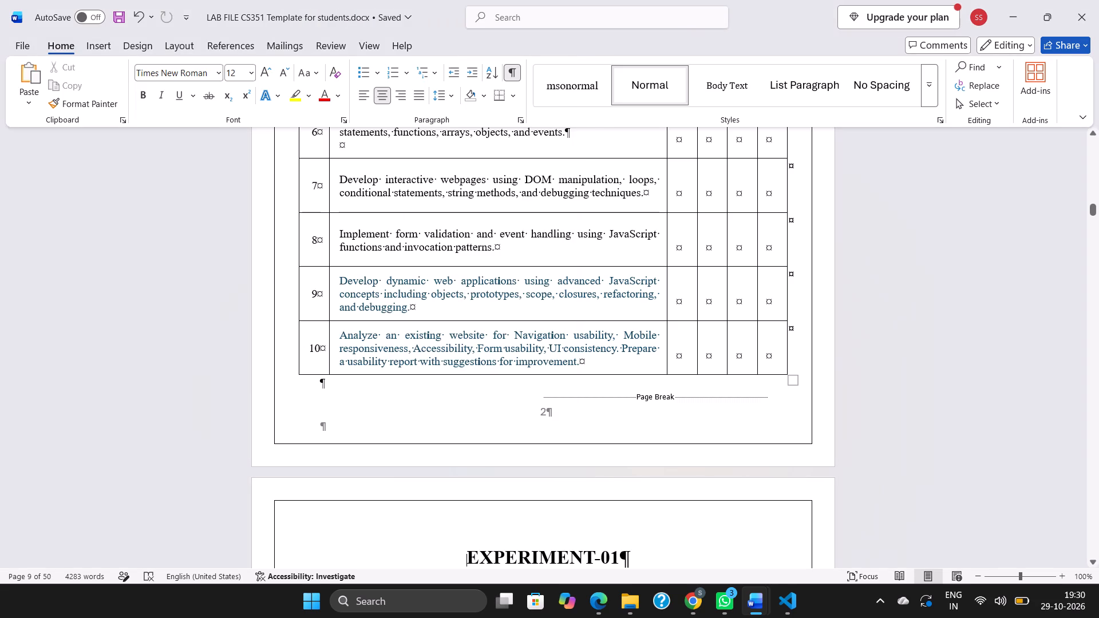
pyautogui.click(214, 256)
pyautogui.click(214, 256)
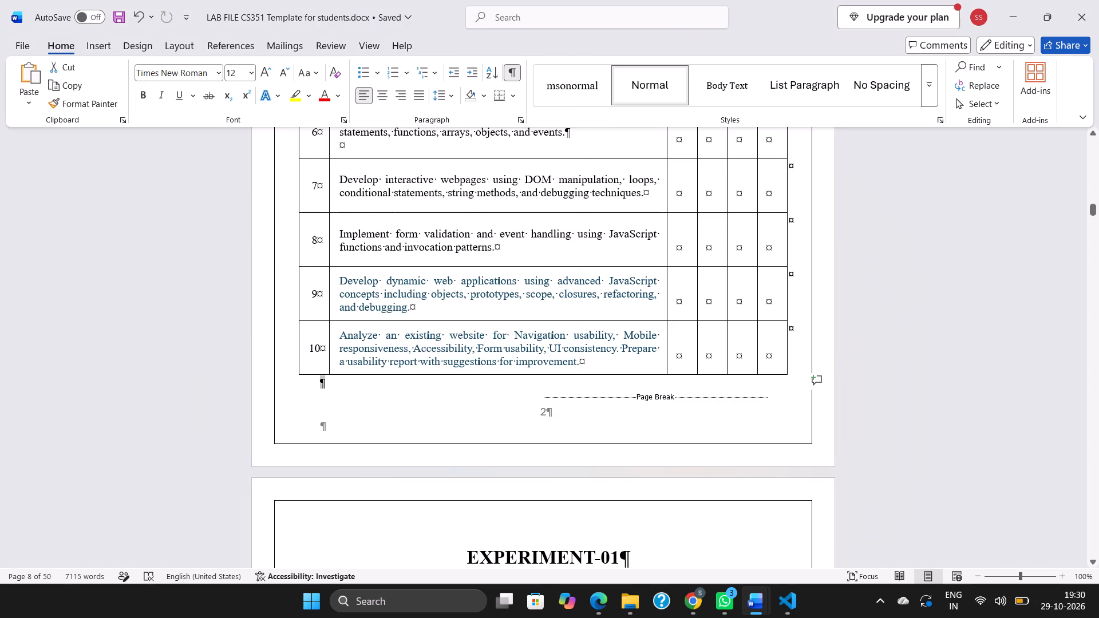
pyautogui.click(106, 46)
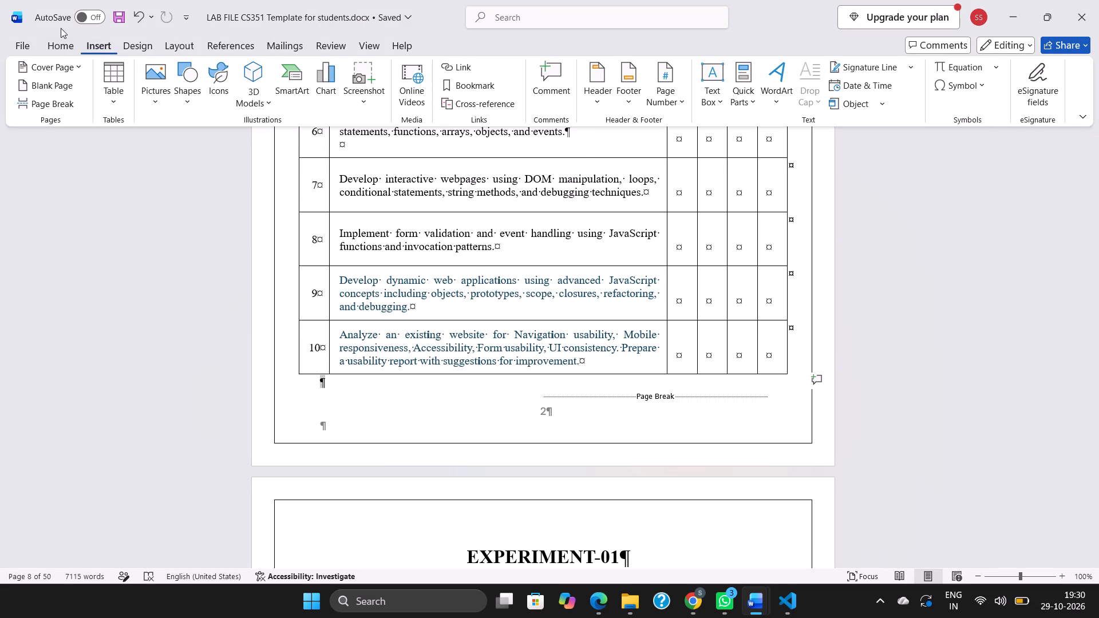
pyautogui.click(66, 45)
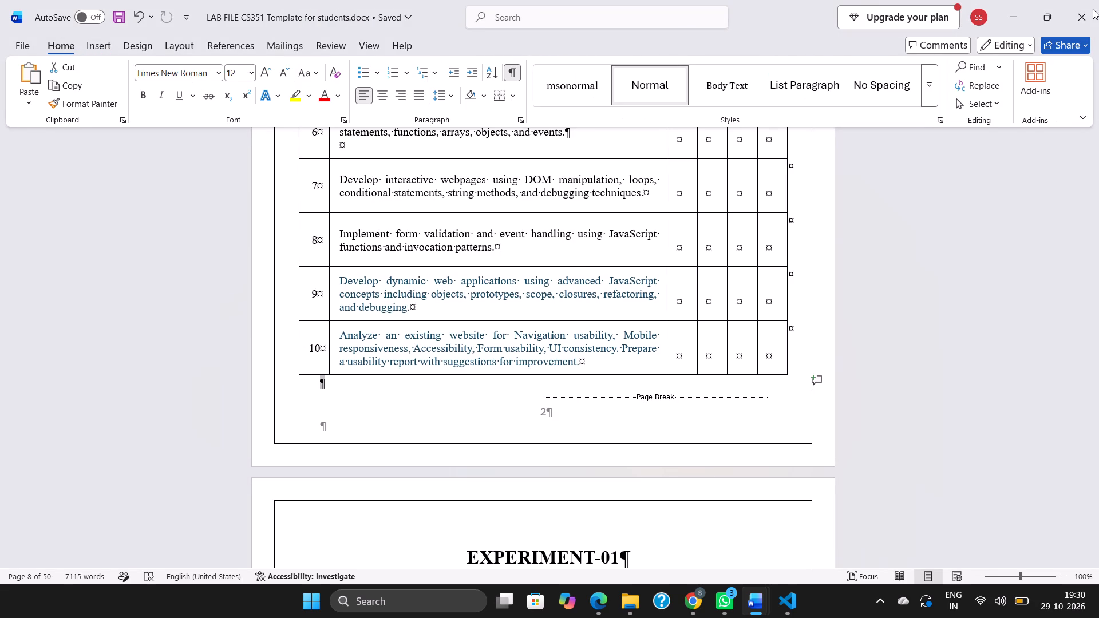
# Close the lab file and reopen "LAB FILE CS351 Template for students.docx" from the Downloads folder in File Explorer.
pyautogui.click(1093, 9)
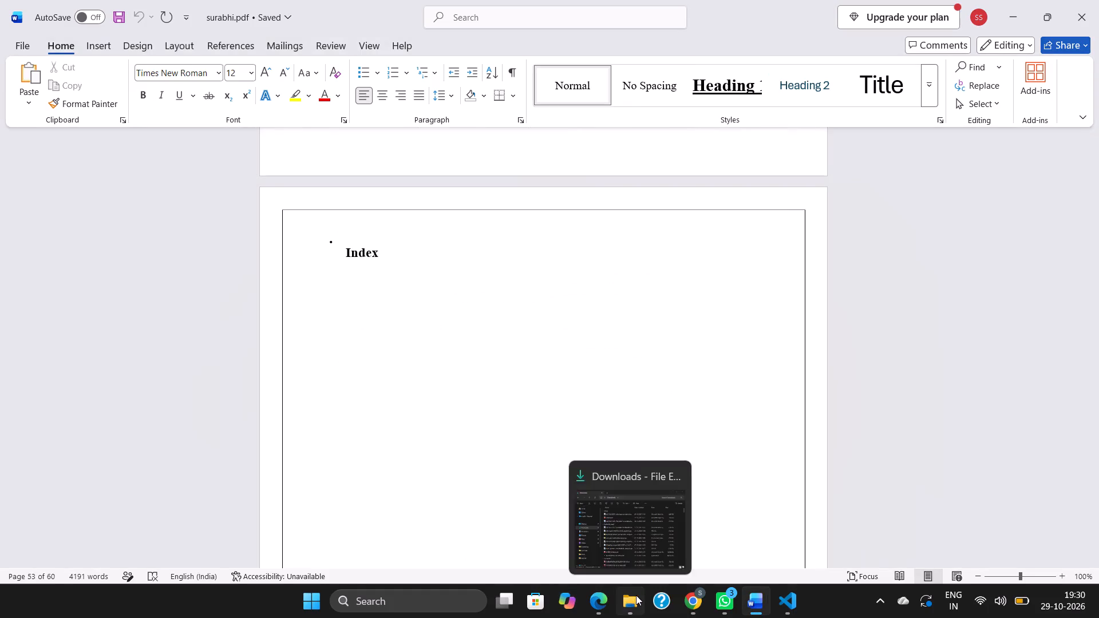
pyautogui.click(636, 595)
pyautogui.click(124, 47)
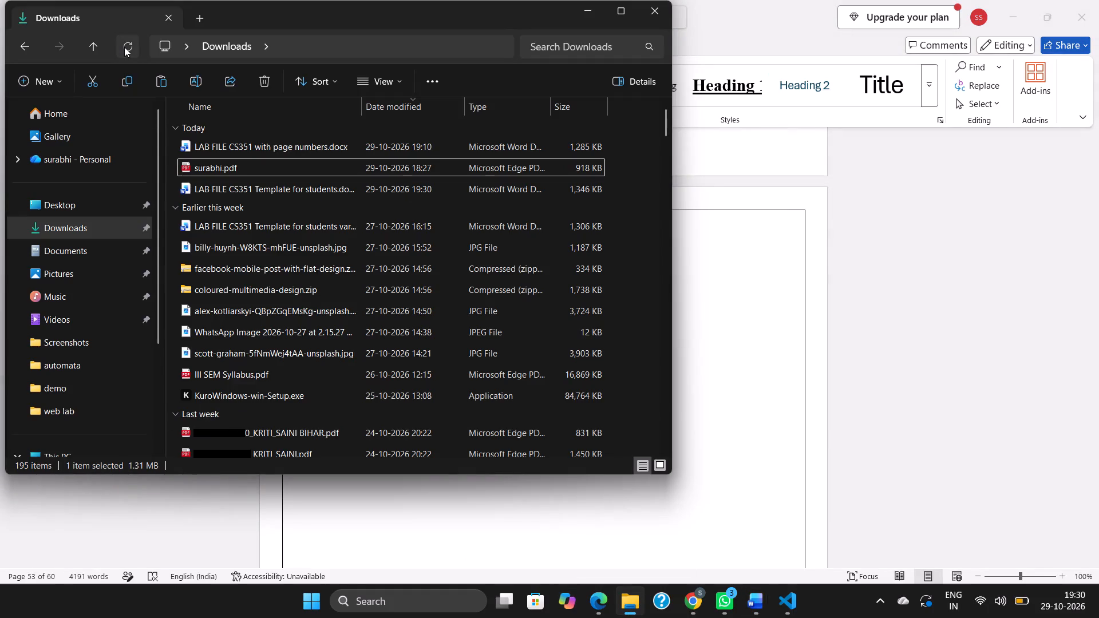
pyautogui.doubleClick(323, 141)
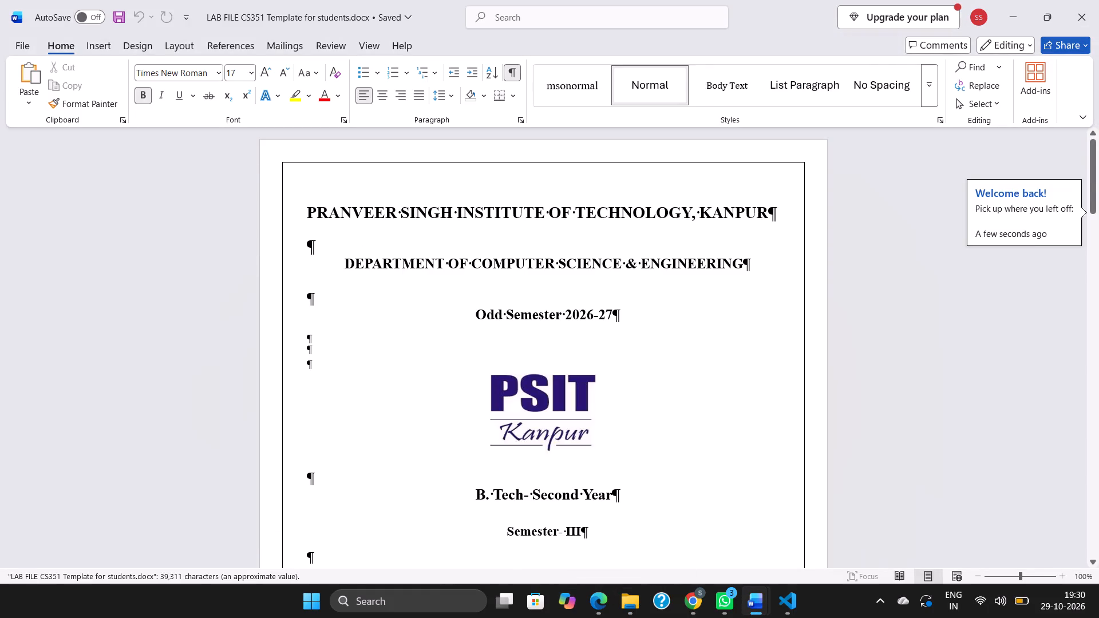
# Hide the paragraph and formatting marks in the reopened lab file.
pyautogui.scroll(-2, 516, 344)
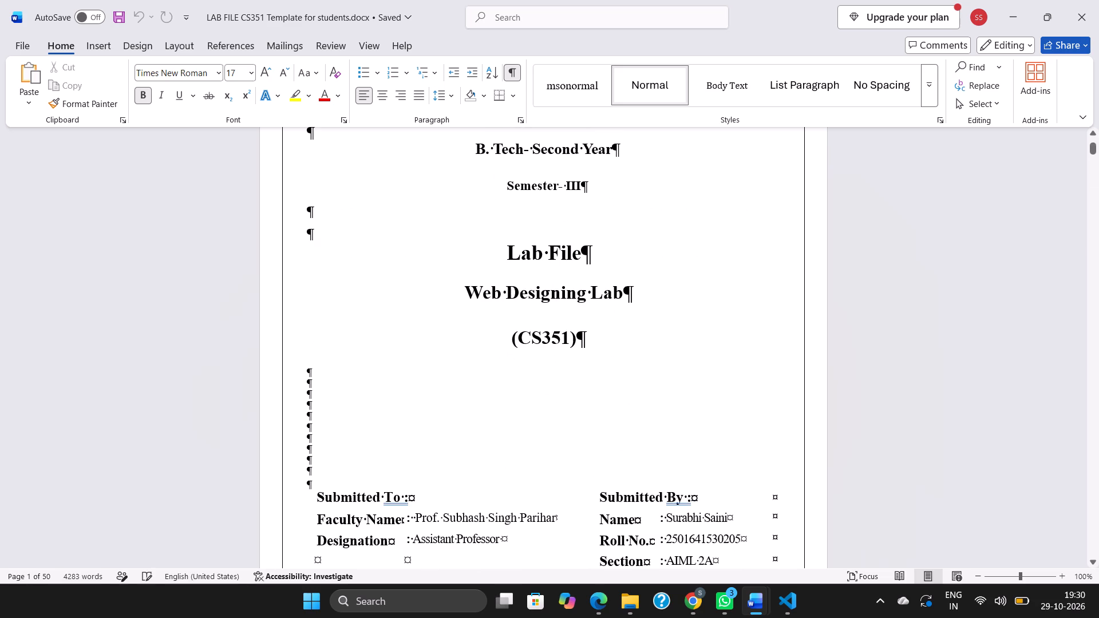
pyautogui.click(310, 374)
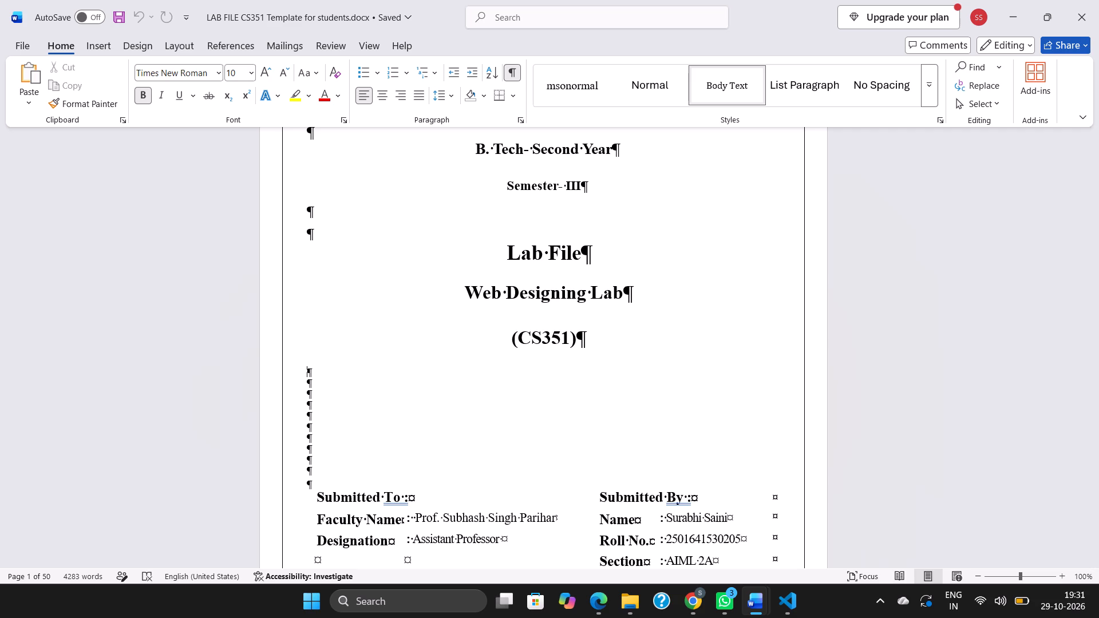
pyautogui.scroll(-3, 489, 476)
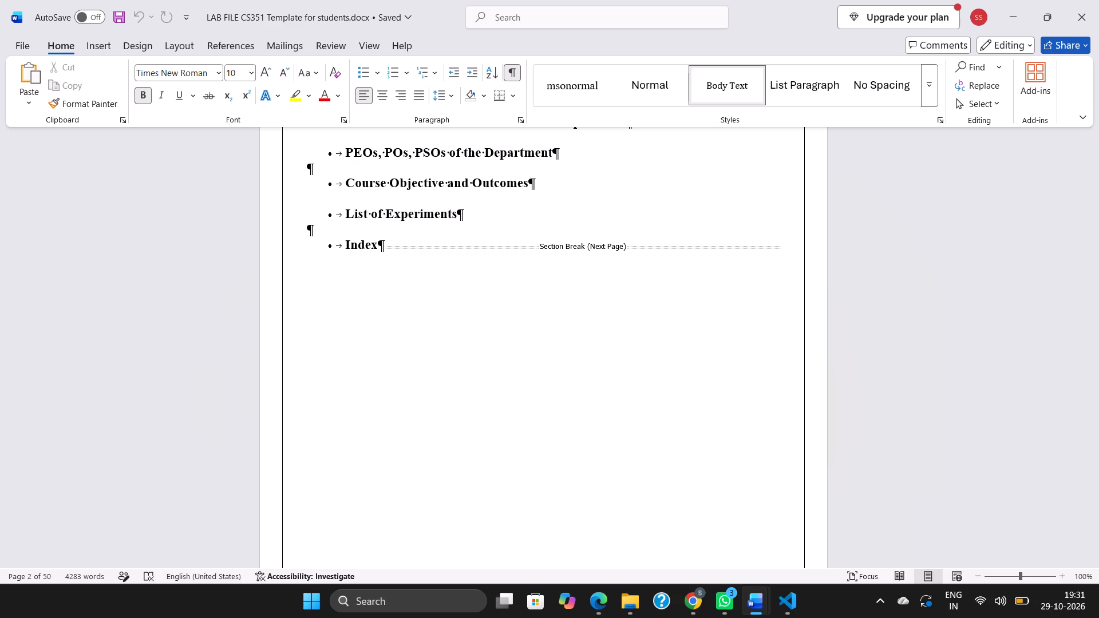
pyautogui.scroll(5, 675, 386)
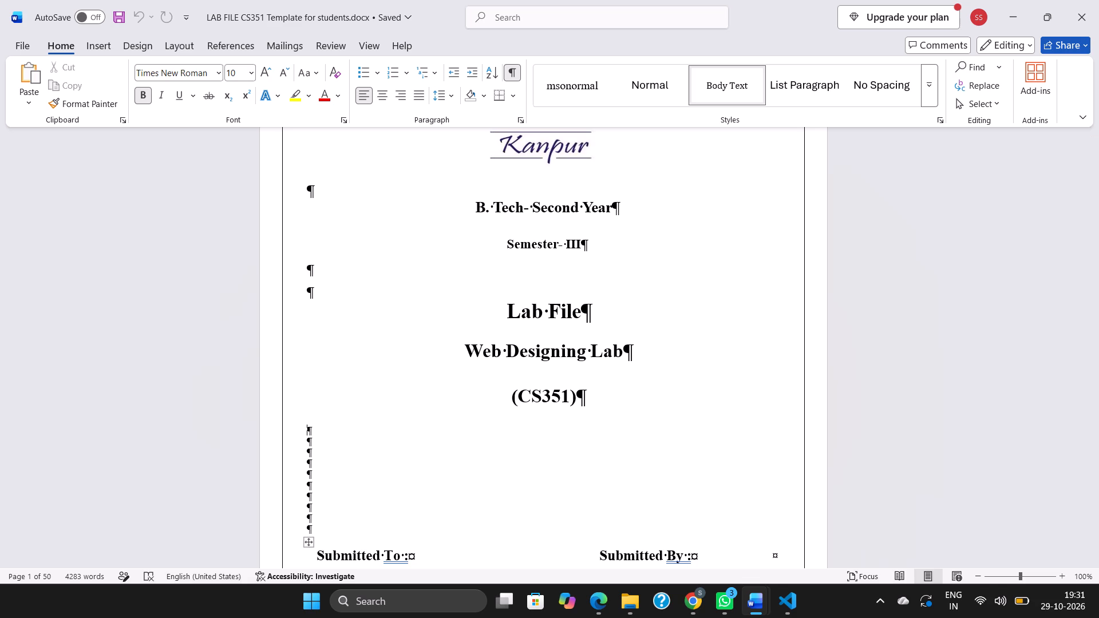
pyautogui.hotkey('ctrl', 'shift', '8')
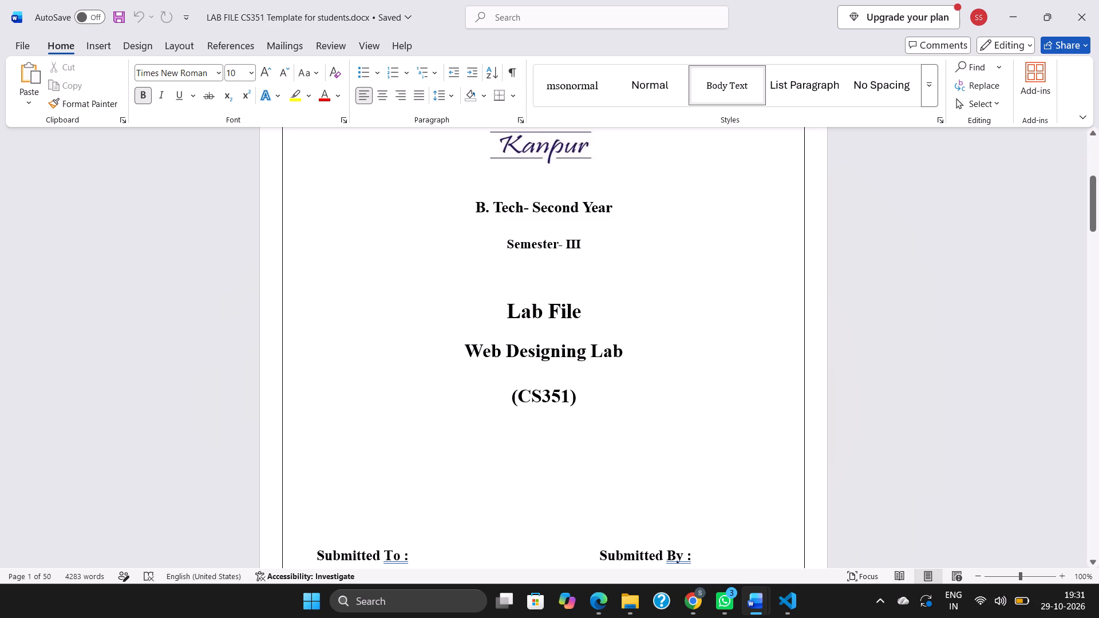
# Examine the page layout and footer page numbers from the front page through the EXPERIMENT-01 code and output pages.
pyautogui.hscroll(1, 665, 437)
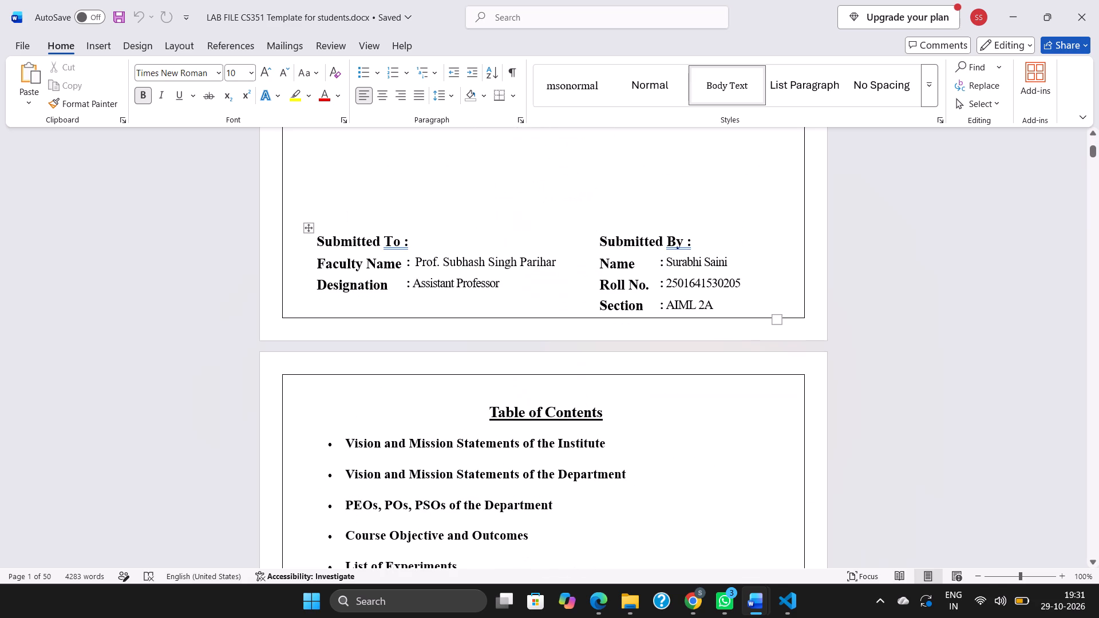
pyautogui.scroll(-4, 665, 437)
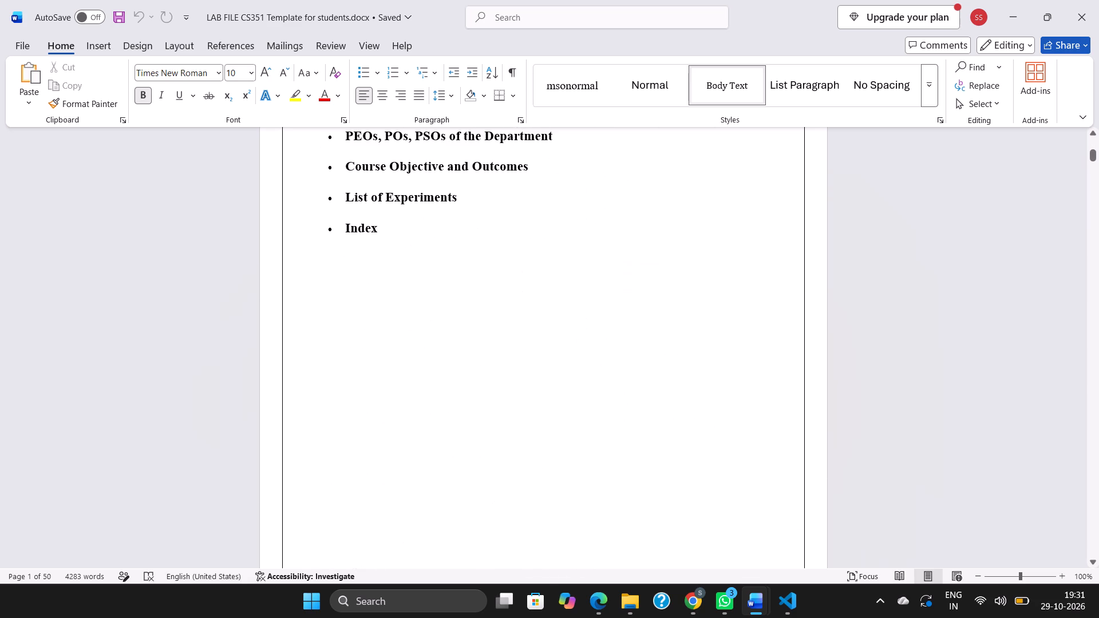
pyautogui.scroll(-9, 665, 437)
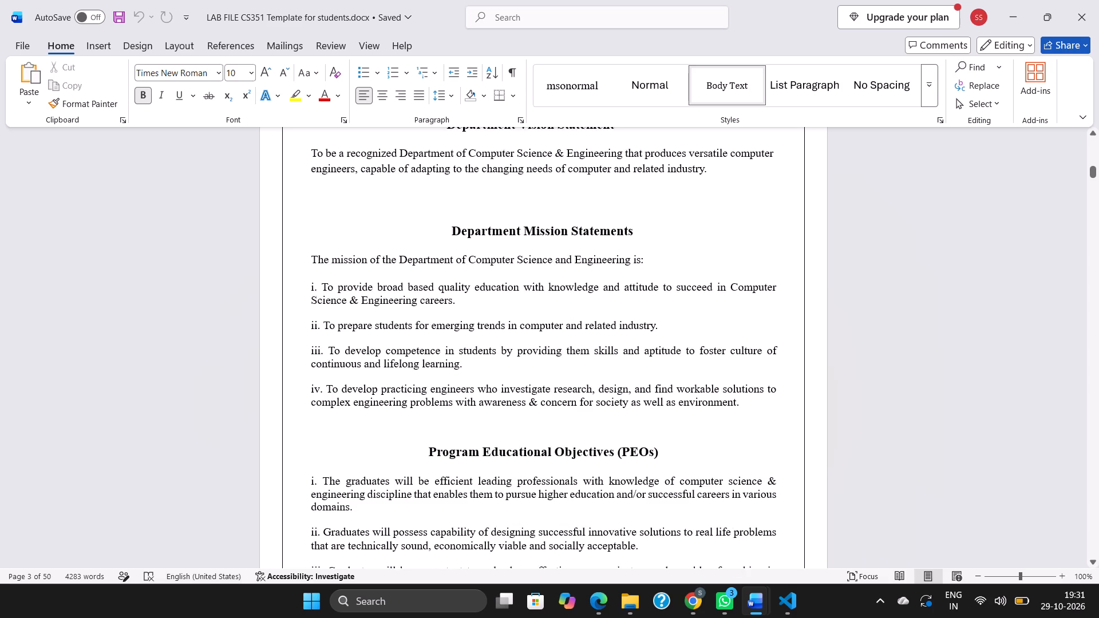
pyautogui.scroll(-9, 665, 437)
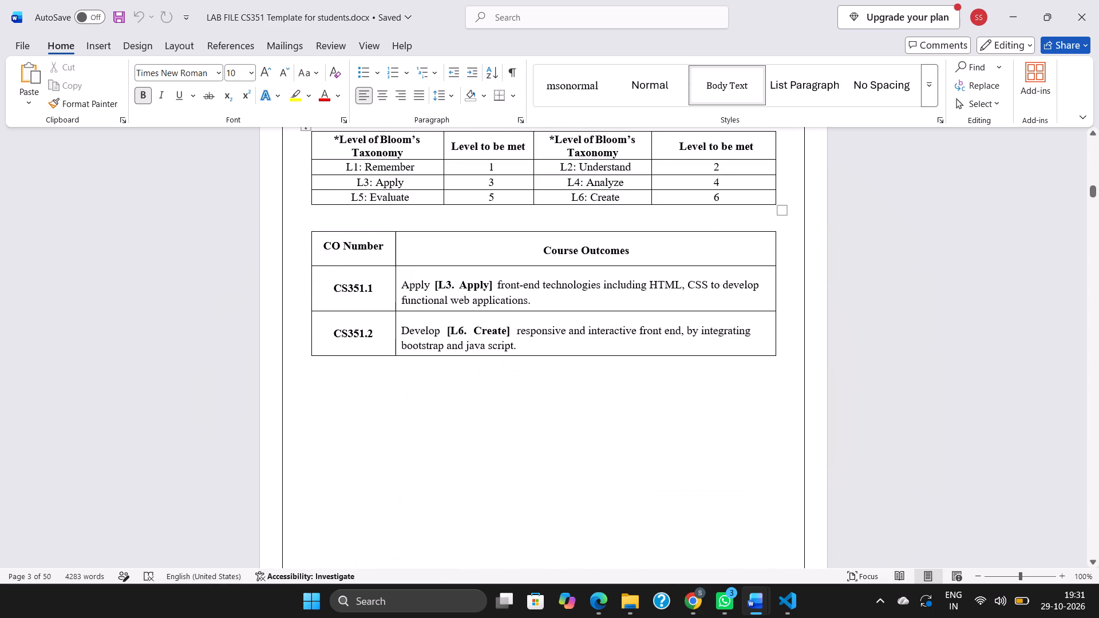
pyautogui.scroll(-9, 665, 437)
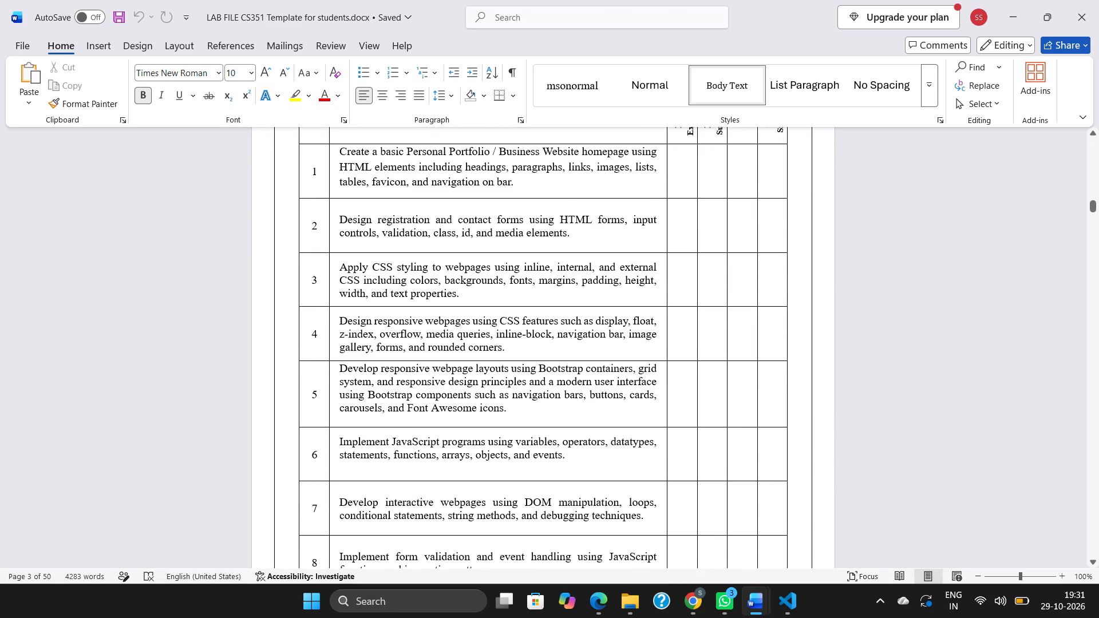
pyautogui.scroll(-5, 665, 437)
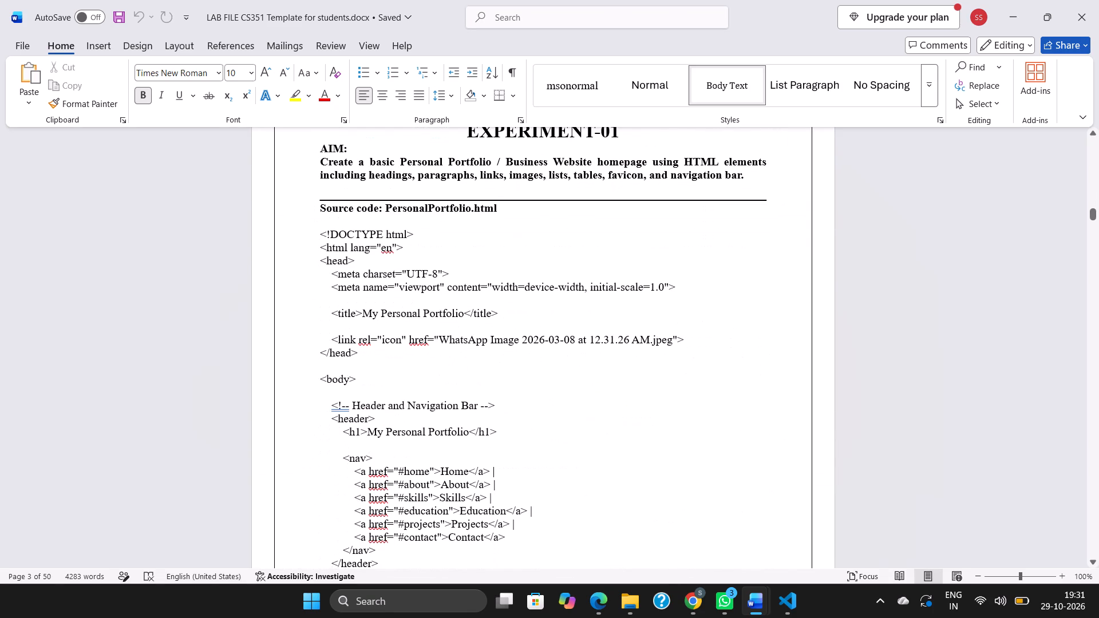
pyautogui.scroll(-1, 665, 437)
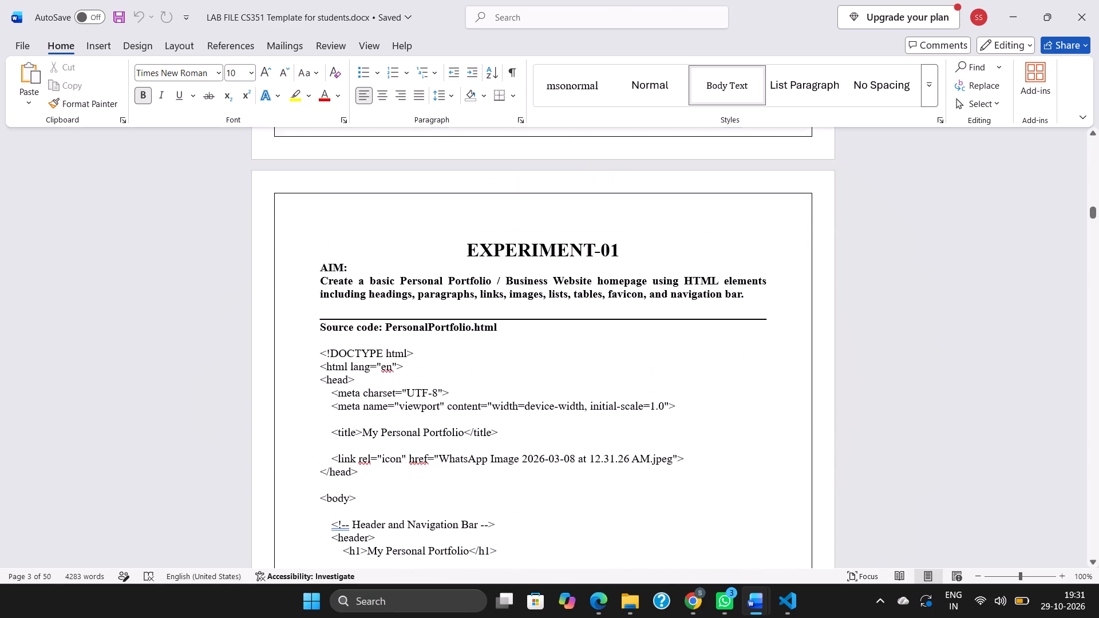
pyautogui.scroll(-5, 665, 437)
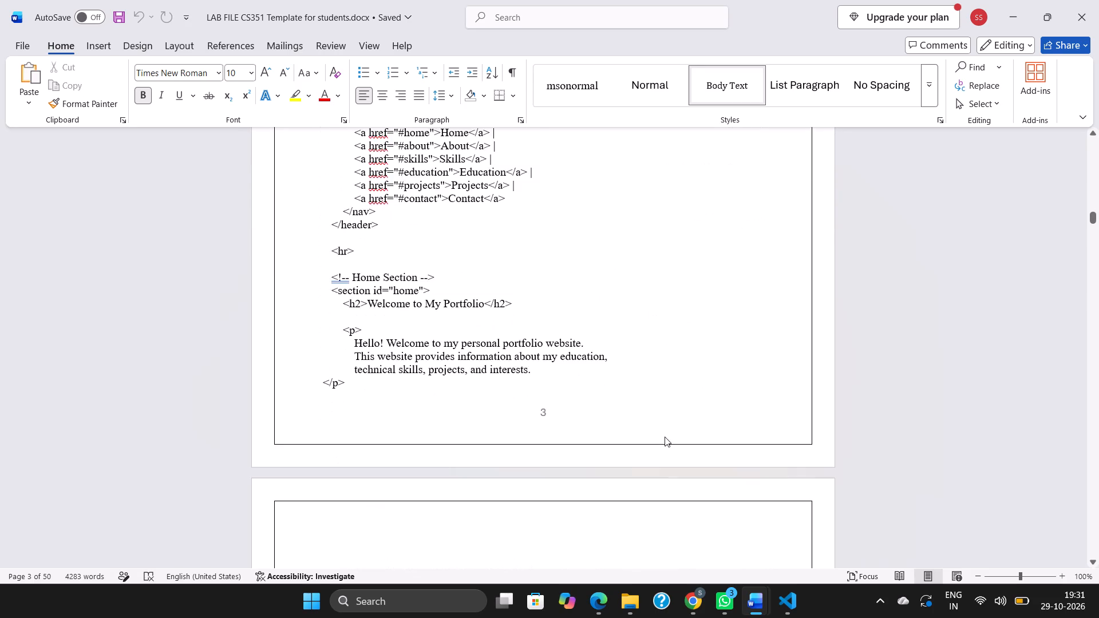
pyautogui.scroll(-7, 665, 437)
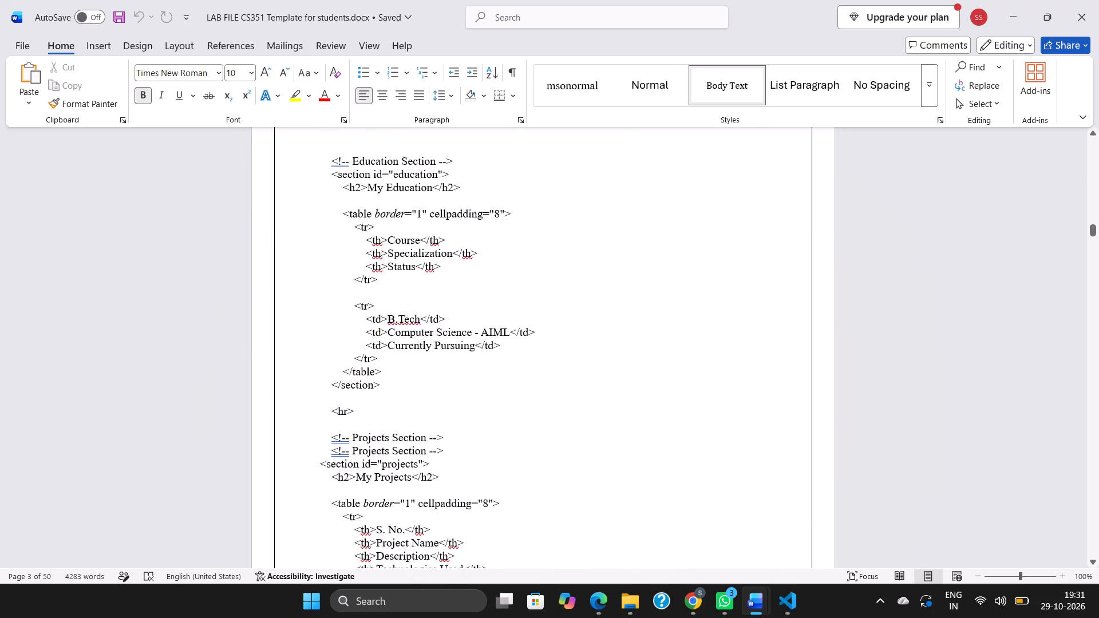
pyautogui.scroll(-8, 665, 437)
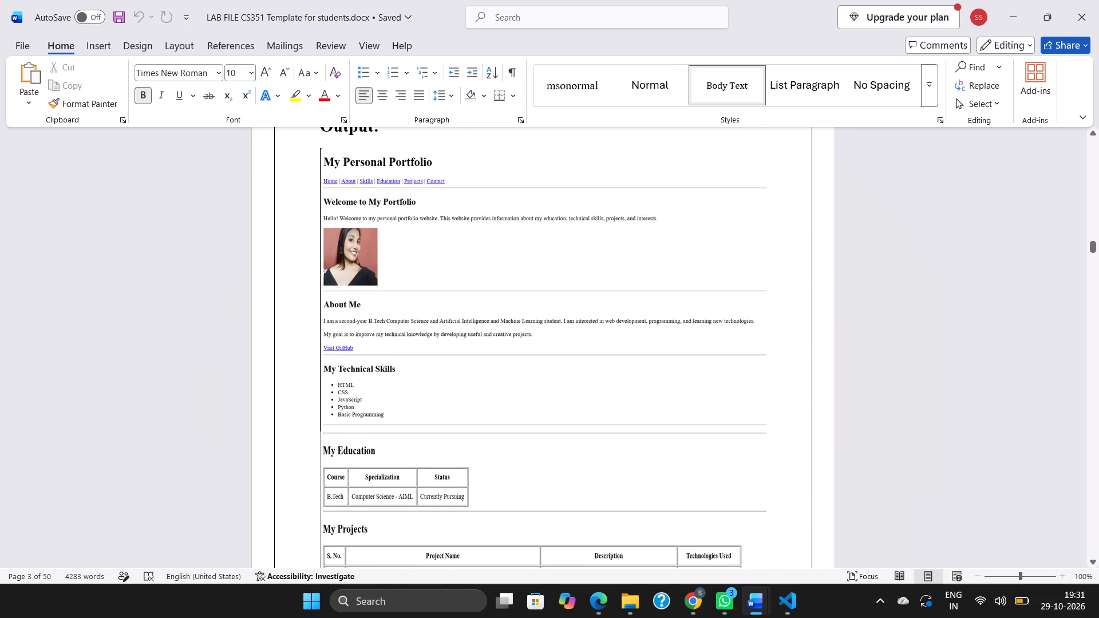
pyautogui.scroll(-2, 665, 437)
pyautogui.scroll(1, 665, 437)
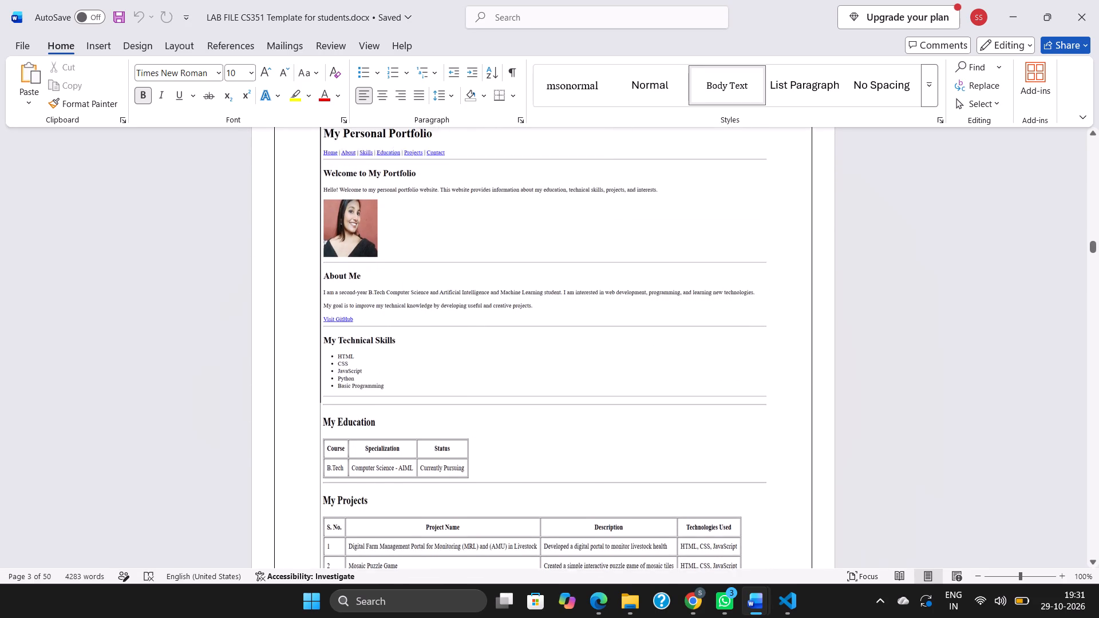
pyautogui.scroll(10, 665, 437)
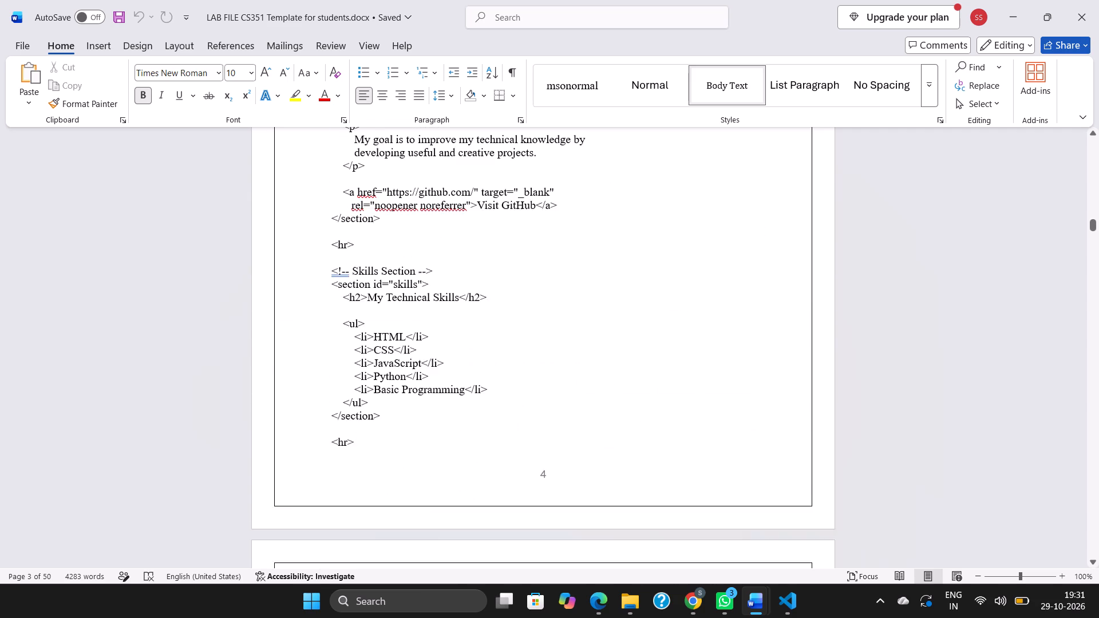
pyautogui.scroll(7, 665, 437)
pyautogui.scroll(-1, 665, 437)
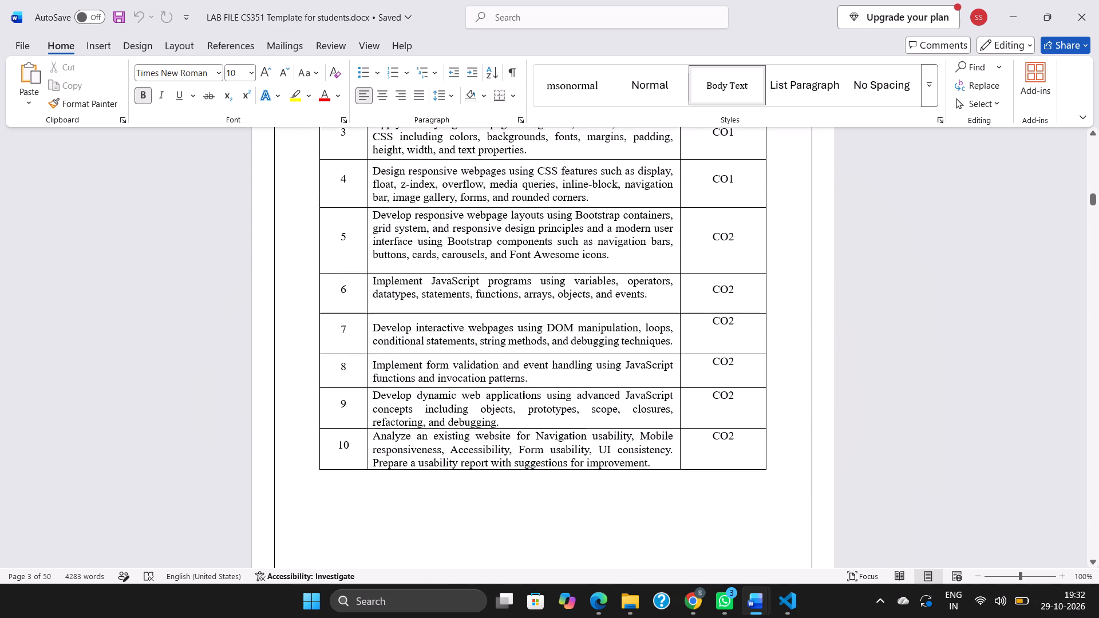
pyautogui.scroll(-4, 665, 437)
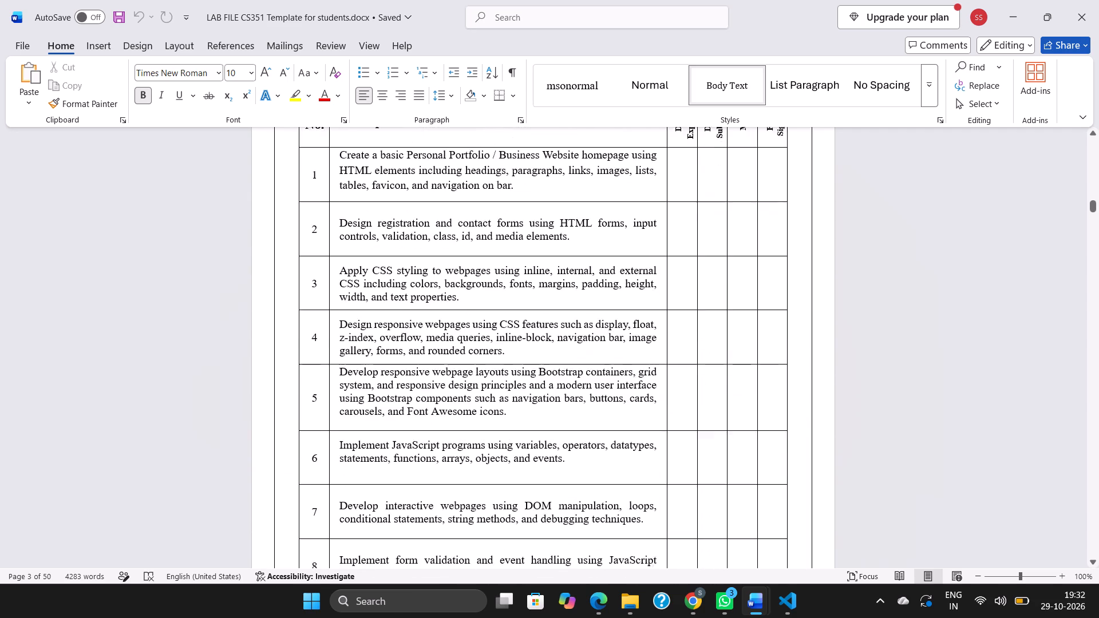
pyautogui.scroll(-3, 665, 437)
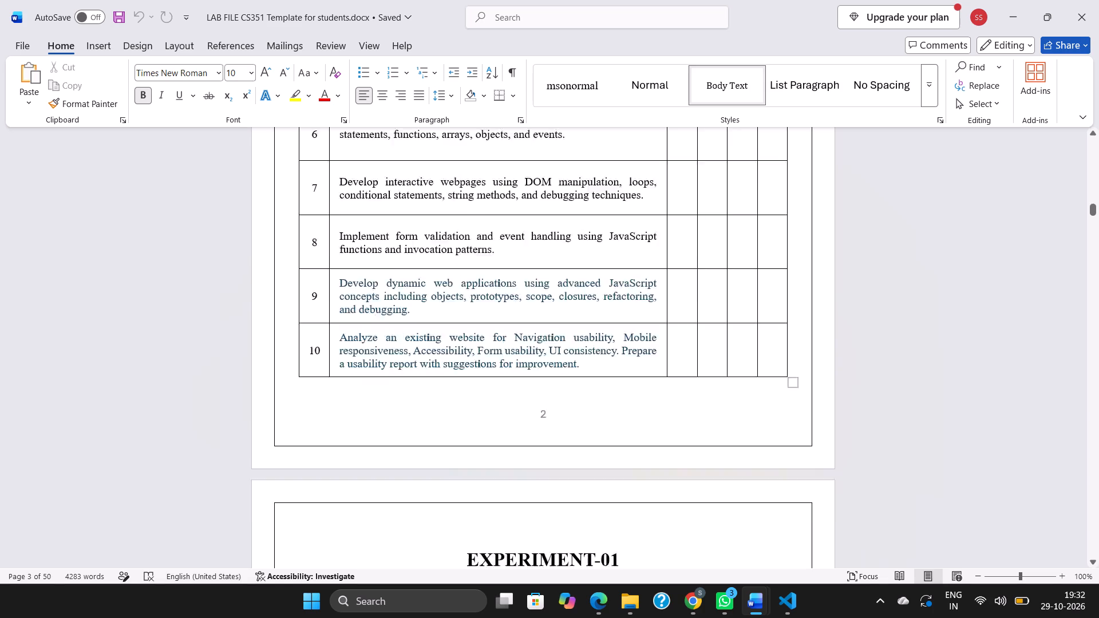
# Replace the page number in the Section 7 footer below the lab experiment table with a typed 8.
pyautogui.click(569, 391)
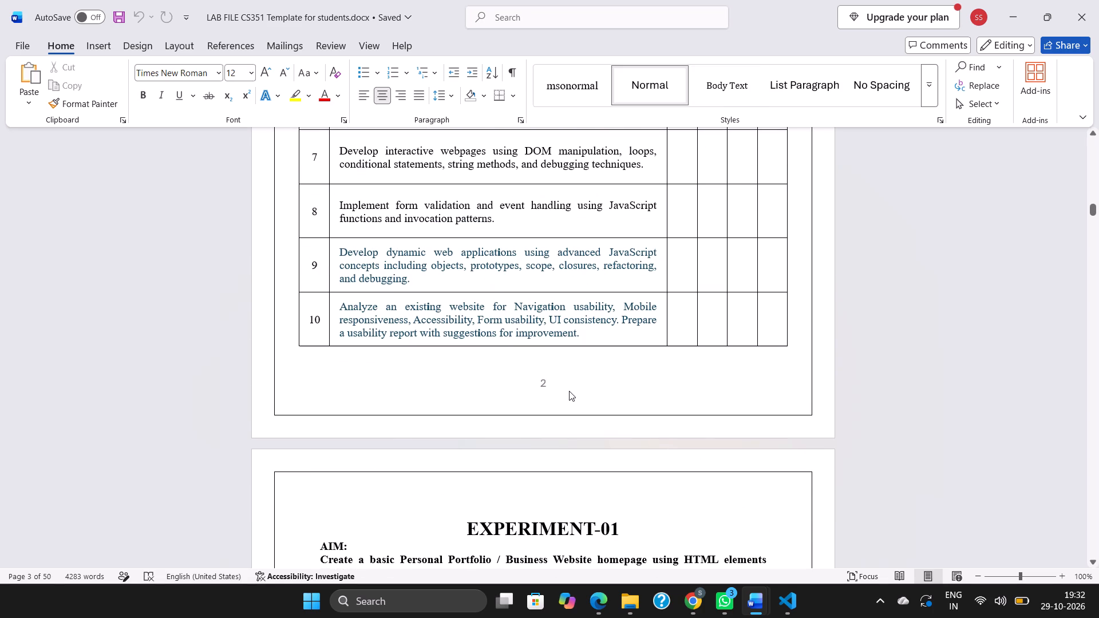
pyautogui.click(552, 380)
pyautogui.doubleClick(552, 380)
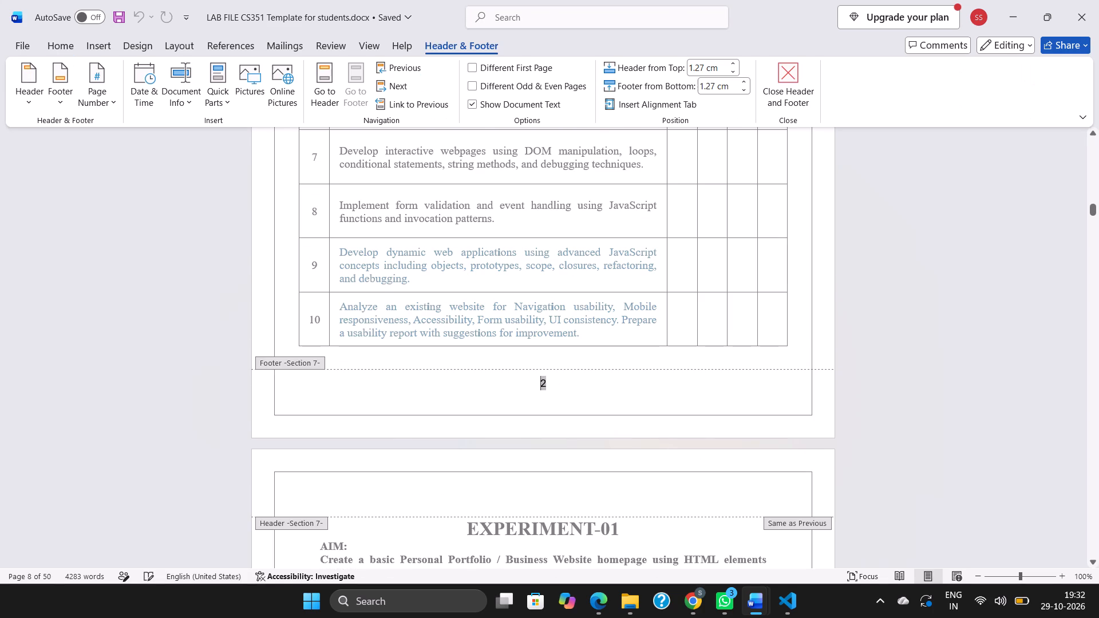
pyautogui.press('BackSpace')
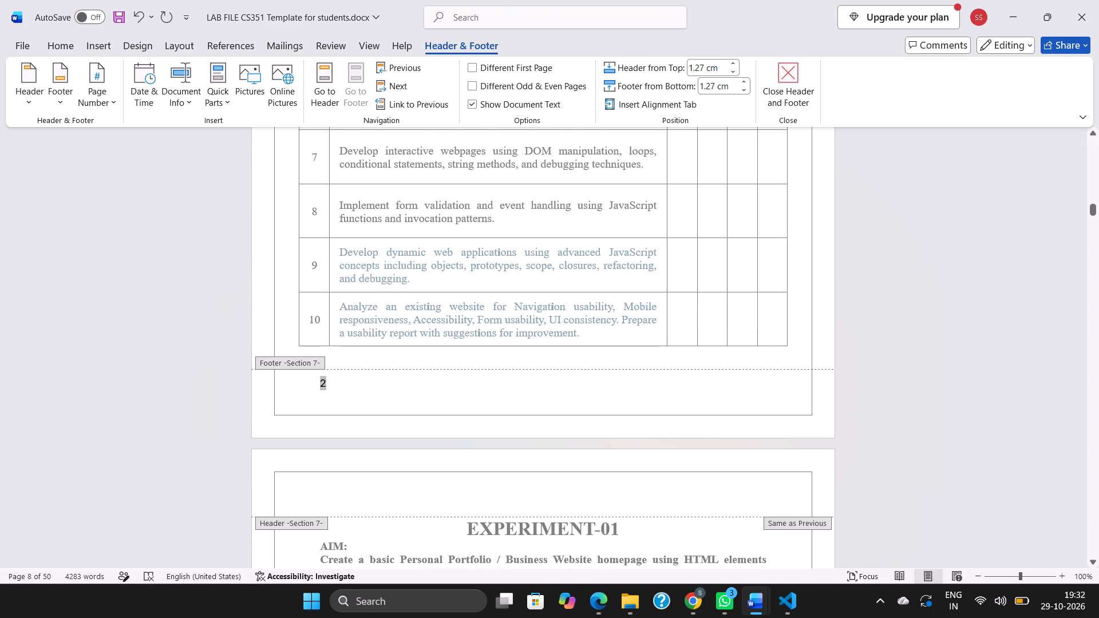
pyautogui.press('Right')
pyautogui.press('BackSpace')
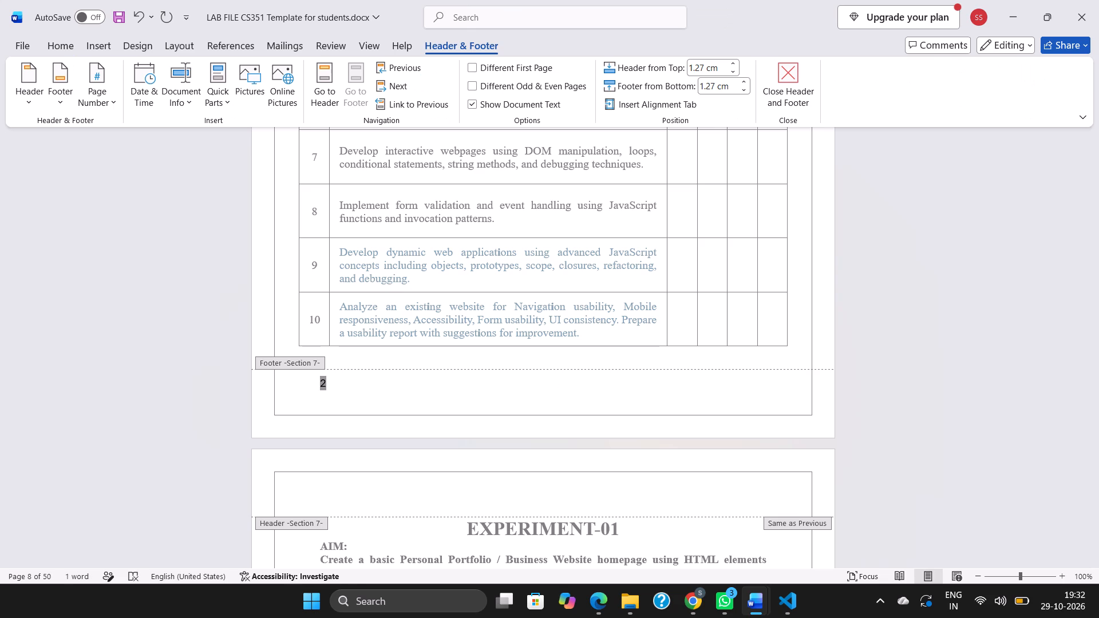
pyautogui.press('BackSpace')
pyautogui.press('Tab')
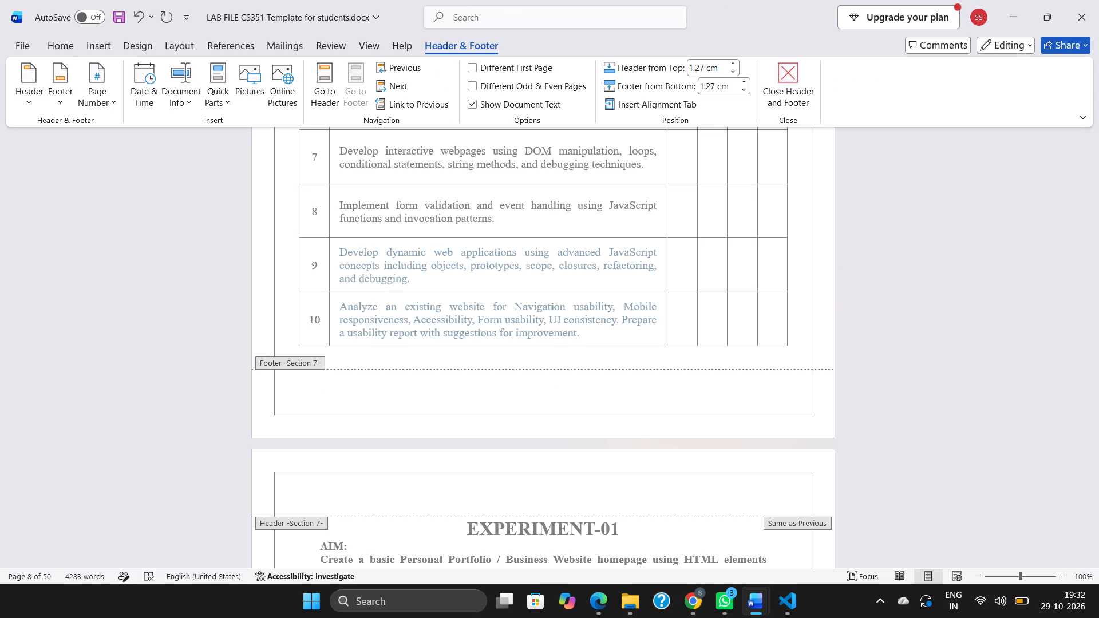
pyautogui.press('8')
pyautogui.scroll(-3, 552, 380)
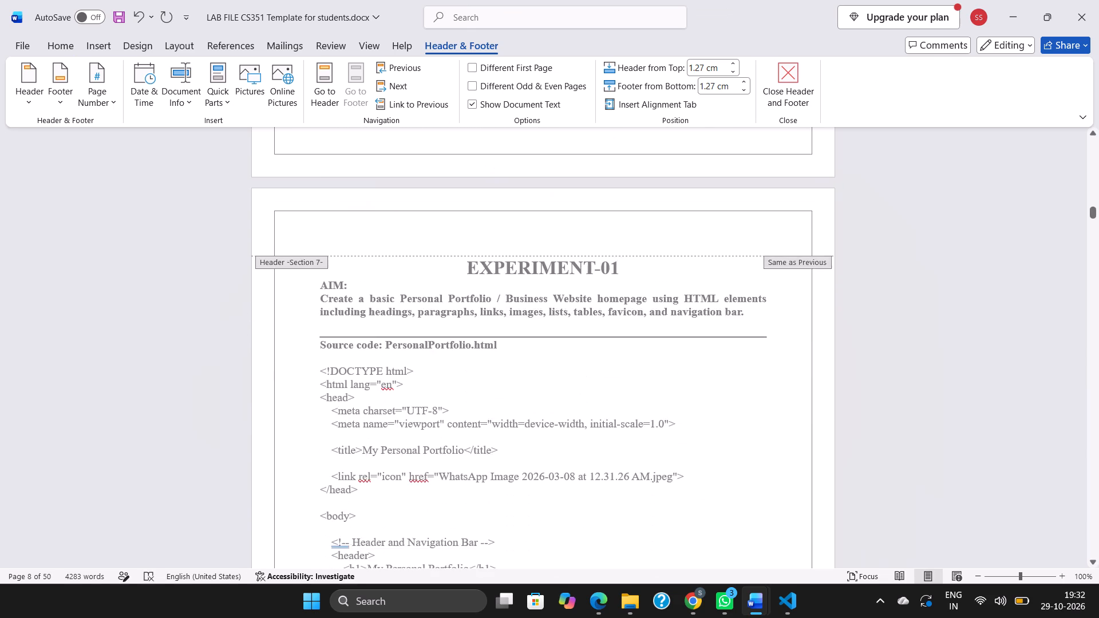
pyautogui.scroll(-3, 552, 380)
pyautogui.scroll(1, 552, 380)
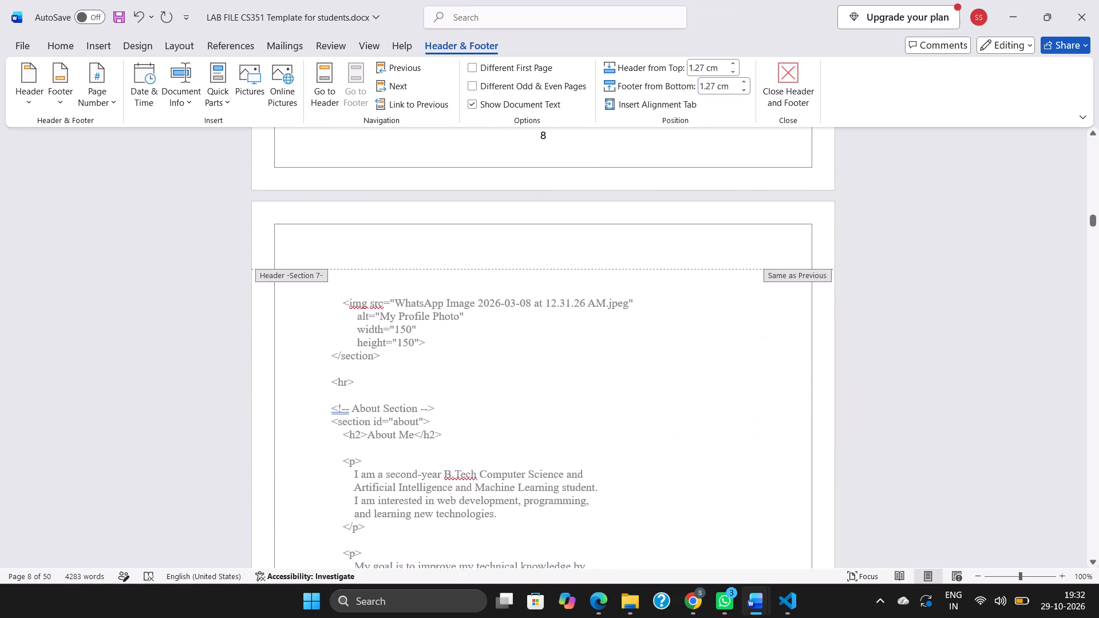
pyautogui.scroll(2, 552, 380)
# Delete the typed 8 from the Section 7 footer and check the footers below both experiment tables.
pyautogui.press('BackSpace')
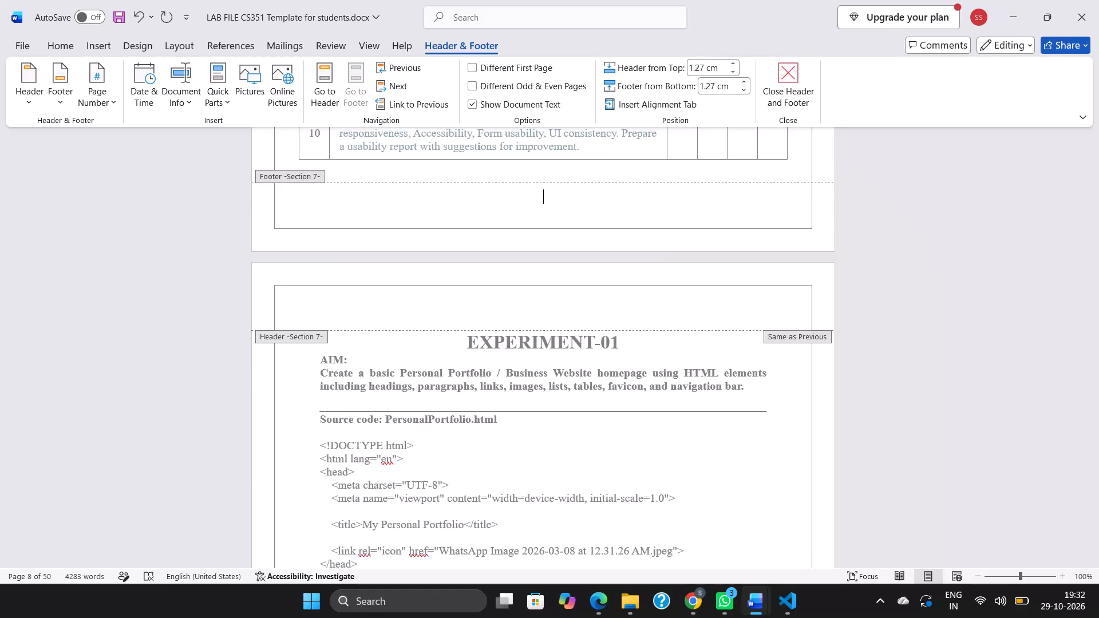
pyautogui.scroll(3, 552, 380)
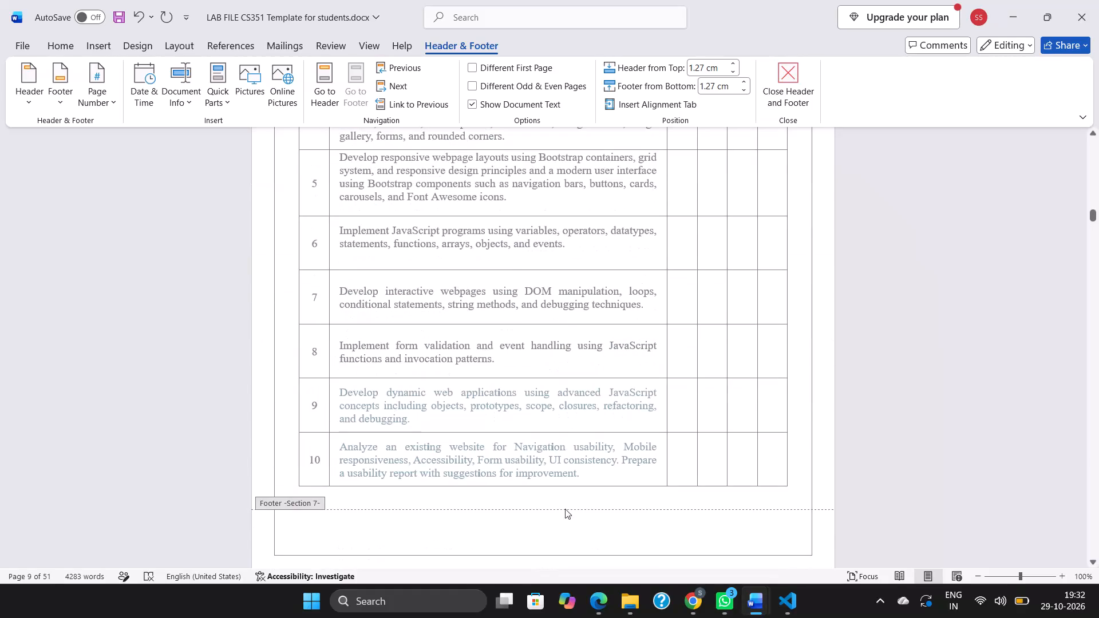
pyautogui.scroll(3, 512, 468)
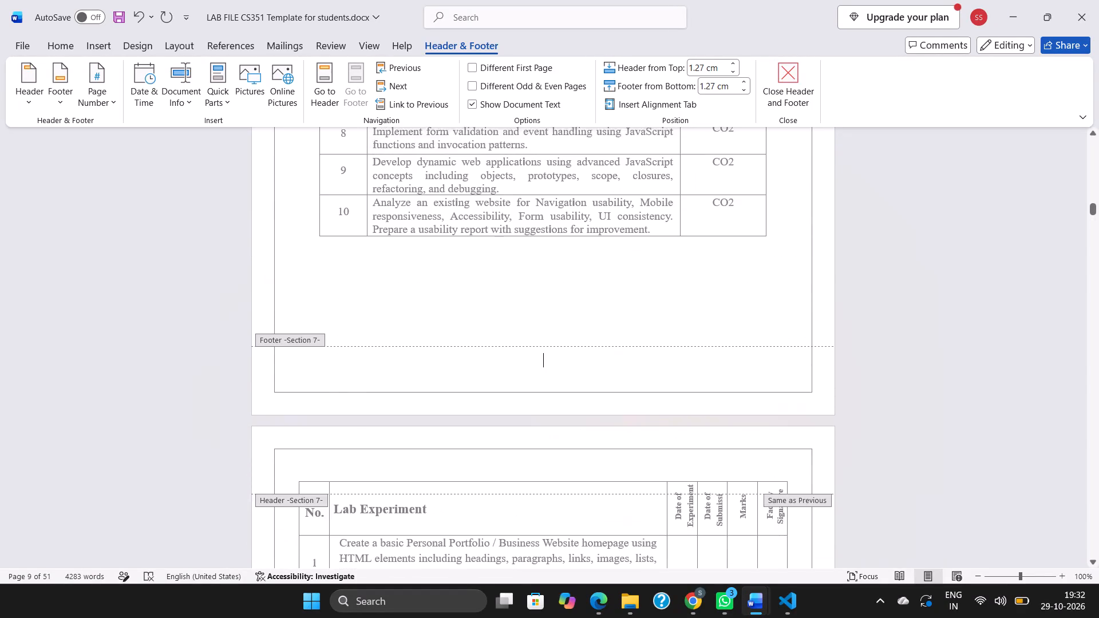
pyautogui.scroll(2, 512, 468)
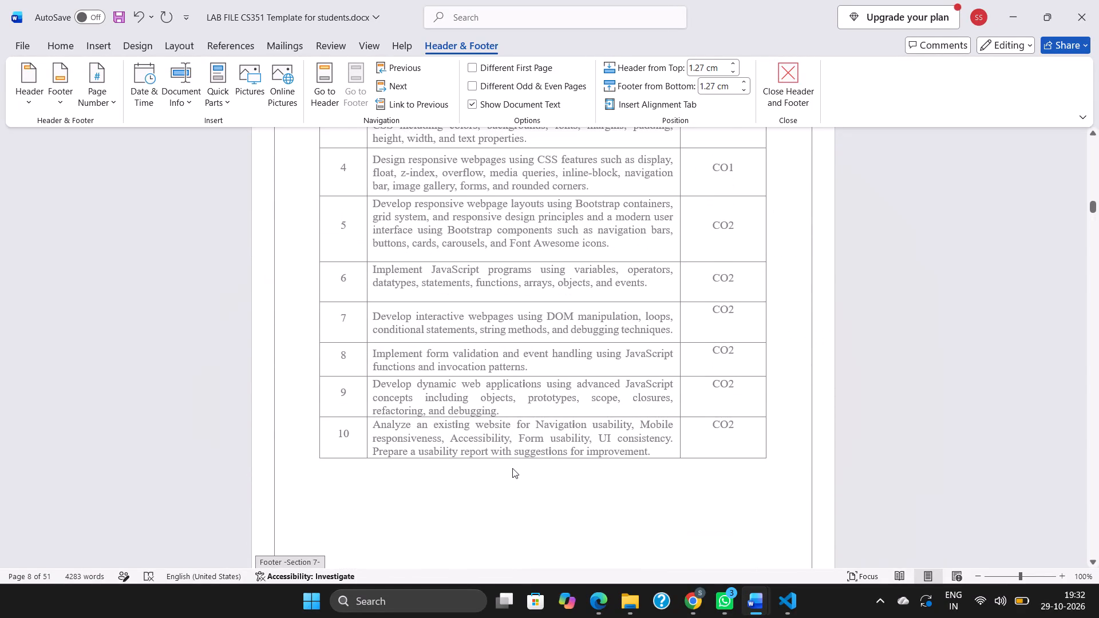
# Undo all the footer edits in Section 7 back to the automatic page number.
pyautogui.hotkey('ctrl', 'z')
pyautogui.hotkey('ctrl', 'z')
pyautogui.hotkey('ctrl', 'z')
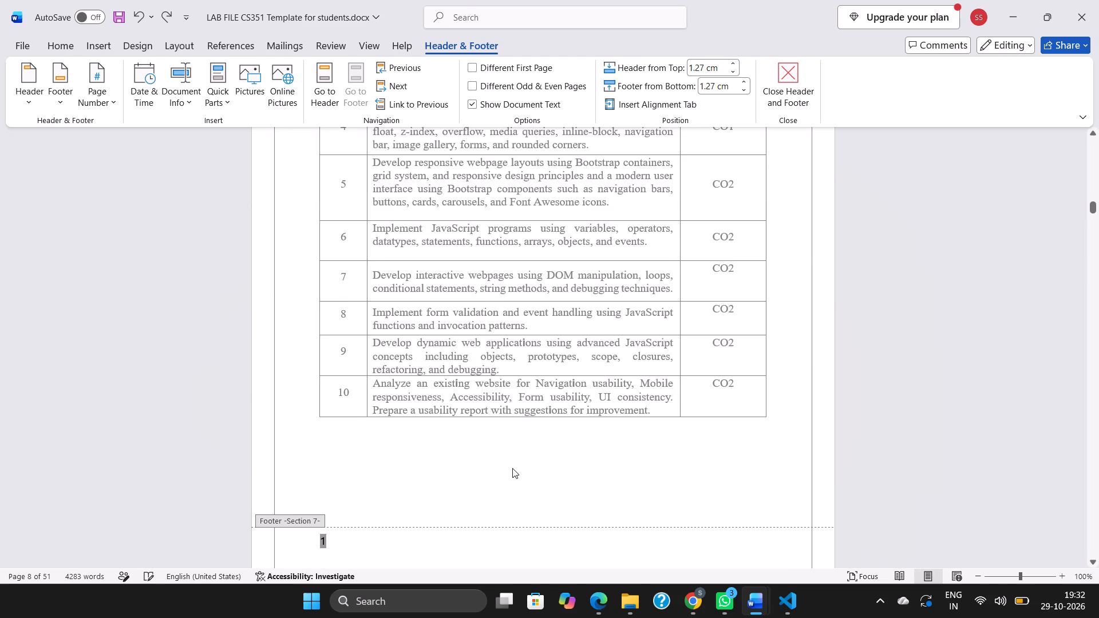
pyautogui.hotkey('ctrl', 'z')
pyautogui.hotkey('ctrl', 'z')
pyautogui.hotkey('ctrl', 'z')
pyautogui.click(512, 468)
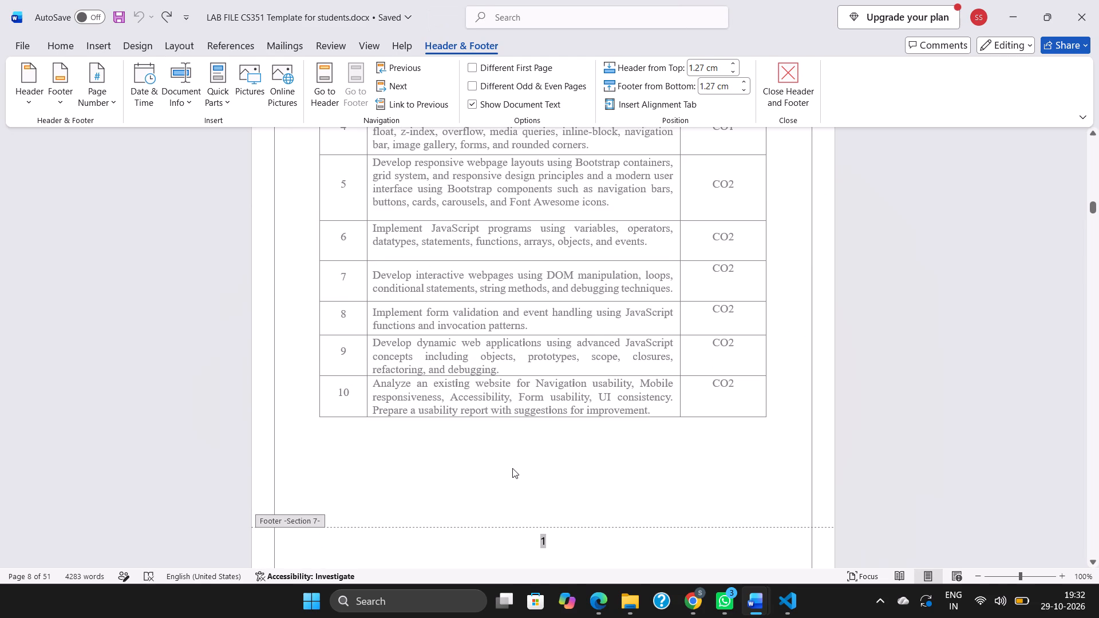
# Examine the footers from Section 6 through the EXPERIMENT-01 pages, closing header and footer editing along the way.
pyautogui.click(900, 330)
pyautogui.scroll(4, 900, 330)
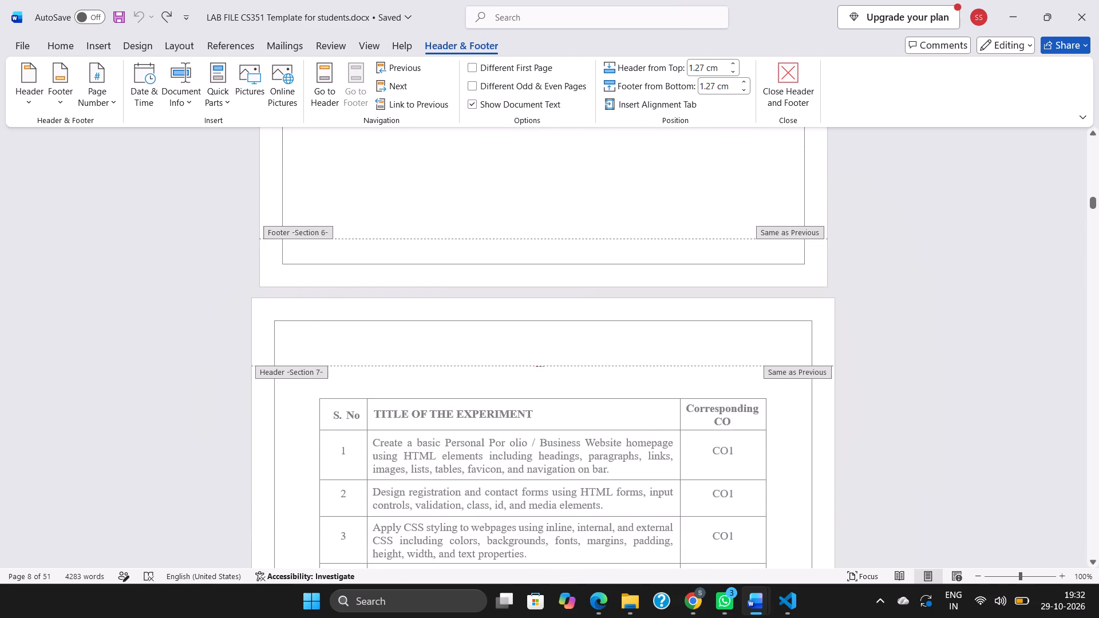
pyautogui.scroll(-1, 900, 330)
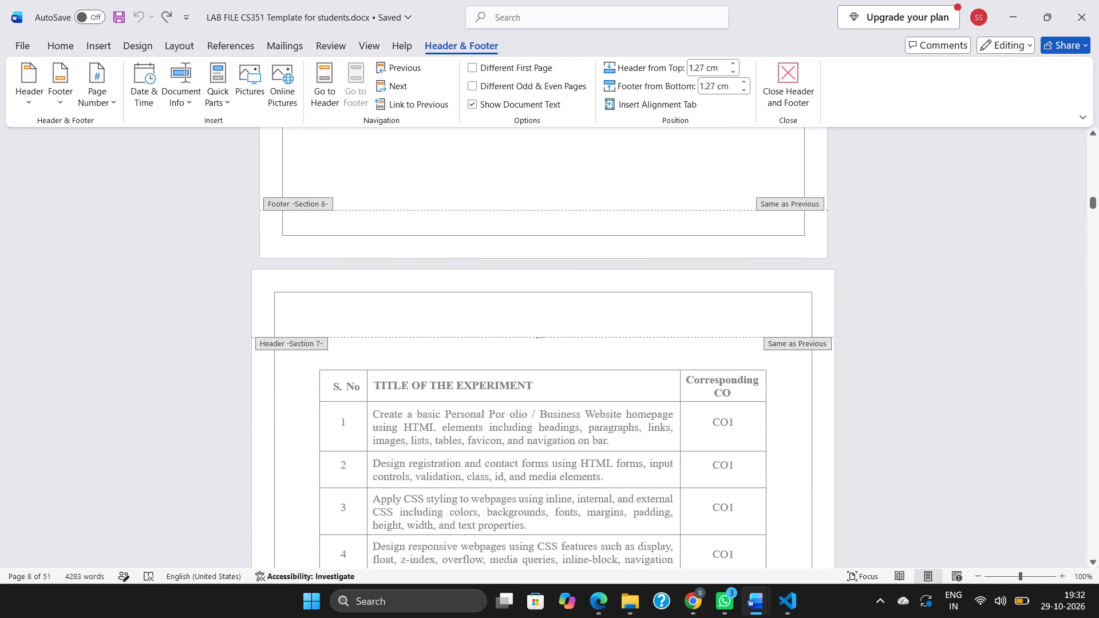
pyautogui.scroll(-1, 900, 330)
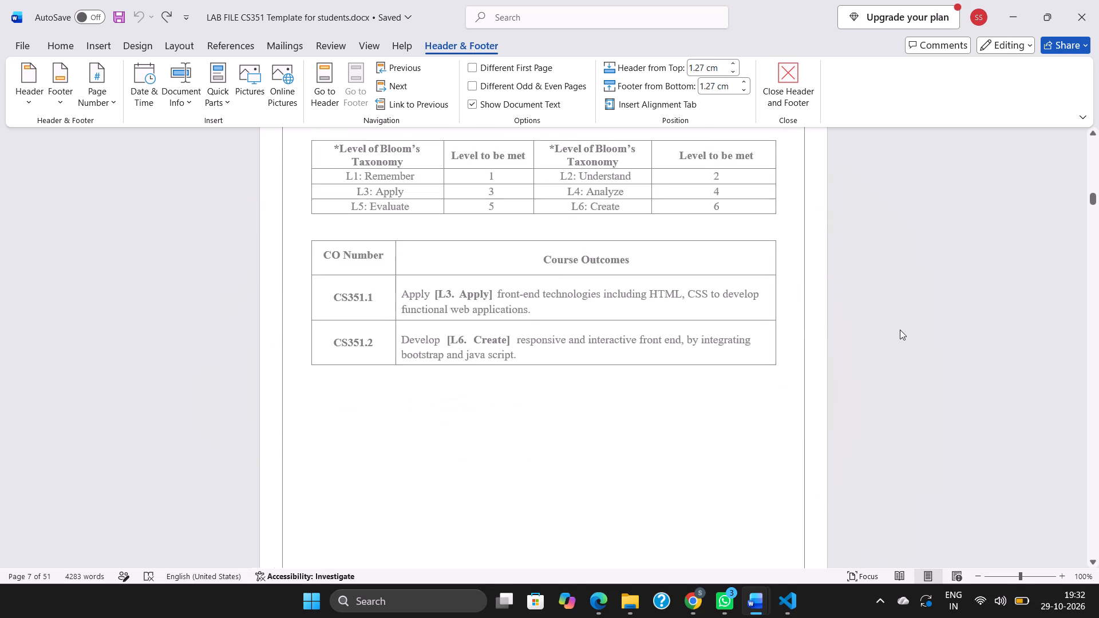
pyautogui.scroll(-2, 900, 330)
pyautogui.click(900, 330)
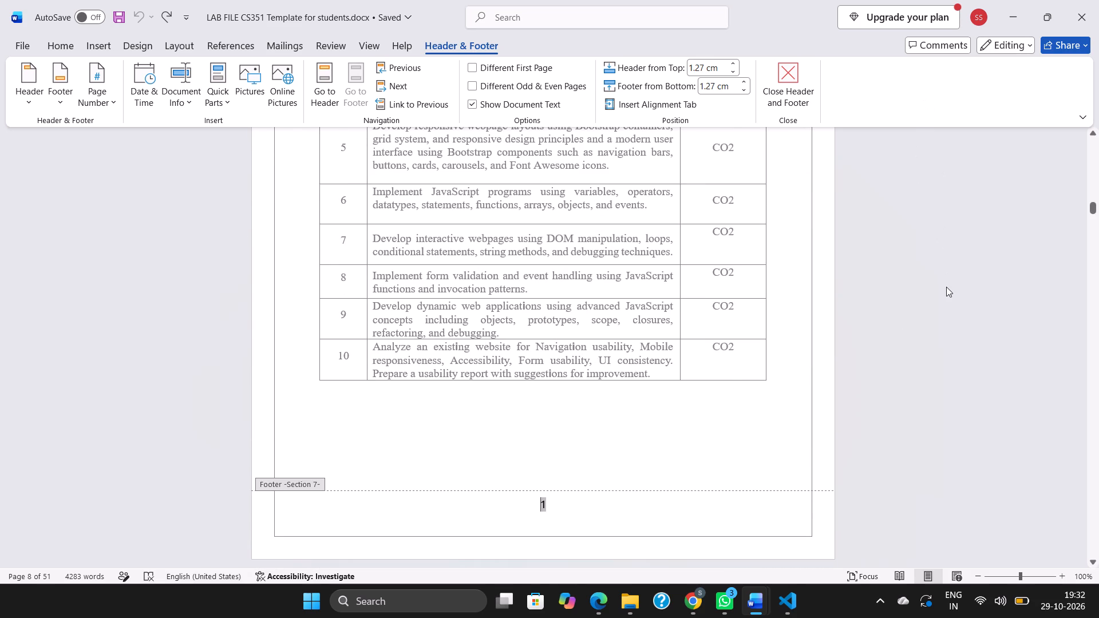
pyautogui.scroll(3, 946, 287)
pyautogui.scroll(-2, 946, 287)
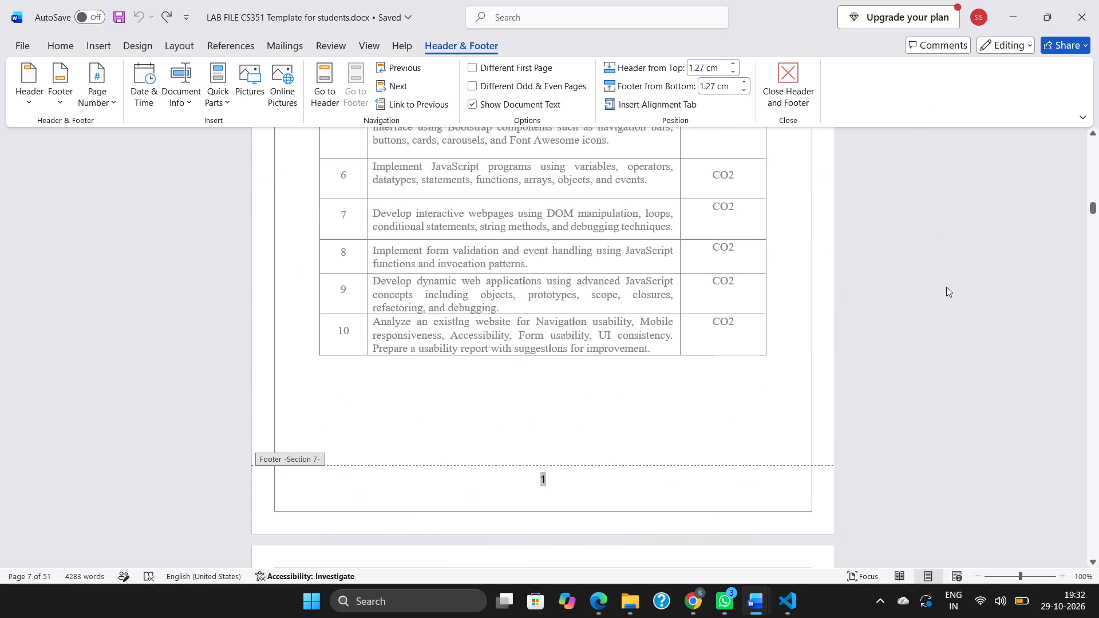
pyautogui.scroll(-2, 946, 287)
pyautogui.click(781, 72)
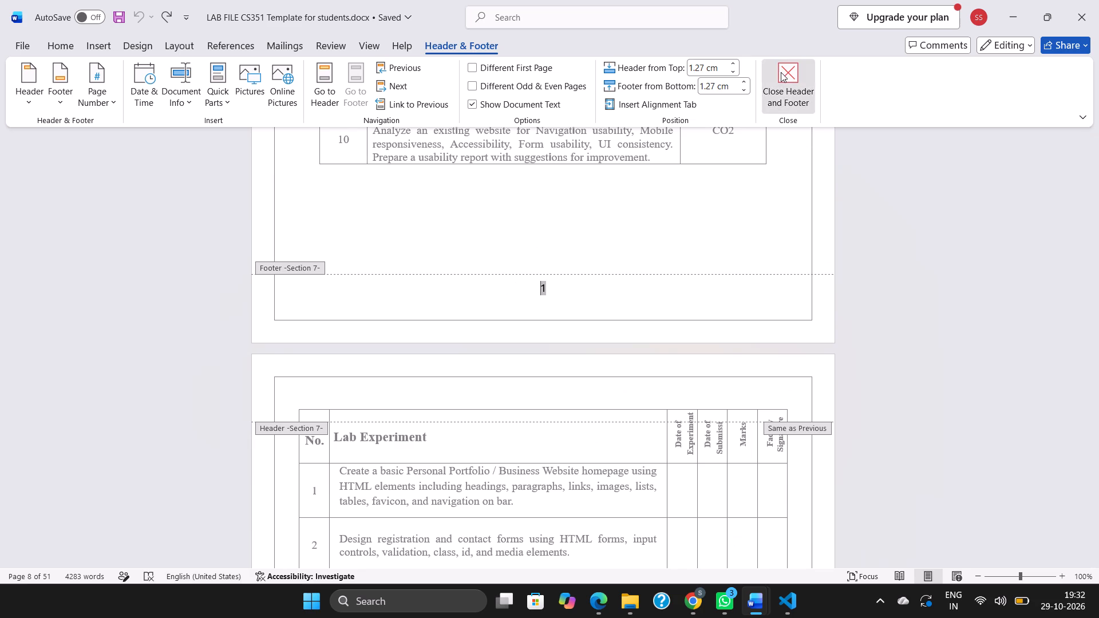
pyautogui.scroll(3, 741, 360)
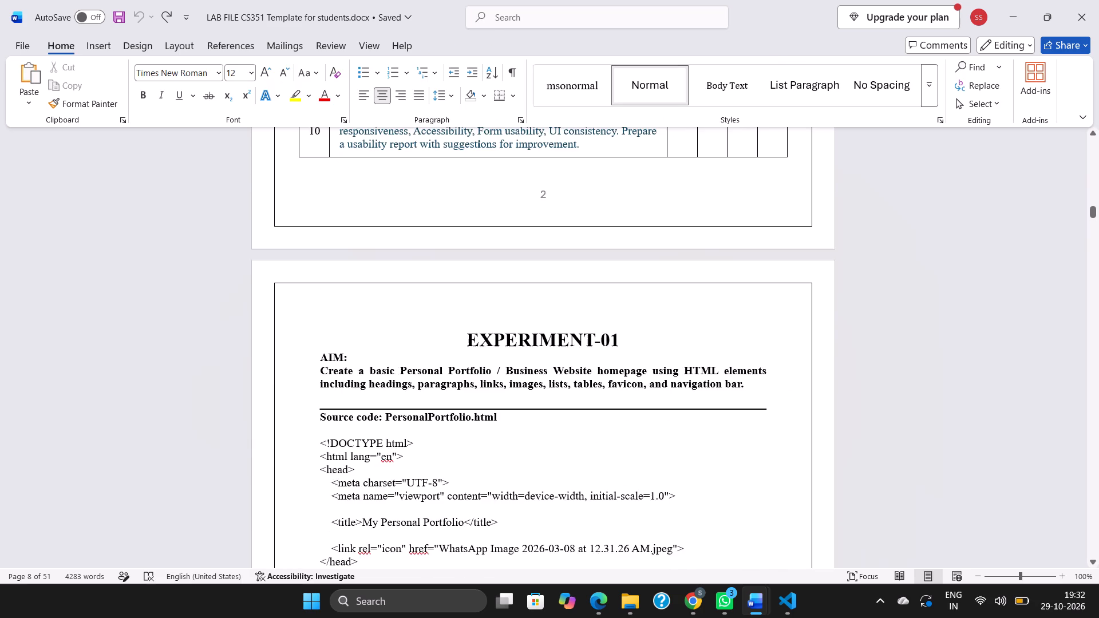
pyautogui.scroll(7, 741, 360)
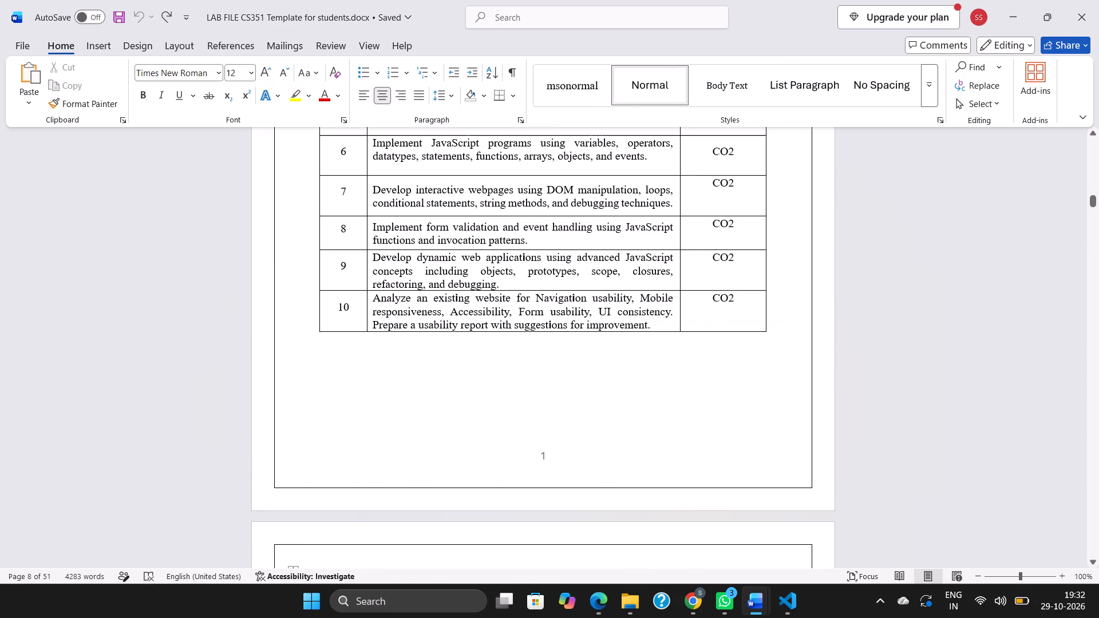
pyautogui.scroll(-7, 741, 360)
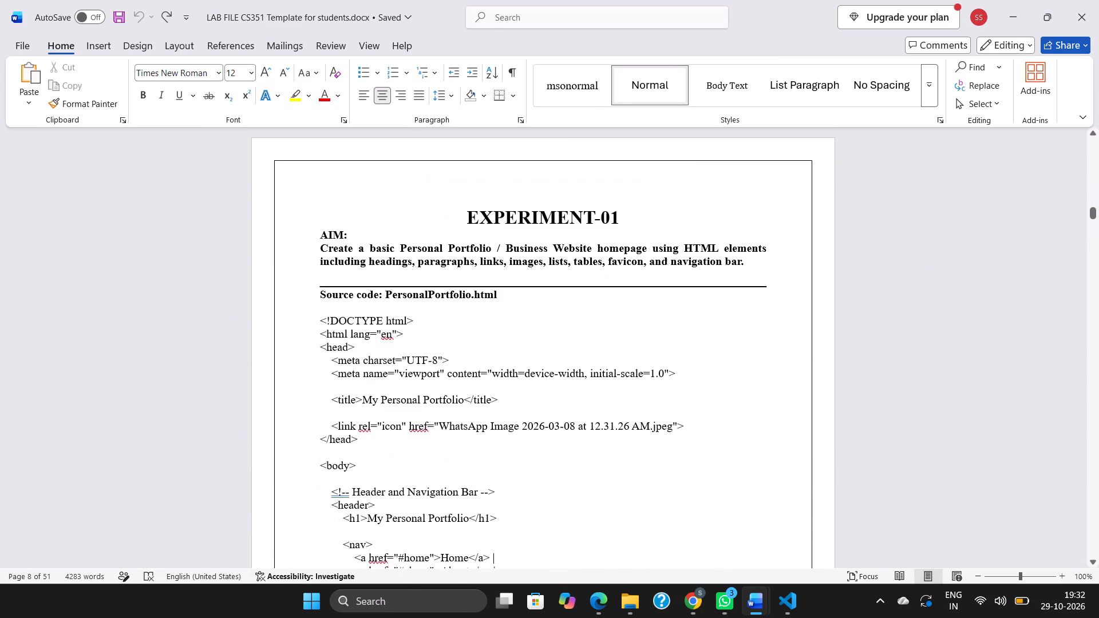
pyautogui.scroll(-6, 741, 360)
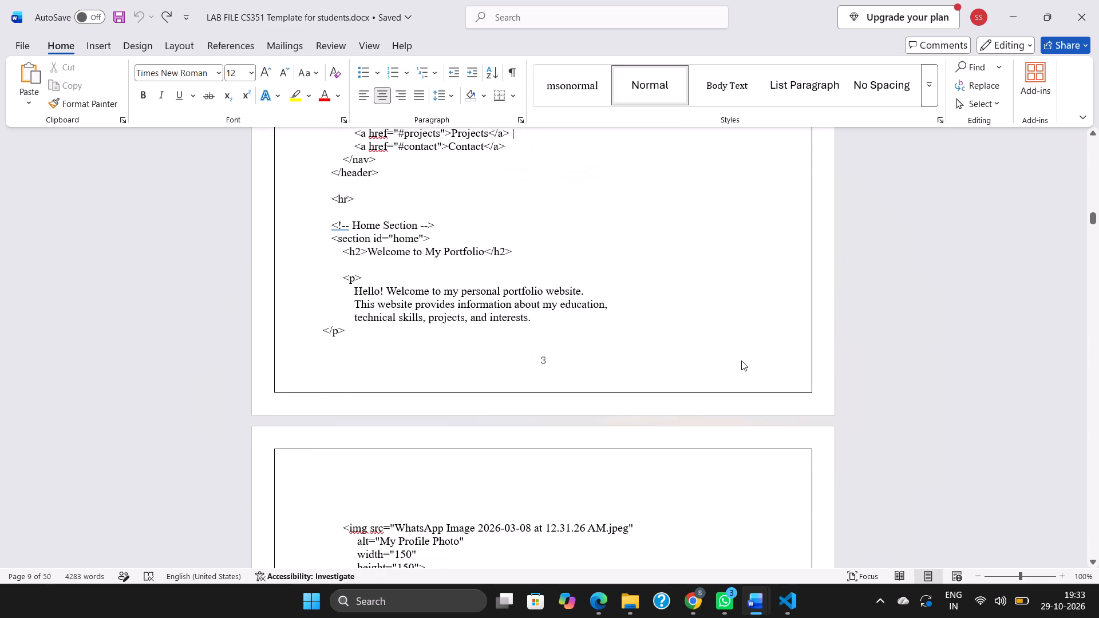
# Save the lab file document.
pyautogui.hotkey('ctrl', 's')
# Switch to File Explorer and copy "LAB FILE CS351 Template for students.docx" from the Downloads folder.
pyautogui.click(632, 600)
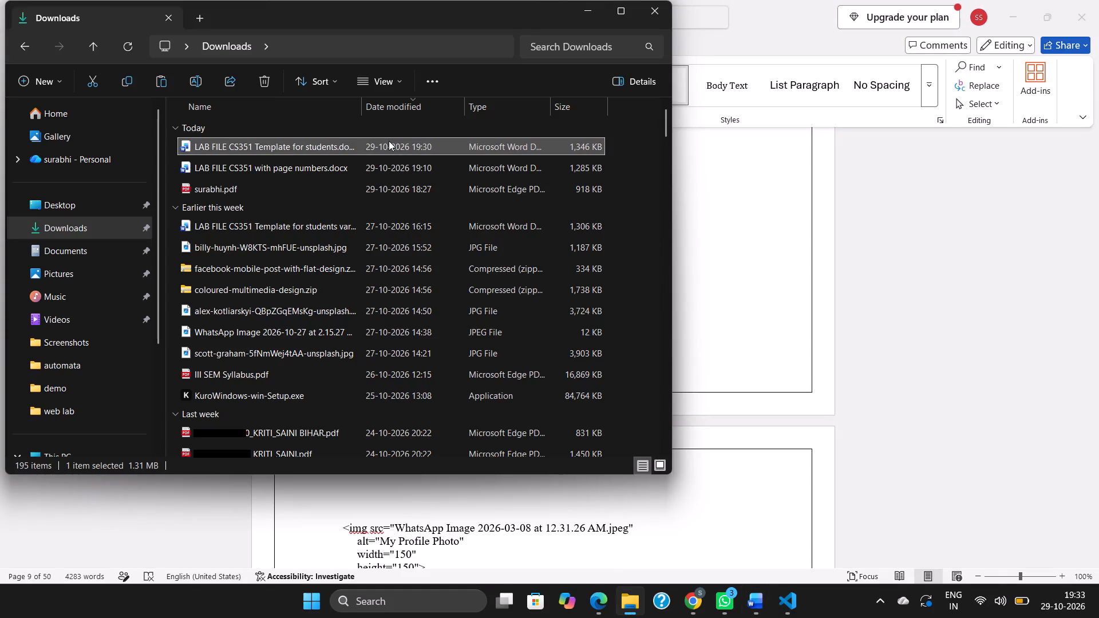
pyautogui.rightClick(389, 141)
pyautogui.click(461, 149)
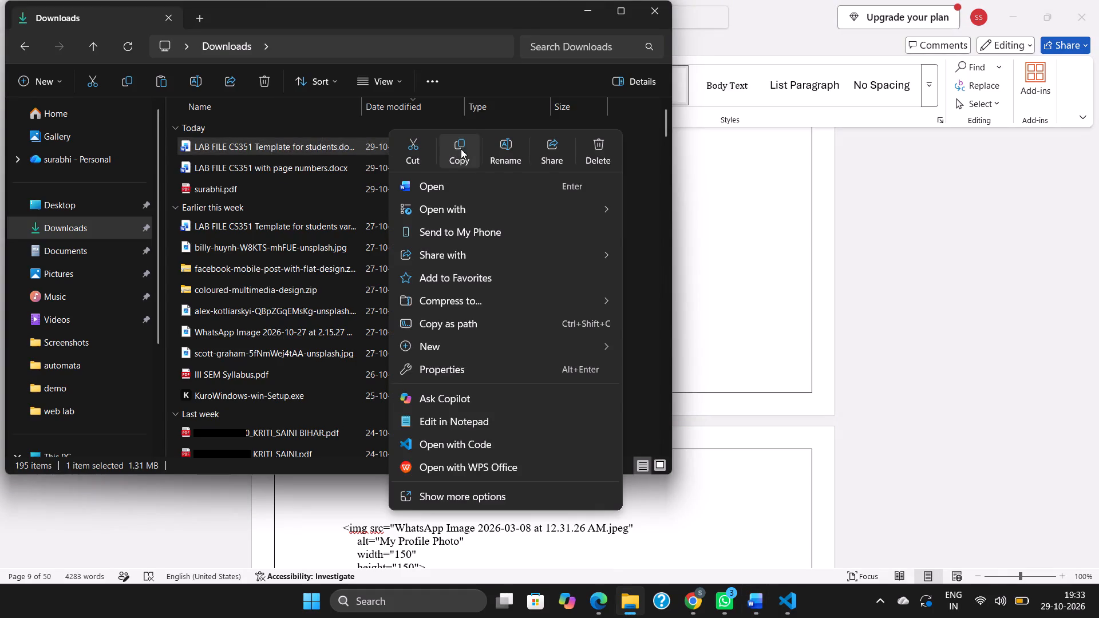
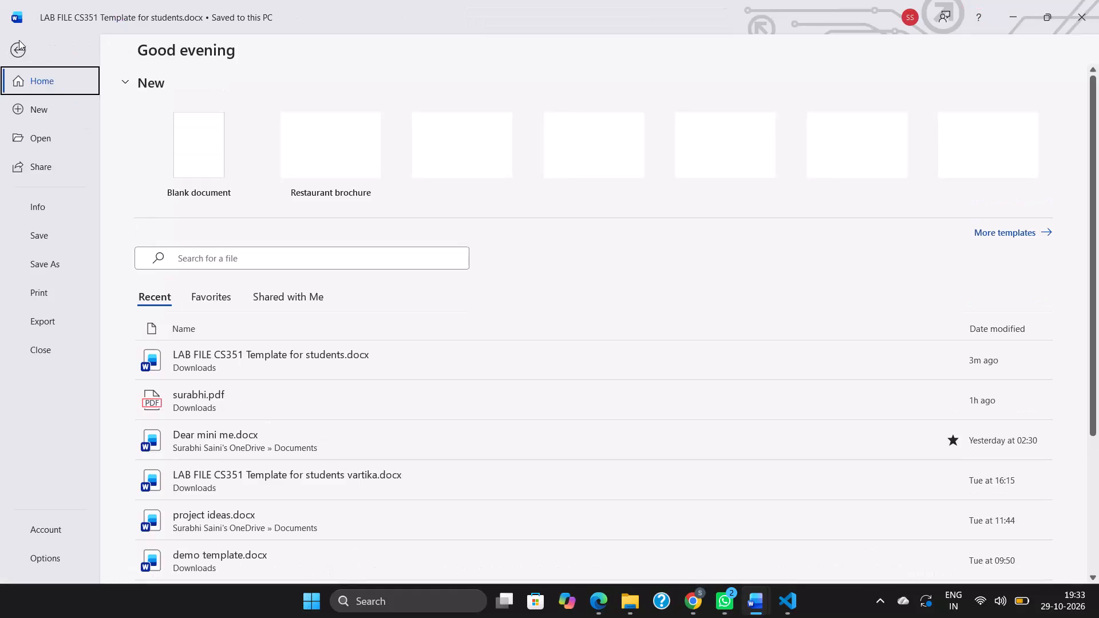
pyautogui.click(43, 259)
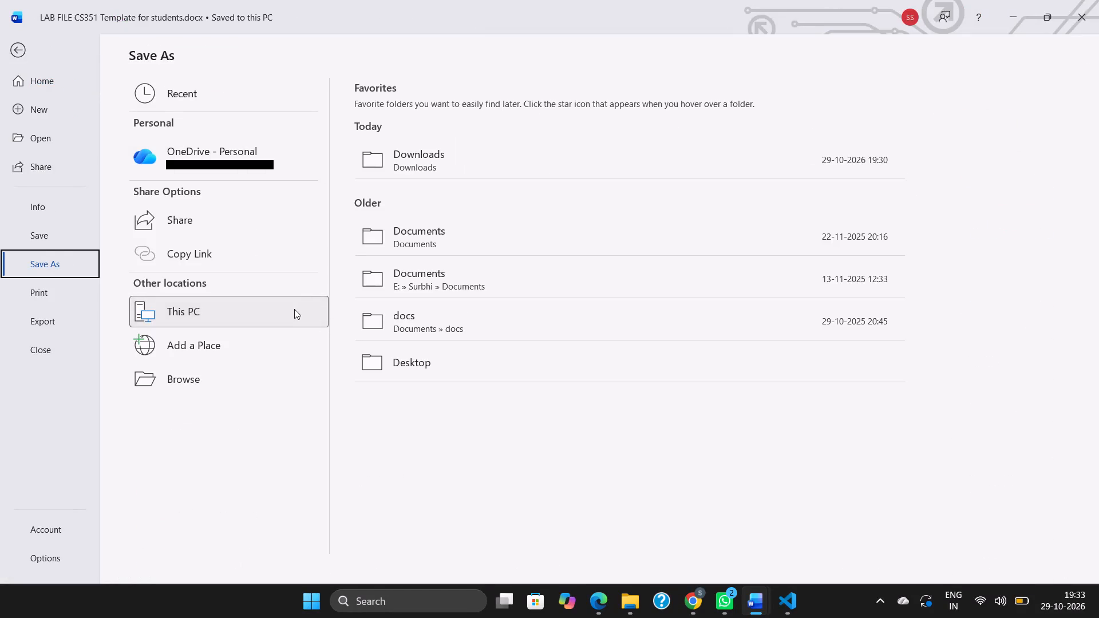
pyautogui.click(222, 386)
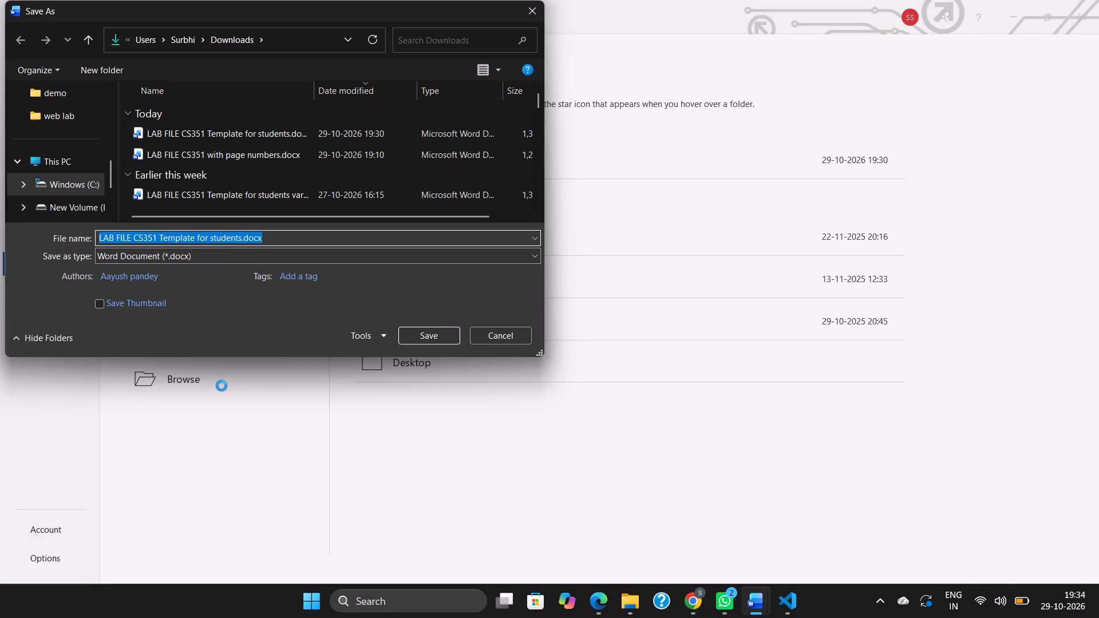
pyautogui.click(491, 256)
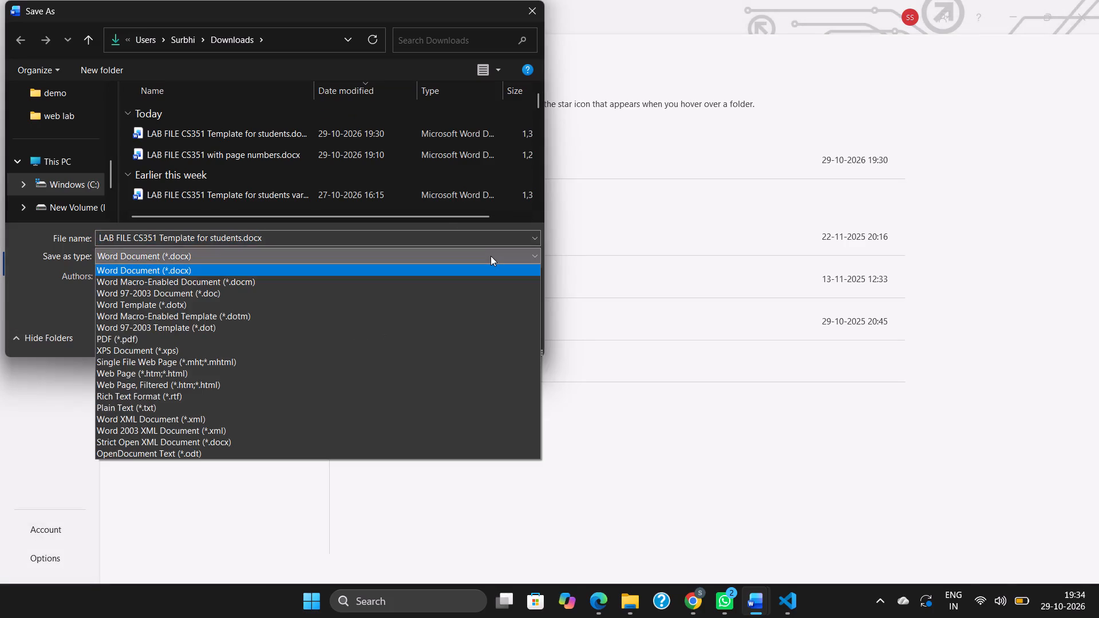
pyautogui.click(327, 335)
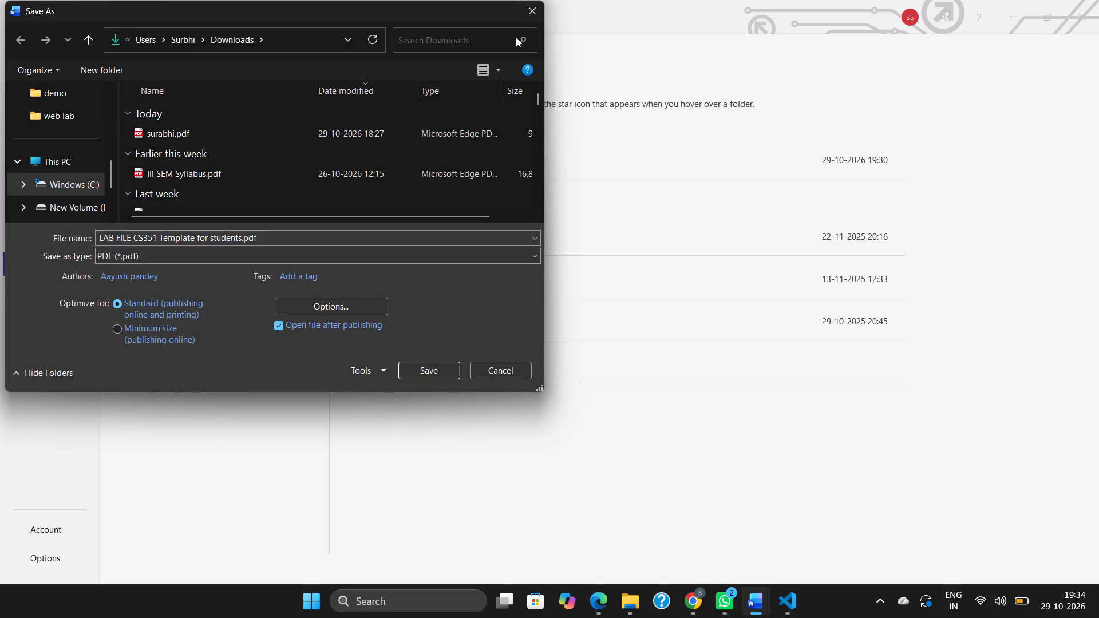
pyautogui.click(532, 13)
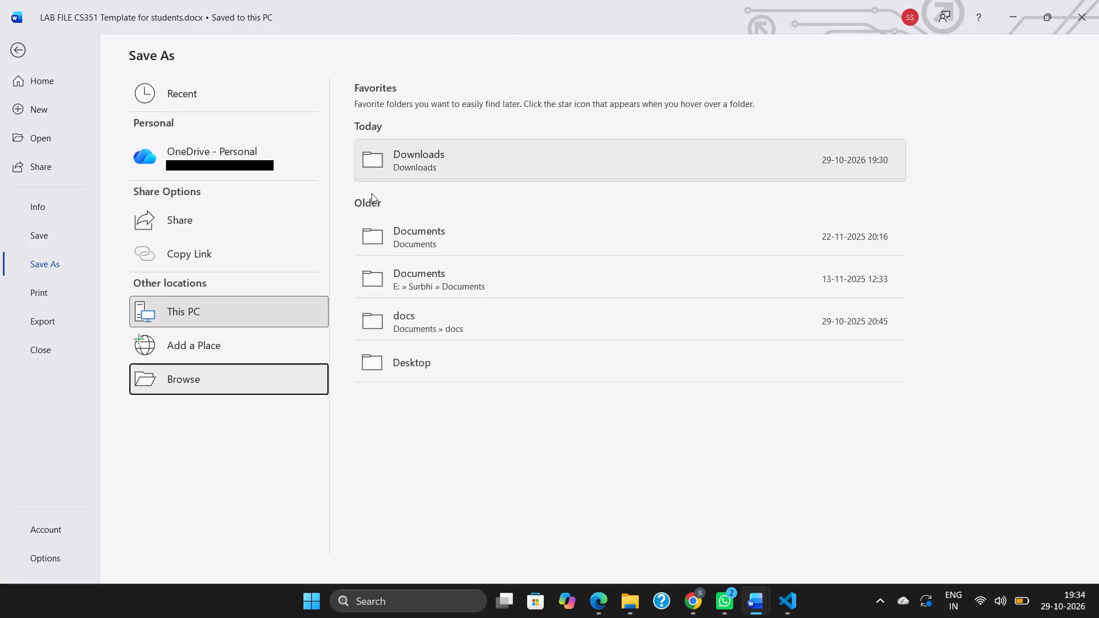
# Export the lab file document as a PDF named "LAB FILE surabhi" in the Downloads folder.
pyautogui.click(50, 318)
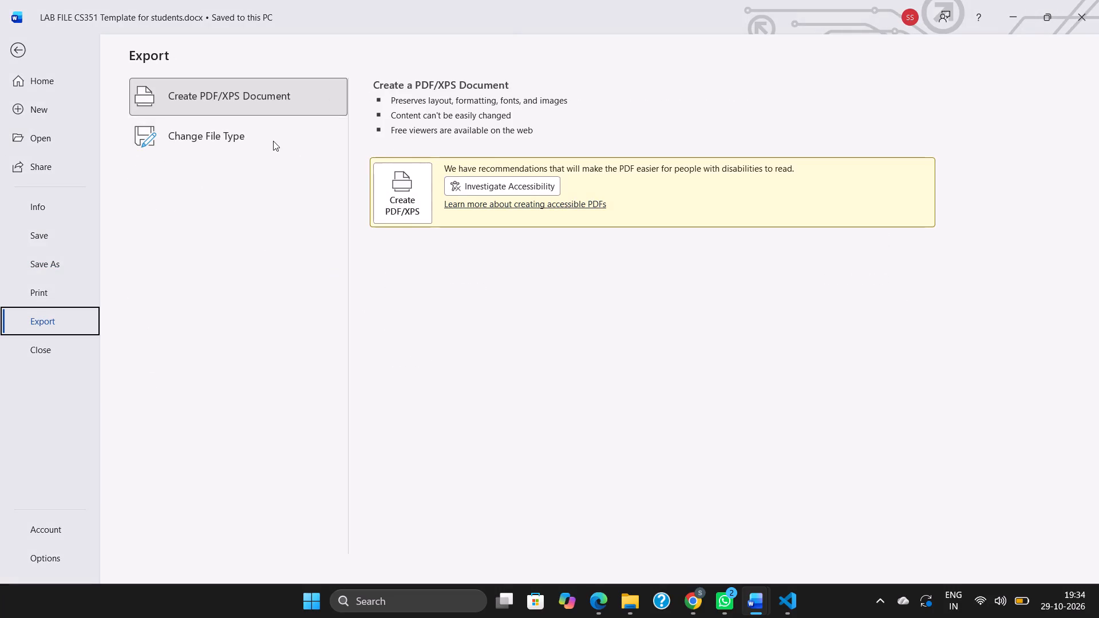
pyautogui.click(262, 96)
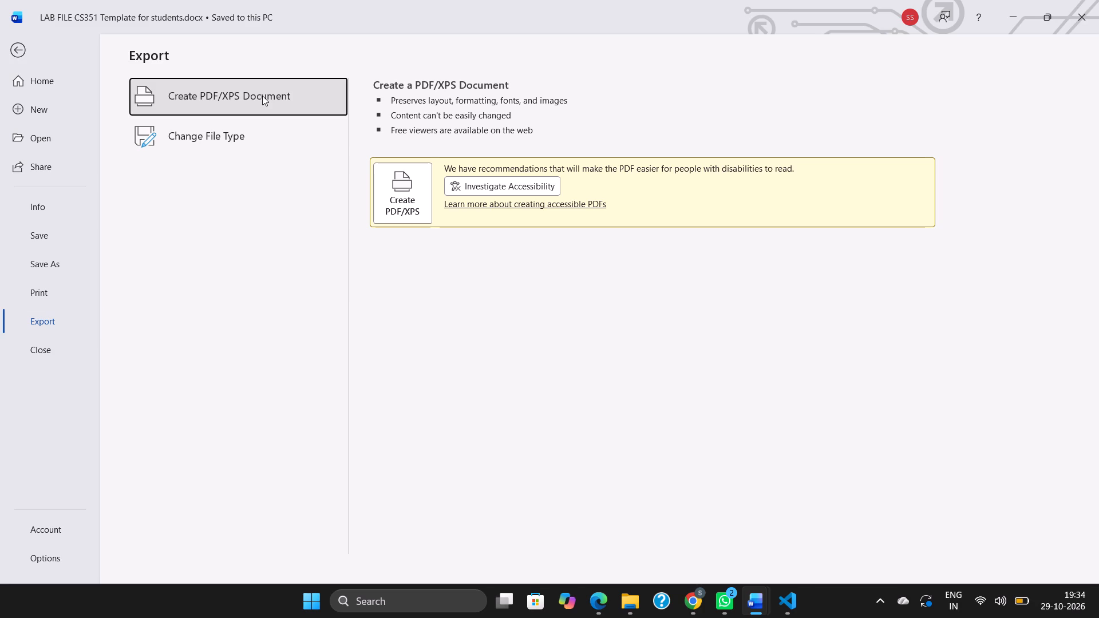
pyautogui.click(411, 199)
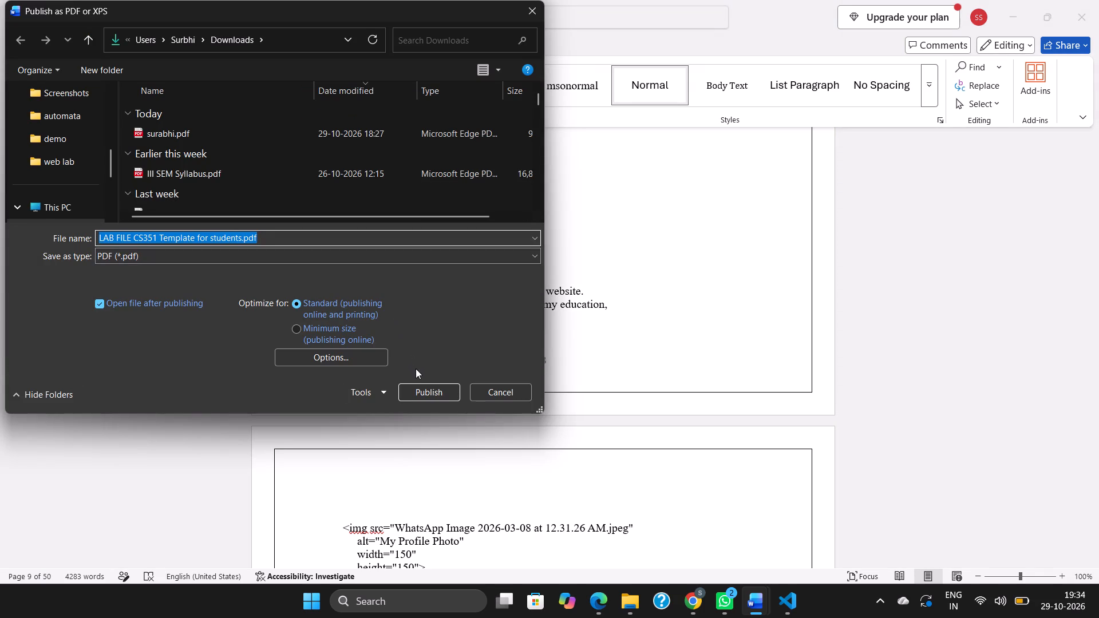
pyautogui.click(335, 241)
pyautogui.press('BackSpace')
pyautogui.press('BackSpace')
pyautogui.press('BackSpace')
pyautogui.press('BackSpace')
pyautogui.press('BackSpace')
pyautogui.press('BackSpace')
pyautogui.press('BackSpace')
pyautogui.press('BackSpace')
pyautogui.press('BackSpace')
pyautogui.press('BackSpace')
pyautogui.press('BackSpace')
pyautogui.press('BackSpace')
pyautogui.press('BackSpace')
pyautogui.press('BackSpace')
pyautogui.press('BackSpace')
pyautogui.press('BackSpace')
pyautogui.press('BackSpace')
pyautogui.press('BackSpace')
pyautogui.press('BackSpace')
pyautogui.press('BackSpace')
pyautogui.press('BackSpace')
pyautogui.press('BackSpace')
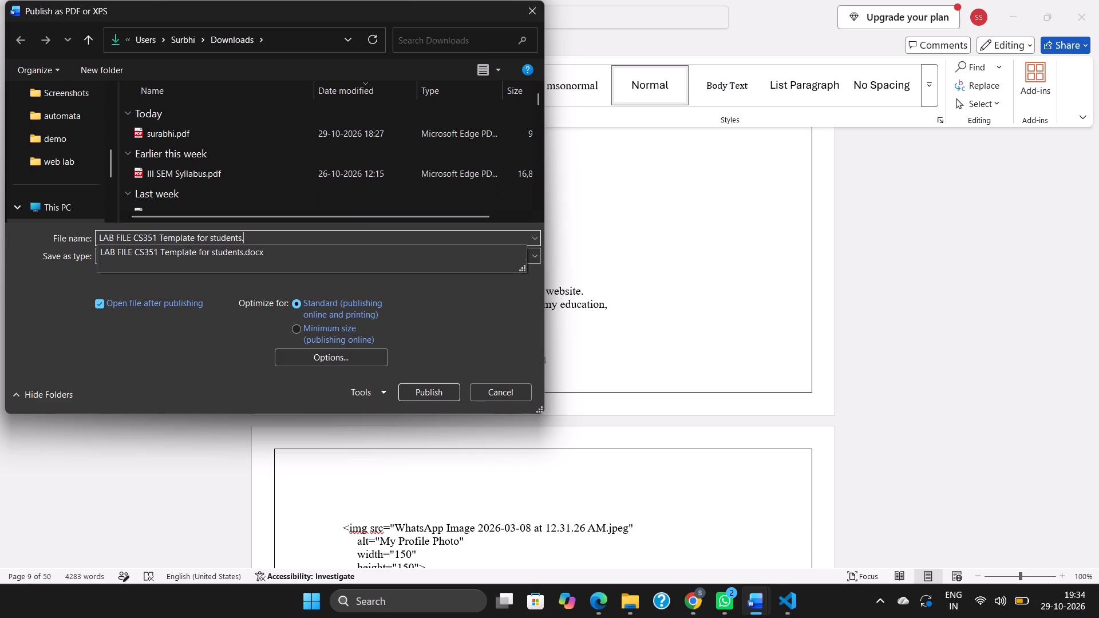
pyautogui.press('BackSpace')
pyautogui.press('BackSpace')
pyautogui.press('space')
pyautogui.write('surabhi')
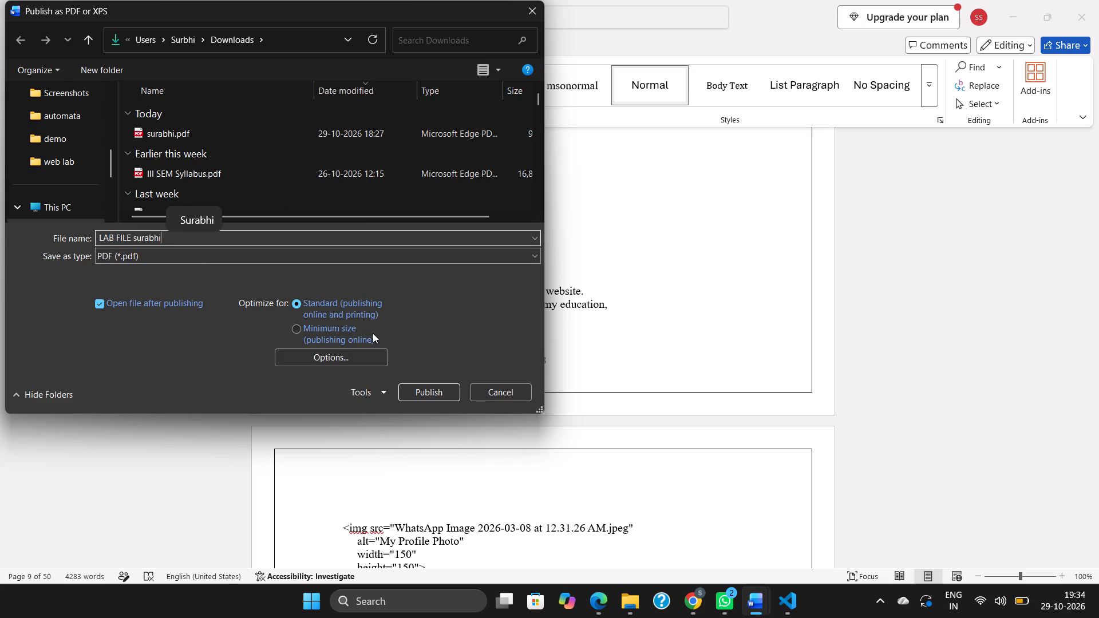
pyautogui.click(414, 393)
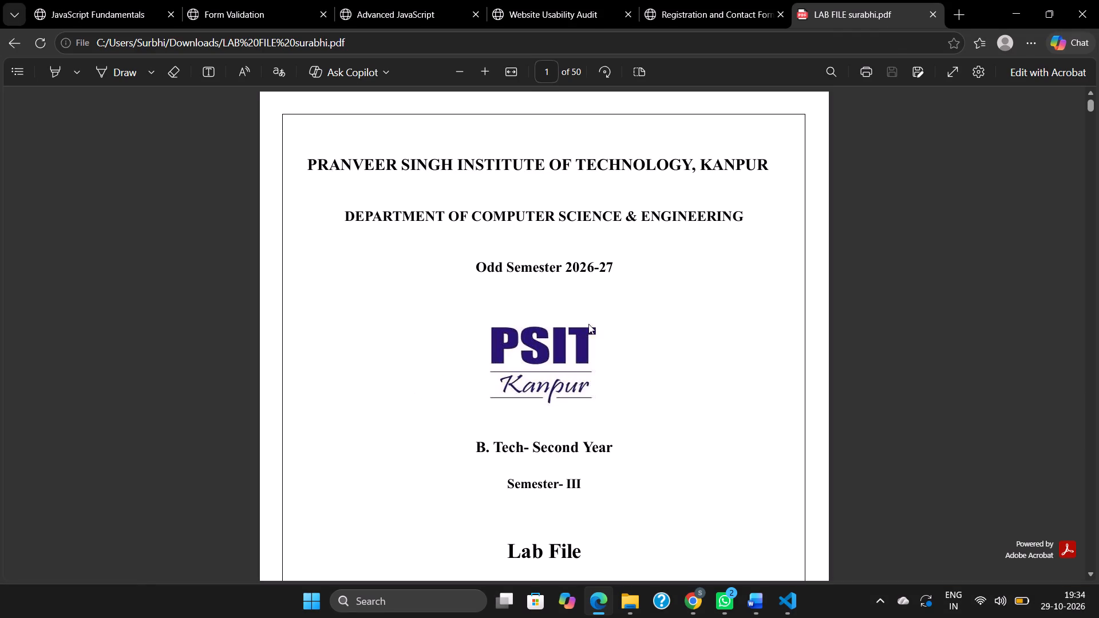
# Review the cover page of the exported PDF, including the submission details at its bottom.
pyautogui.scroll(-1, 570, 236)
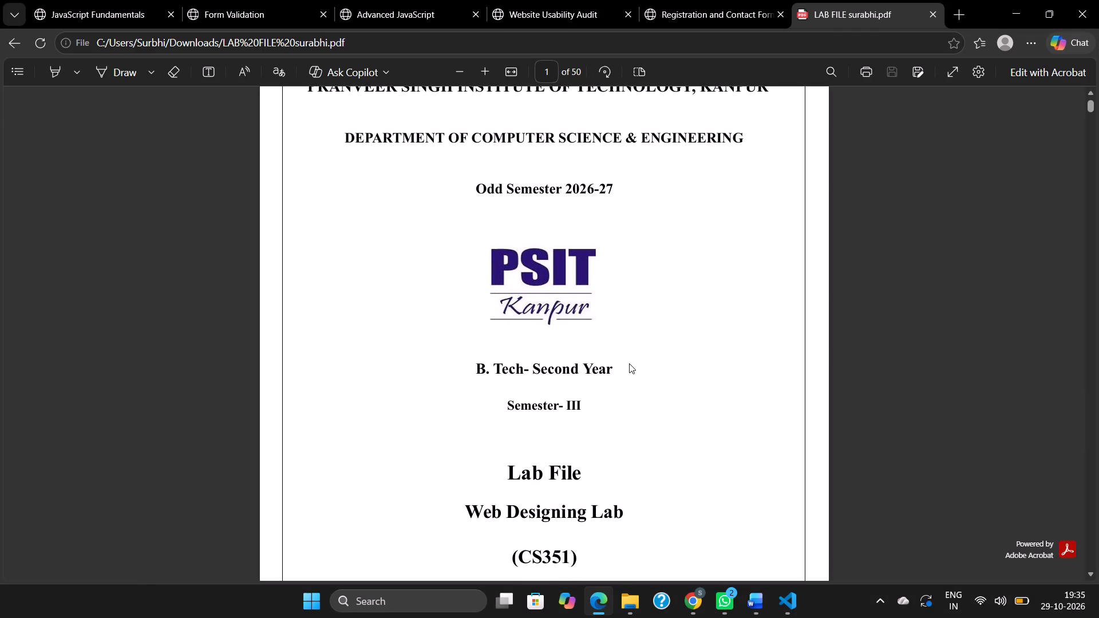
pyautogui.scroll(-6, 629, 363)
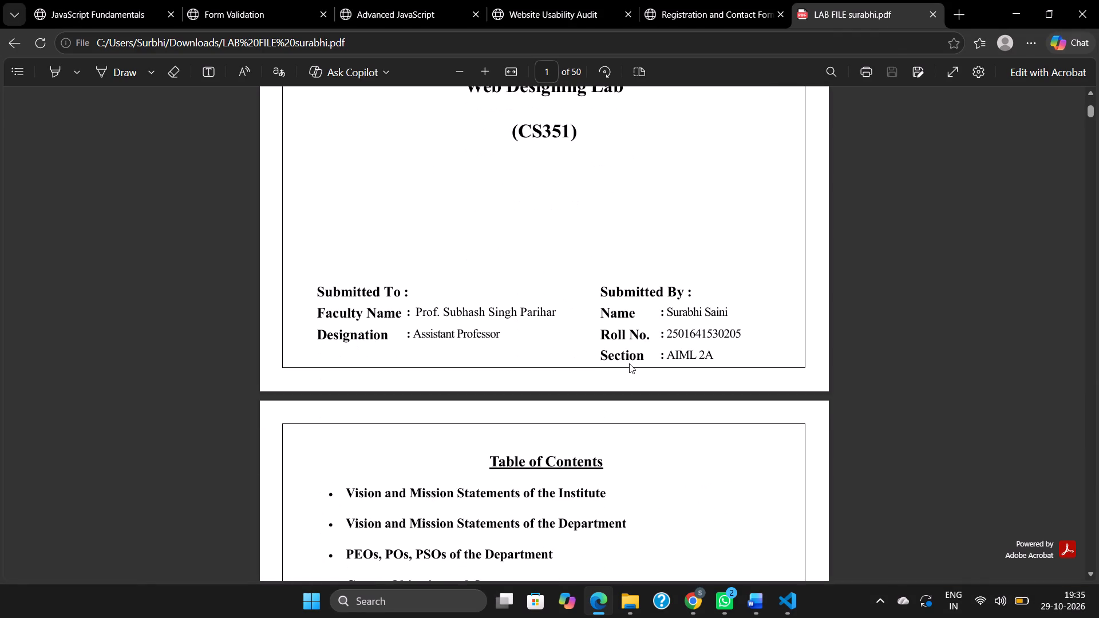
pyautogui.scroll(3, 752, 188)
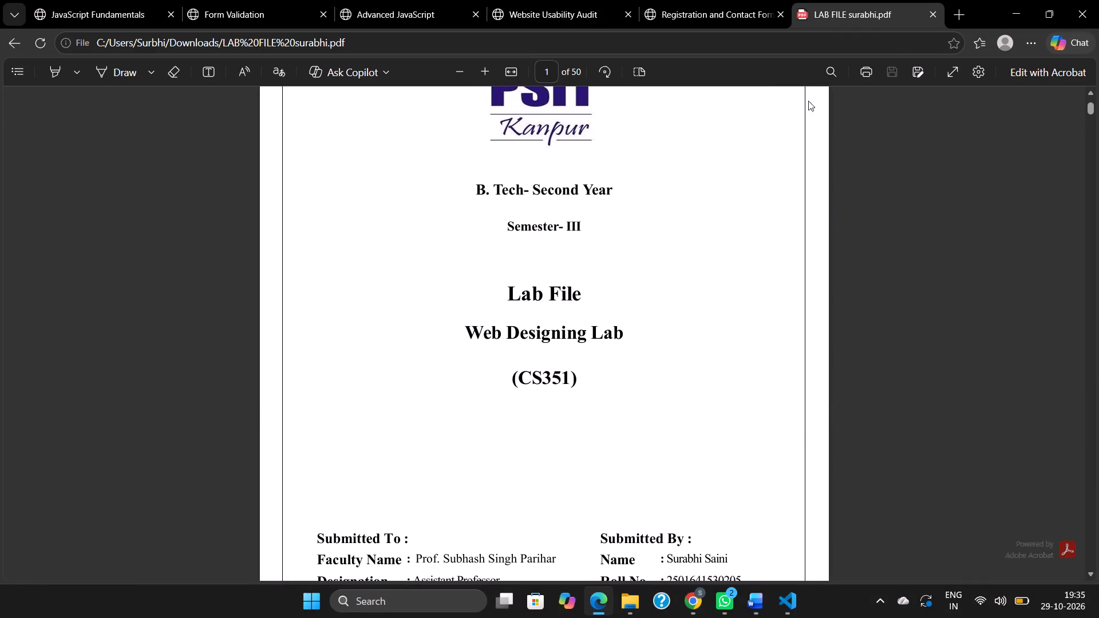
pyautogui.scroll(4, 726, 163)
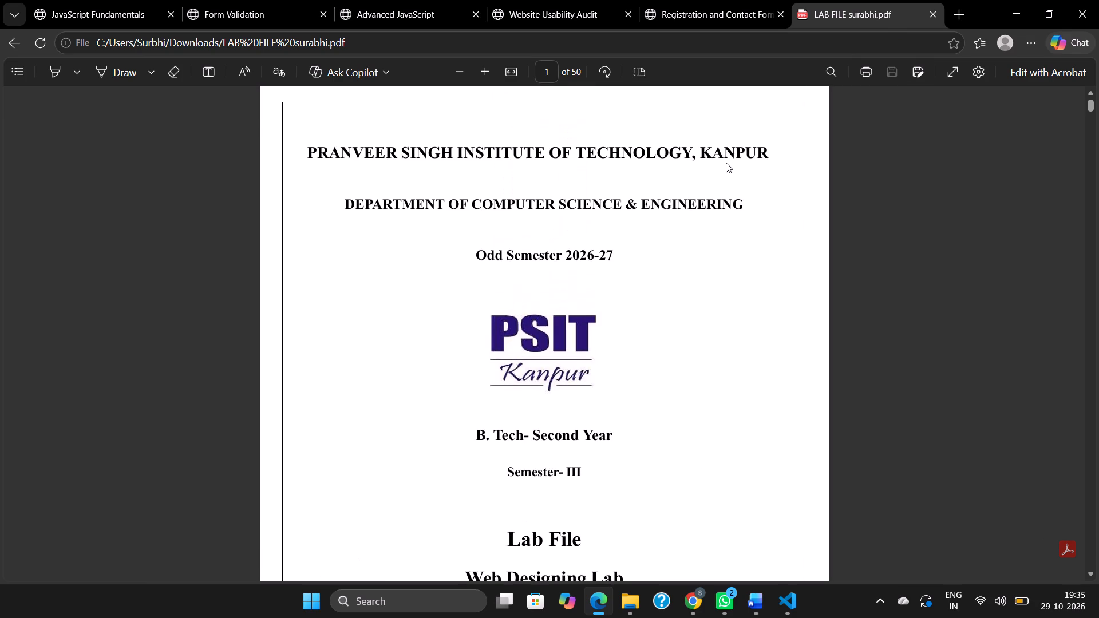
pyautogui.rightClick(596, 223)
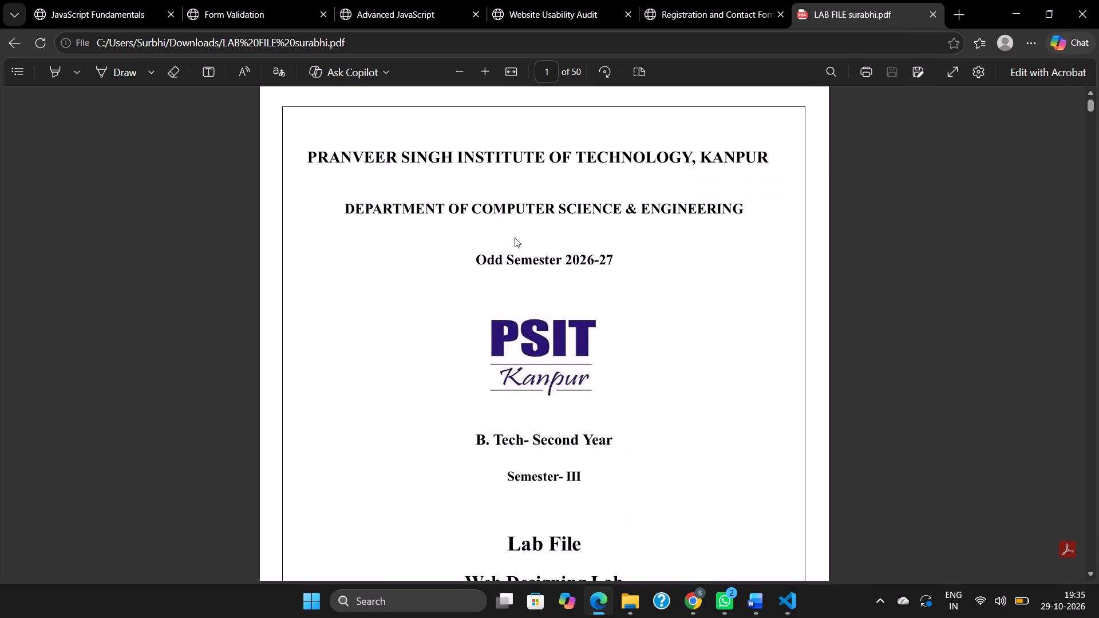
pyautogui.click(515, 237)
pyautogui.scroll(1, 772, 233)
# Print all pages of the PDF in portrait using Save as PDF, saving to Downloads as "LAB FILE surabhi.pdf".
pyautogui.click(867, 68)
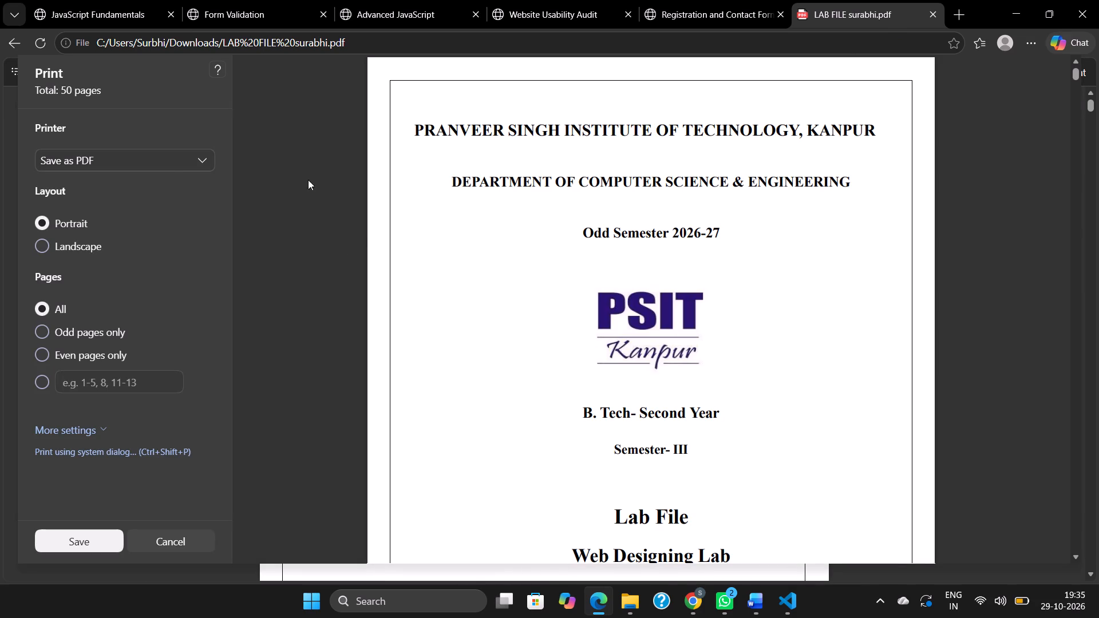
pyautogui.click(172, 157)
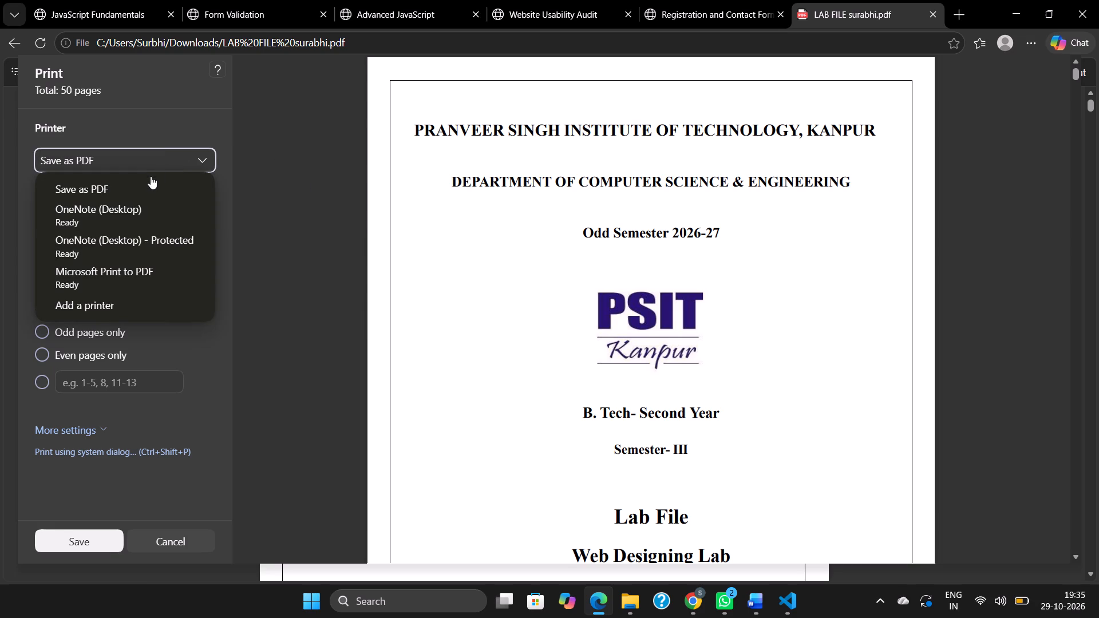
pyautogui.click(142, 184)
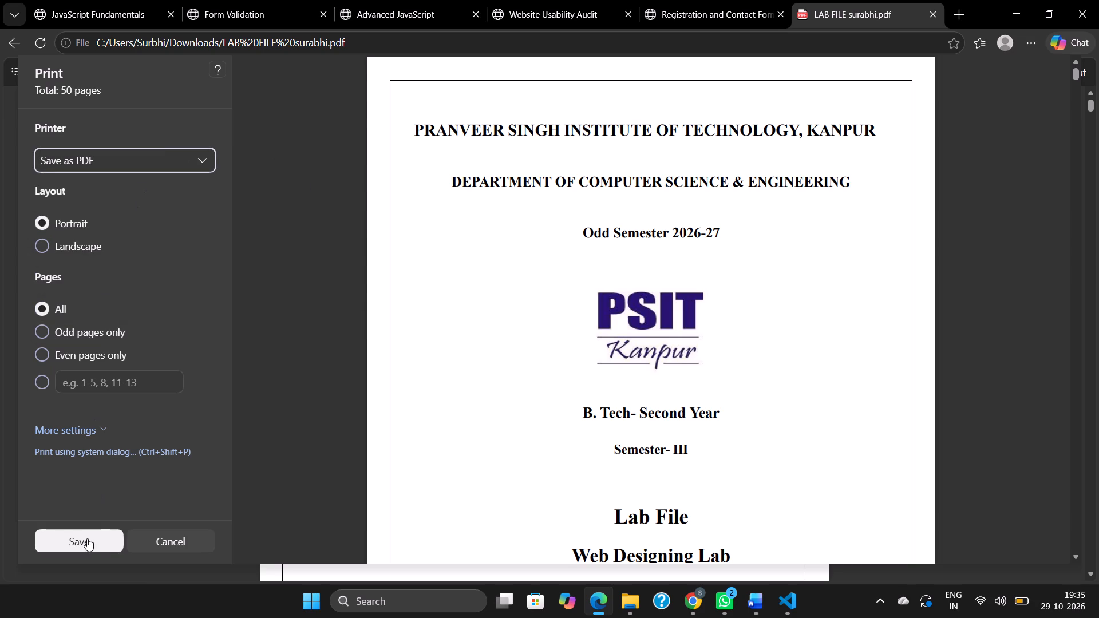
pyautogui.click(87, 538)
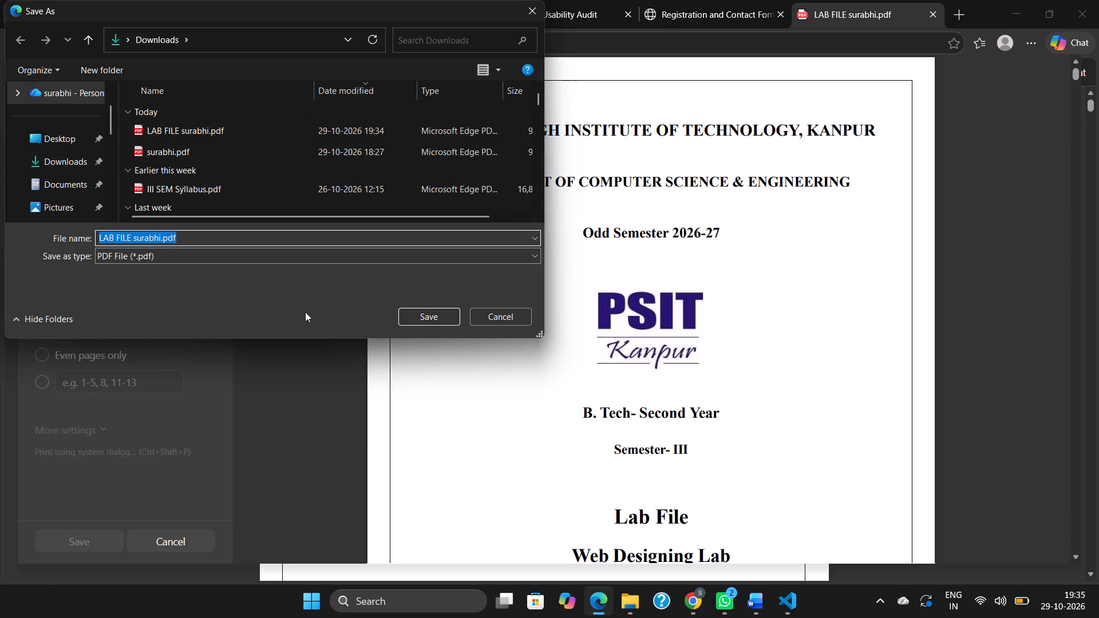
pyautogui.click(418, 318)
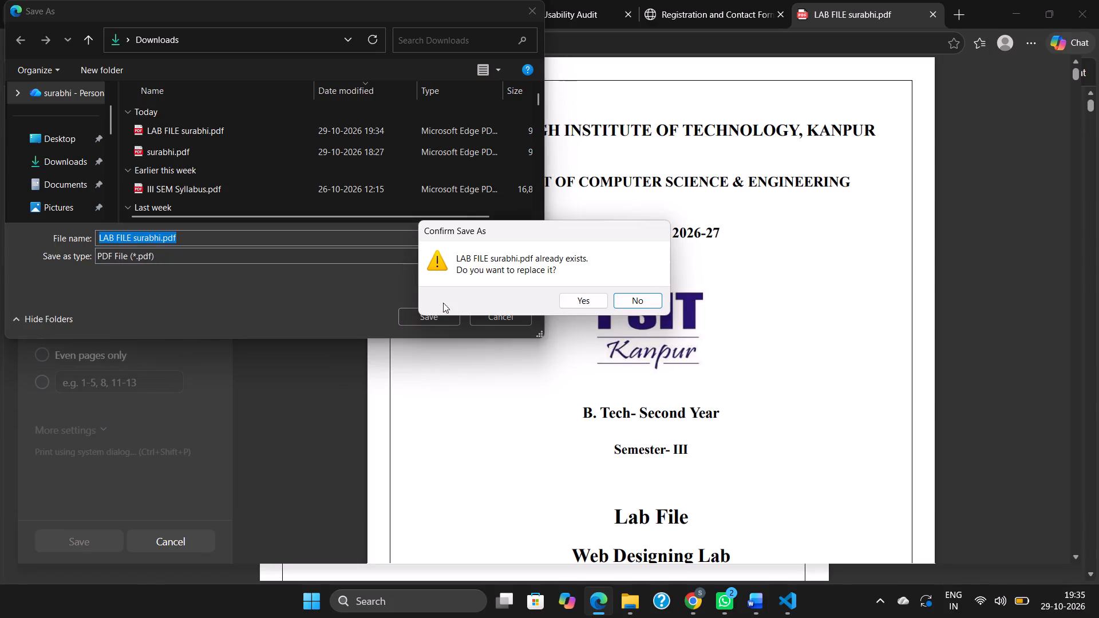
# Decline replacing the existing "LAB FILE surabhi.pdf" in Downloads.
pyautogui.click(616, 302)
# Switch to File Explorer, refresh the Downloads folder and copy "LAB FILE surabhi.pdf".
pyautogui.click(632, 596)
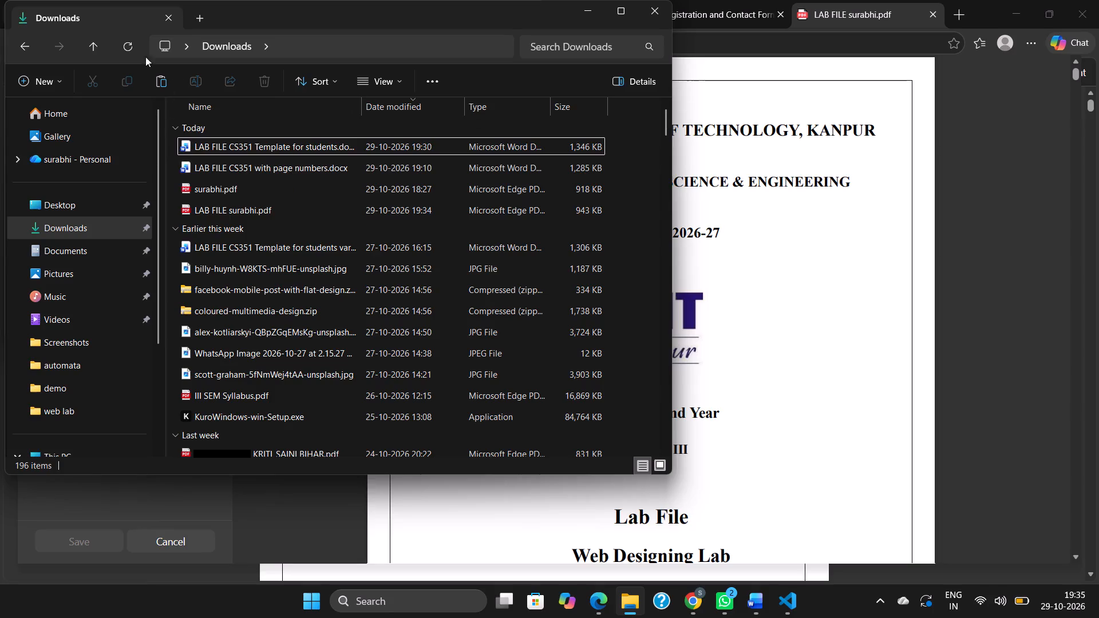
pyautogui.doubleClick(129, 49)
pyautogui.rightClick(428, 149)
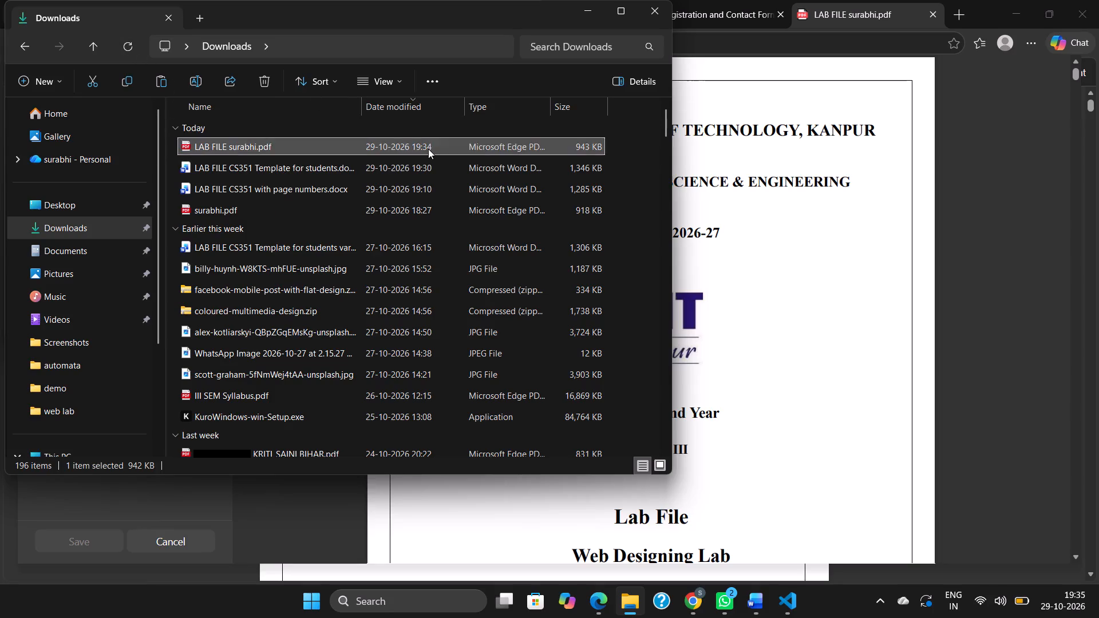
pyautogui.click(493, 172)
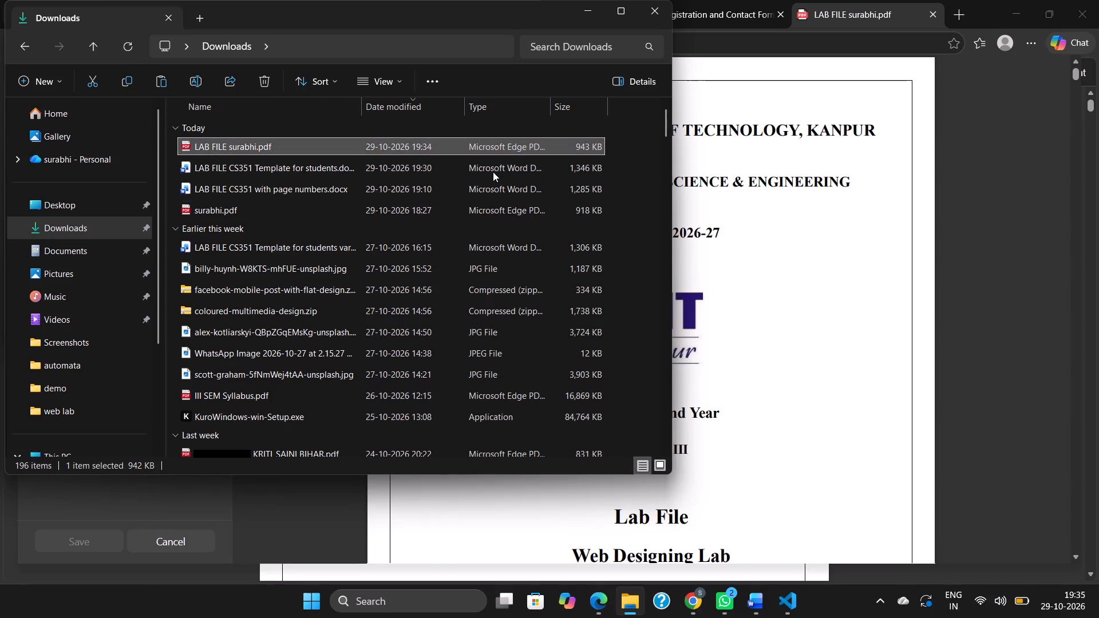
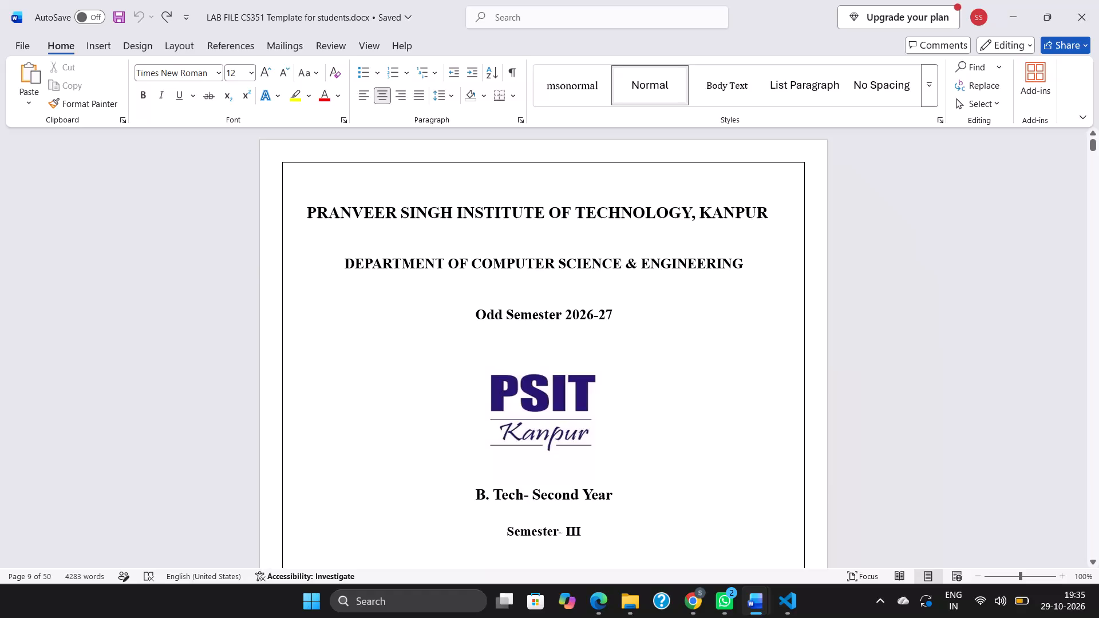
# Replace the student's name under Submitted By on the lab file's cover page with the other student's full name.
pyautogui.scroll(-1, 639, 324)
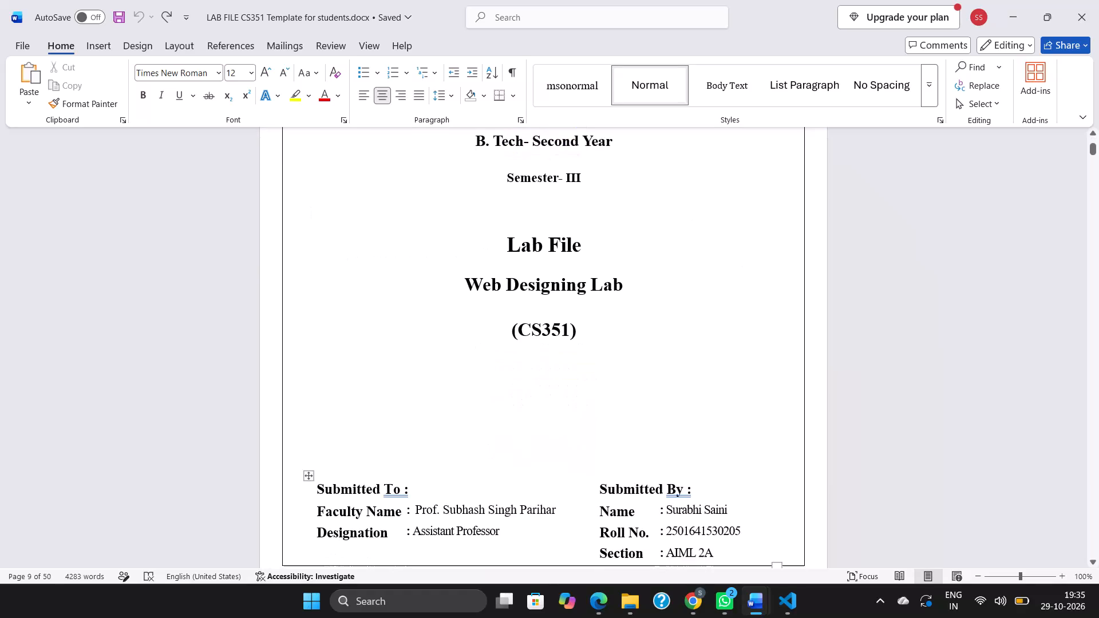
pyautogui.scroll(-2, 639, 324)
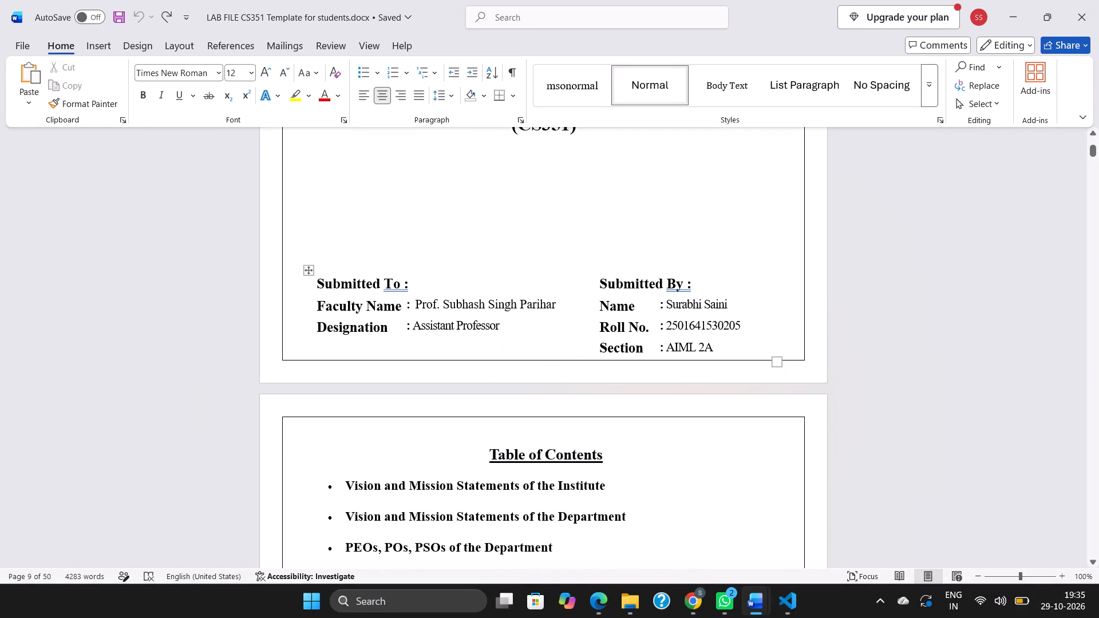
pyautogui.moveTo(728, 303); pyautogui.dragTo(670, 302)
pyautogui.press('BackSpace')
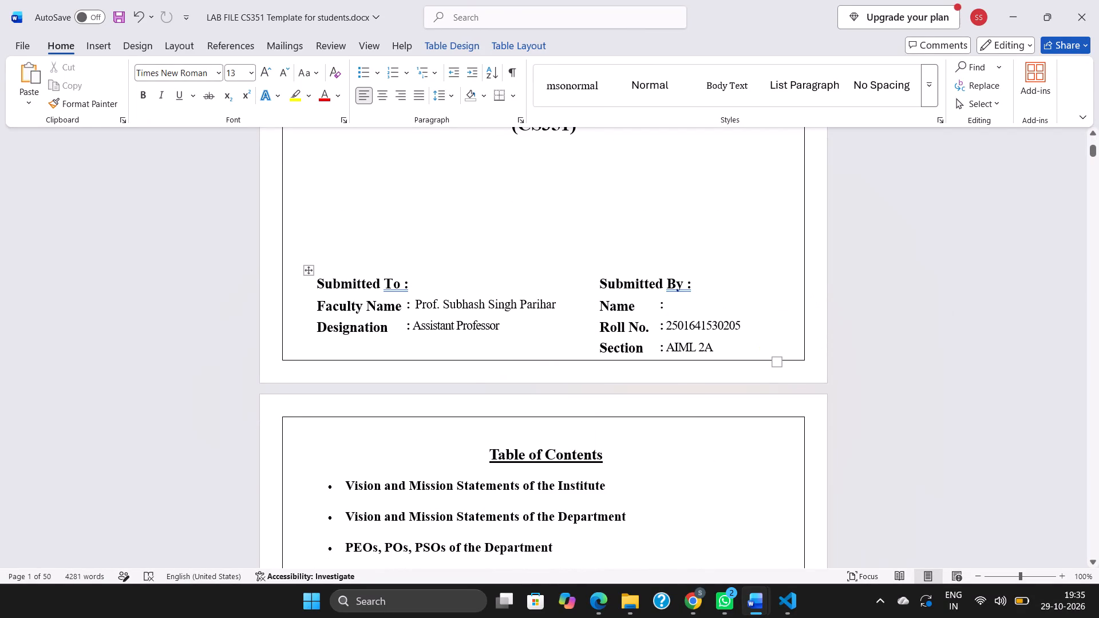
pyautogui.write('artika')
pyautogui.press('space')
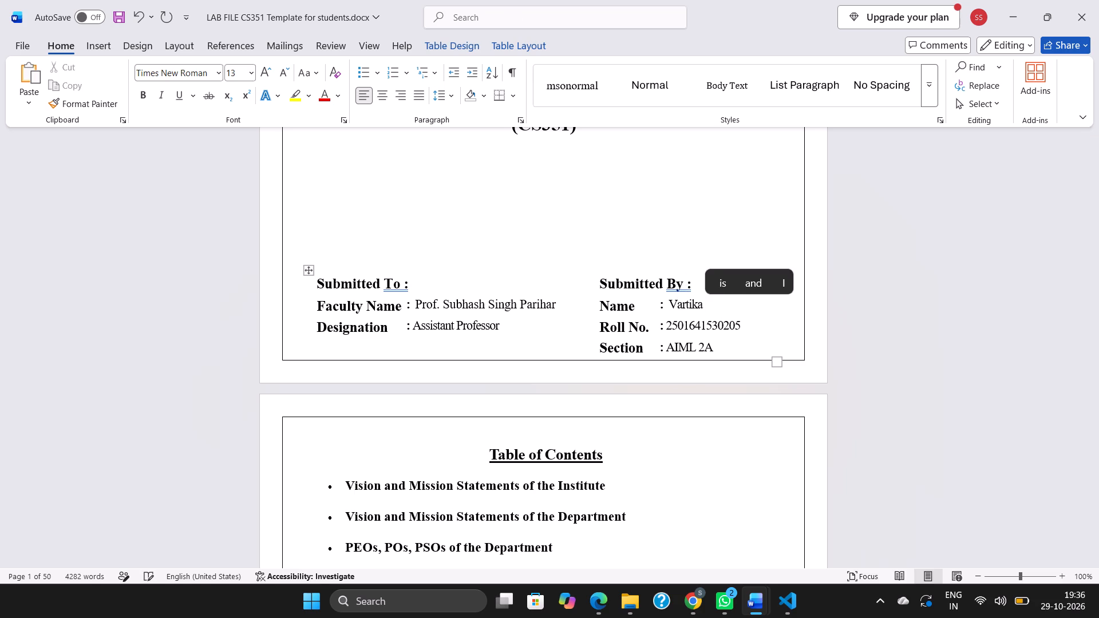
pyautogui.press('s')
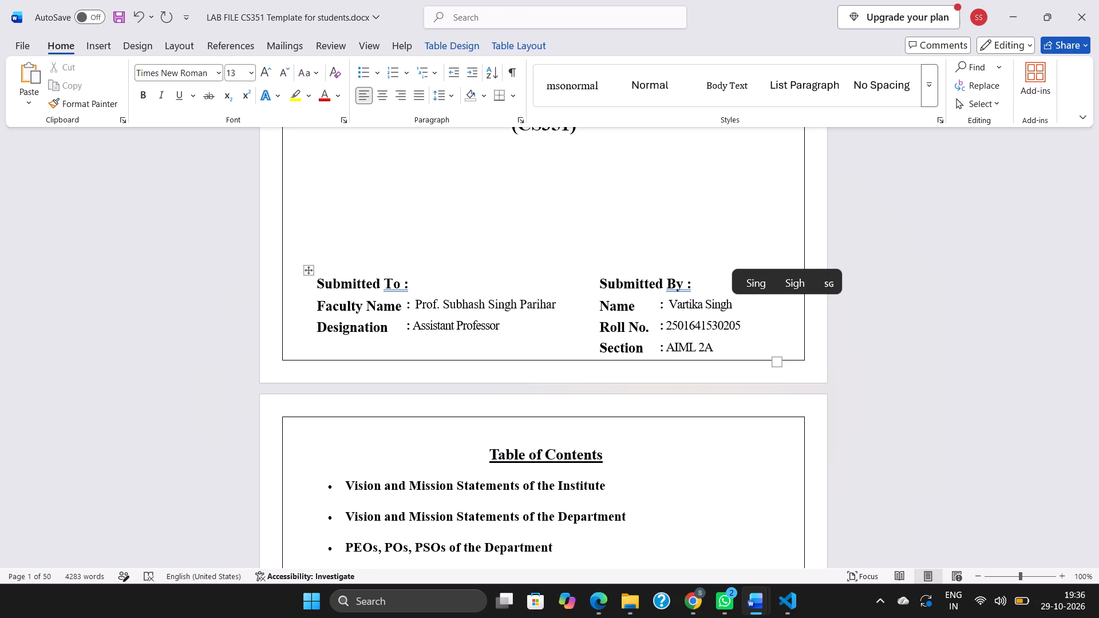
pyautogui.scroll(-1, 670, 302)
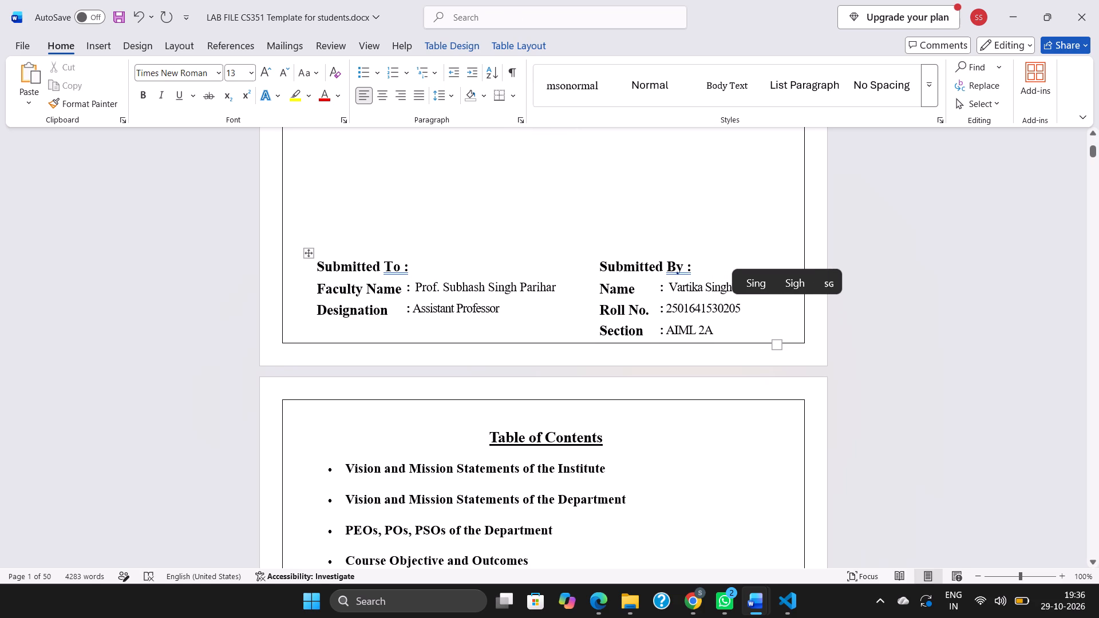
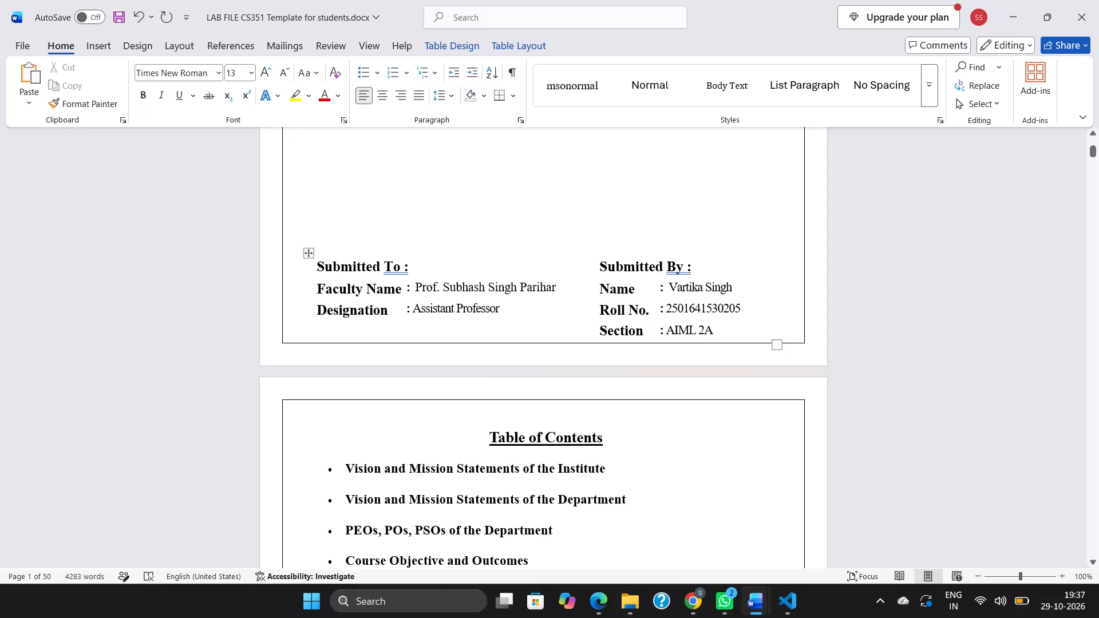
# Clear the student's name from the Name field under "Submitted By" on the lab file's cover page.
pyautogui.moveTo(742, 286); pyautogui.dragTo(669, 285)
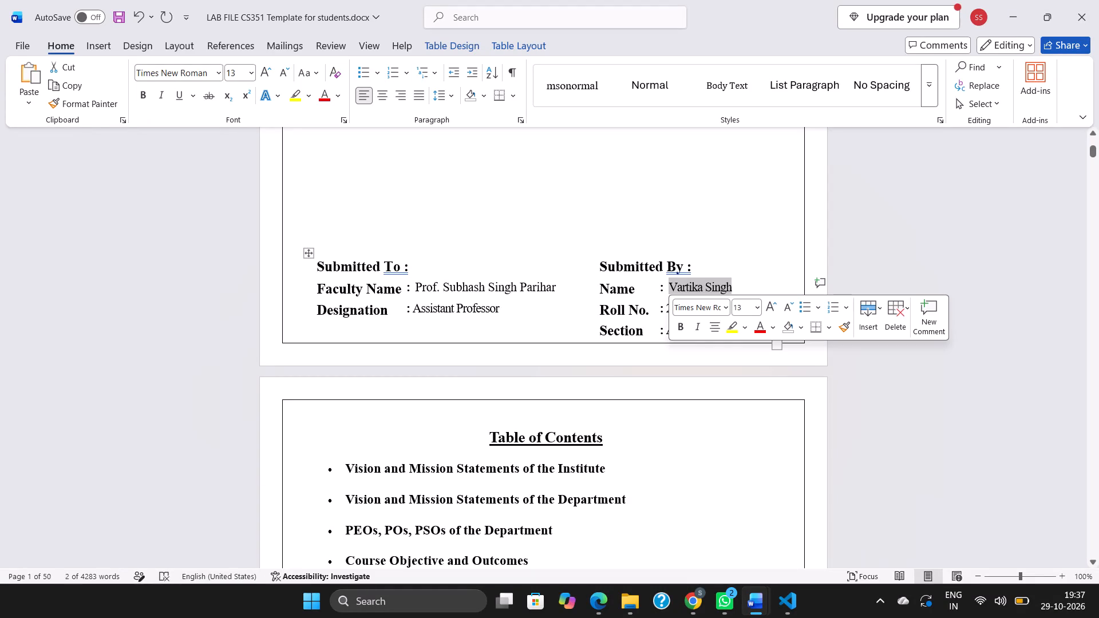
pyautogui.press('BackSpace')
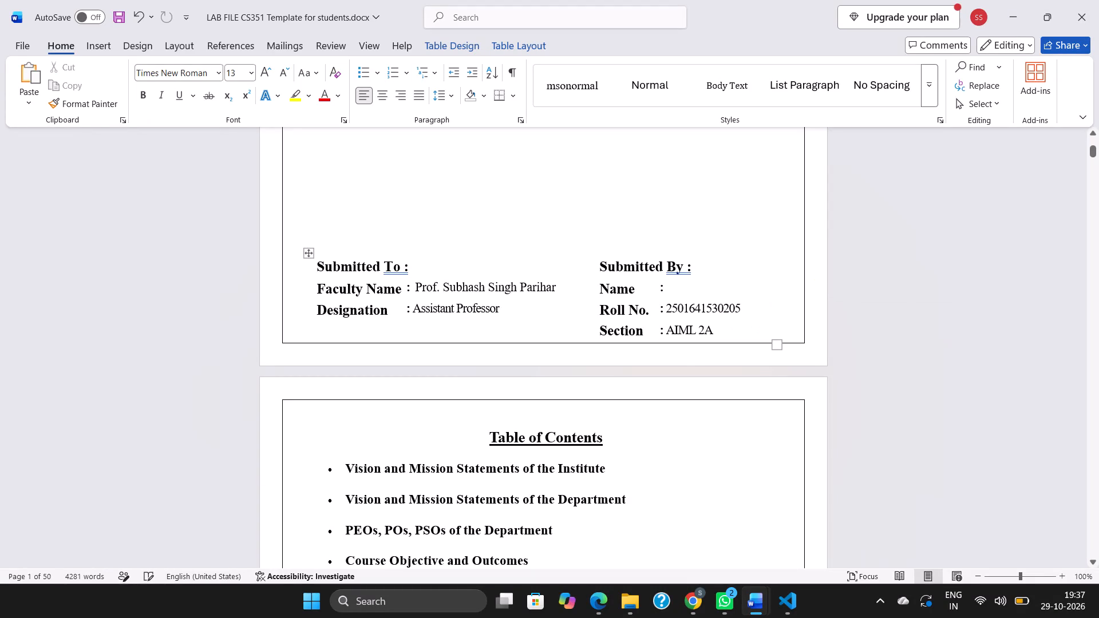
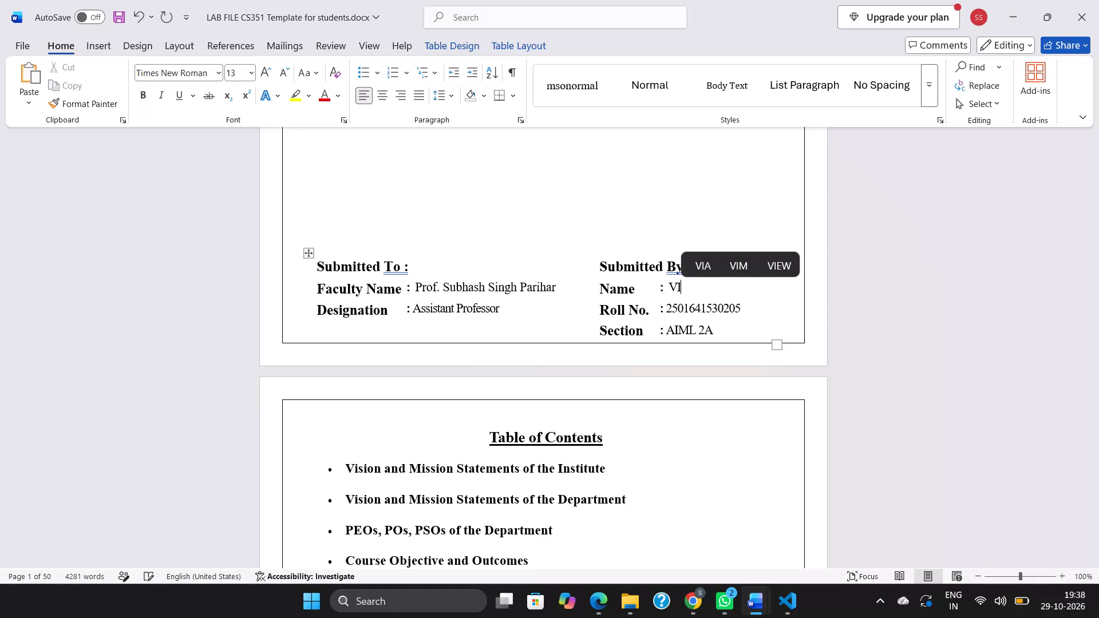
# Enter the other student's full name in the Name field of the cover page's Submitted By block.
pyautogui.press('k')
pyautogui.press('BackSpace')
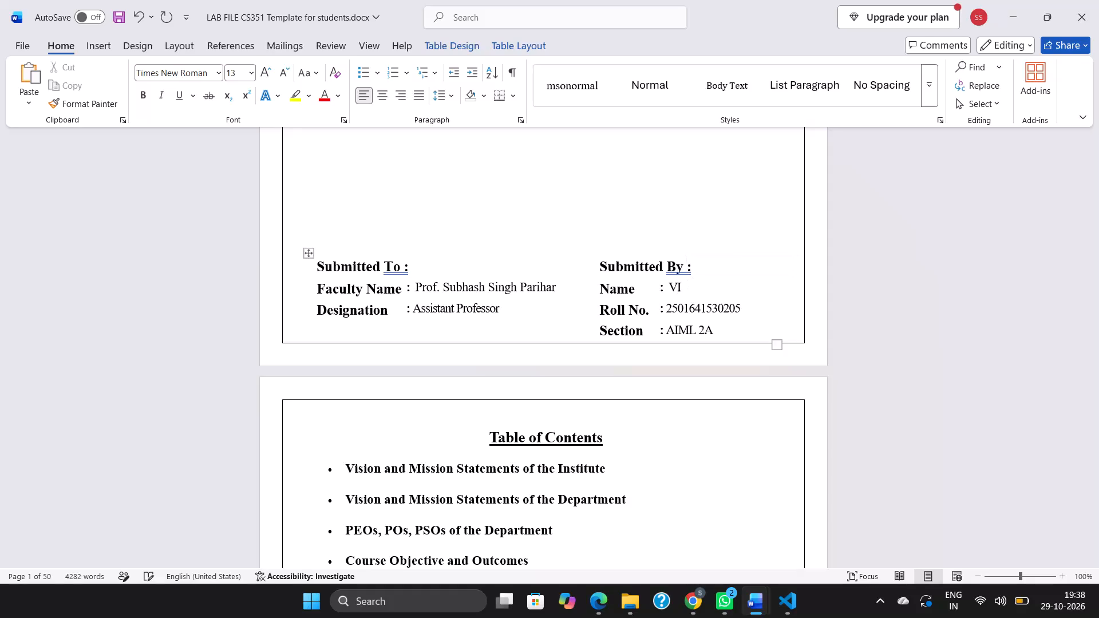
pyautogui.press('BackSpace')
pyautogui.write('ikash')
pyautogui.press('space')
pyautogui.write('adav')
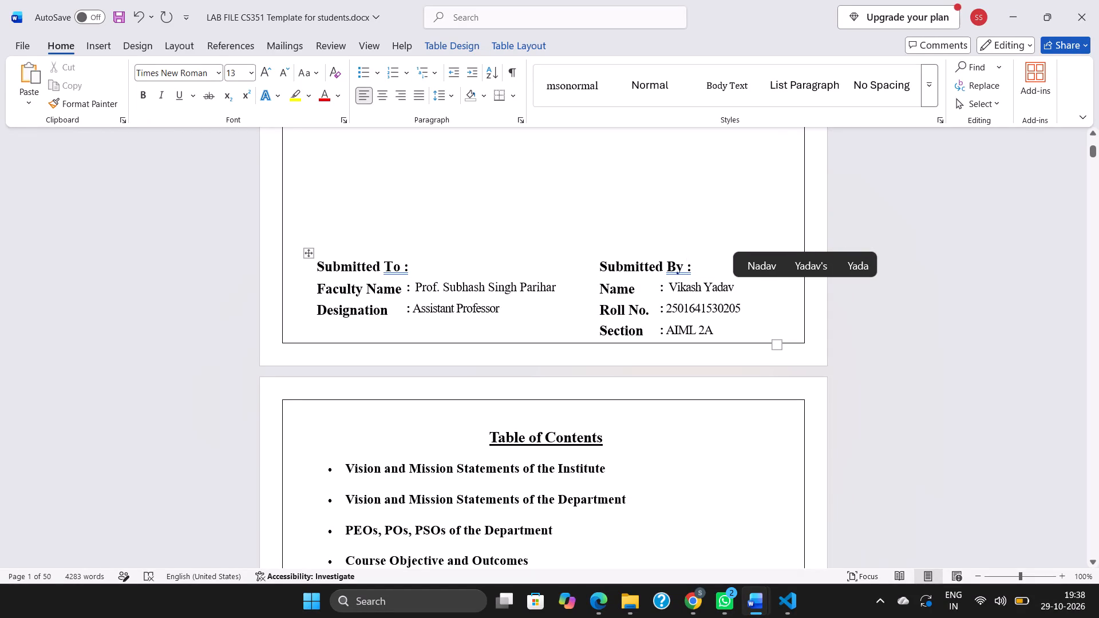
# Replace the last two digits of the cover page's roll number with the other student's.
pyautogui.click(751, 312)
pyautogui.press('BackSpace')
pyautogui.press('BackSpace')
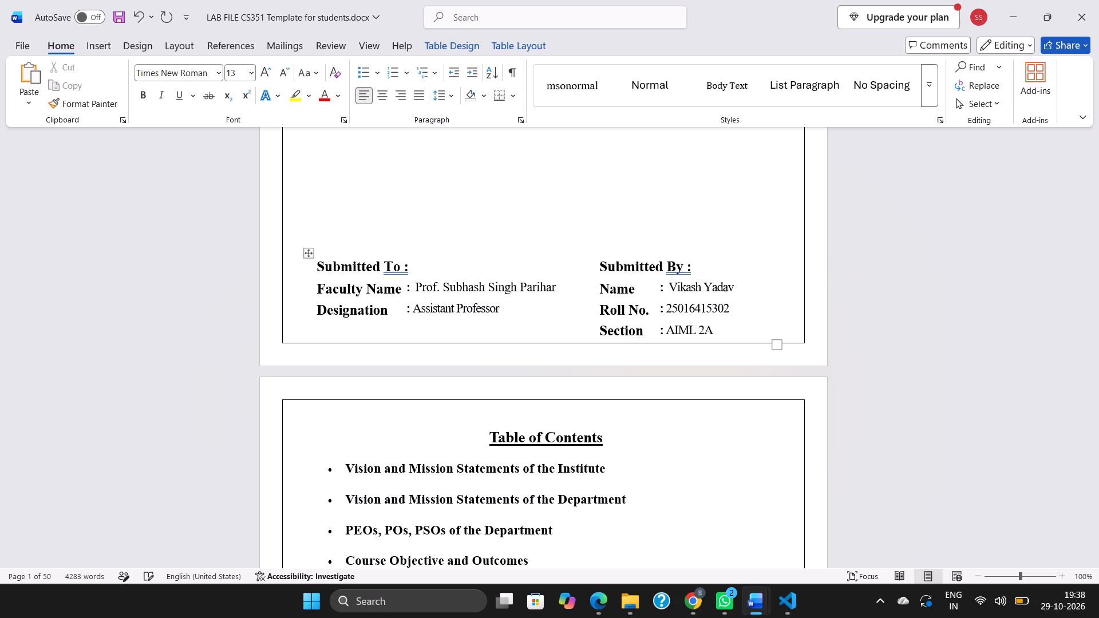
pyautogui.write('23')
# Set the section in the cover page's Submitted By block to AIML 2C.
pyautogui.click(728, 334)
pyautogui.press('BackSpace')
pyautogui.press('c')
pyautogui.press('BackSpace')
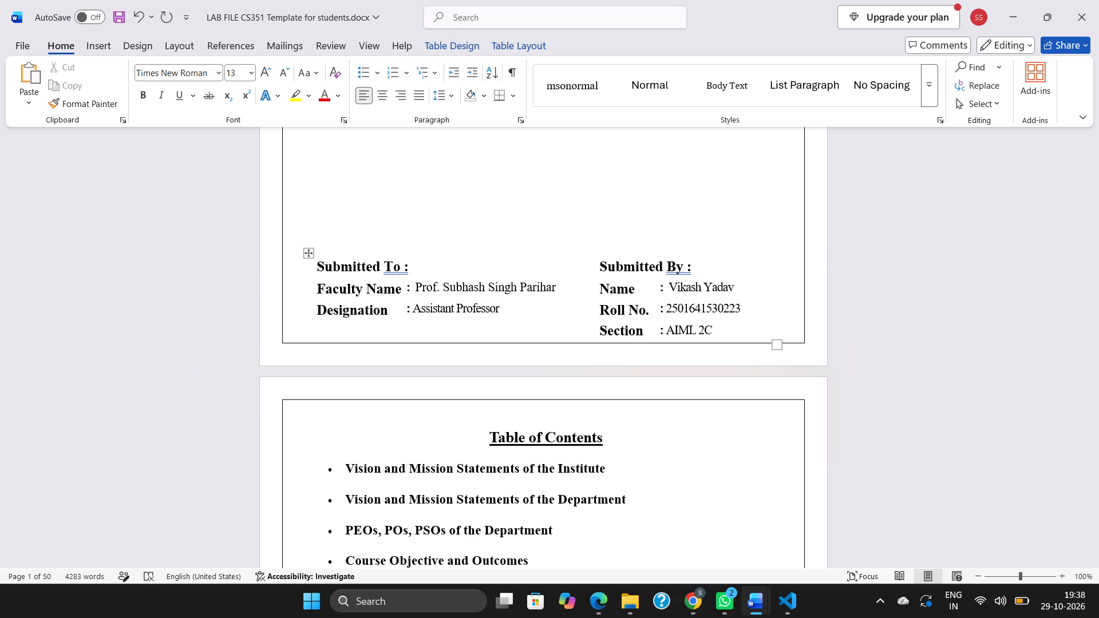
pyautogui.scroll(-2, 539, 312)
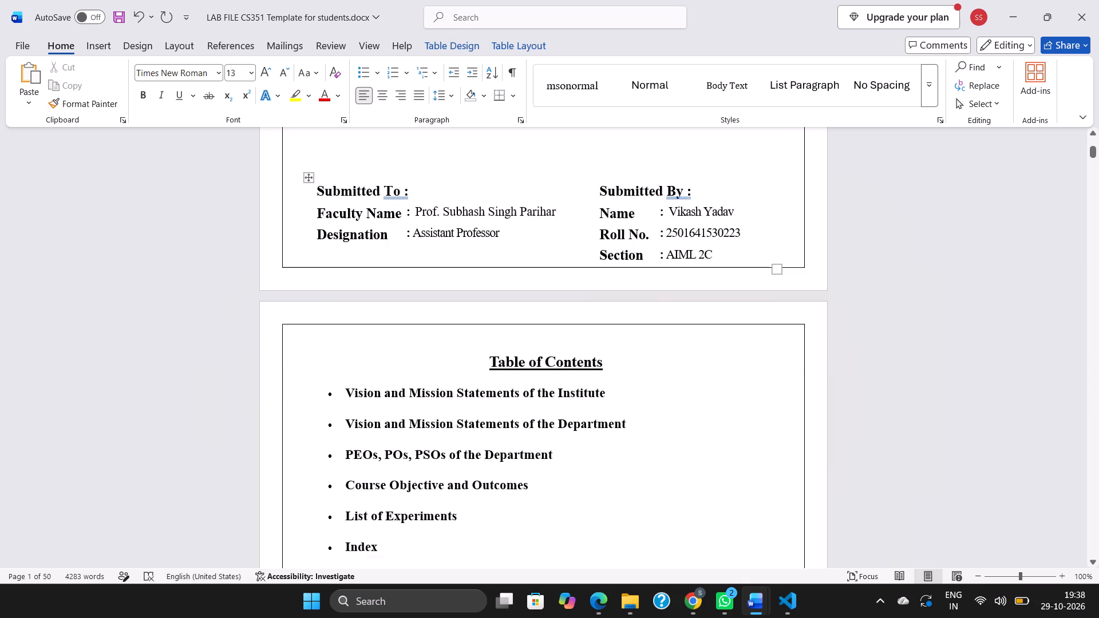
# Look through the lab file from the cover page to the Experiment-01 source code for the personal portfolio.
pyautogui.scroll(-12, 539, 312)
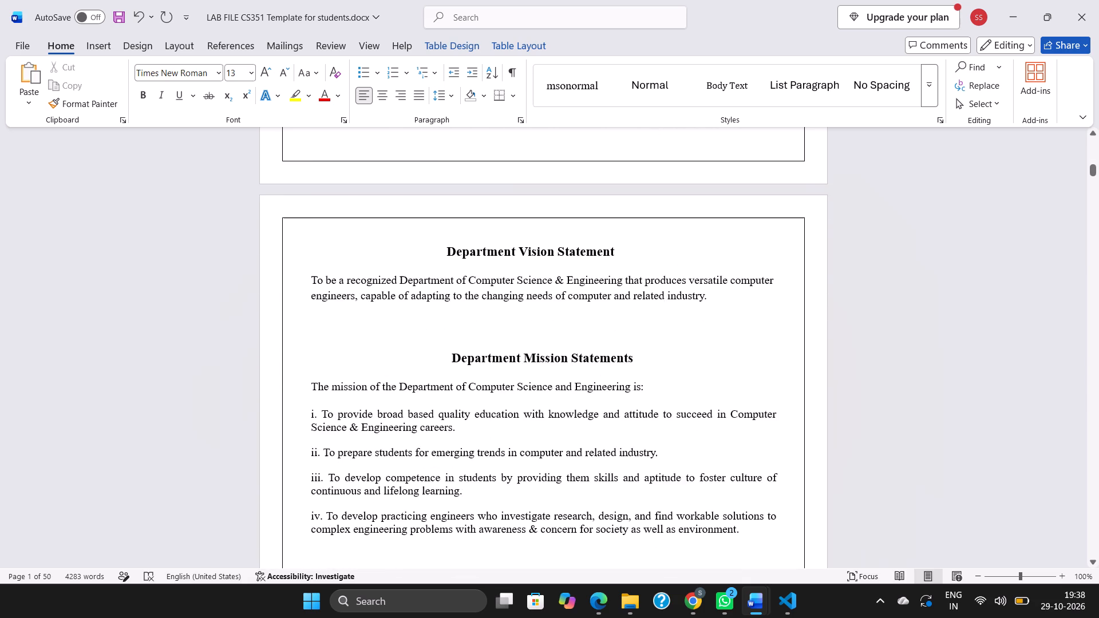
pyautogui.scroll(-9, 539, 312)
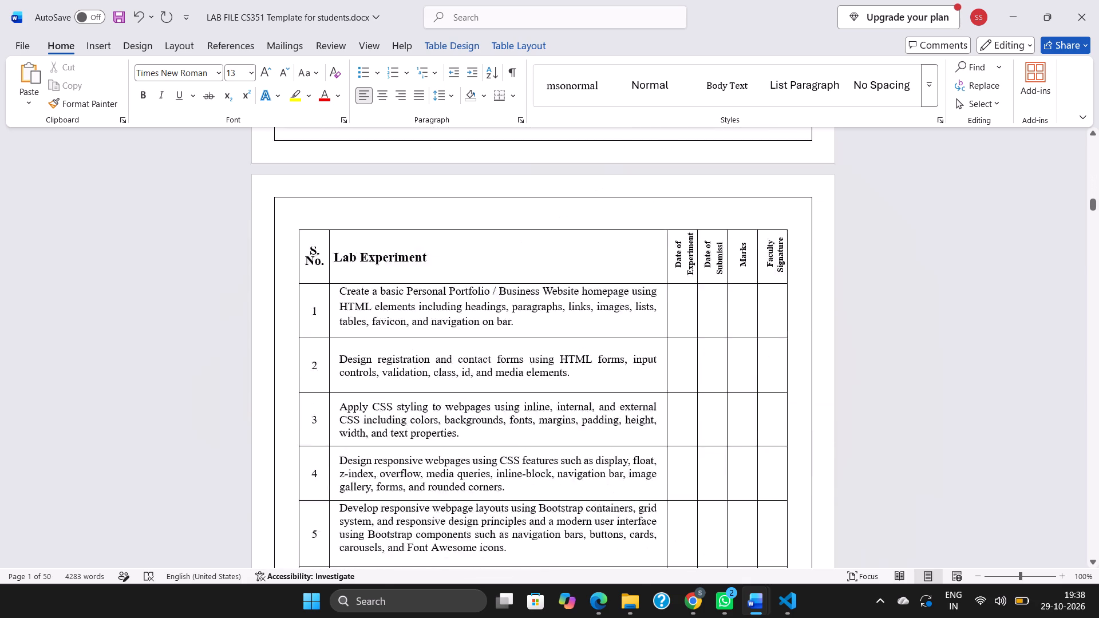
pyautogui.scroll(-7, 539, 312)
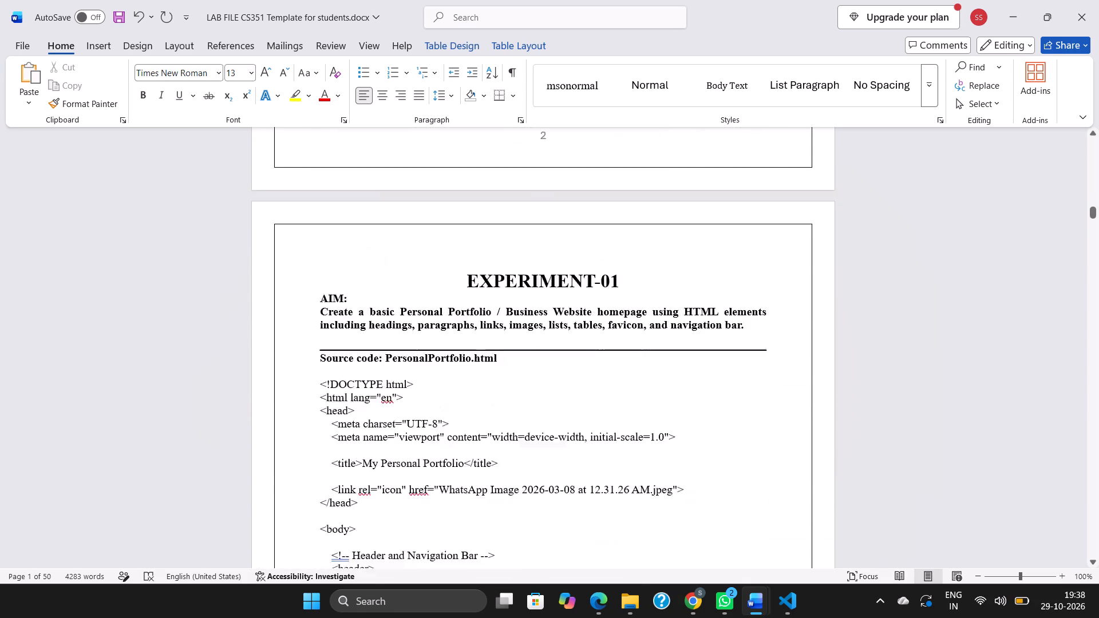
pyautogui.scroll(-2, 539, 312)
pyautogui.hscroll(1, 539, 312)
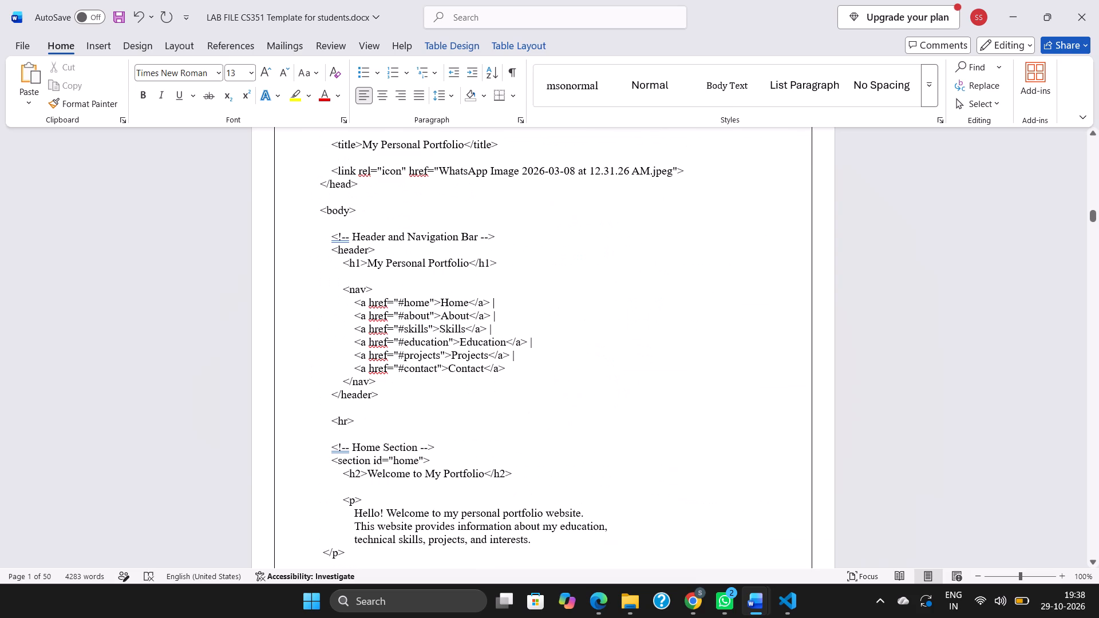
pyautogui.scroll(-3, 539, 312)
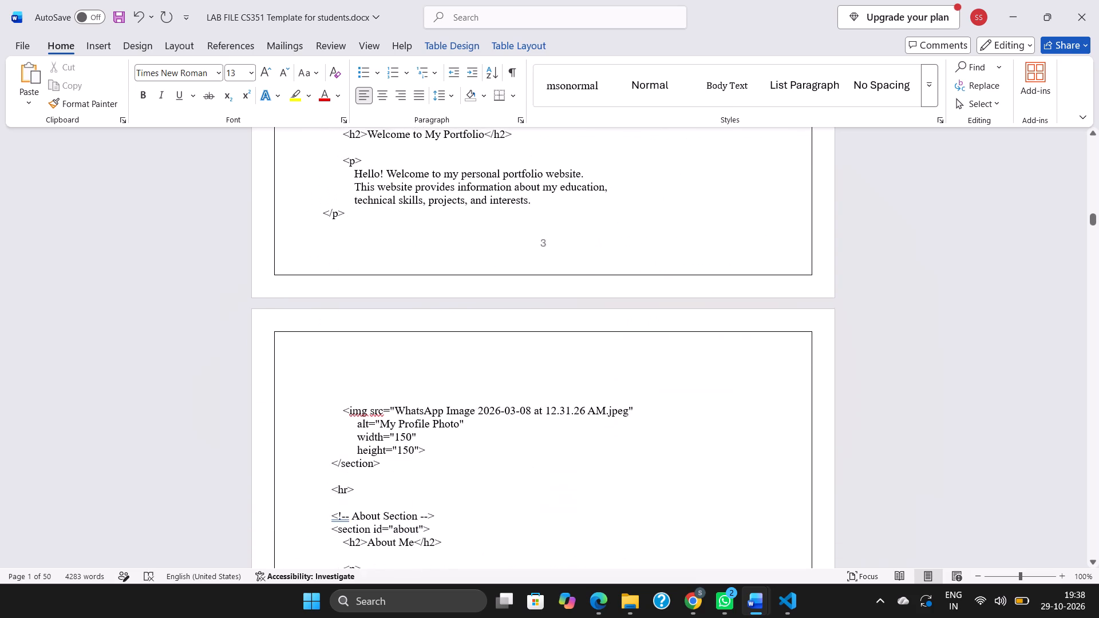
pyautogui.scroll(-1, 539, 312)
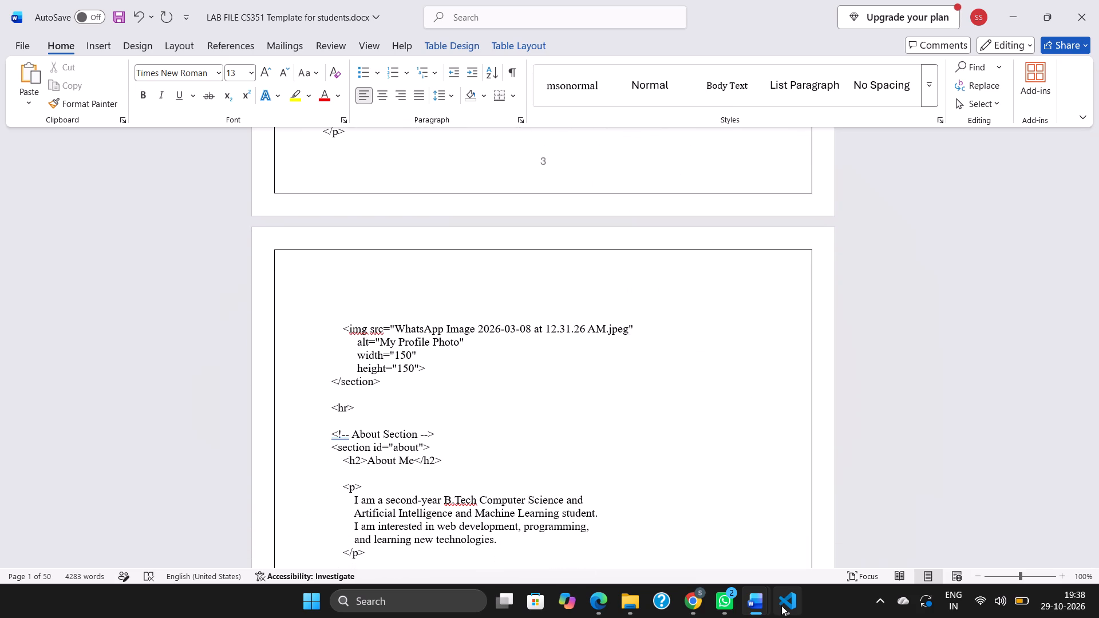
# From Visual Studio Code, preview p1.html in the browser, cancel the pending PDF save, and view the portfolio page down to its contact section.
pyautogui.click(802, 534)
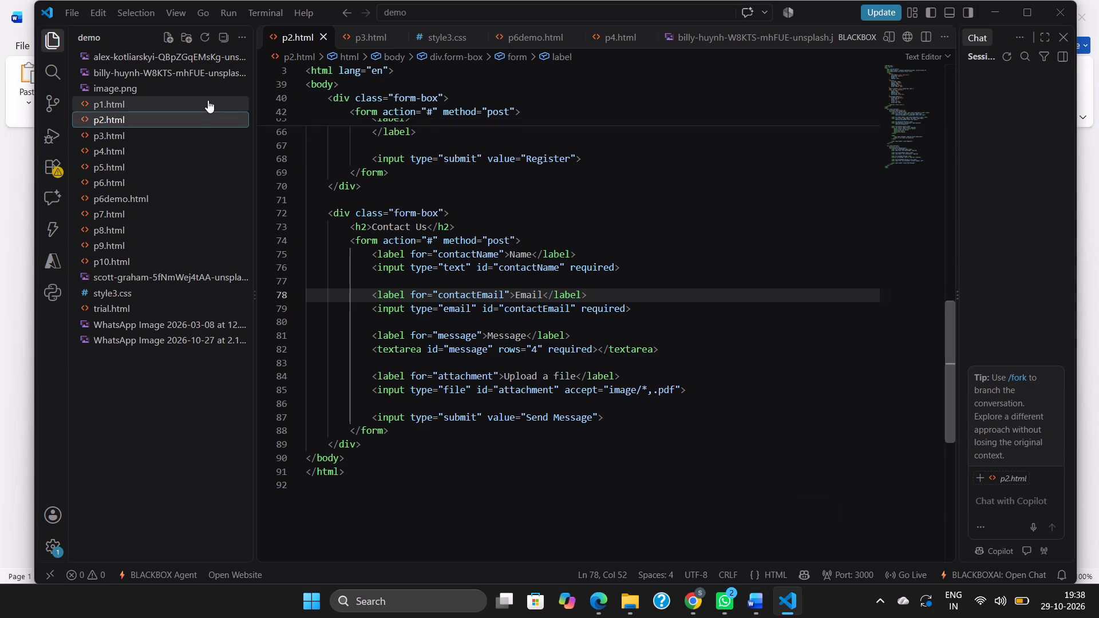
pyautogui.click(207, 101)
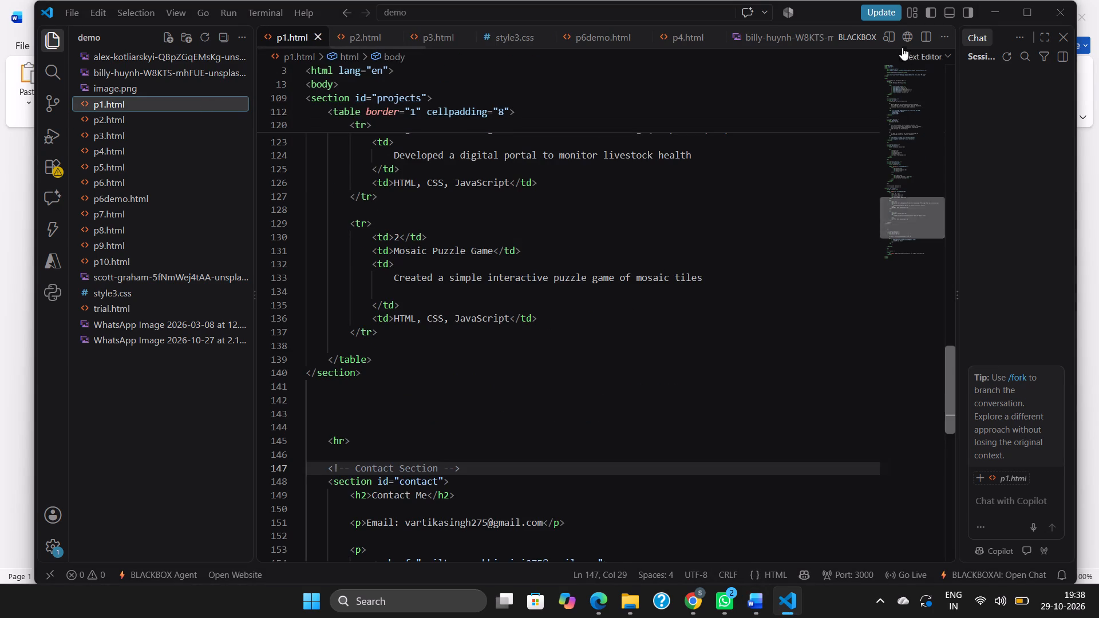
pyautogui.click(892, 40)
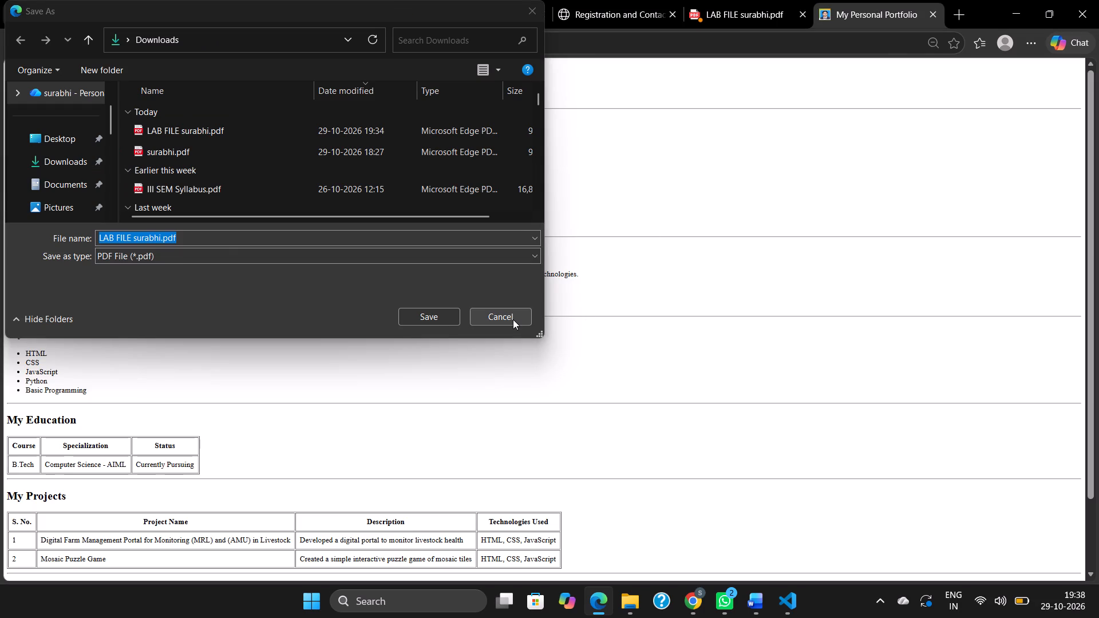
pyautogui.click(513, 319)
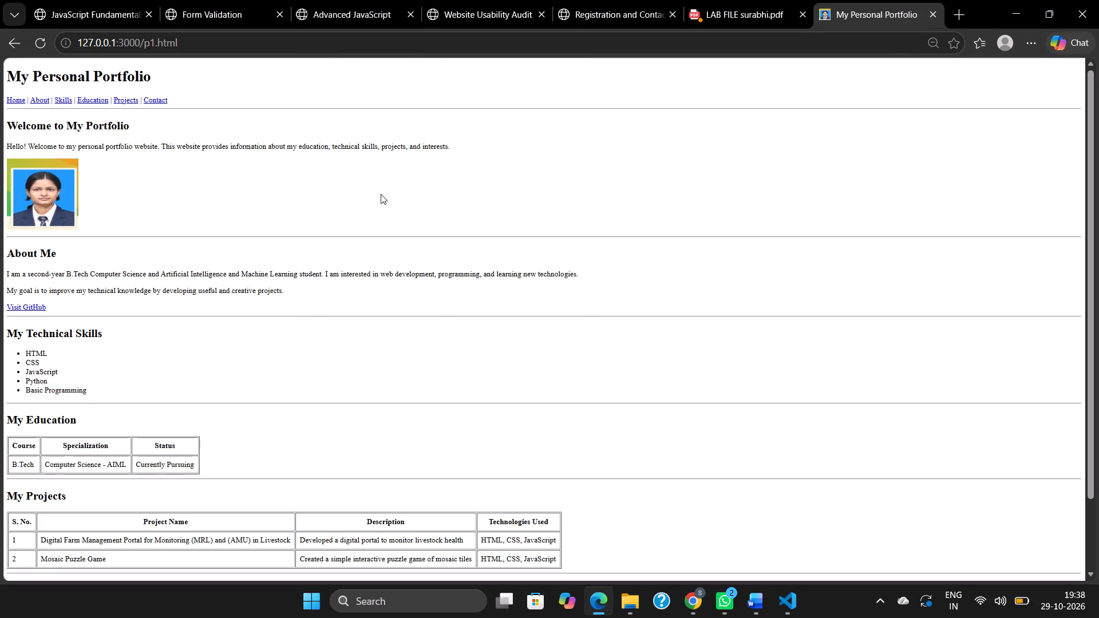
pyautogui.scroll(-3, 381, 185)
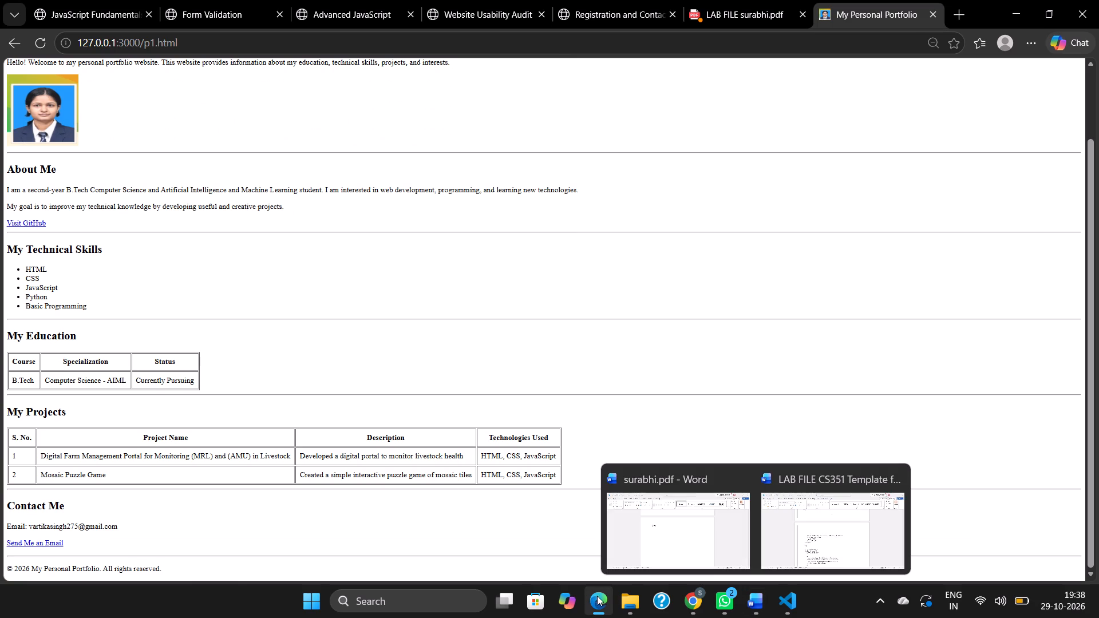
# In File Explorer, look through the saved captures in the Screenshots folder, and return to the p1.html code in Visual Studio Code.
pyautogui.click(628, 599)
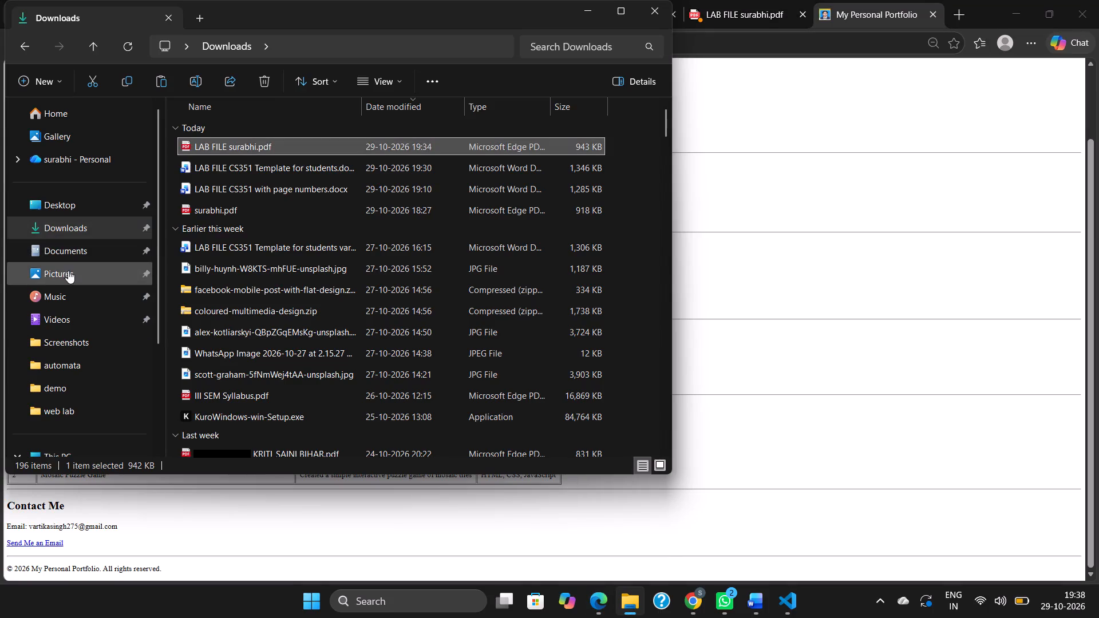
pyautogui.click(73, 347)
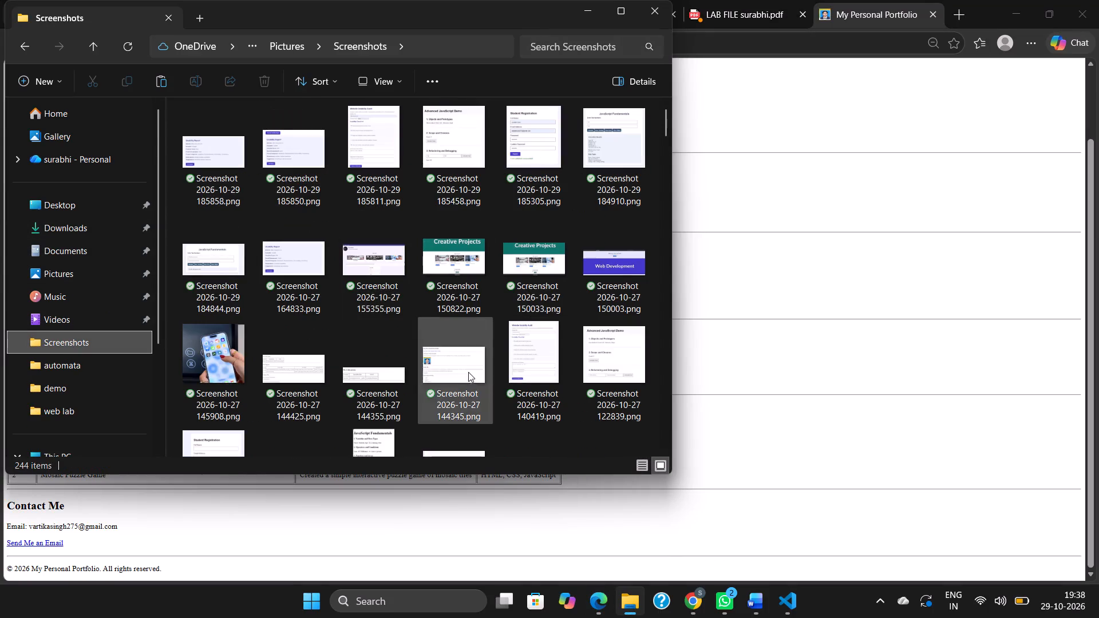
pyautogui.scroll(-1, 580, 389)
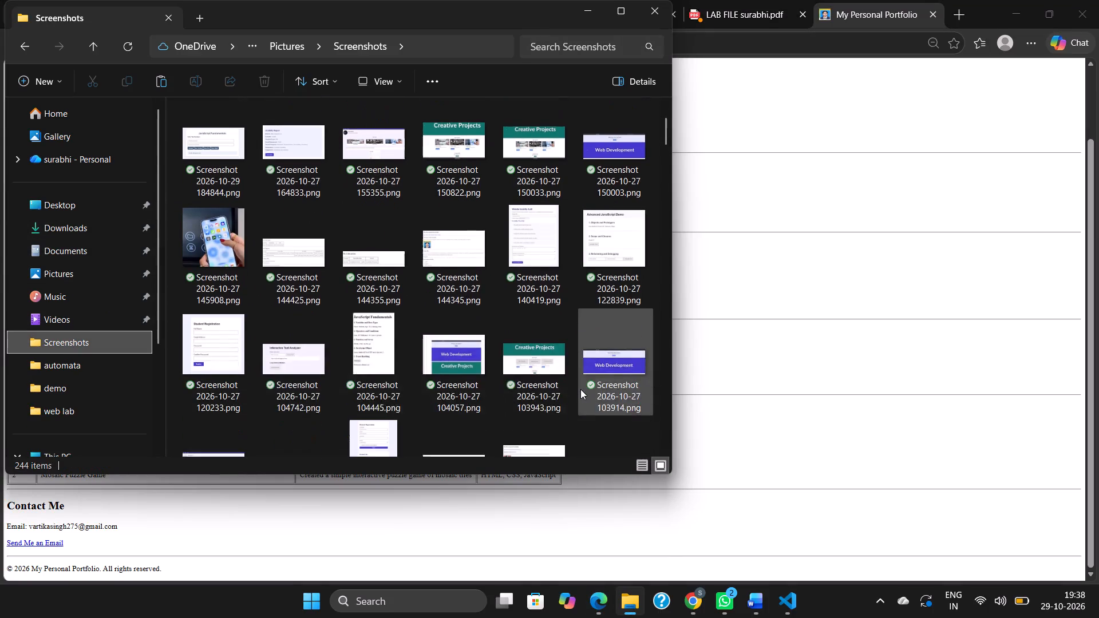
pyautogui.scroll(-1, 580, 389)
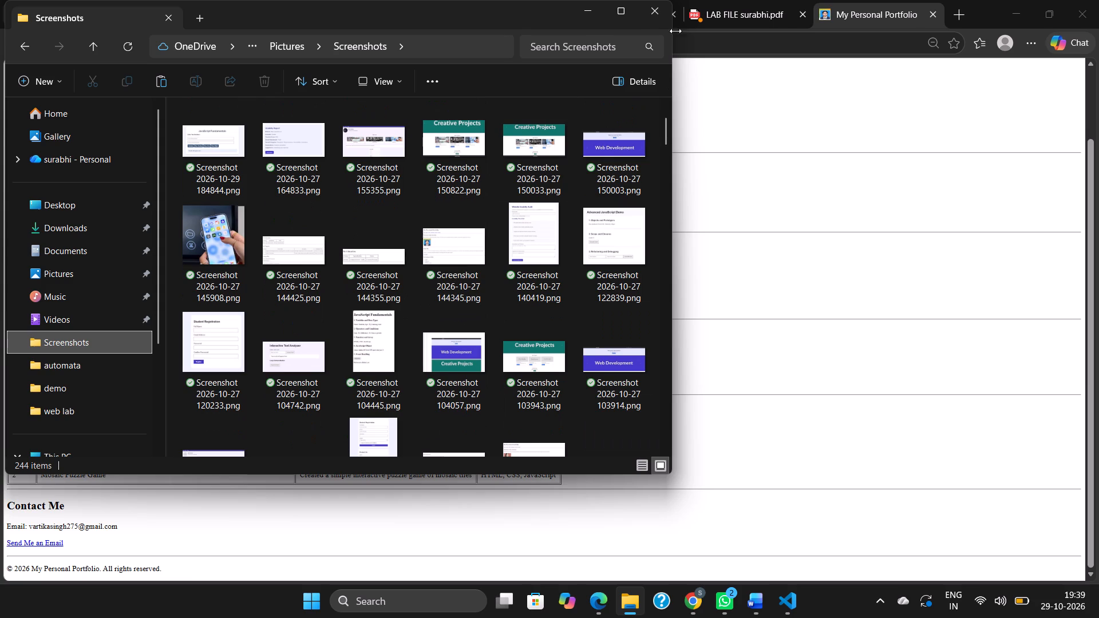
pyautogui.click(593, 13)
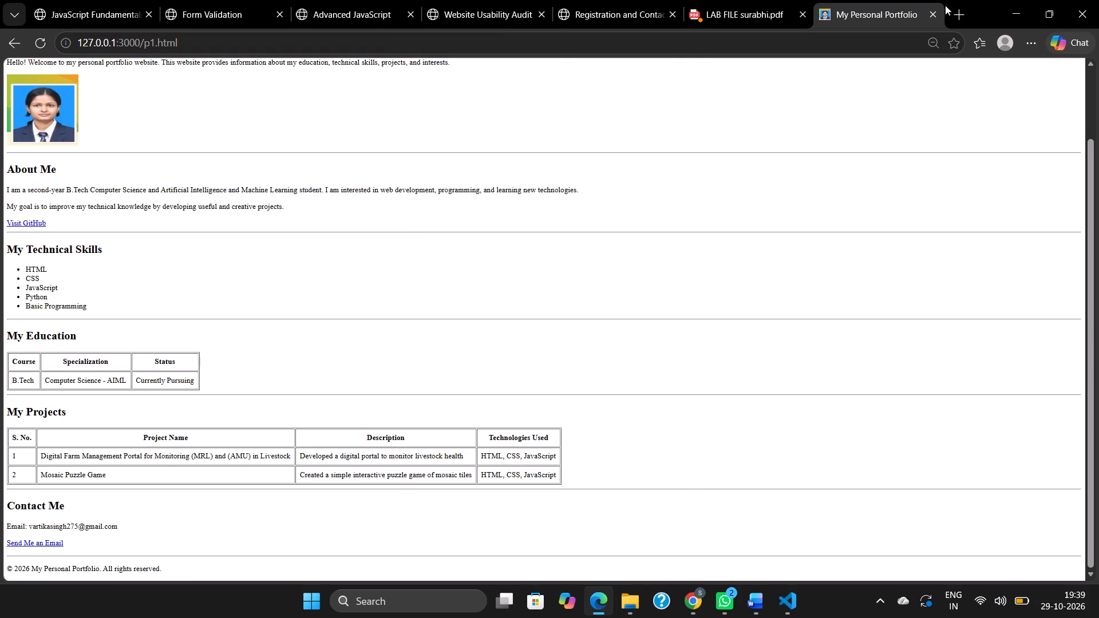
pyautogui.click(1026, 4)
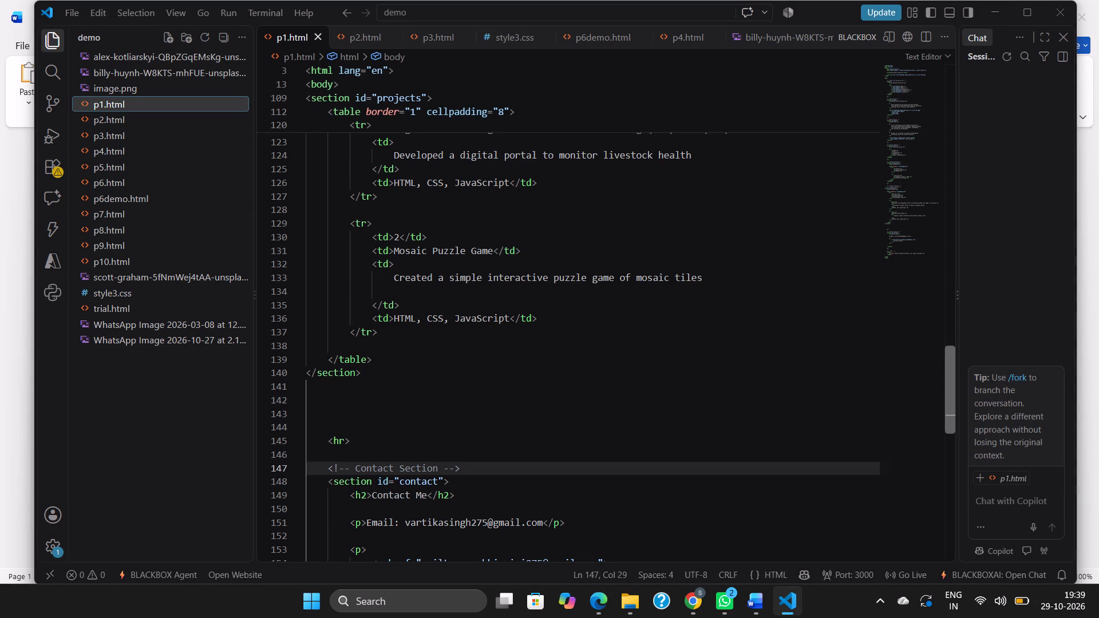
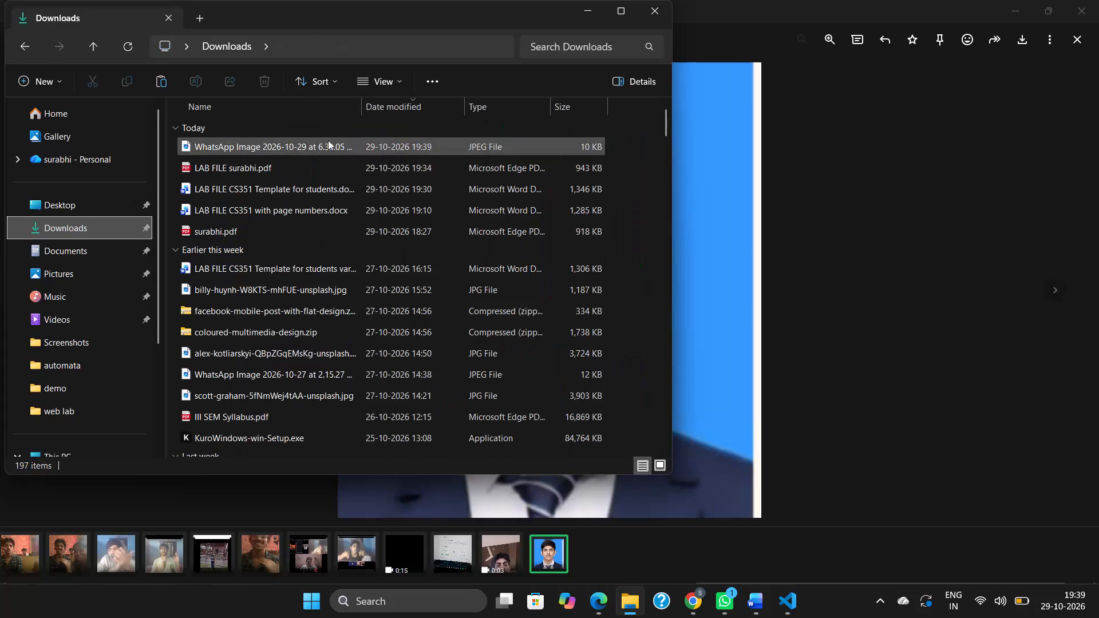
# Copy "WhatsApp Image 2026-10-29 at 6.30.05 PM.jpeg" from Downloads into the demo project folder in Visual Studio Code.
pyautogui.rightClick(417, 142)
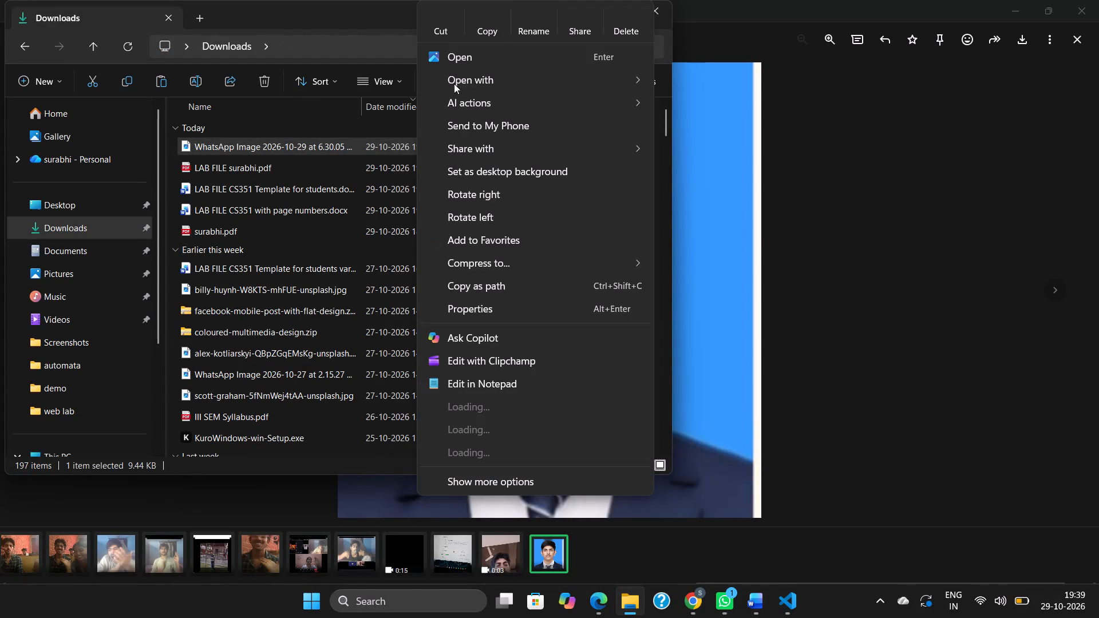
pyautogui.click(491, 22)
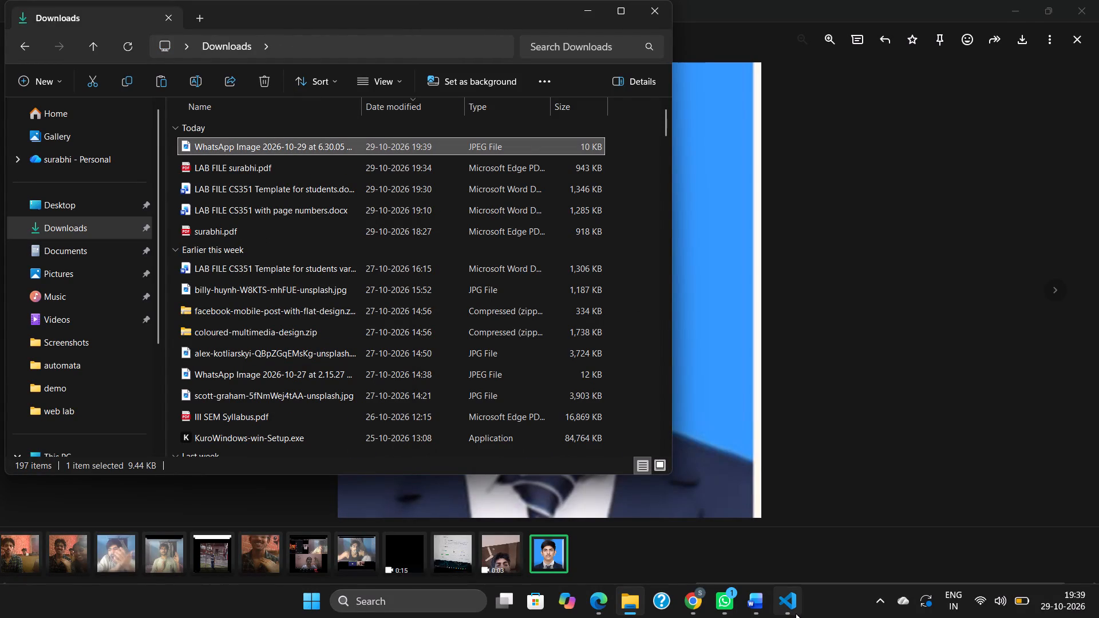
pyautogui.click(796, 613)
pyautogui.click(113, 376)
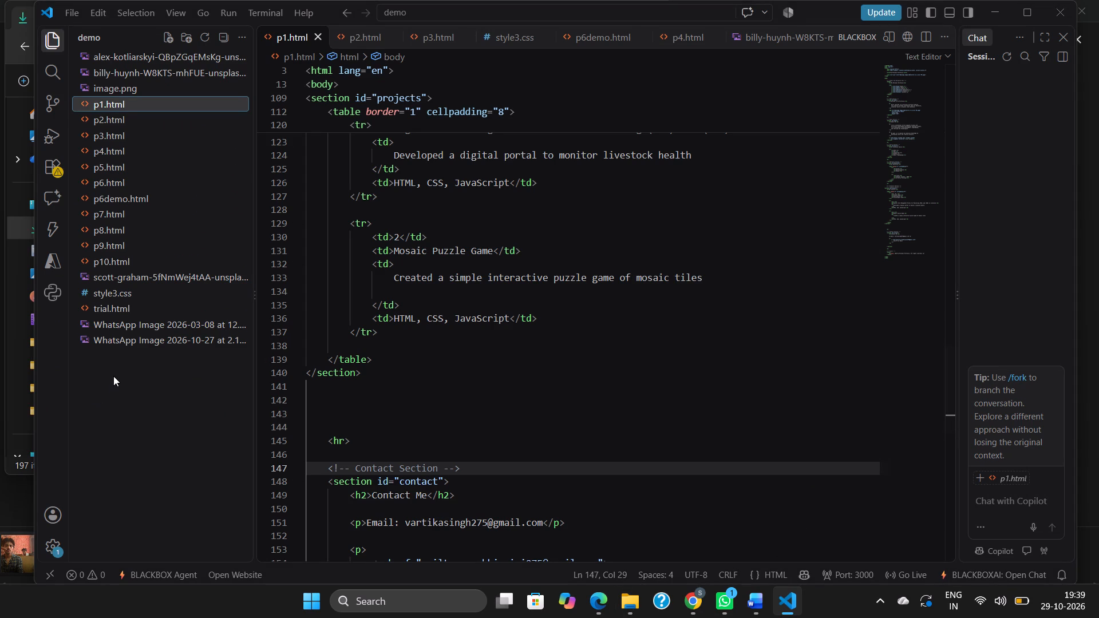
pyautogui.hotkey('ctrl', 'v')
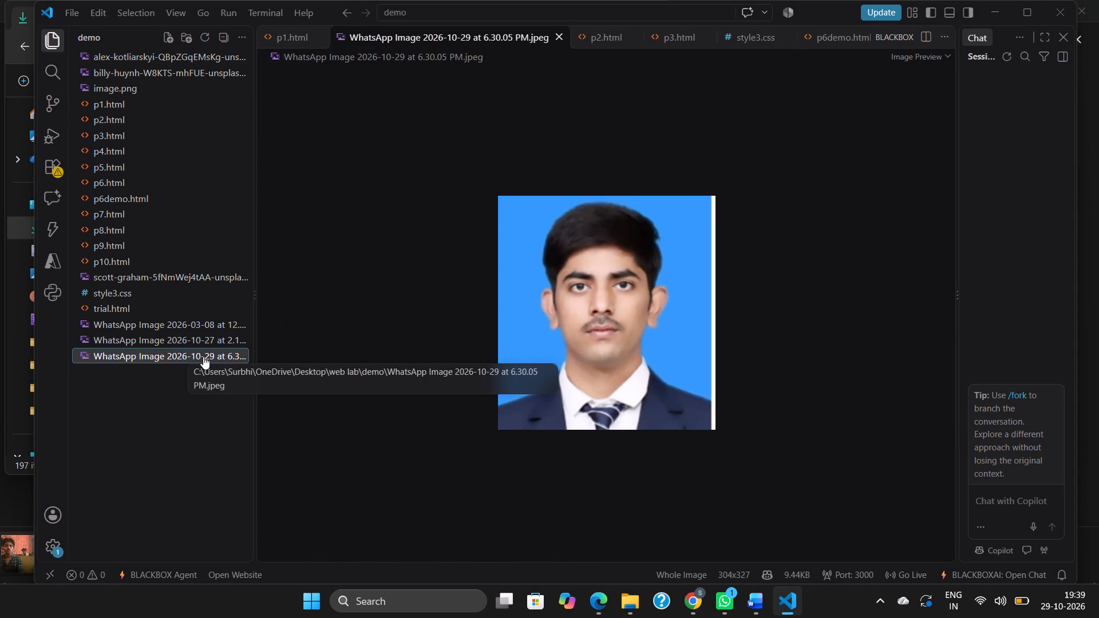
# In p1.html's Home section, set the profile photo source to the relative path of "WhatsApp Image 2026-10-29 at 6.30.05 PM.jpeg".
pyautogui.rightClick(188, 354)
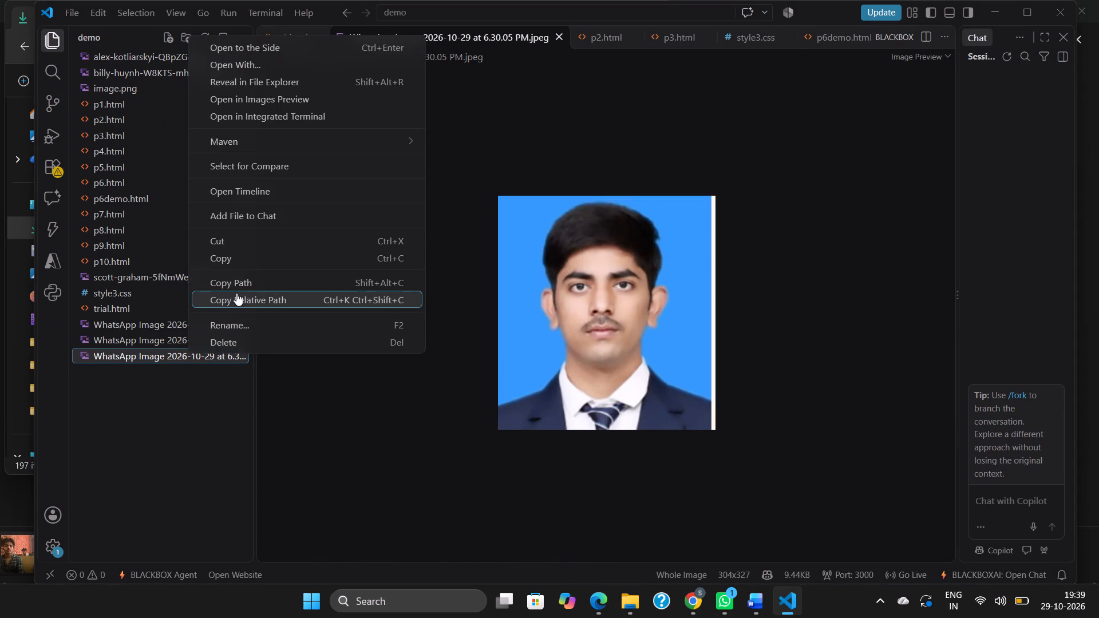
pyautogui.click(236, 293)
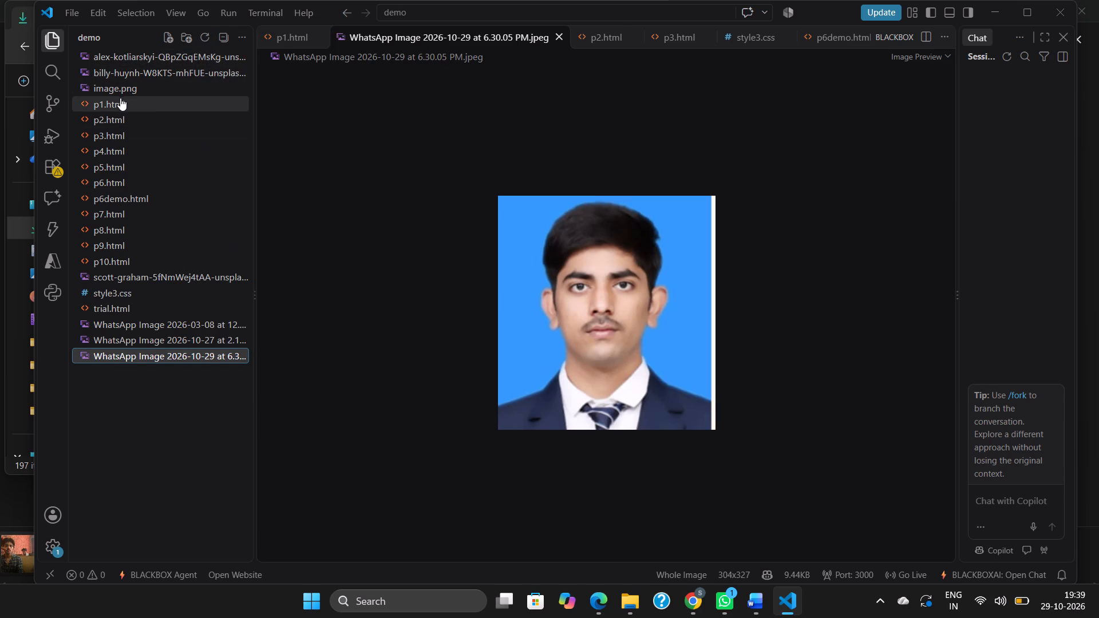
pyautogui.click(120, 98)
pyautogui.scroll(2, 492, 342)
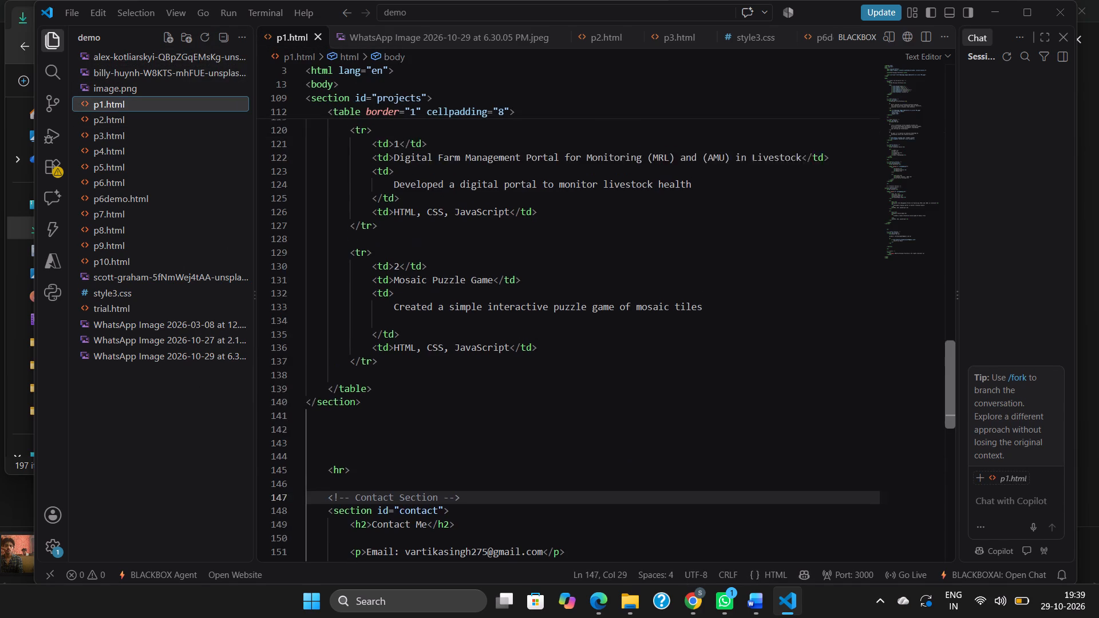
pyautogui.scroll(11, 492, 342)
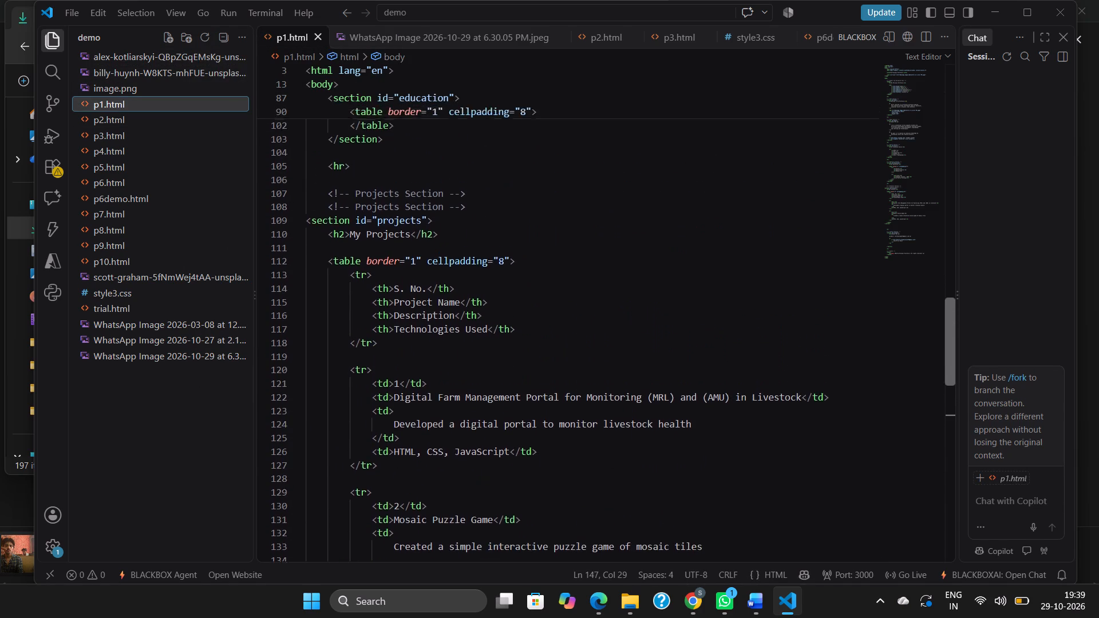
pyautogui.scroll(7, 492, 342)
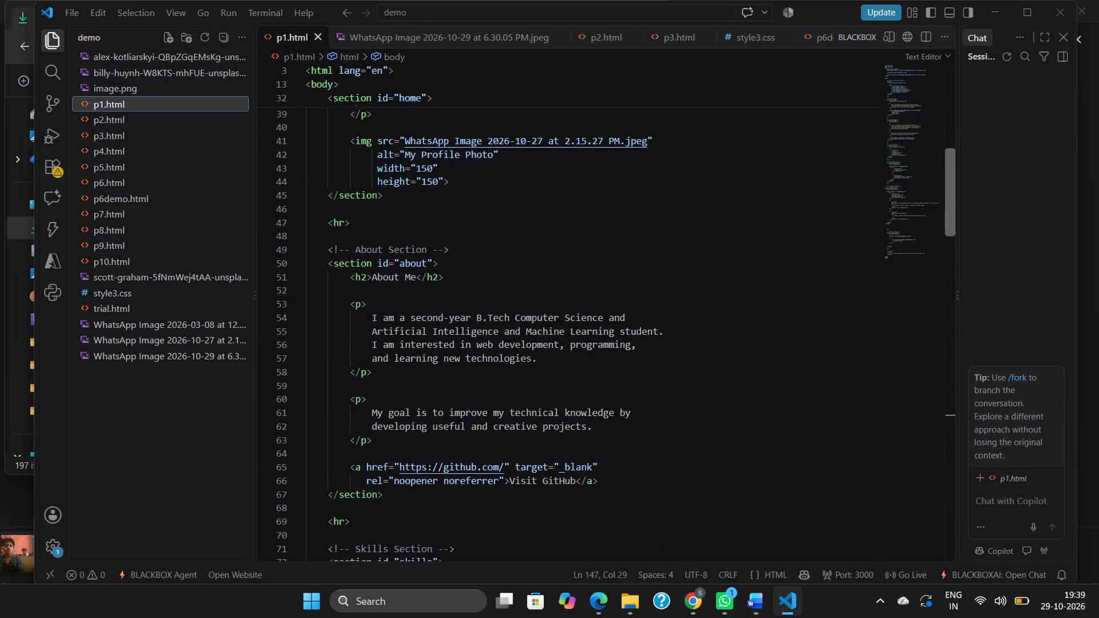
pyautogui.scroll(3, 492, 342)
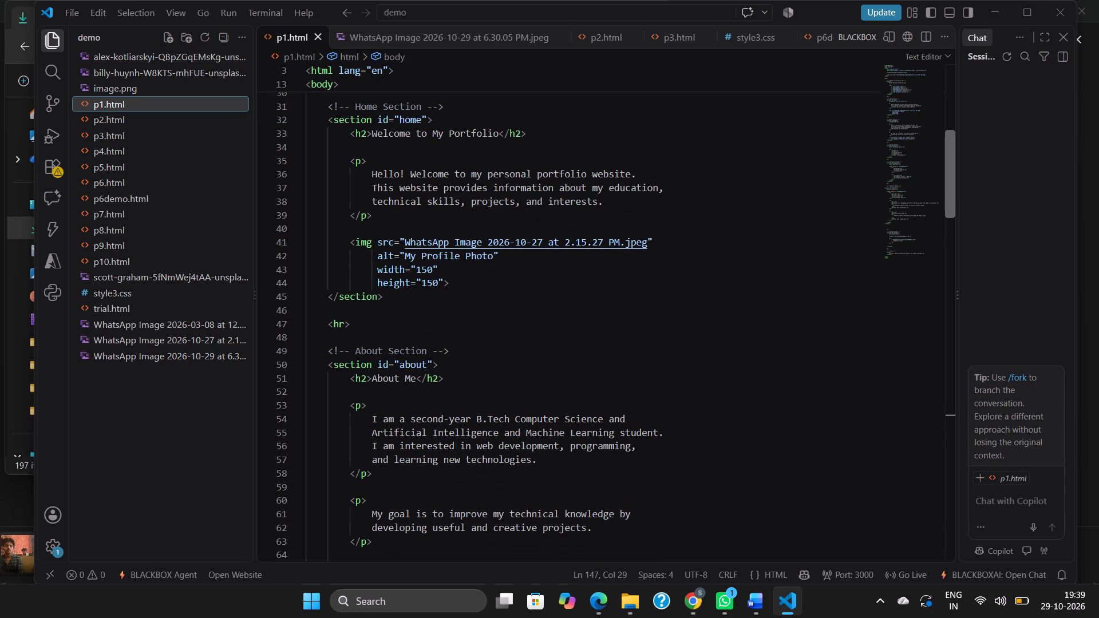
pyautogui.moveTo(406, 240); pyautogui.dragTo(569, 252)
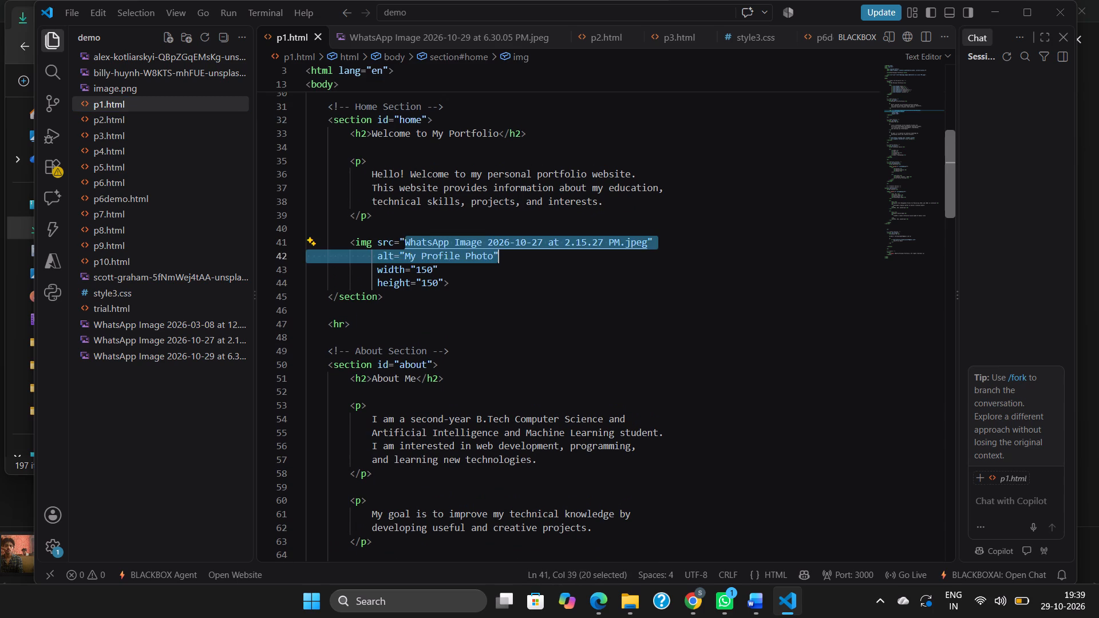
pyautogui.moveTo(569, 252); pyautogui.dragTo(649, 247)
pyautogui.press('BackSpace')
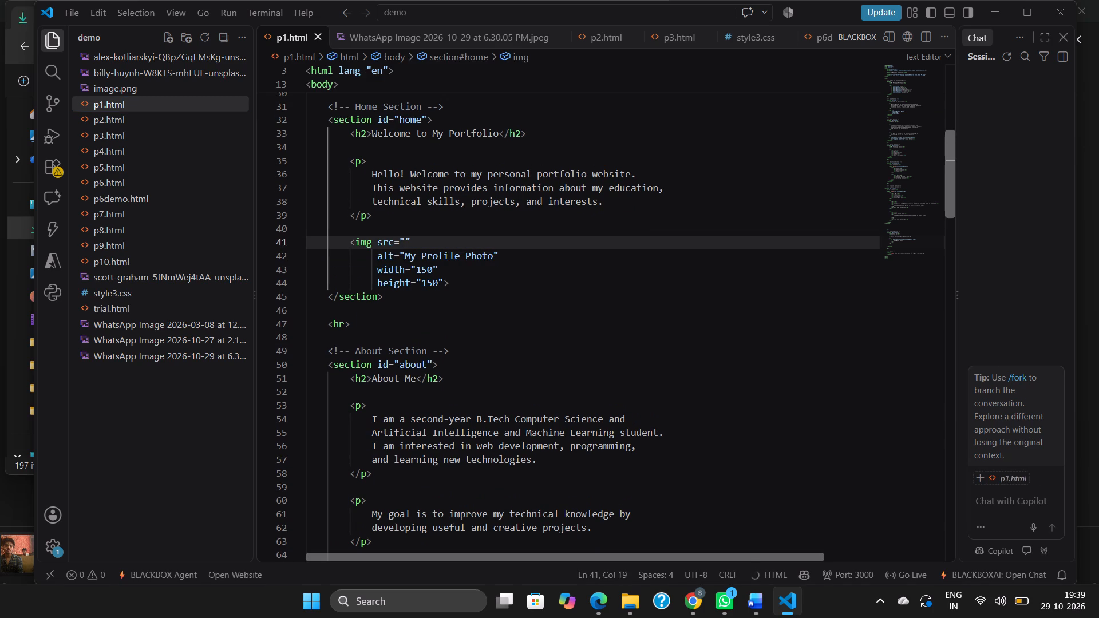
pyautogui.hotkey('ctrl', 'v')
# Set the page icon link in p1.html's head to "WhatsApp Image 2026-10-29 at 6.30.05 PM.jpeg".
pyautogui.scroll(3, 649, 247)
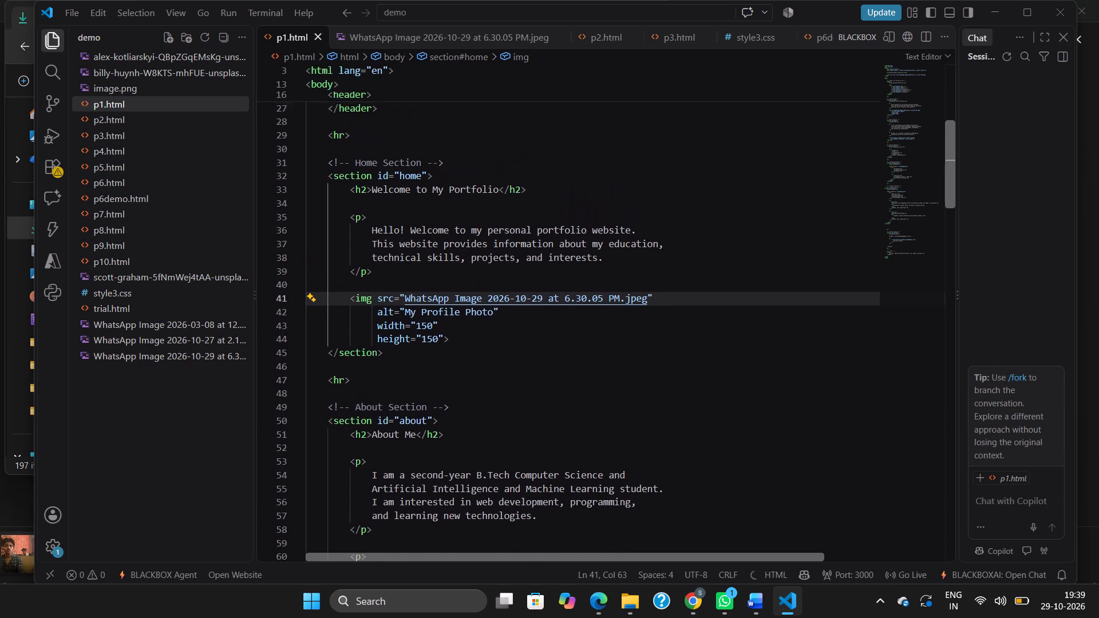
pyautogui.scroll(6, 649, 247)
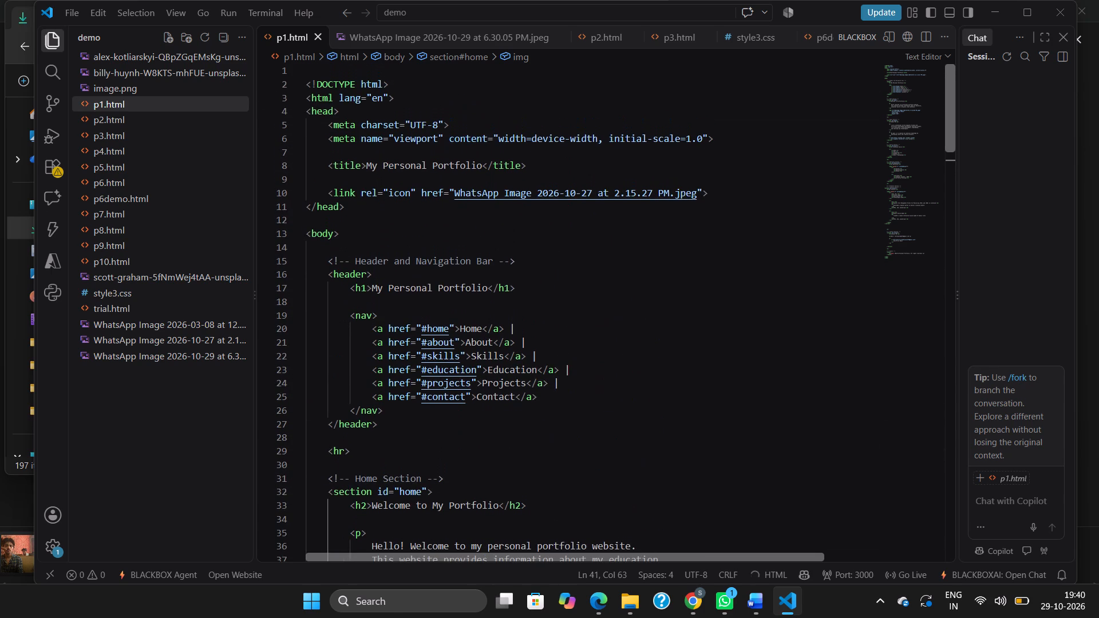
pyautogui.scroll(1, 649, 247)
pyautogui.moveTo(454, 193); pyautogui.dragTo(543, 198)
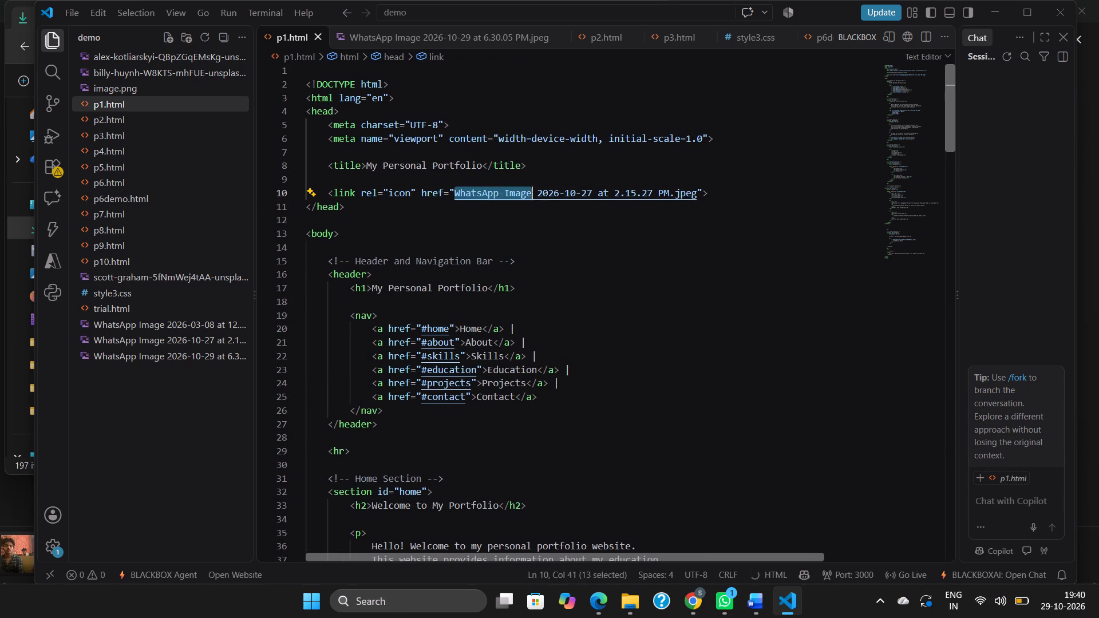
pyautogui.moveTo(543, 198); pyautogui.dragTo(698, 197)
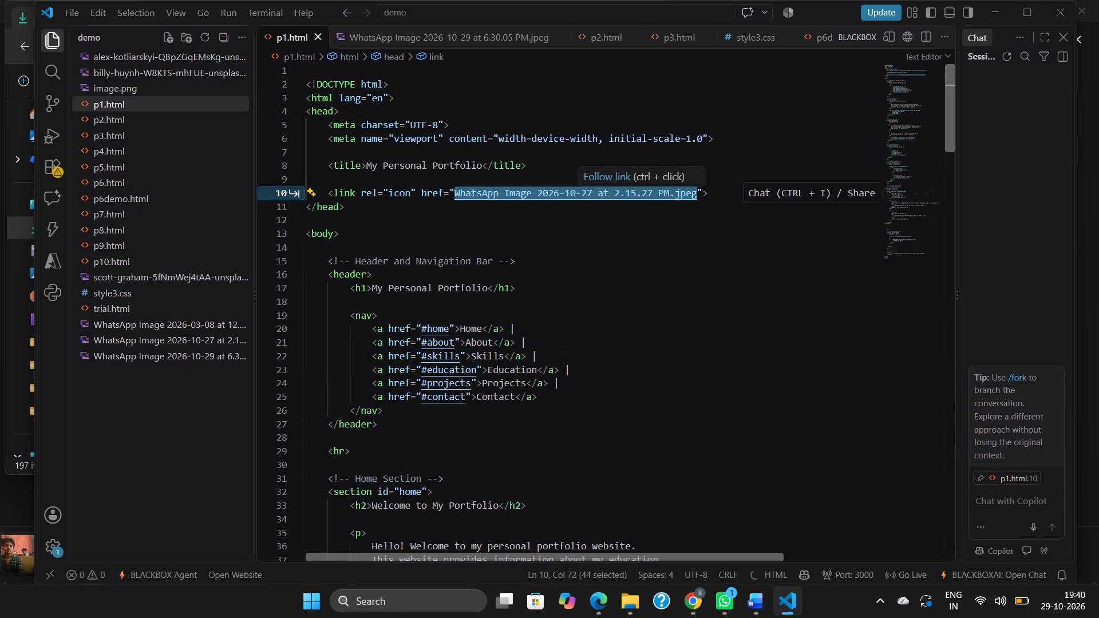
pyautogui.press('BackSpace')
pyautogui.hotkey('ctrl', 'v')
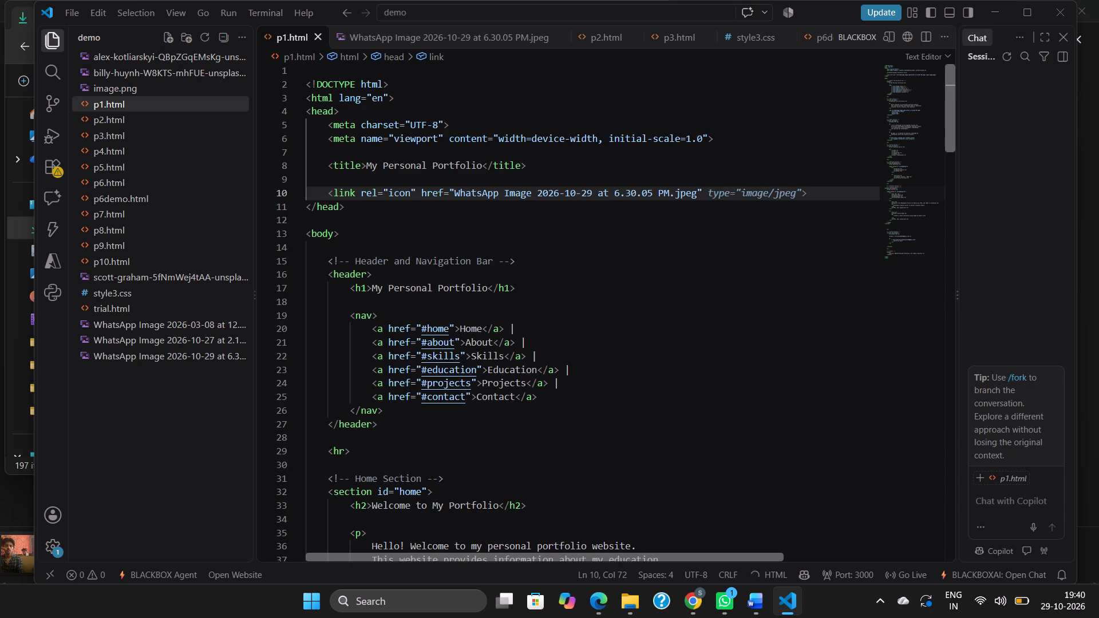
# Replace the address in the Contact section's "Send Me an Email" mailto link with the other student's e-mail address.
pyautogui.scroll(-10, 657, 361)
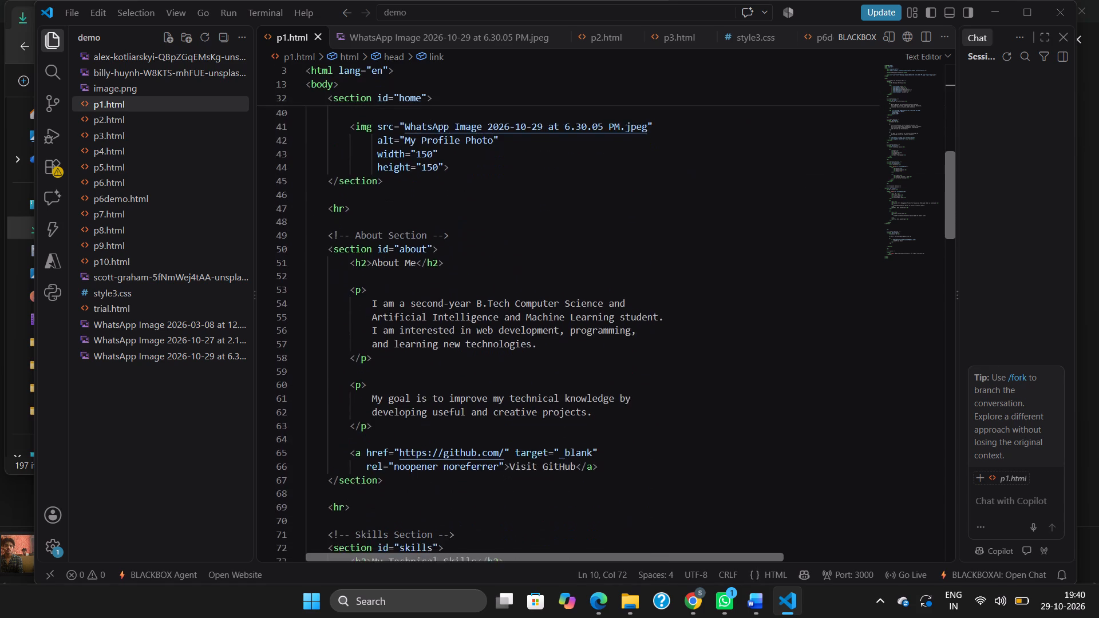
pyautogui.scroll(-6, 657, 361)
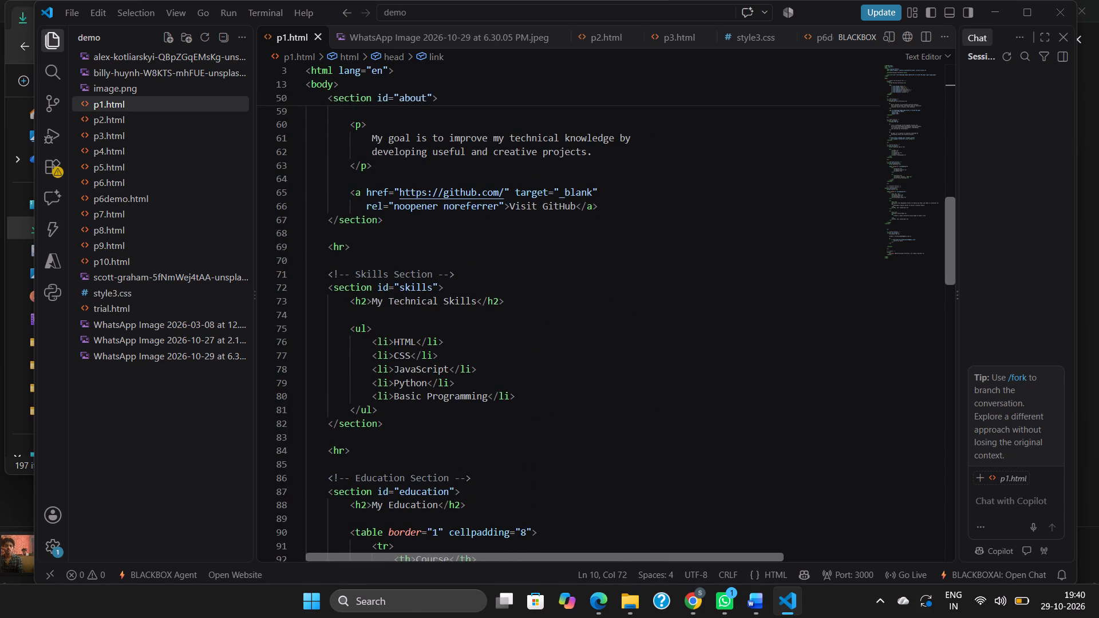
pyautogui.scroll(-6, 587, 311)
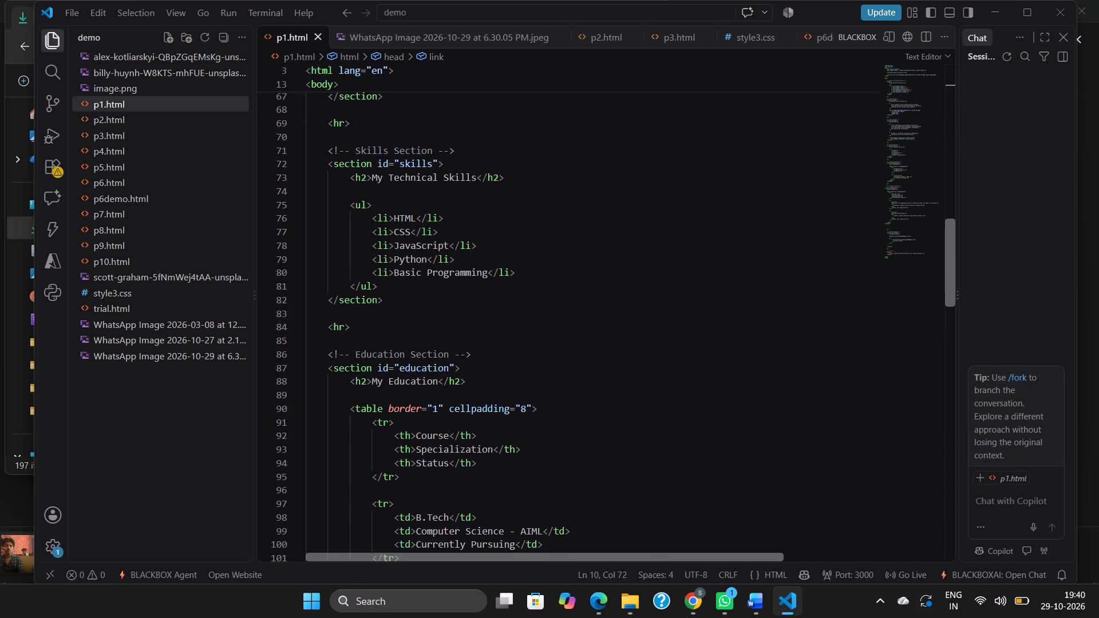
pyautogui.scroll(-9, 587, 311)
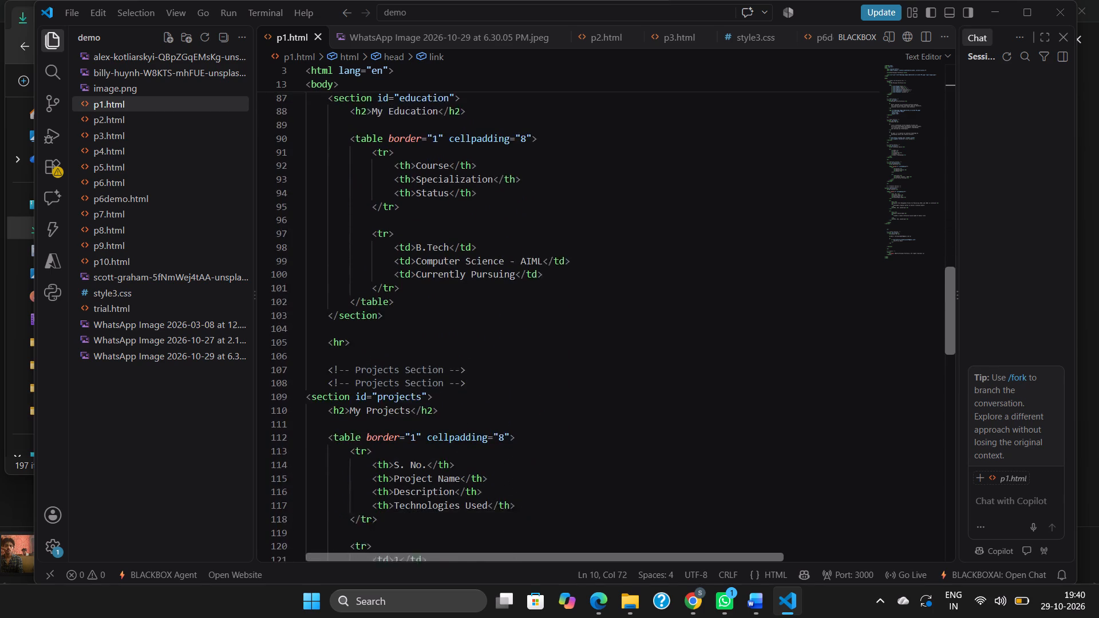
pyautogui.scroll(-8, 587, 311)
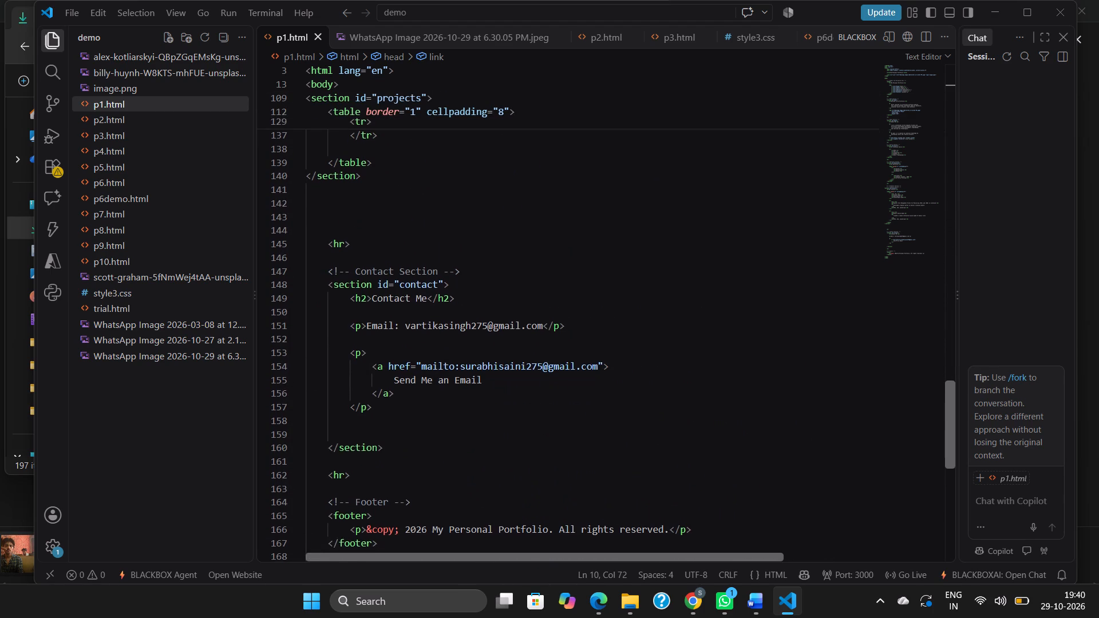
pyautogui.scroll(-1, 587, 311)
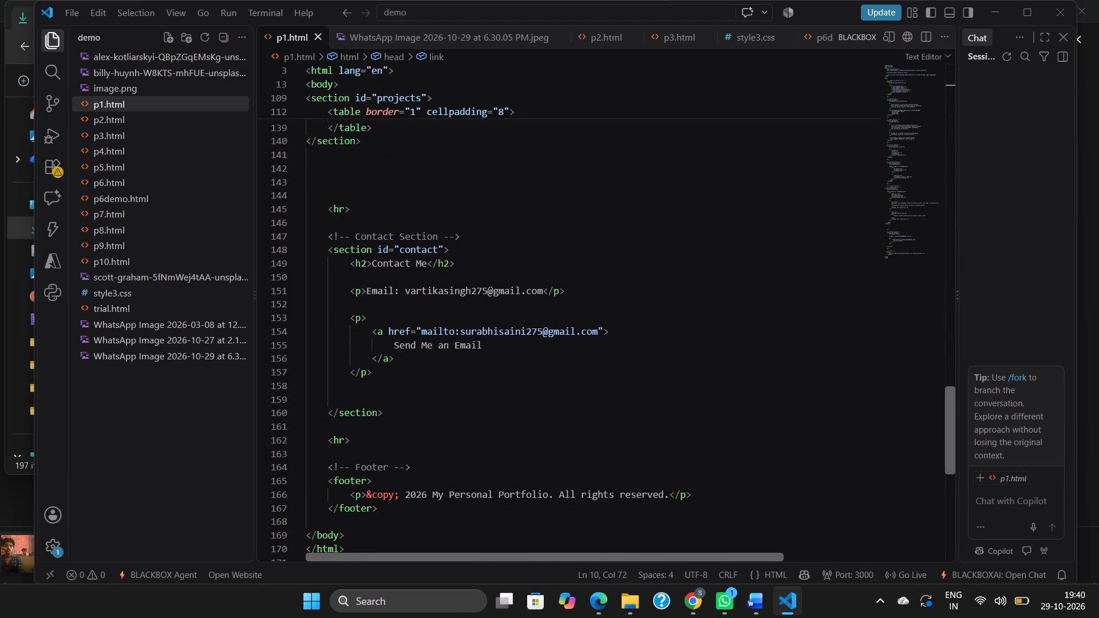
pyautogui.moveTo(457, 334); pyautogui.dragTo(538, 332)
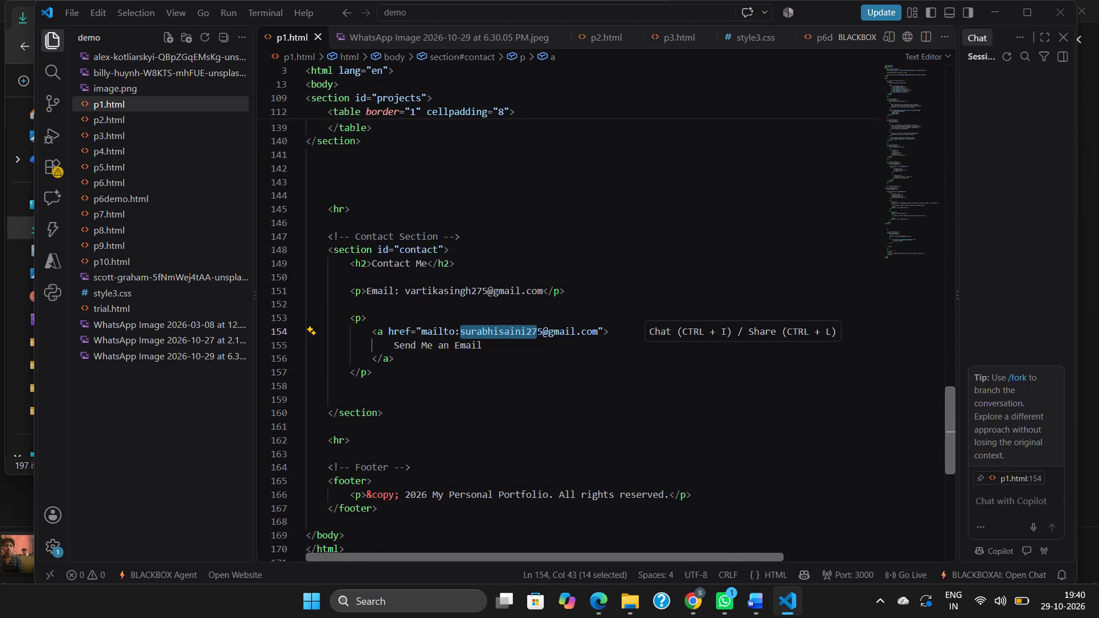
pyautogui.moveTo(538, 332); pyautogui.dragTo(540, 332)
pyautogui.press('BackSpace')
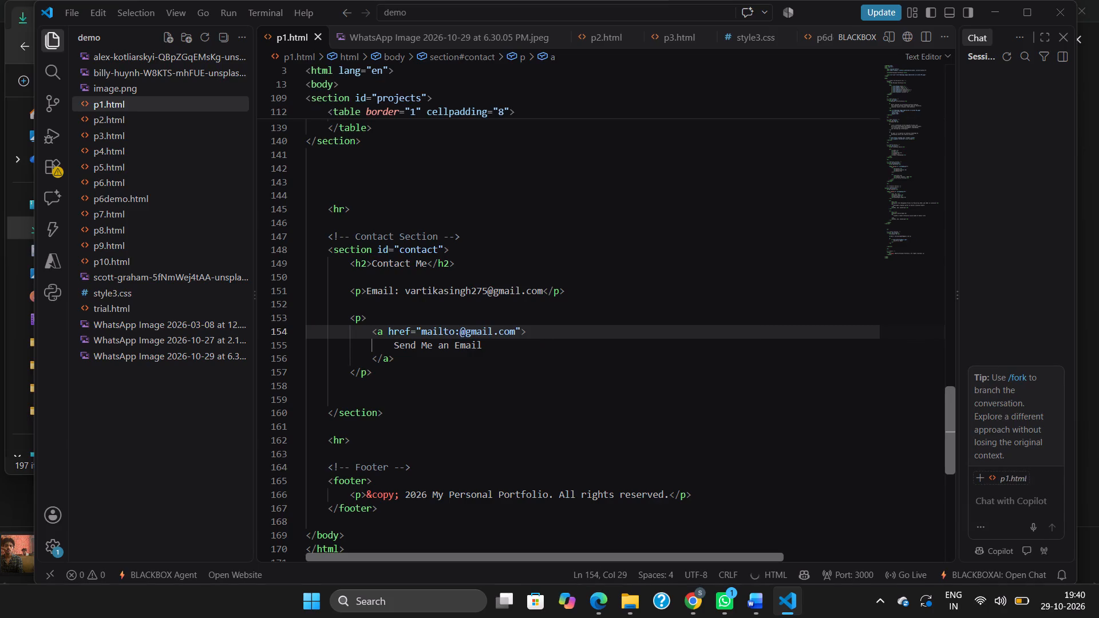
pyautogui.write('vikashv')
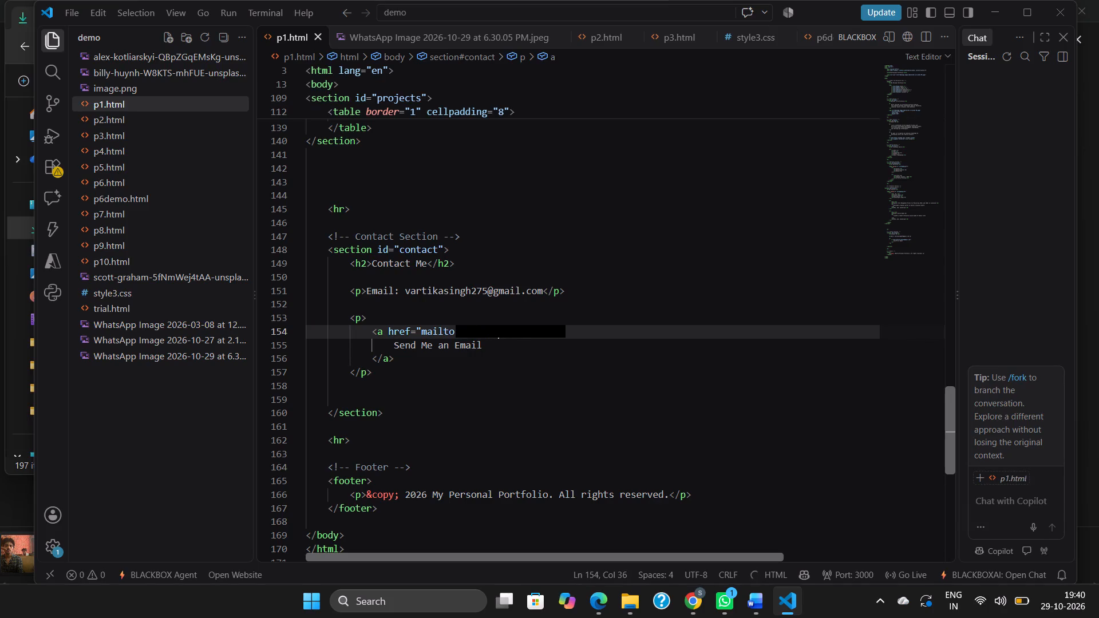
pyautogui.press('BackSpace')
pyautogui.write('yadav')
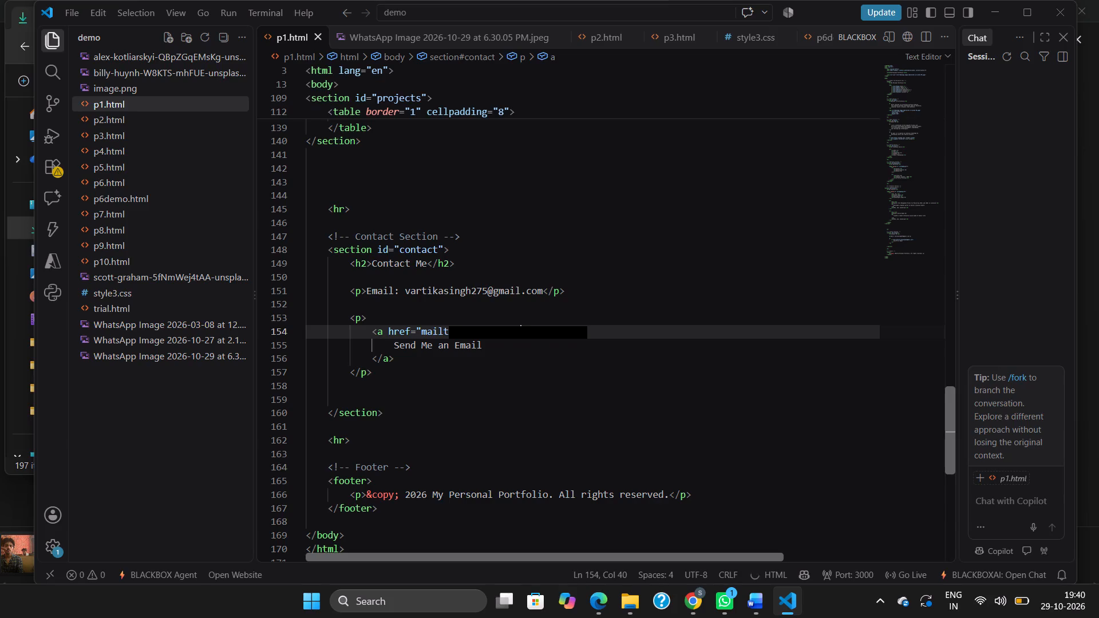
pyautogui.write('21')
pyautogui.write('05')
pyautogui.scroll(-5, 627, 371)
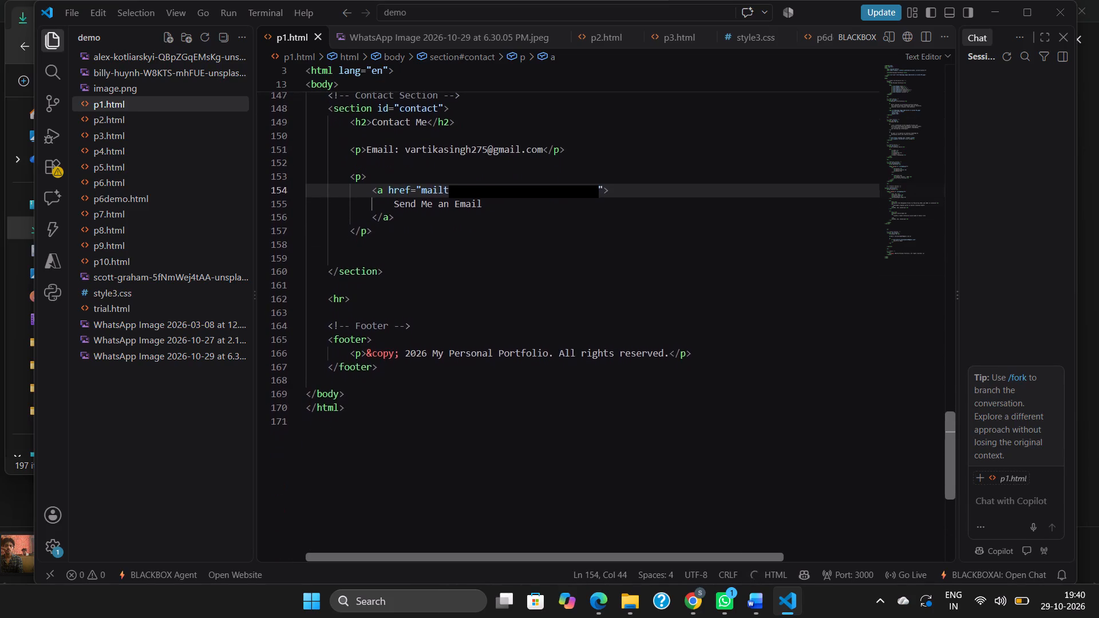
# Preview p1.html in the browser, enlarge the page, and check the portfolio from the profile photo to the contact section.
pyautogui.click(891, 31)
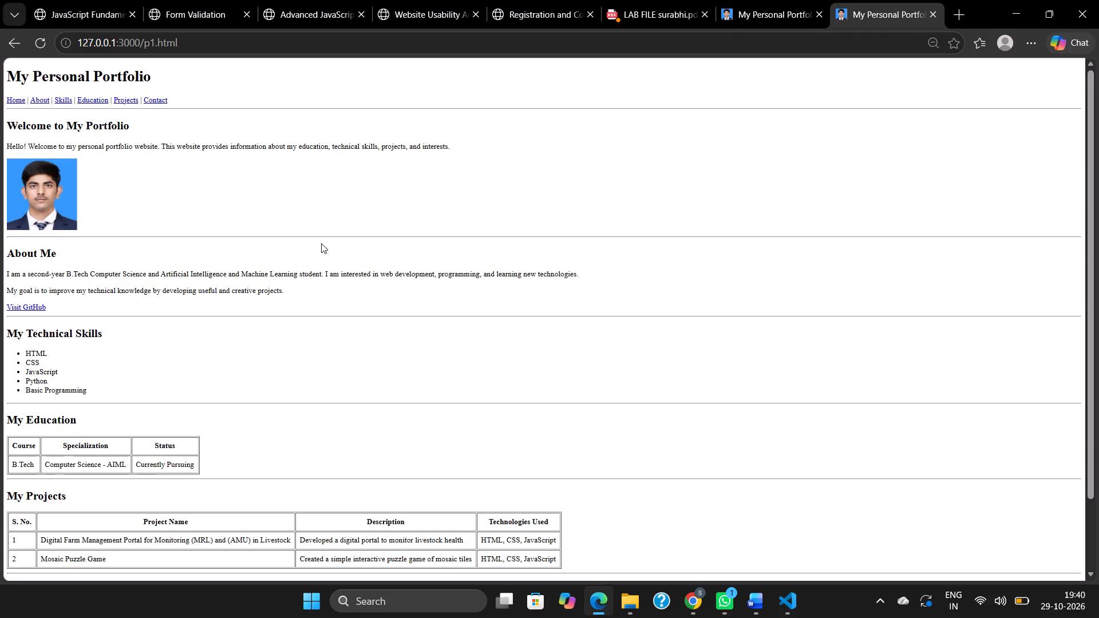
pyautogui.hscroll(4, 321, 243)
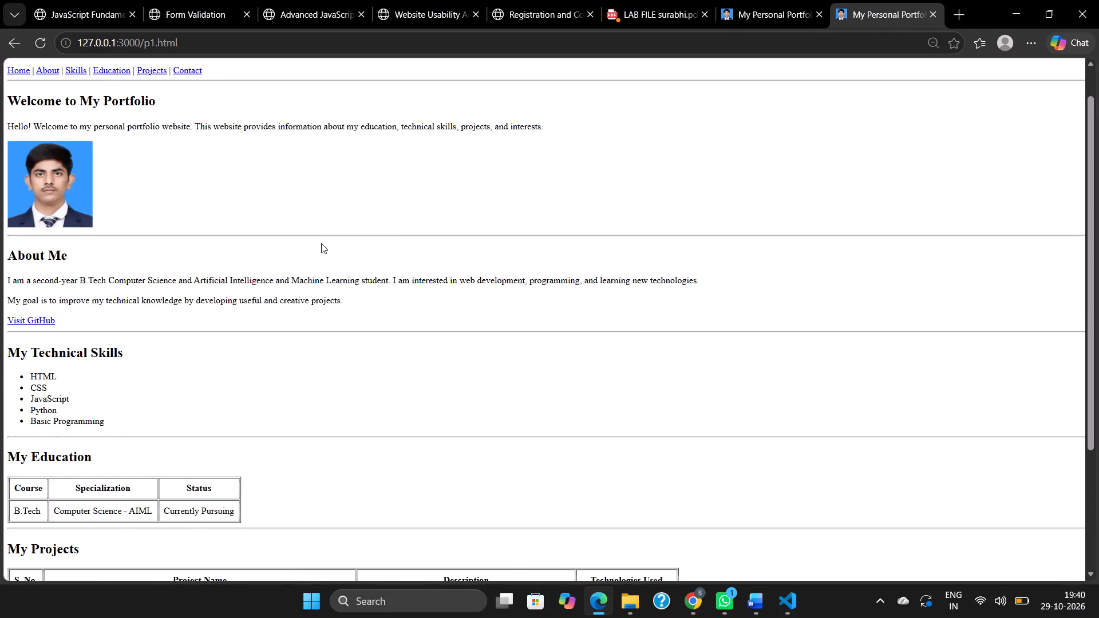
pyautogui.hscroll(3, 321, 243)
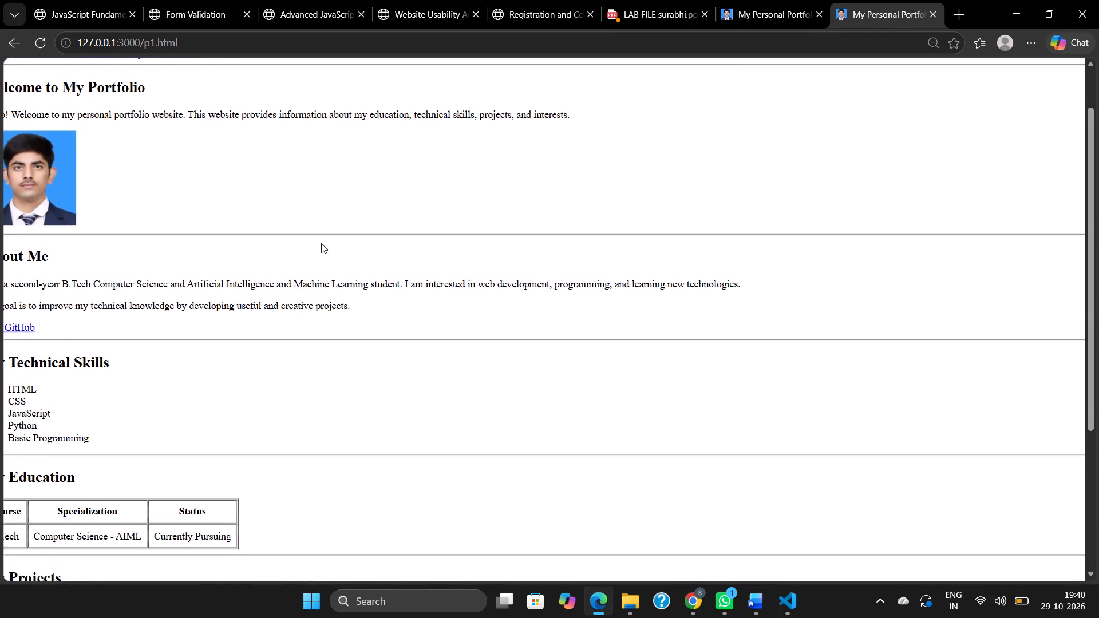
pyautogui.scroll(1, 321, 243)
pyautogui.hscroll(1, 321, 243)
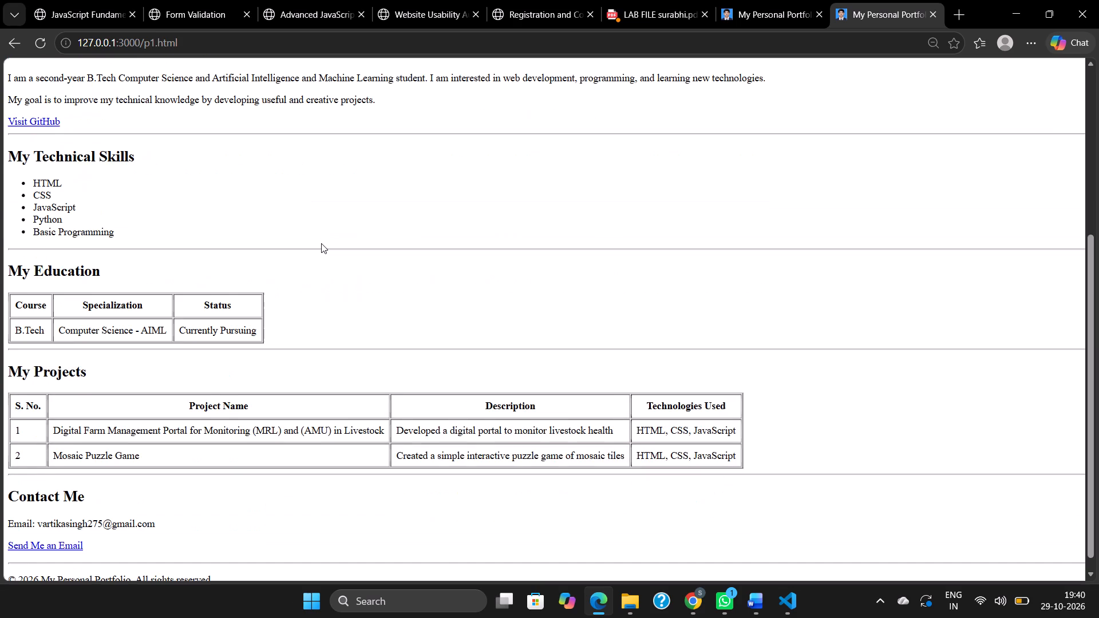
pyautogui.hscroll(1, 321, 243)
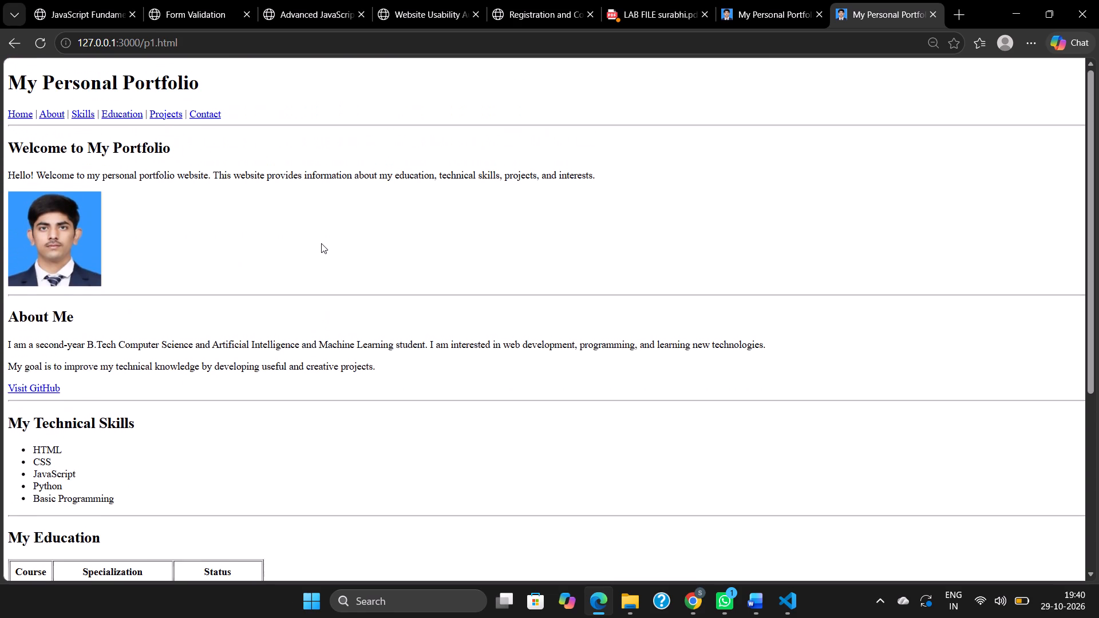
pyautogui.hscroll(1, 321, 243)
pyautogui.scroll(-2, 321, 243)
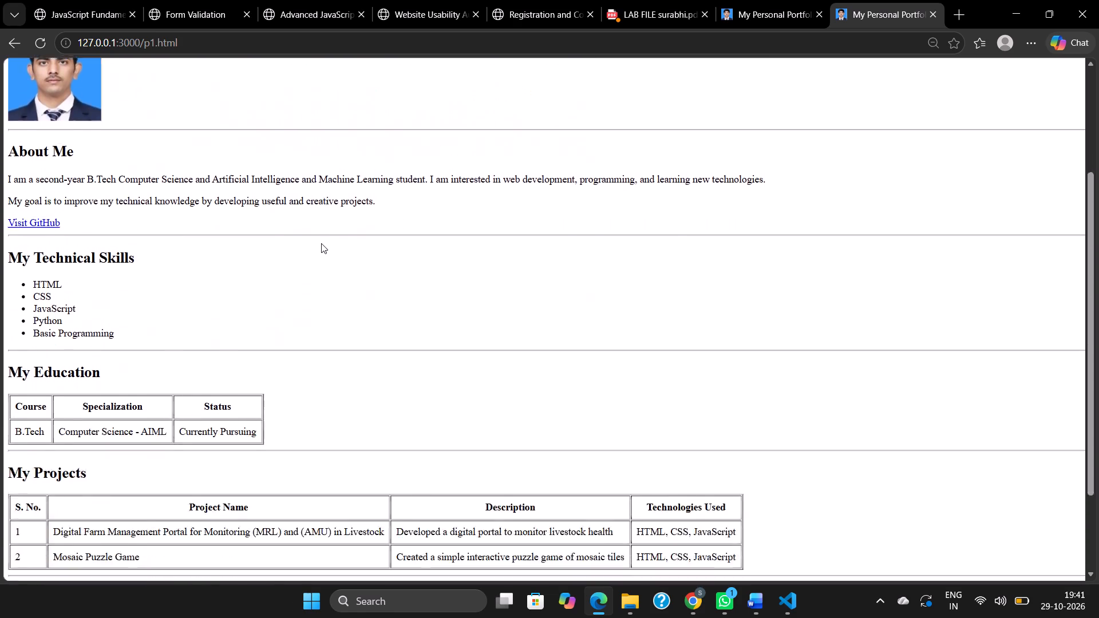
pyautogui.scroll(-1, 321, 243)
pyautogui.scroll(5, 321, 243)
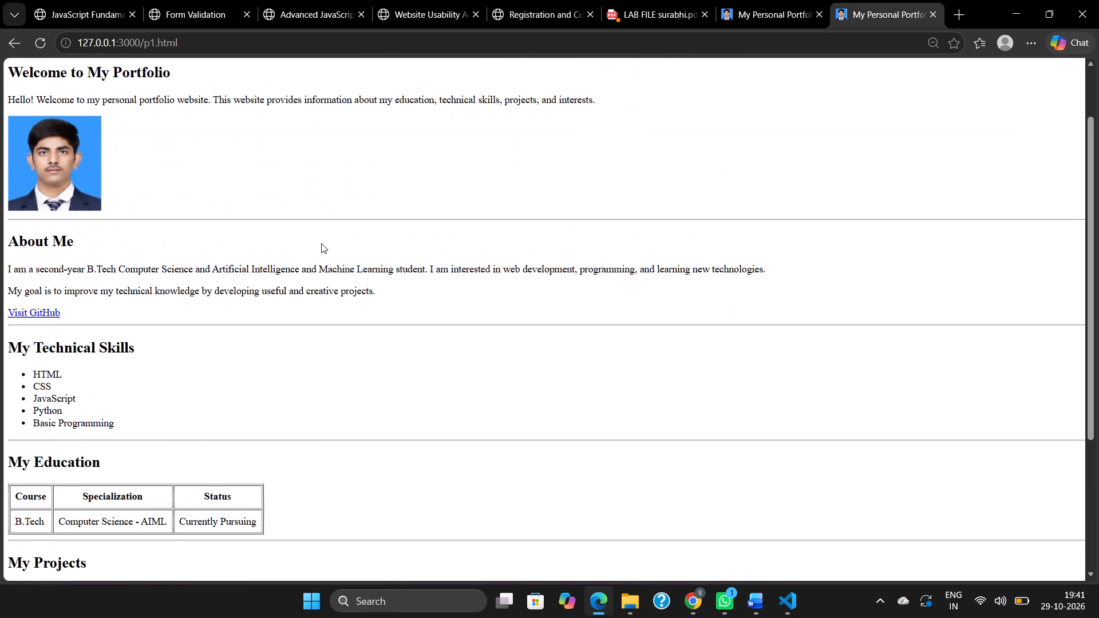
pyautogui.hscroll(2, 321, 243)
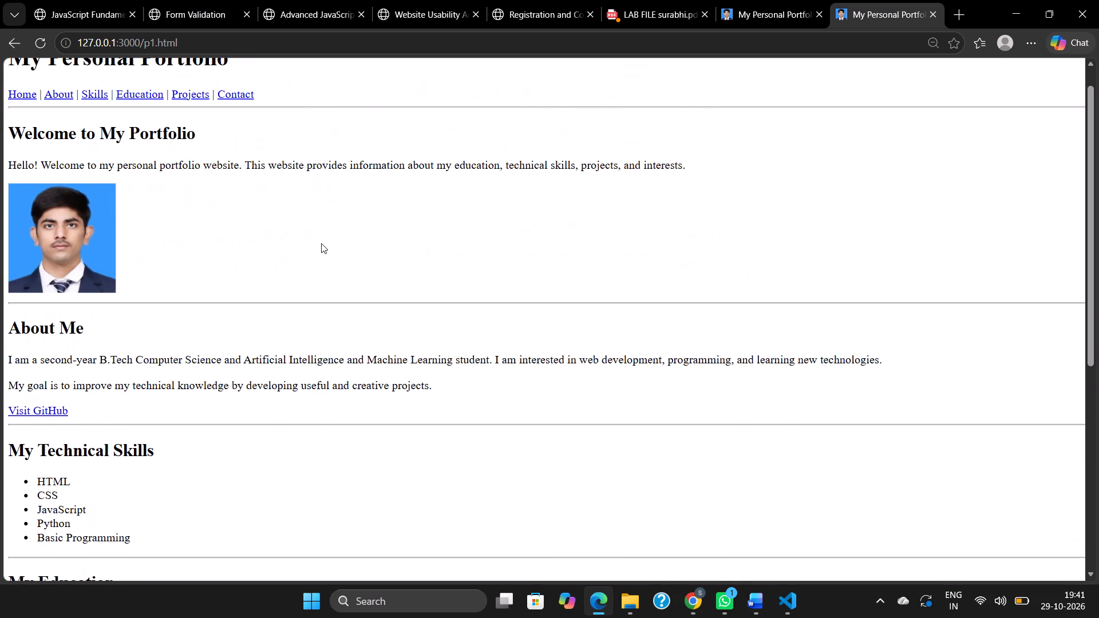
pyautogui.scroll(1, 319, 255)
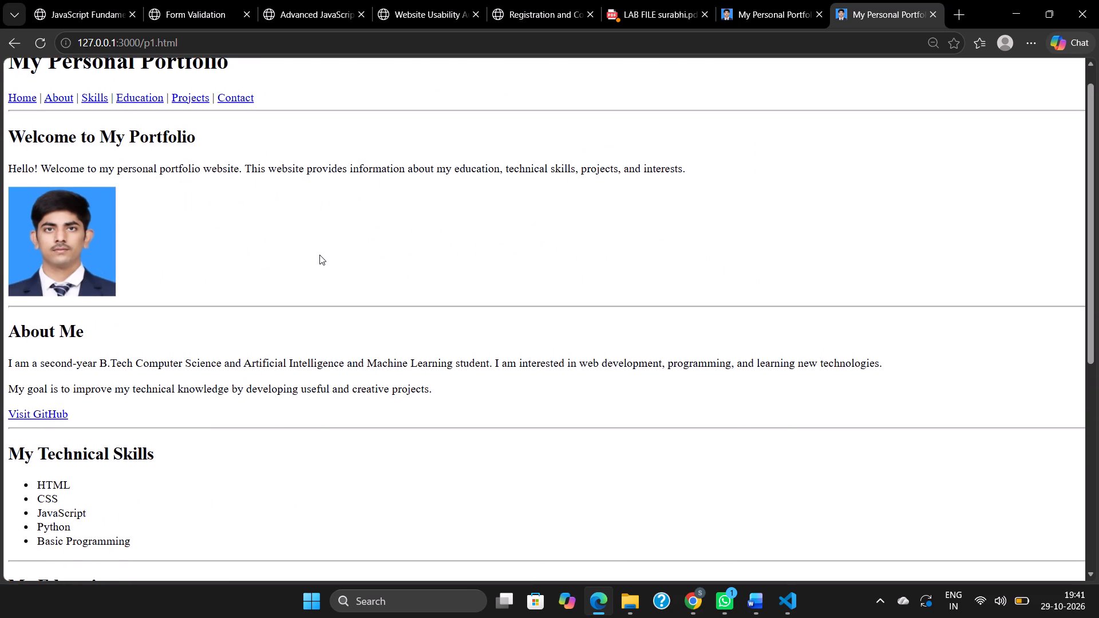
pyautogui.scroll(2, 319, 255)
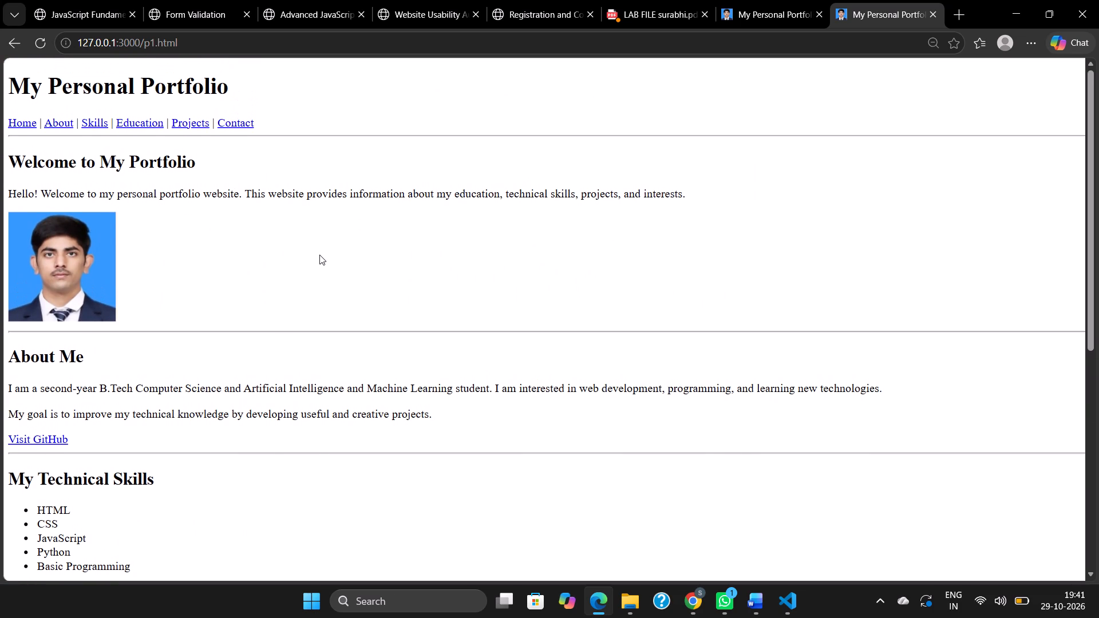
# Take a screen snip of the portfolio page from the My Personal Portfolio heading through the My Technical Skills list.
pyautogui.press('Print')
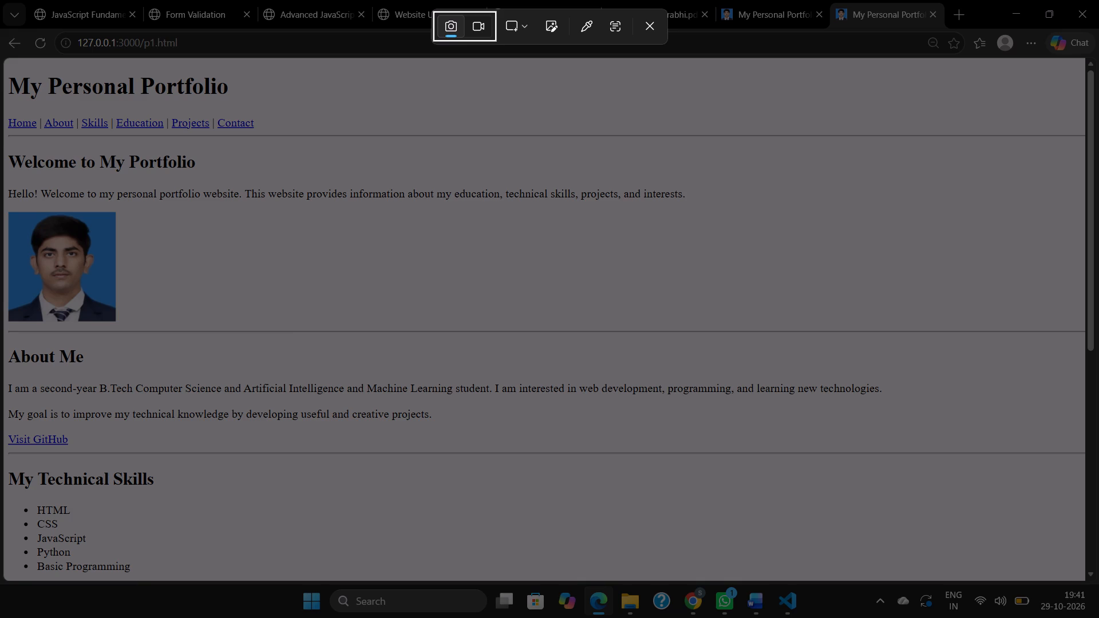
pyautogui.moveTo(8, 63); pyautogui.dragTo(564, 371)
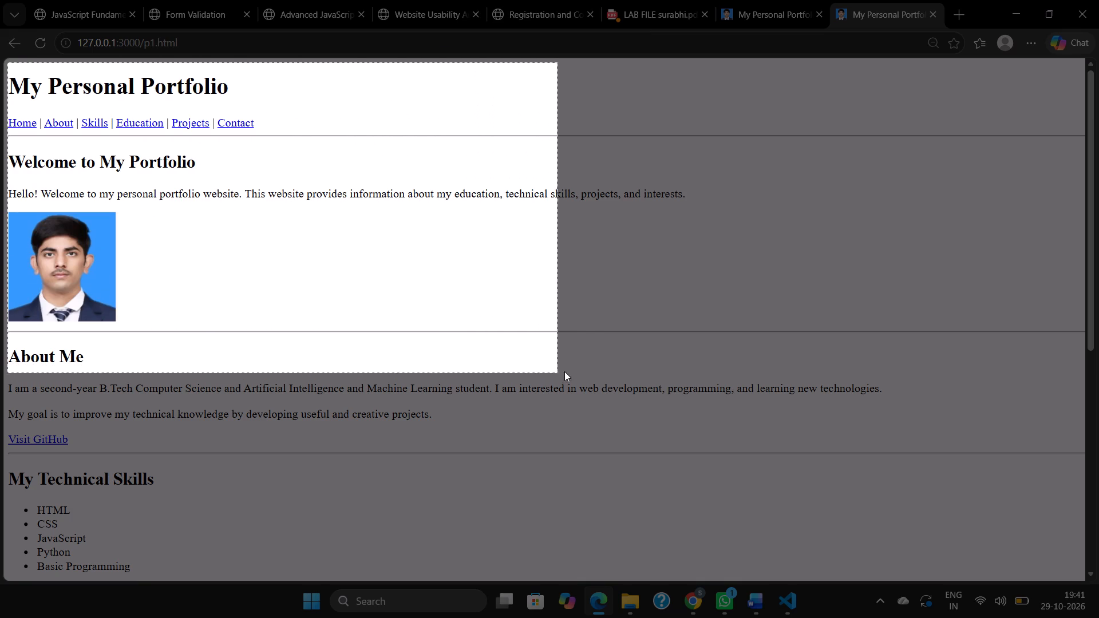
pyautogui.moveTo(564, 371); pyautogui.dragTo(764, 510)
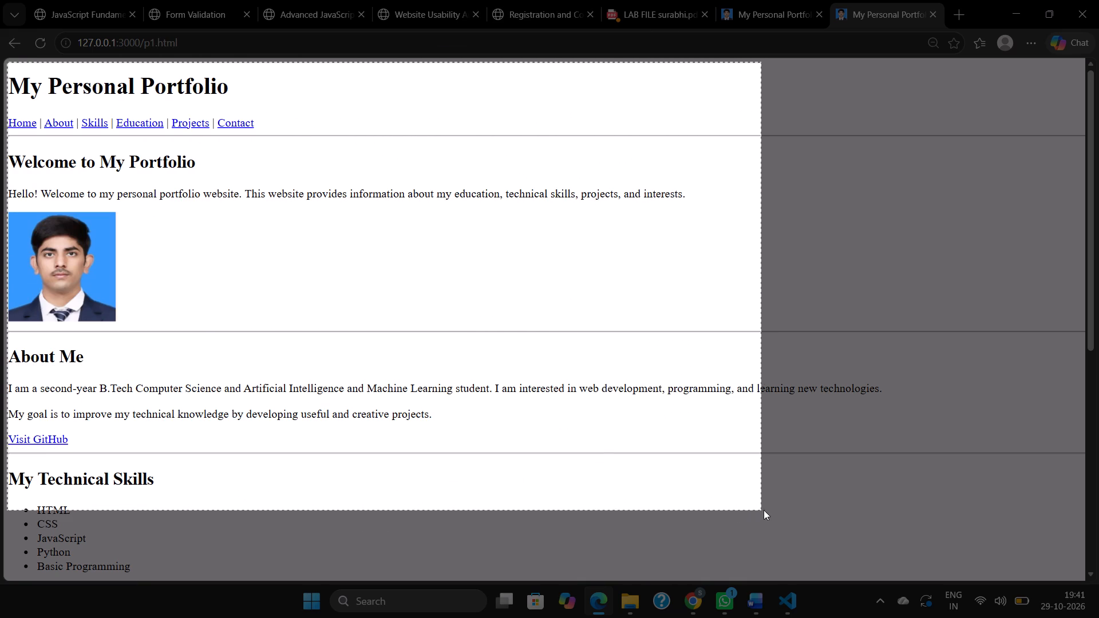
pyautogui.moveTo(764, 510); pyautogui.dragTo(890, 560)
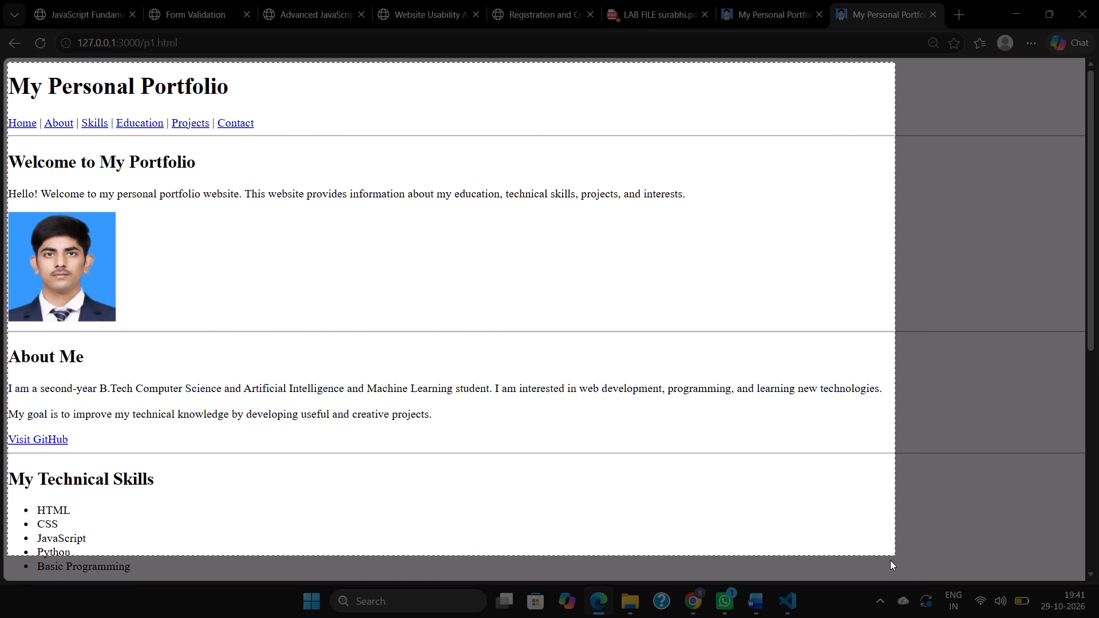
pyautogui.moveTo(890, 560); pyautogui.dragTo(891, 577)
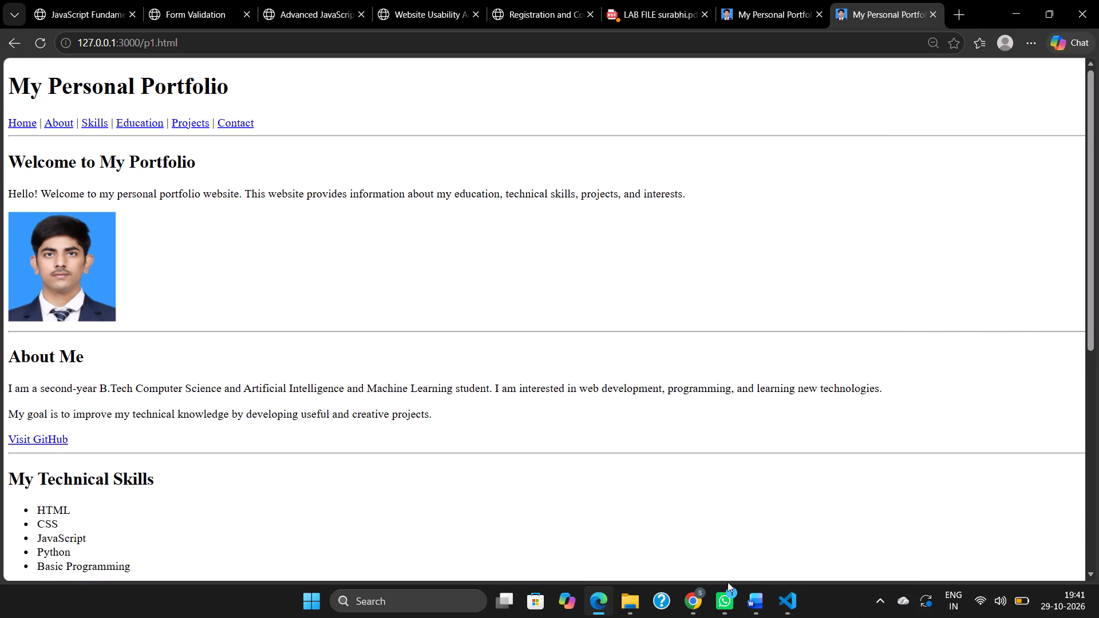
# In the Word lab file, replace the upper portfolio picture in the Experiment 1 Output section with the new snip.
pyautogui.click(784, 544)
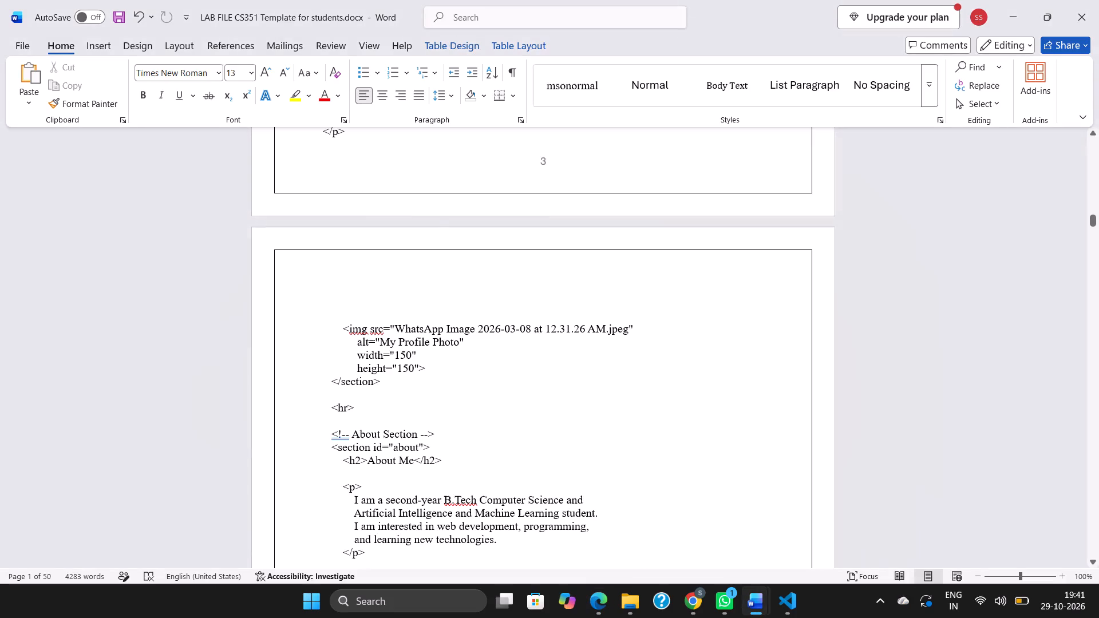
pyautogui.scroll(-12, 548, 332)
pyautogui.scroll(1, 548, 332)
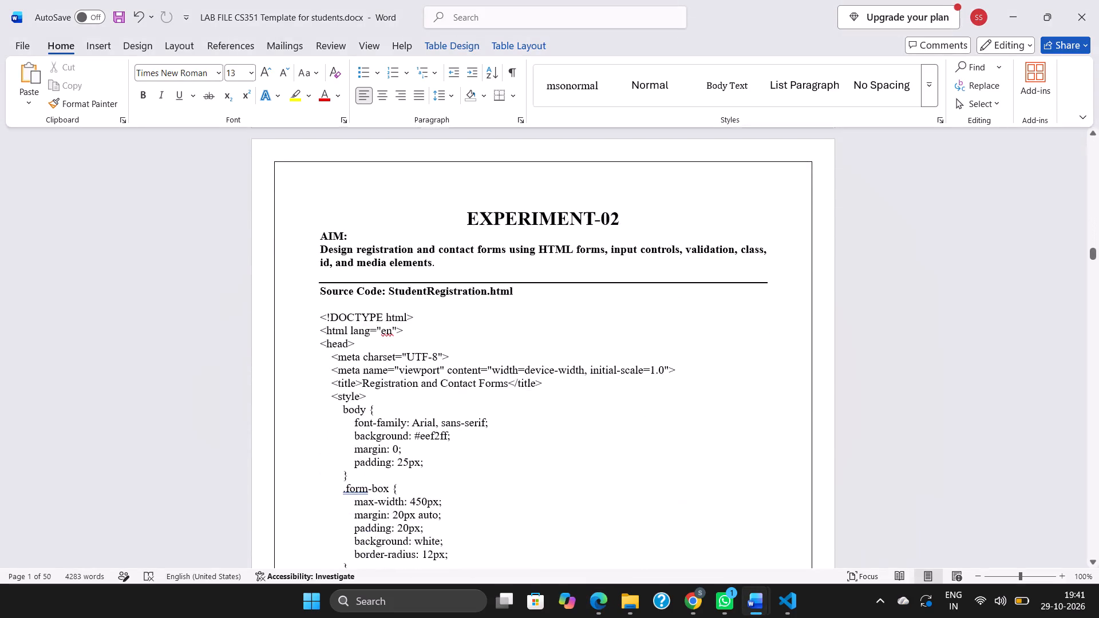
pyautogui.scroll(2, 548, 332)
pyautogui.click(548, 332)
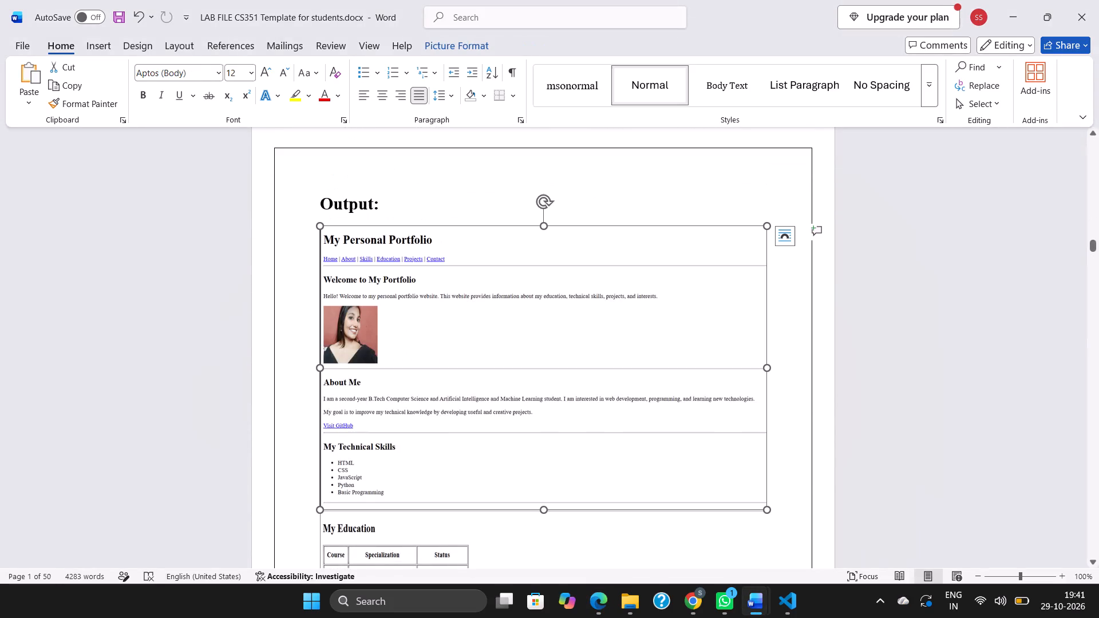
pyautogui.click(545, 201)
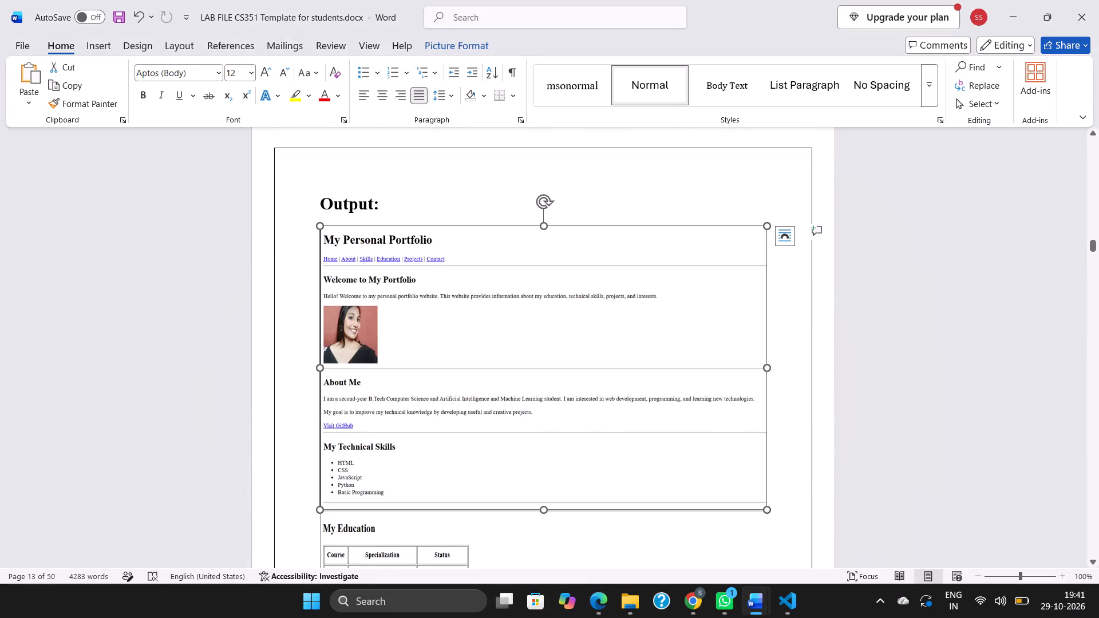
pyautogui.press('Delete')
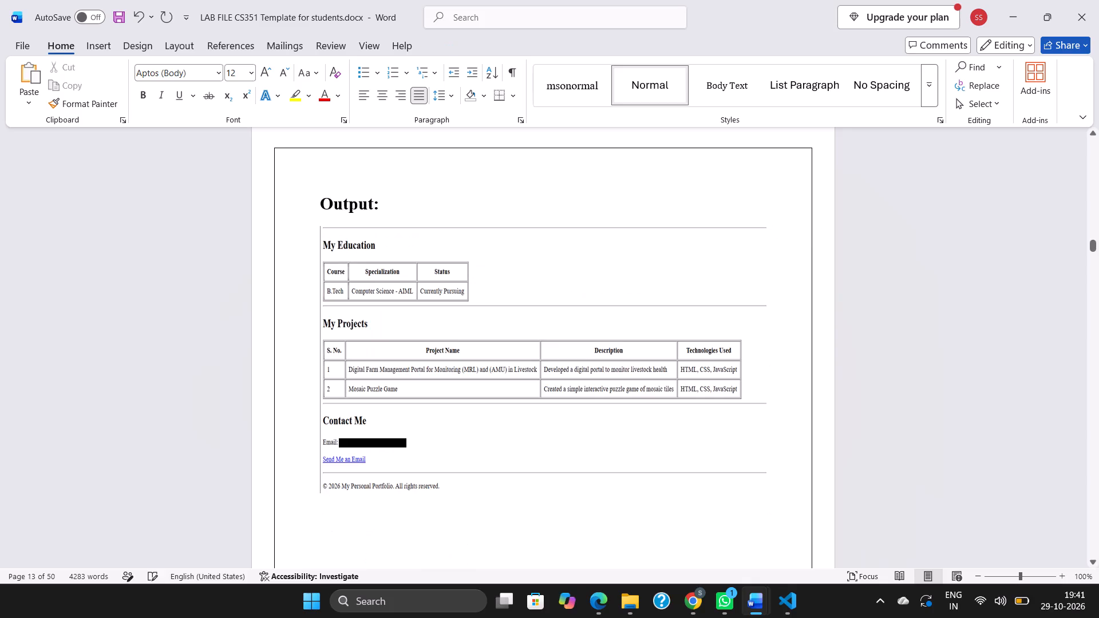
pyautogui.hotkey('ctrl', 'v')
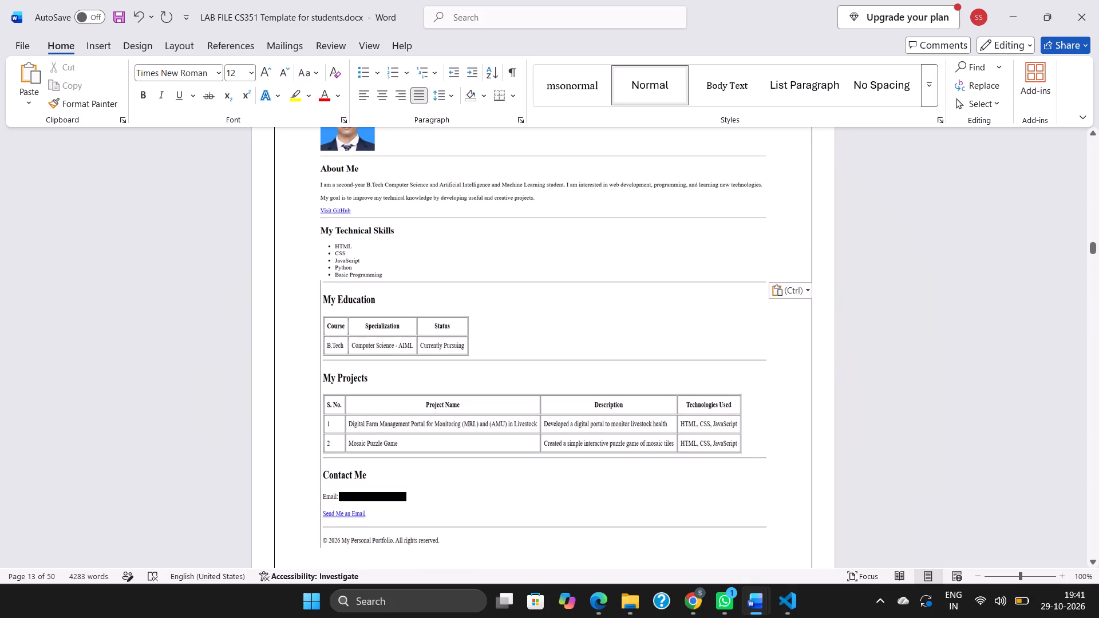
# Back in Edge, take a screen snip of the portfolio page from My Education through the copyright footer.
pyautogui.scroll(-2, 535, 429)
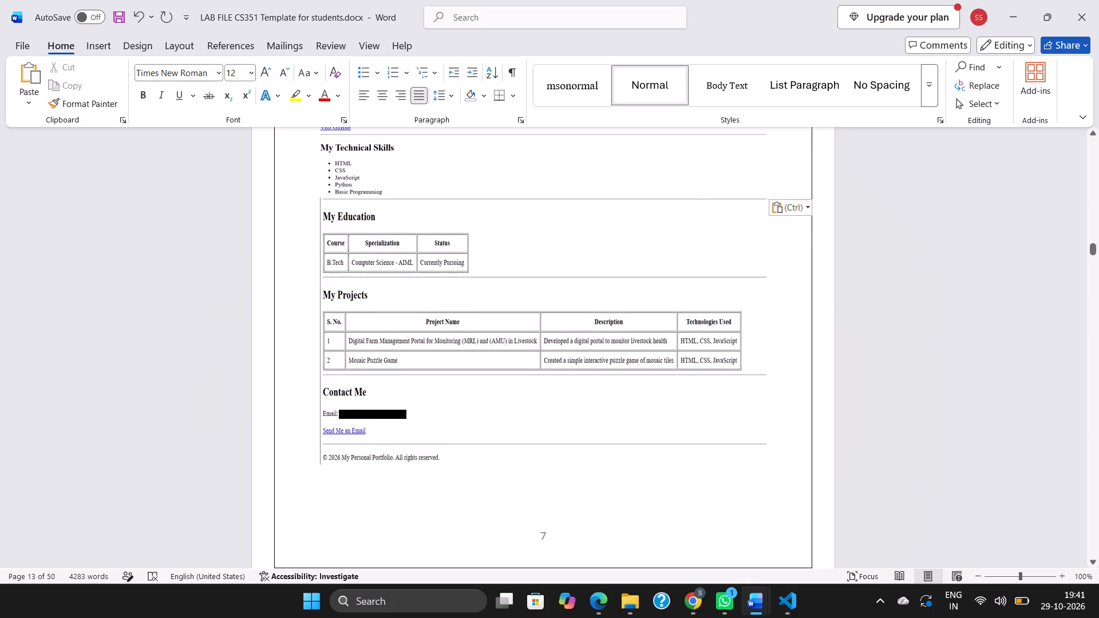
pyautogui.click(501, 339)
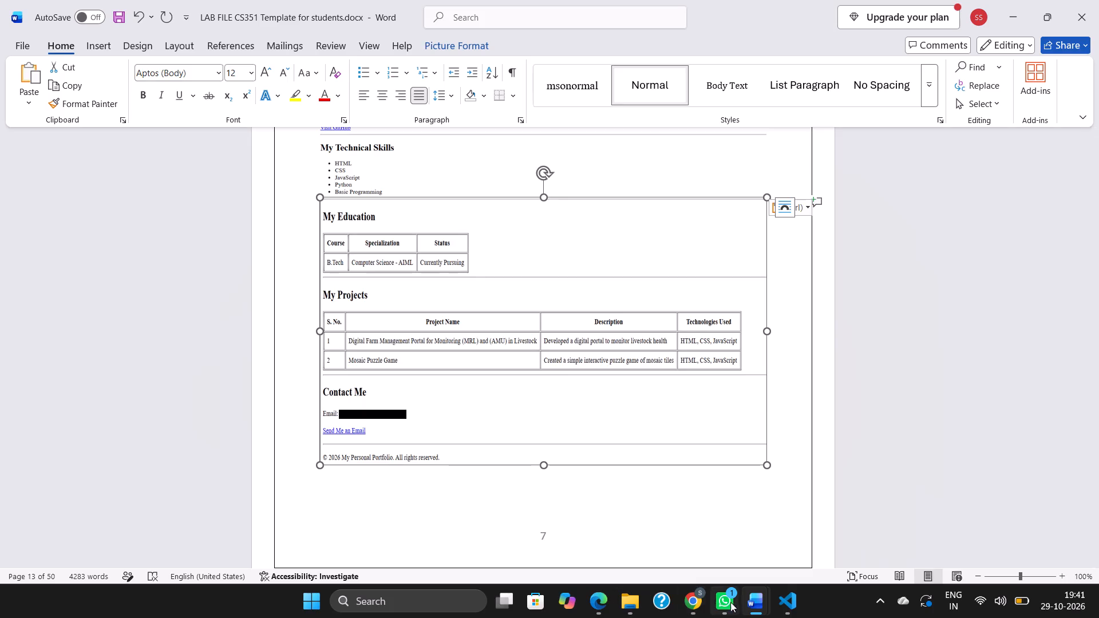
pyautogui.click(601, 607)
pyautogui.scroll(-5, 458, 369)
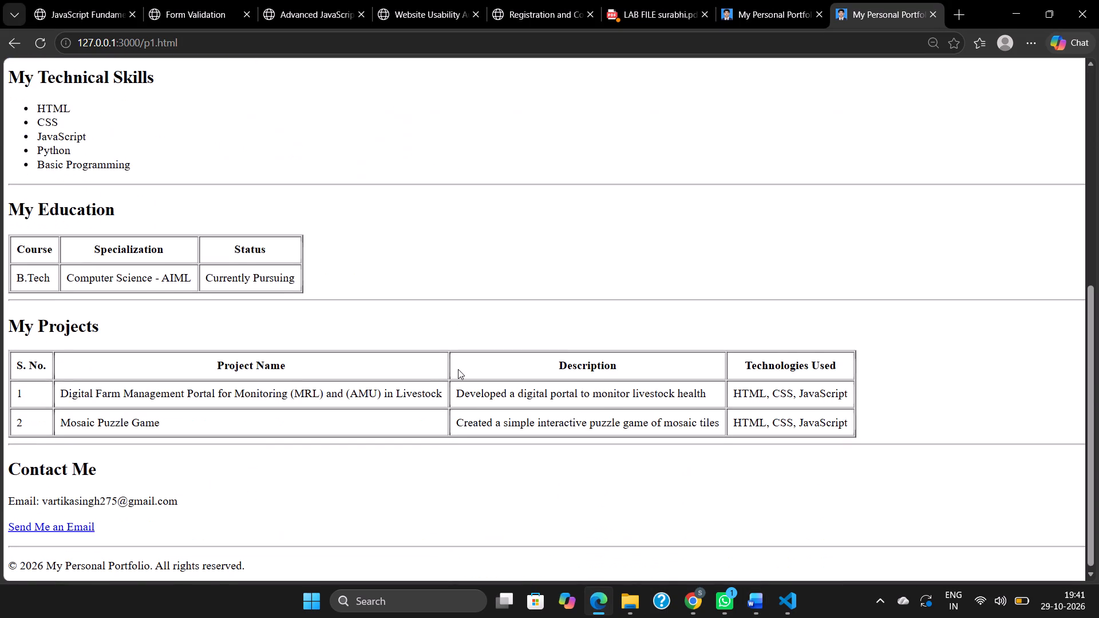
pyautogui.scroll(-2, 458, 369)
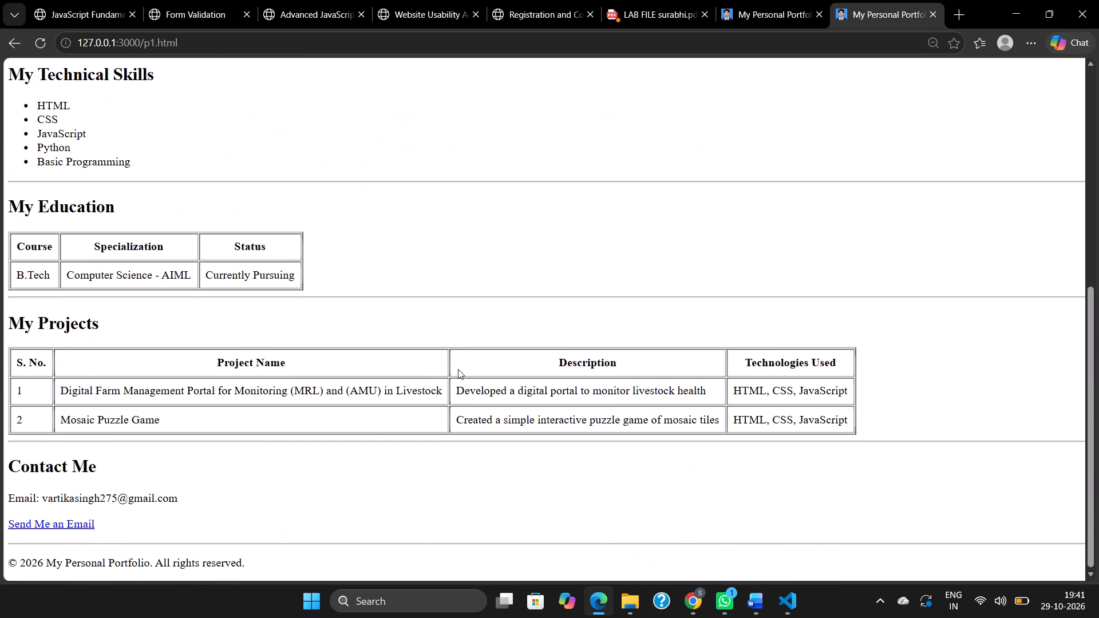
pyautogui.press('Print')
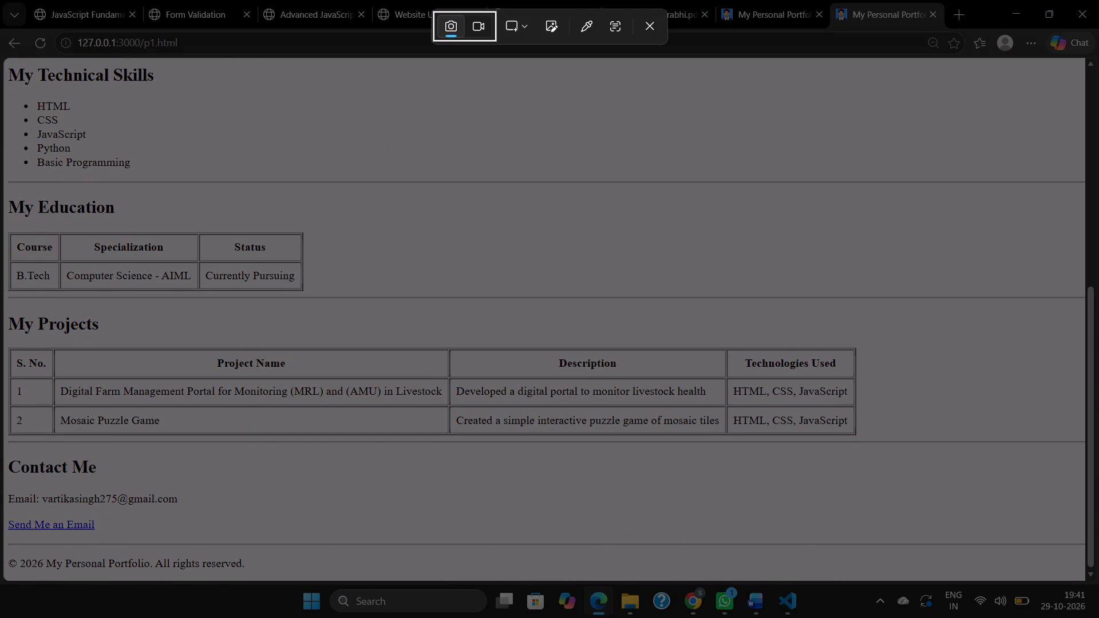
pyautogui.moveTo(5, 177); pyautogui.dragTo(254, 283)
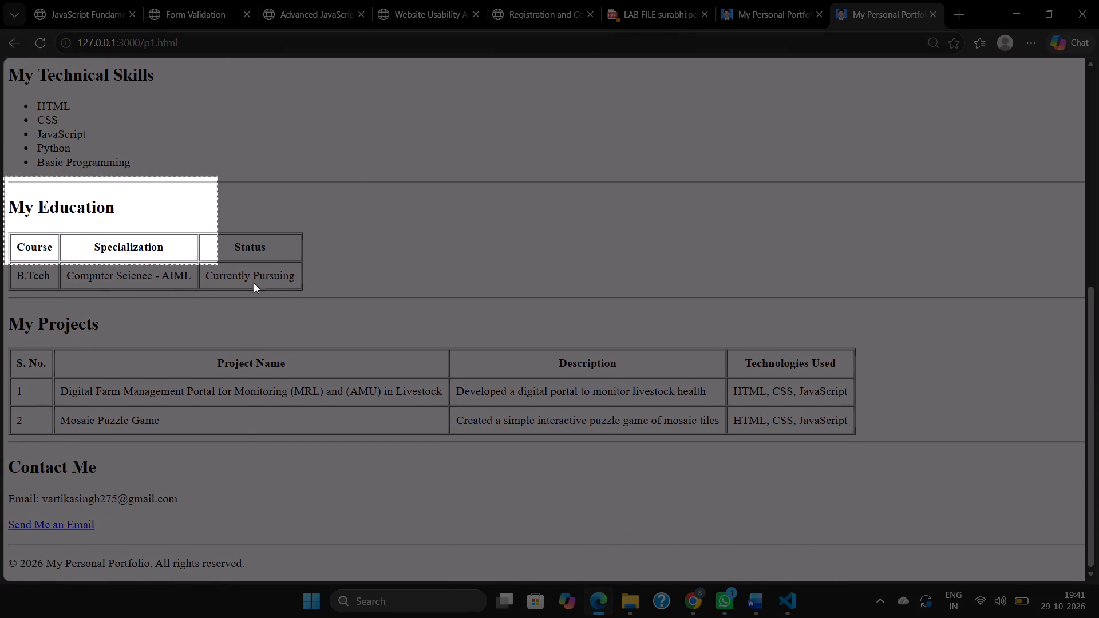
pyautogui.moveTo(254, 283); pyautogui.dragTo(845, 502)
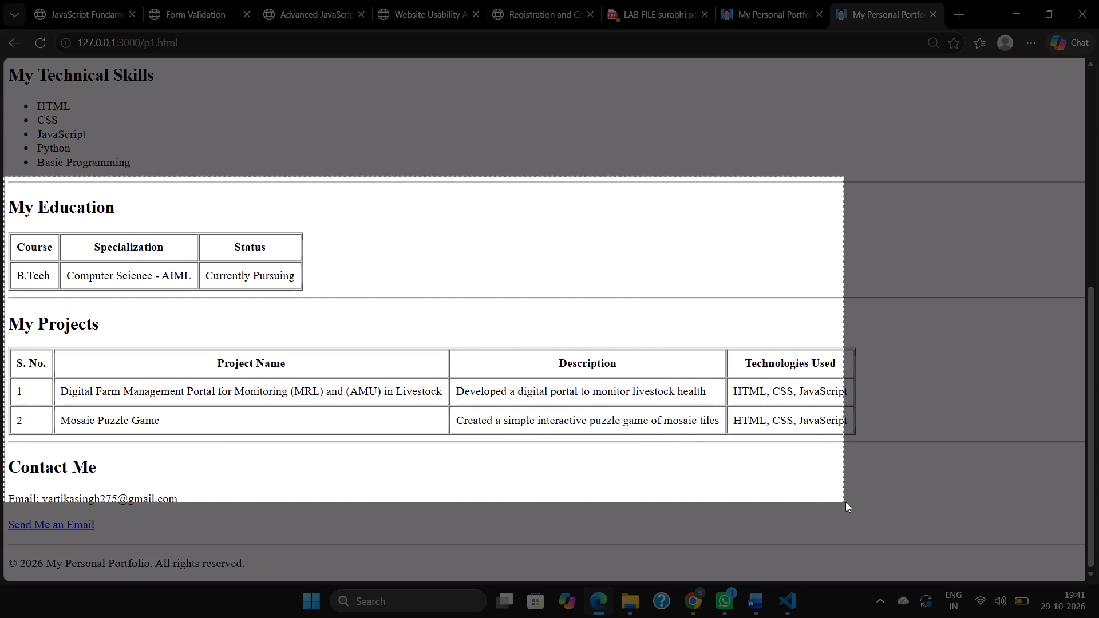
pyautogui.moveTo(845, 502); pyautogui.dragTo(862, 579)
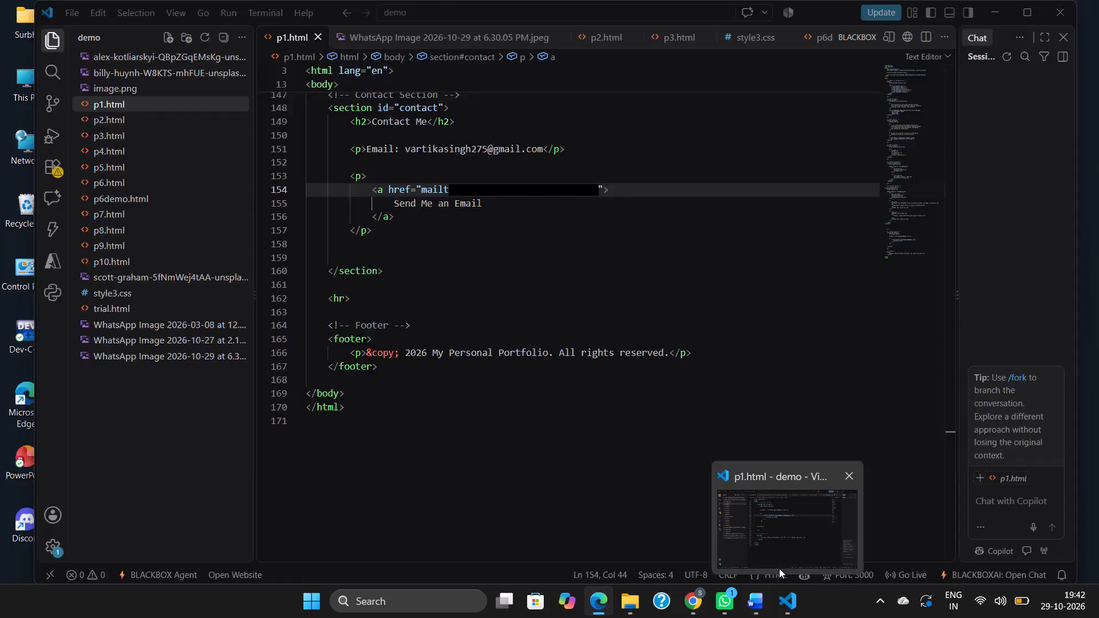
# In the Word lab file, replace the lower Experiment 1 output picture, My Education to the footer, with the new snip.
pyautogui.click(813, 533)
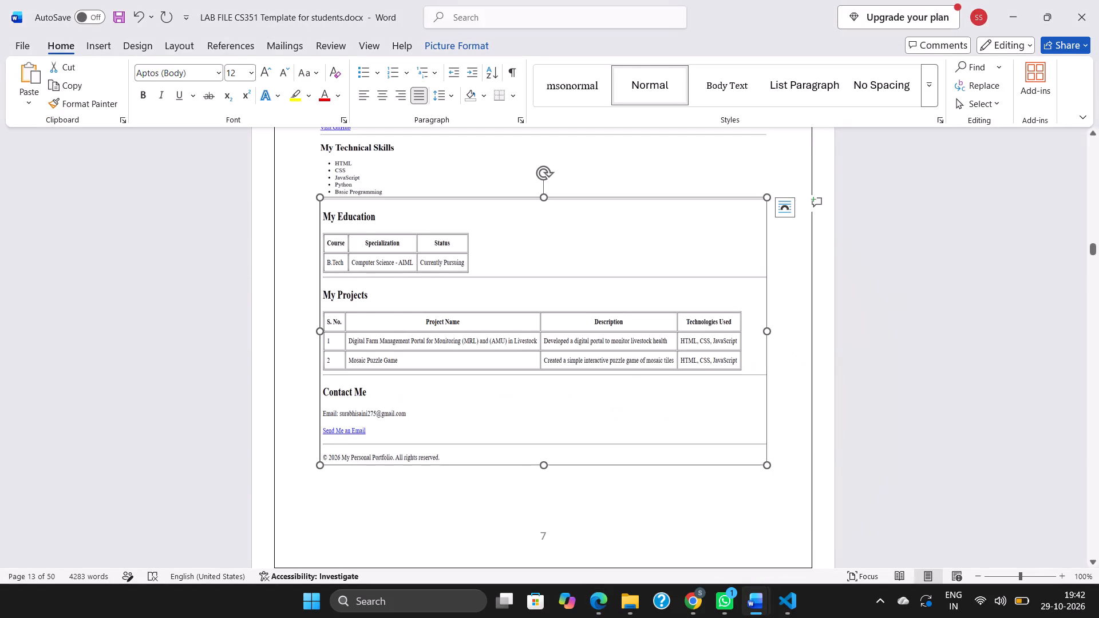
pyautogui.click(544, 172)
pyautogui.press('Delete')
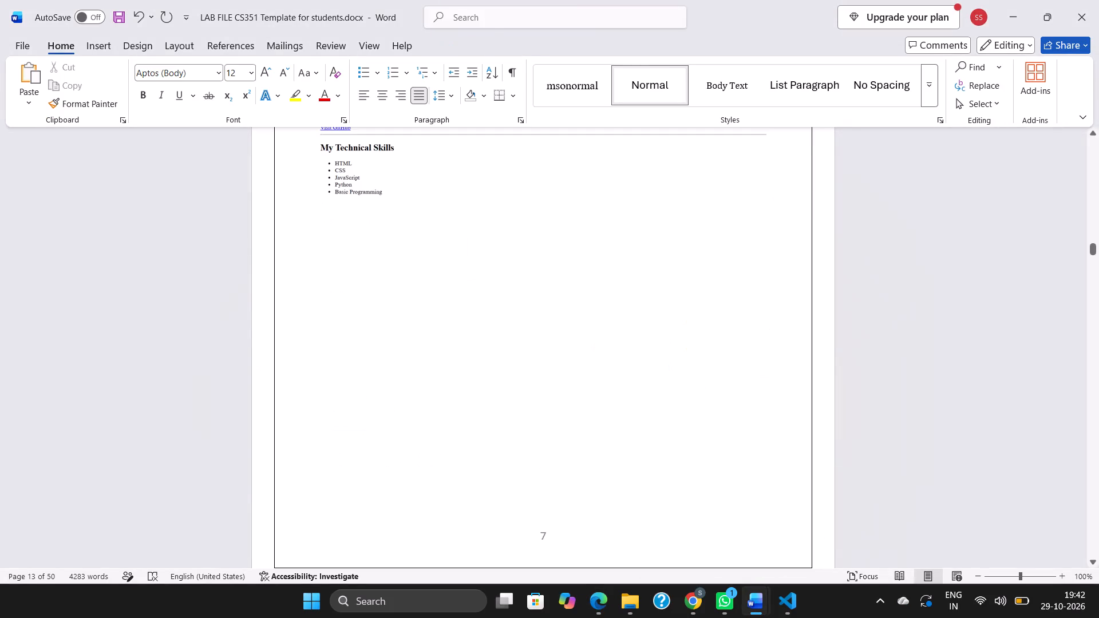
pyautogui.hotkey('ctrl', 'v')
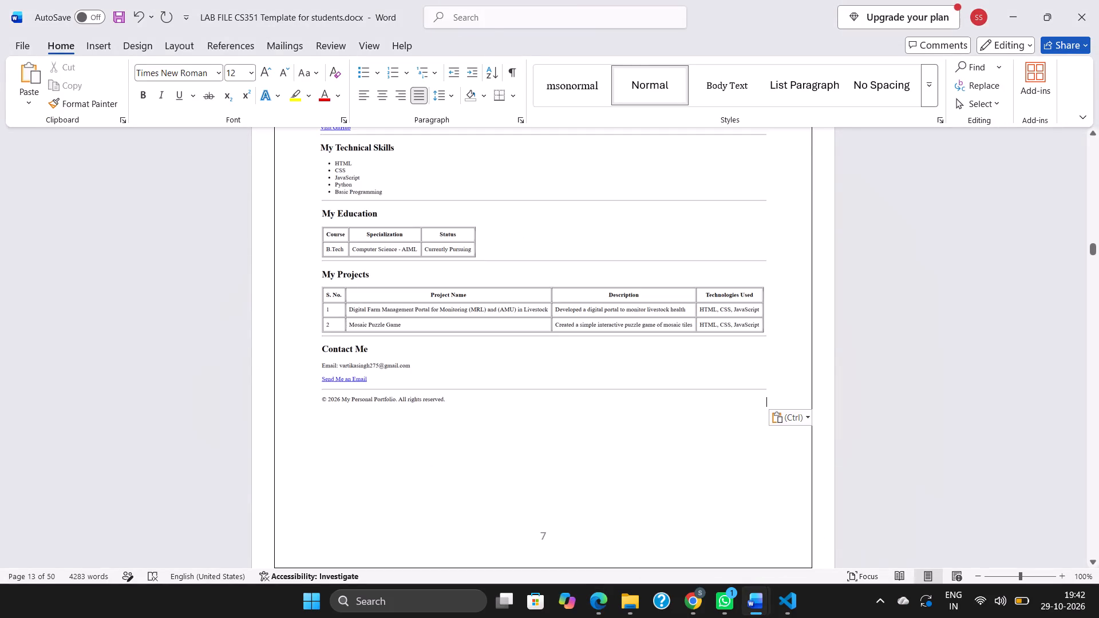
# Check the replaced Experiment 1 Output pictures, and review the source code and form output of Experiment 2.
pyautogui.scroll(1, 513, 249)
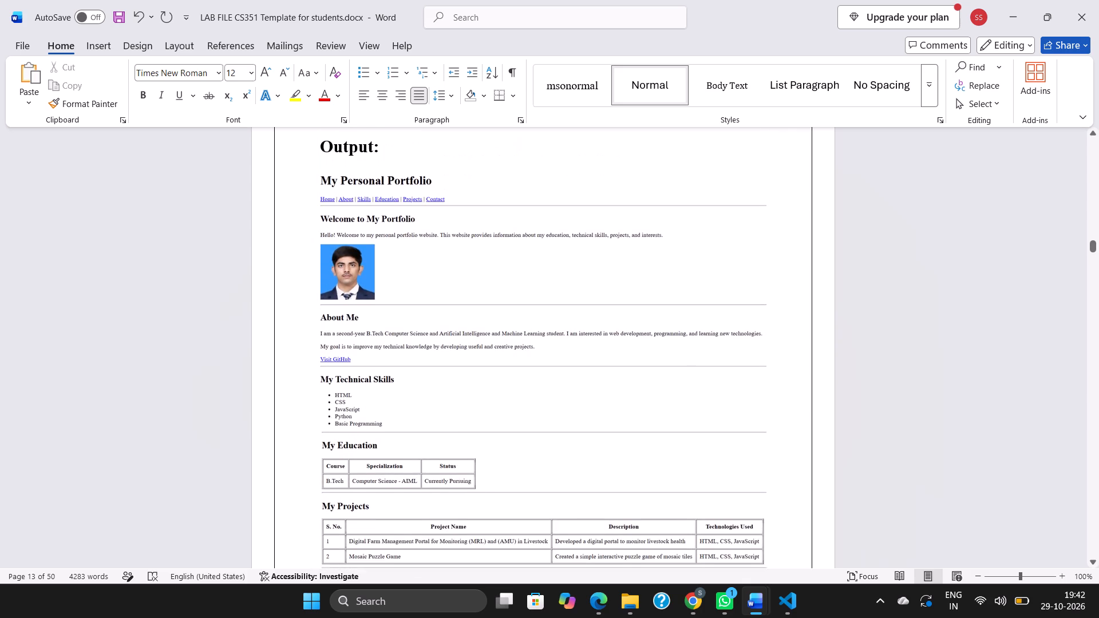
pyautogui.scroll(1, 513, 249)
pyautogui.scroll(-4, 520, 233)
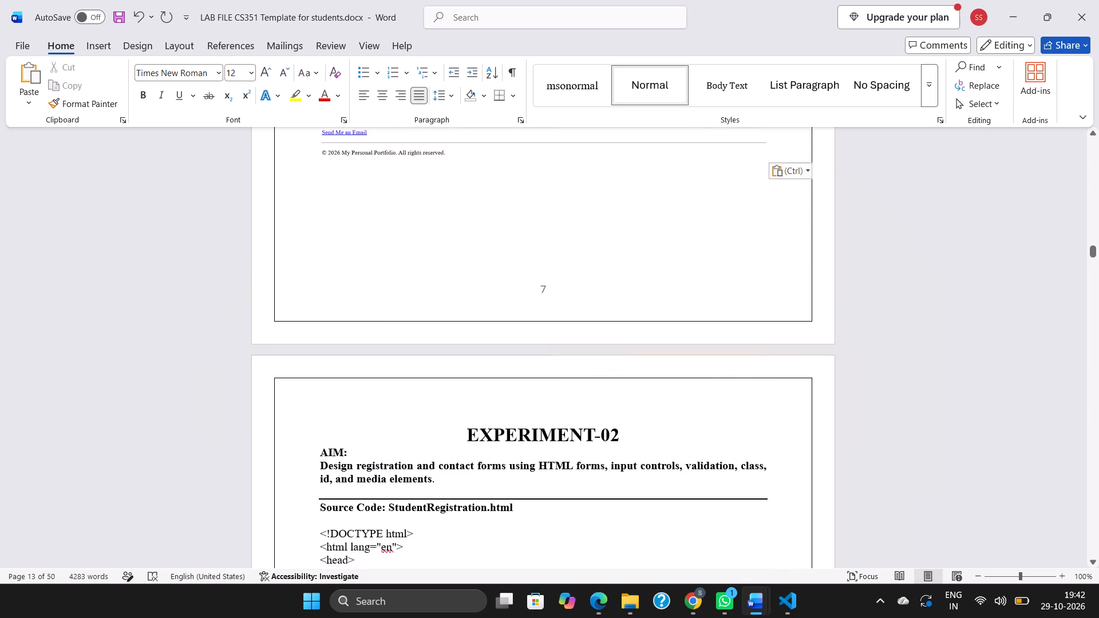
pyautogui.scroll(-2, 520, 233)
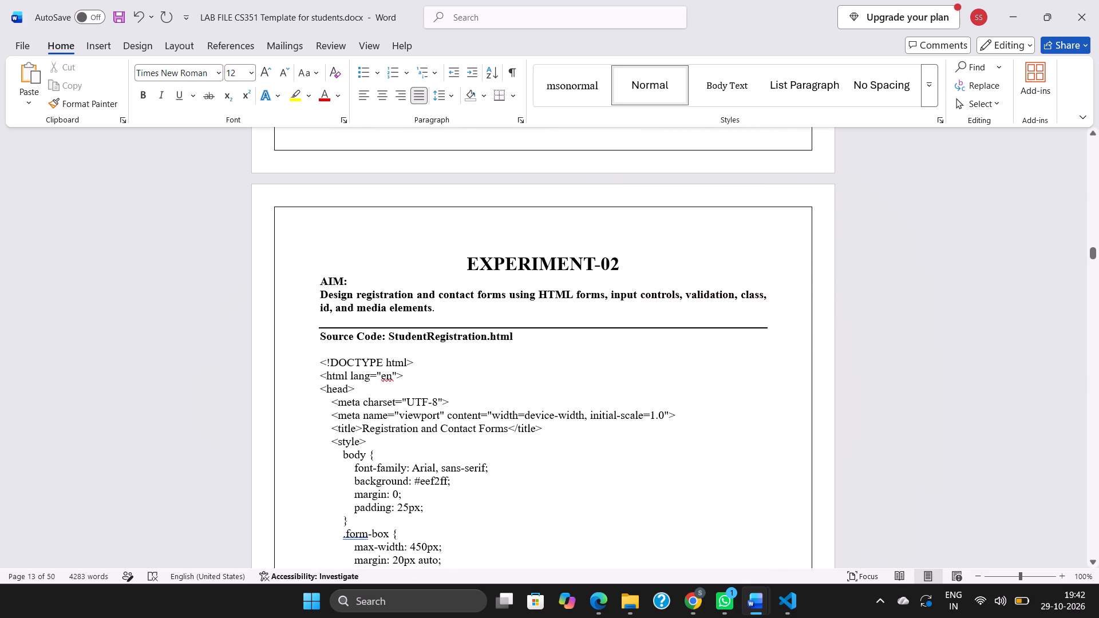
pyautogui.scroll(-12, 520, 233)
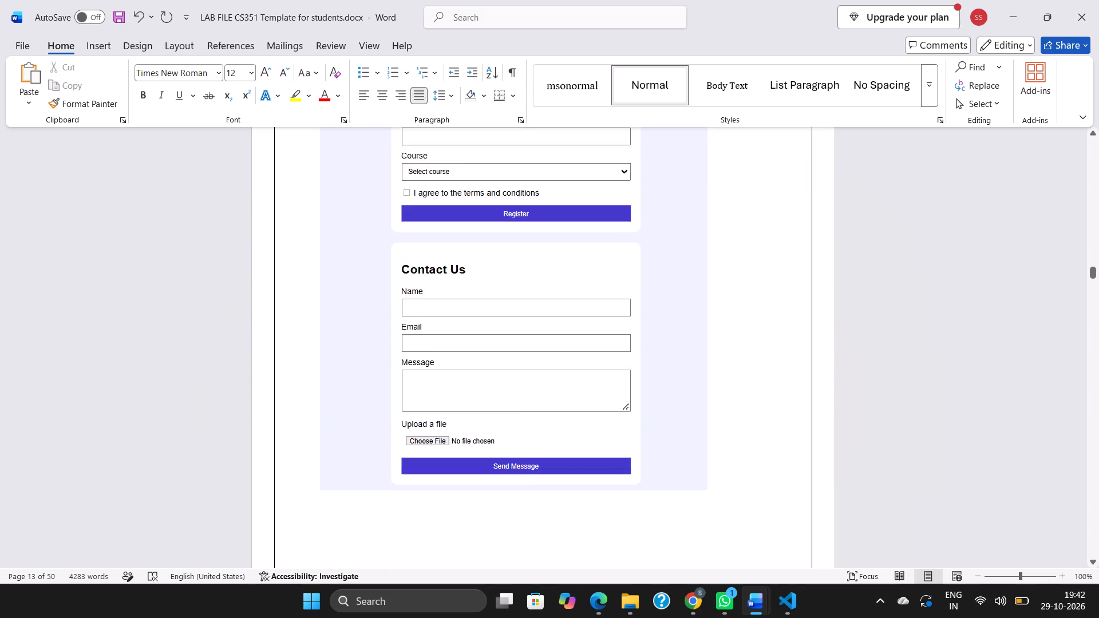
# Review the source code and output pictures of the CSS Styling experiment and the My Portfolio gallery page experiment.
pyautogui.scroll(-5, 520, 233)
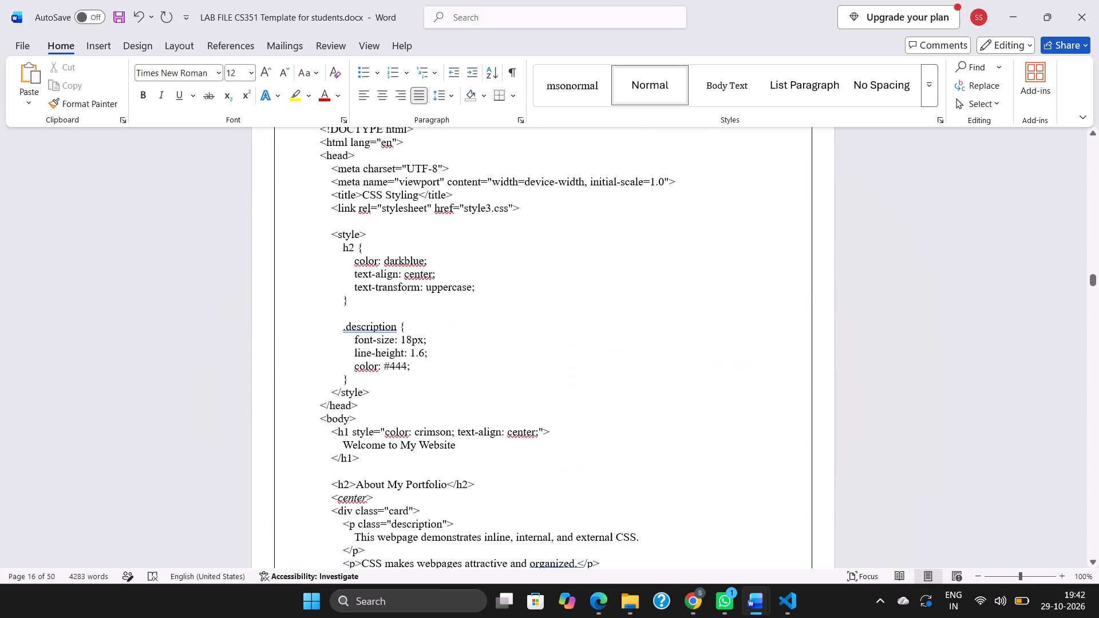
pyautogui.scroll(-7, 520, 233)
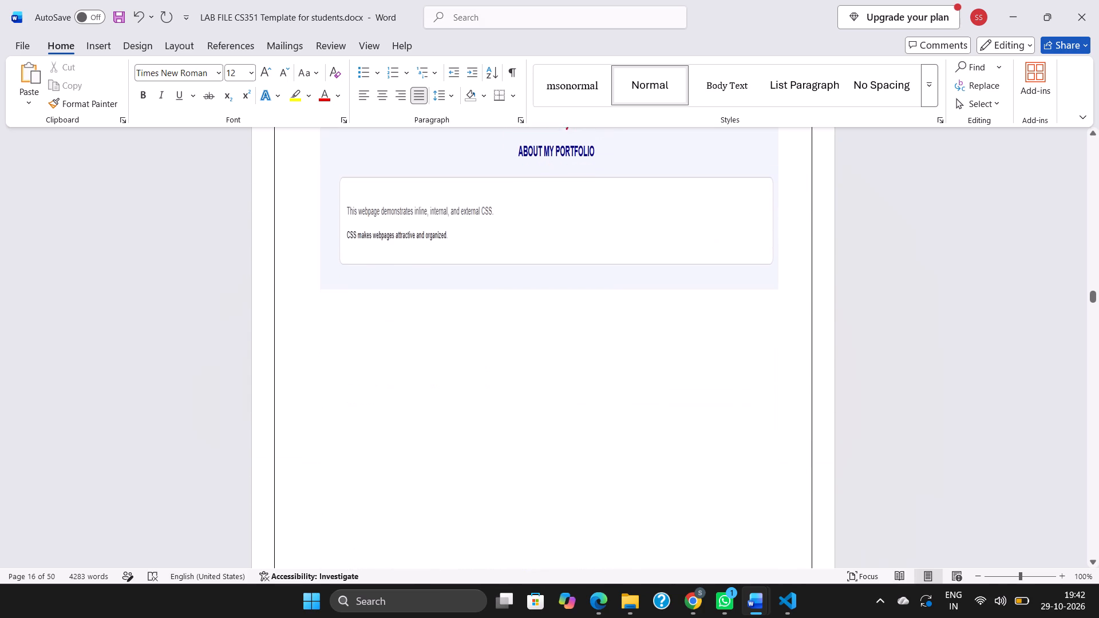
pyautogui.scroll(-9, 520, 233)
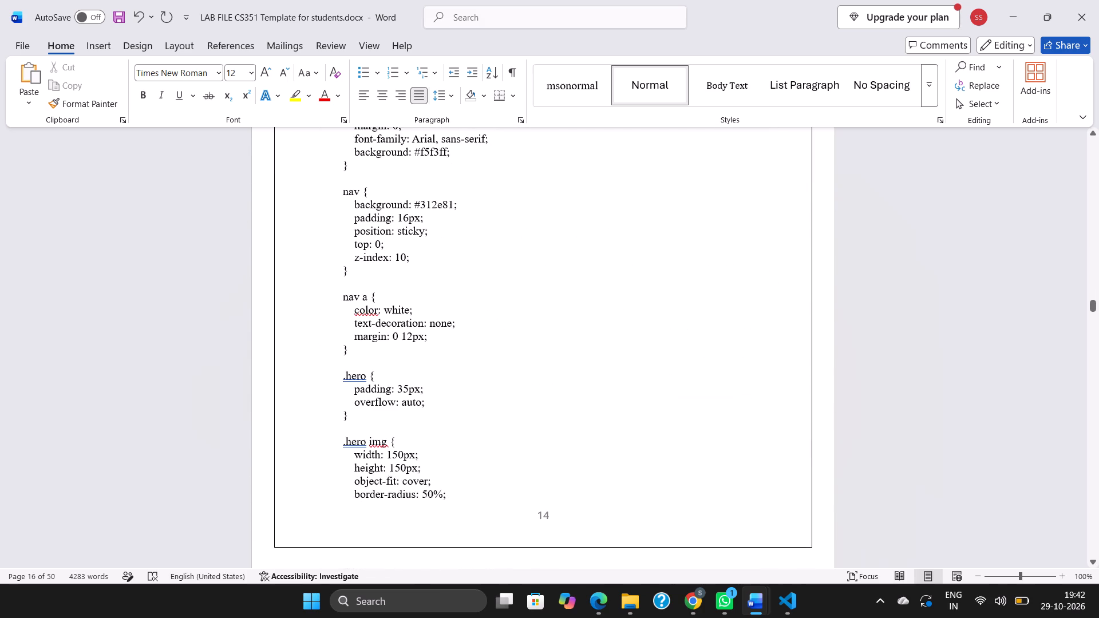
pyautogui.scroll(-10, 520, 233)
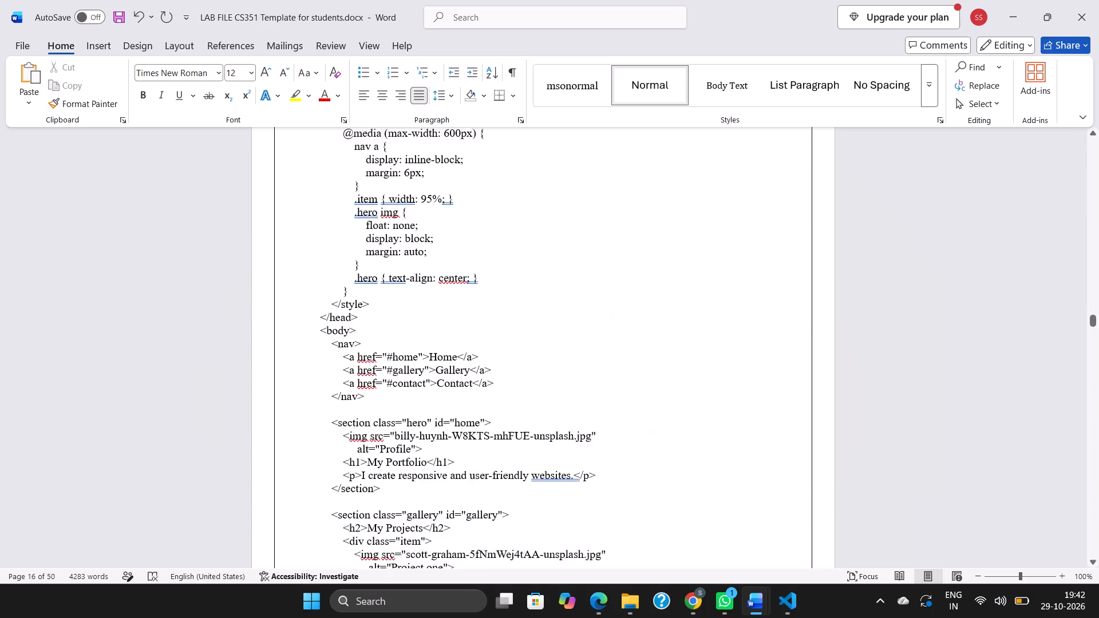
pyautogui.scroll(-10, 520, 233)
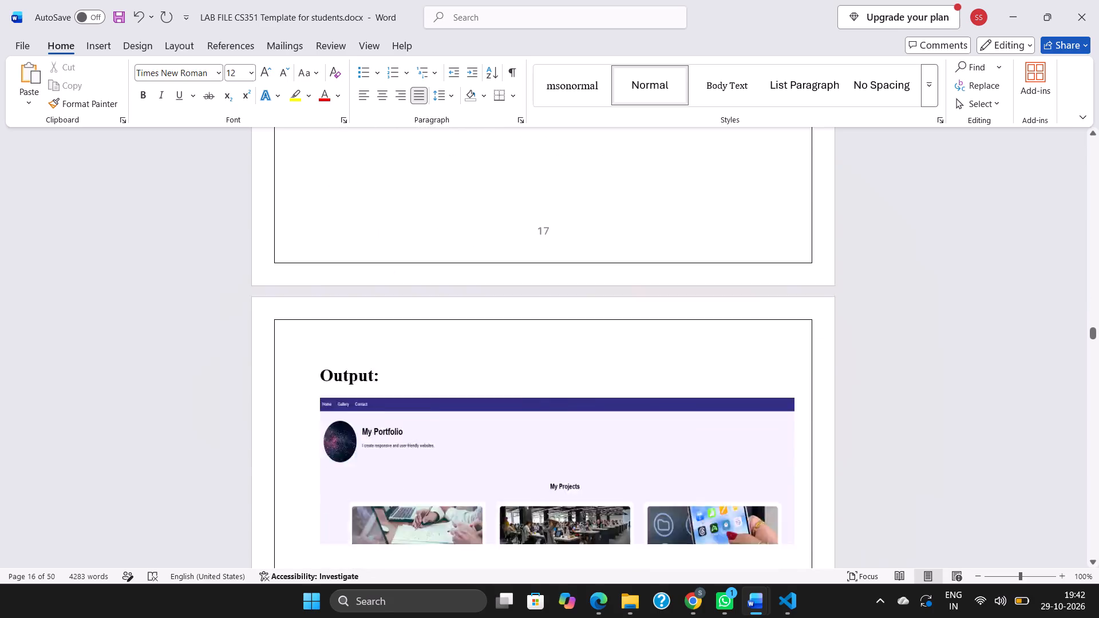
pyautogui.scroll(-2, 520, 233)
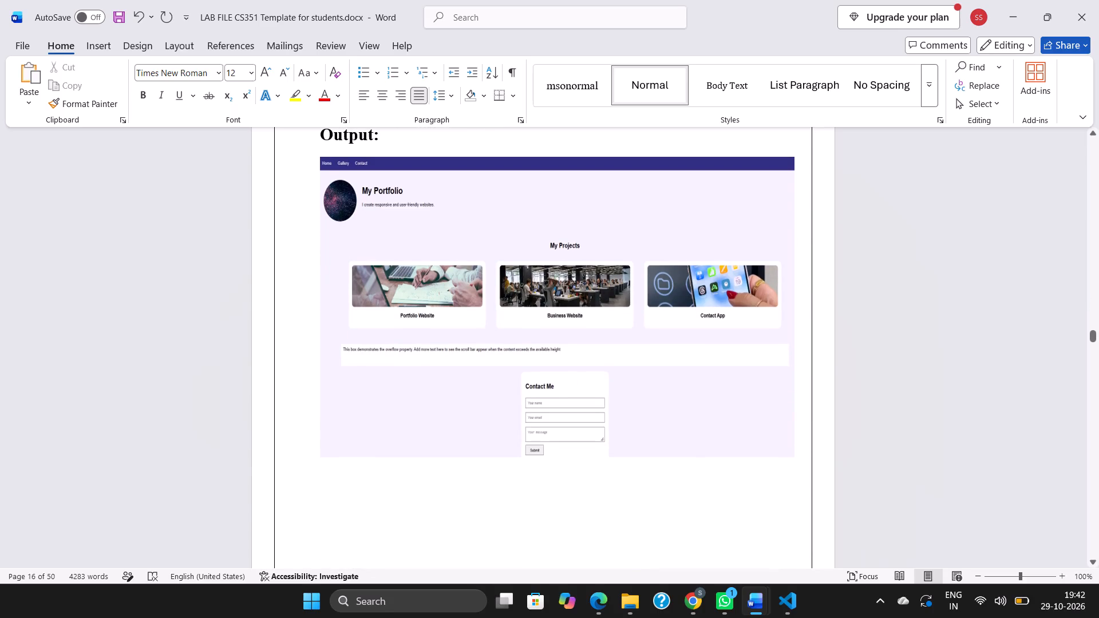
# Review the Bootstrap portfolio experiment's code and its output pictures, from the Web Development carousel to the footer.
pyautogui.scroll(-10, 572, 490)
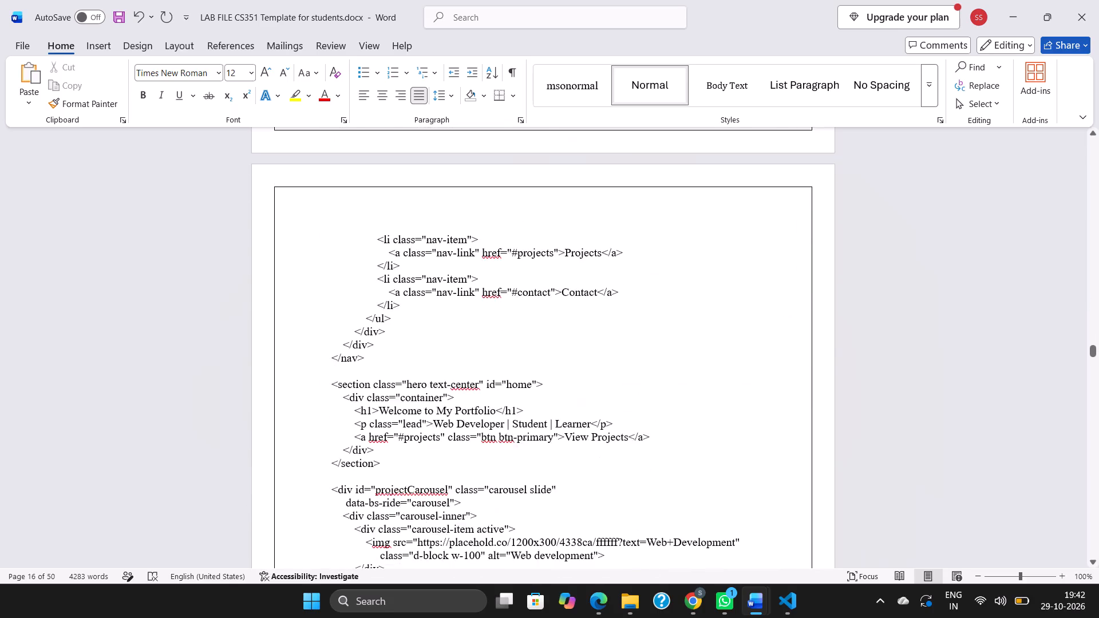
pyautogui.scroll(-11, 572, 490)
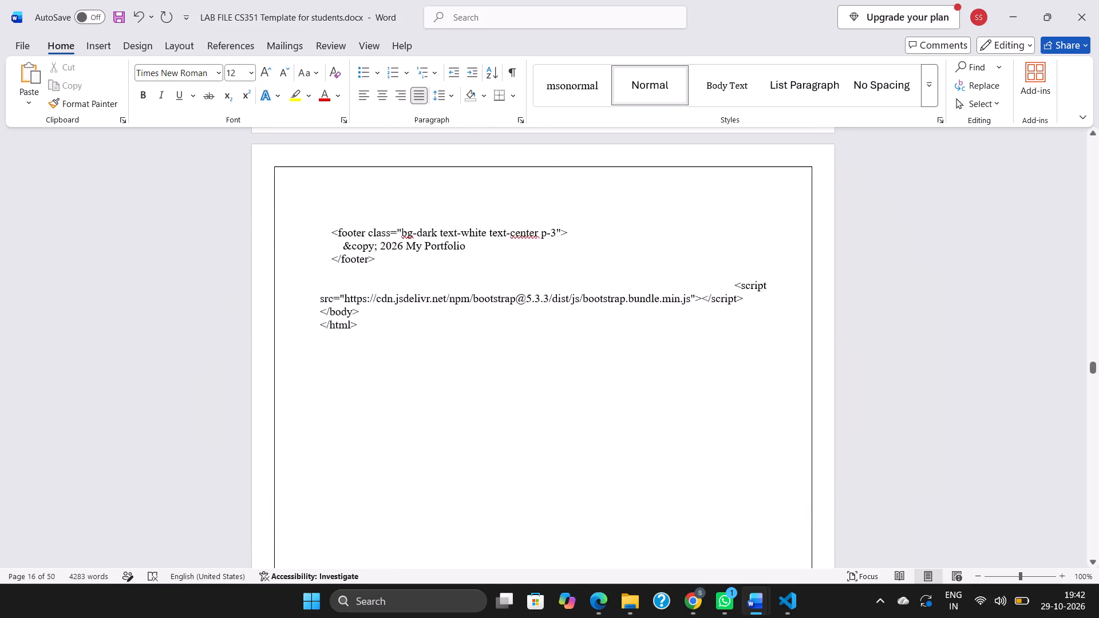
pyautogui.scroll(-6, 572, 490)
pyautogui.scroll(1, 572, 490)
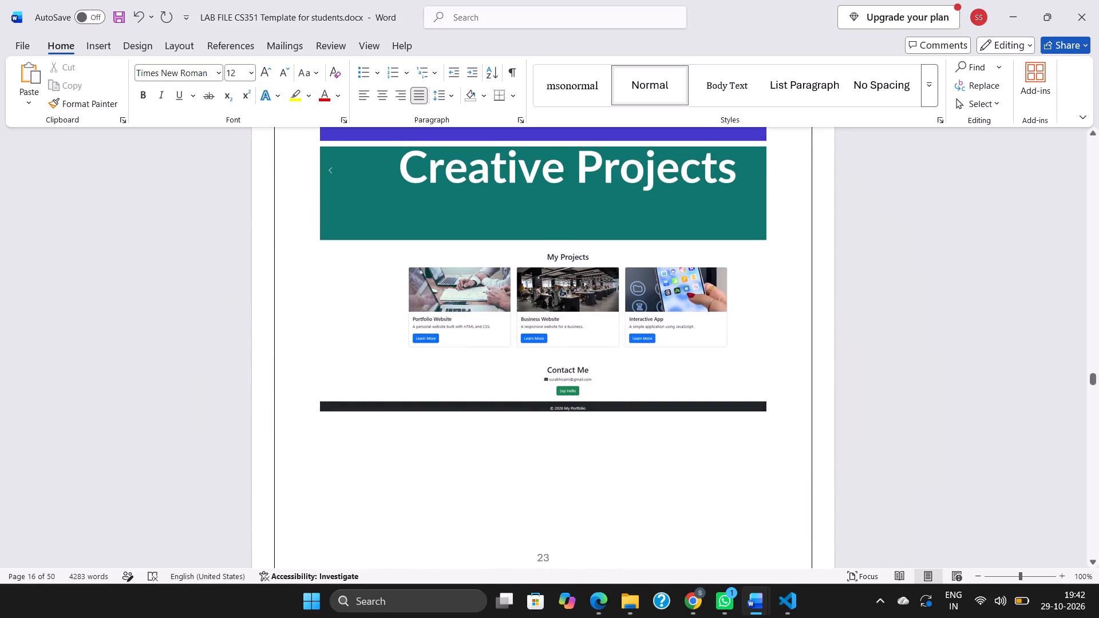
pyautogui.scroll(2, 572, 490)
pyautogui.scroll(-1, 572, 490)
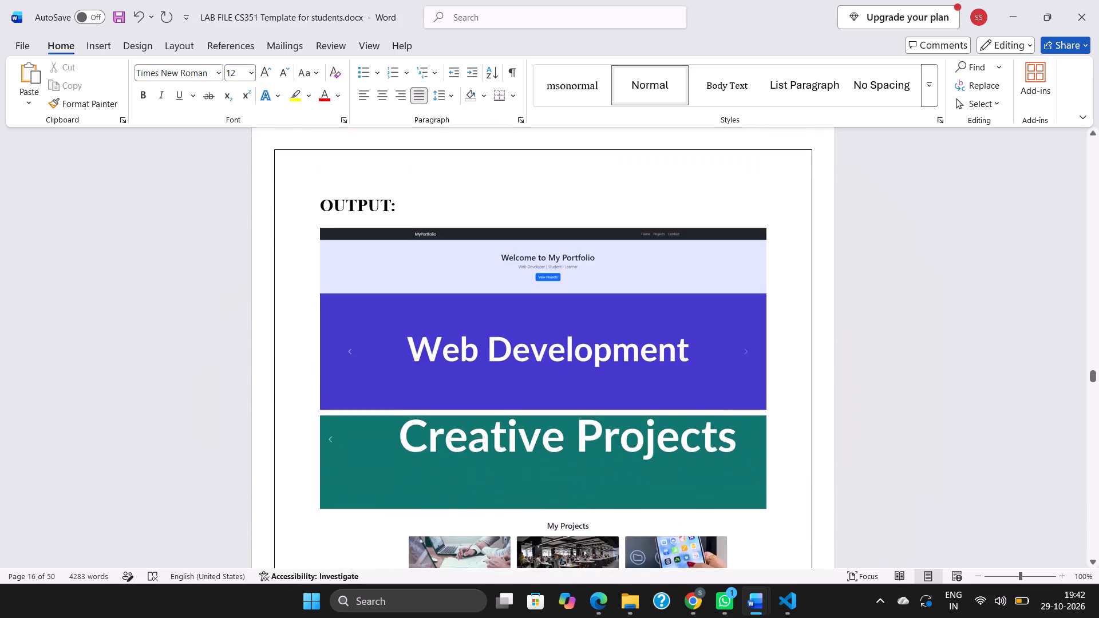
pyautogui.scroll(-2, 572, 490)
# Review the code and output pictures of the JavaScript Fundamentals and Interactive Text Analyzer experiments.
pyautogui.scroll(-4, 572, 490)
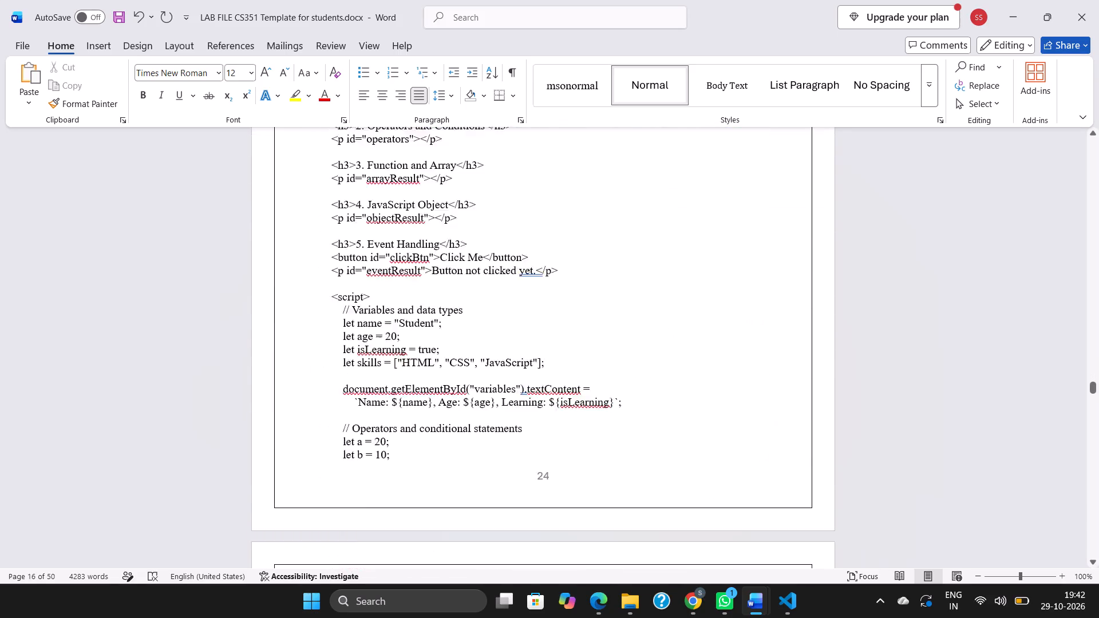
pyautogui.scroll(-7, 572, 490)
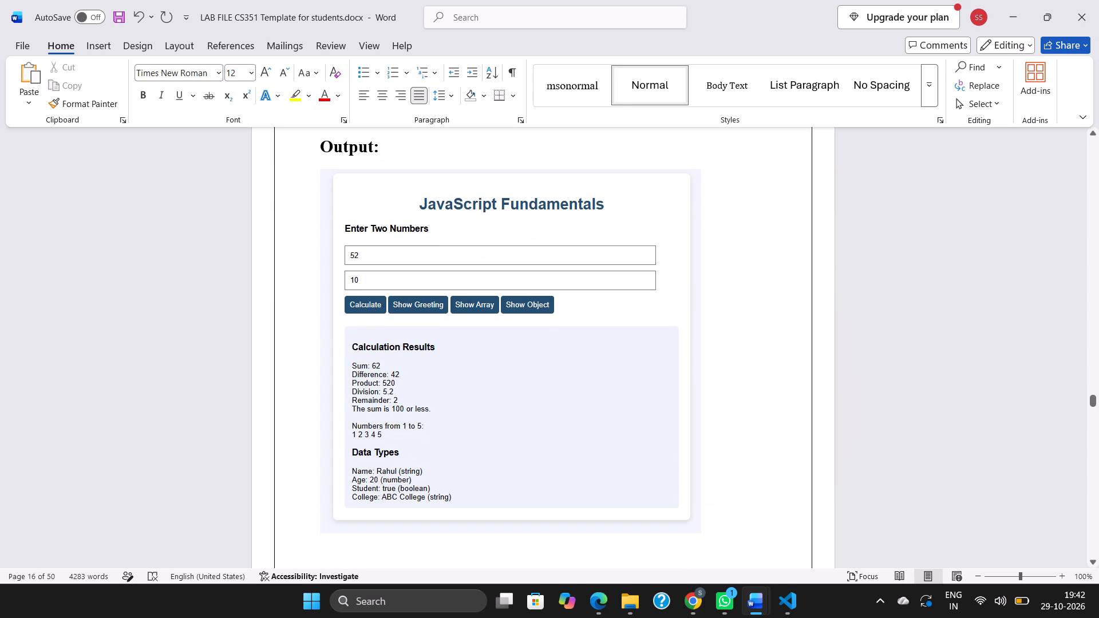
pyautogui.scroll(-1, 572, 490)
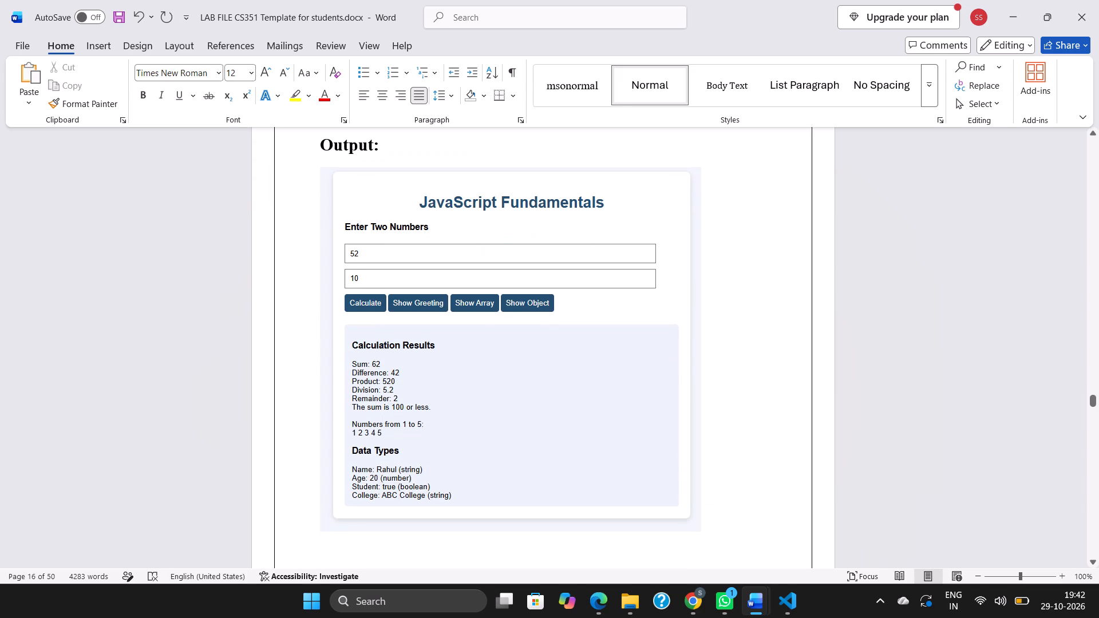
pyautogui.scroll(-3, 572, 490)
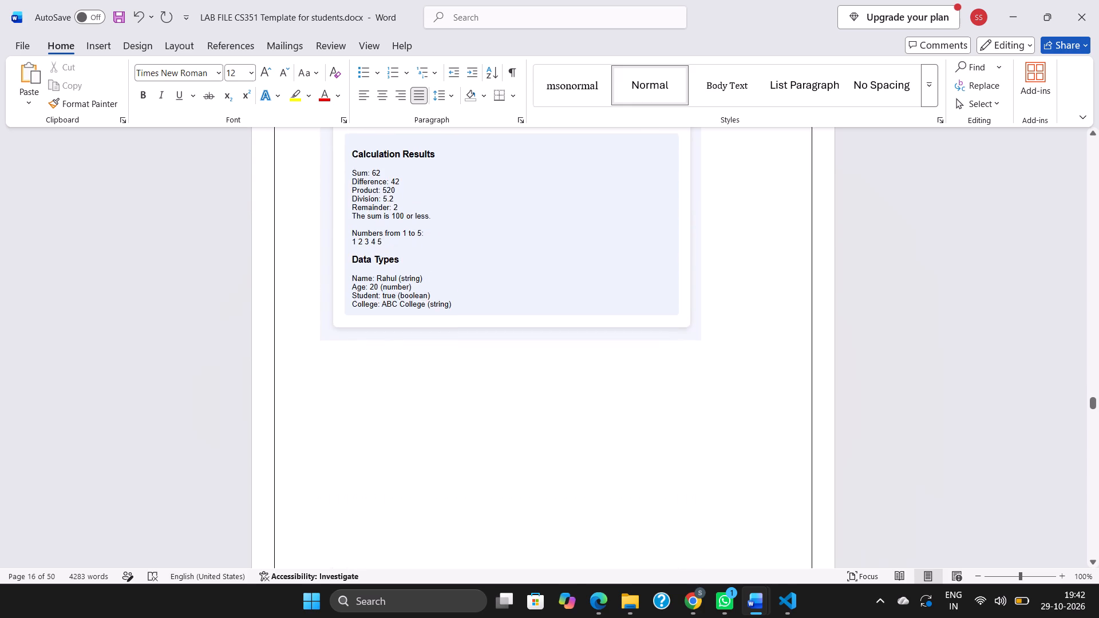
pyautogui.scroll(-6, 572, 490)
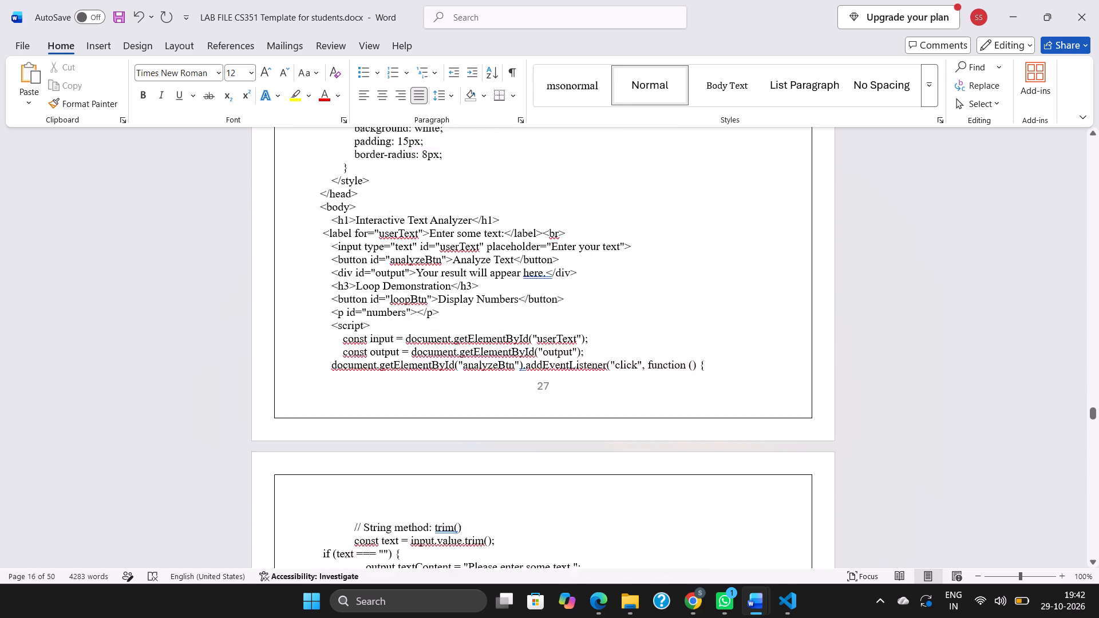
pyautogui.scroll(-6, 572, 490)
pyautogui.scroll(1, 572, 490)
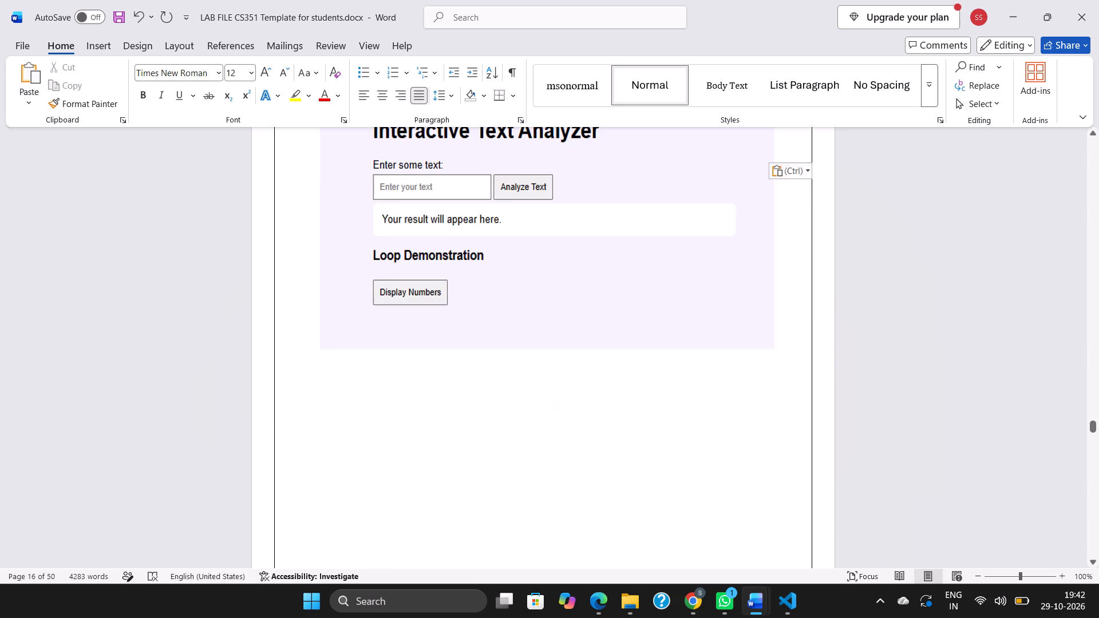
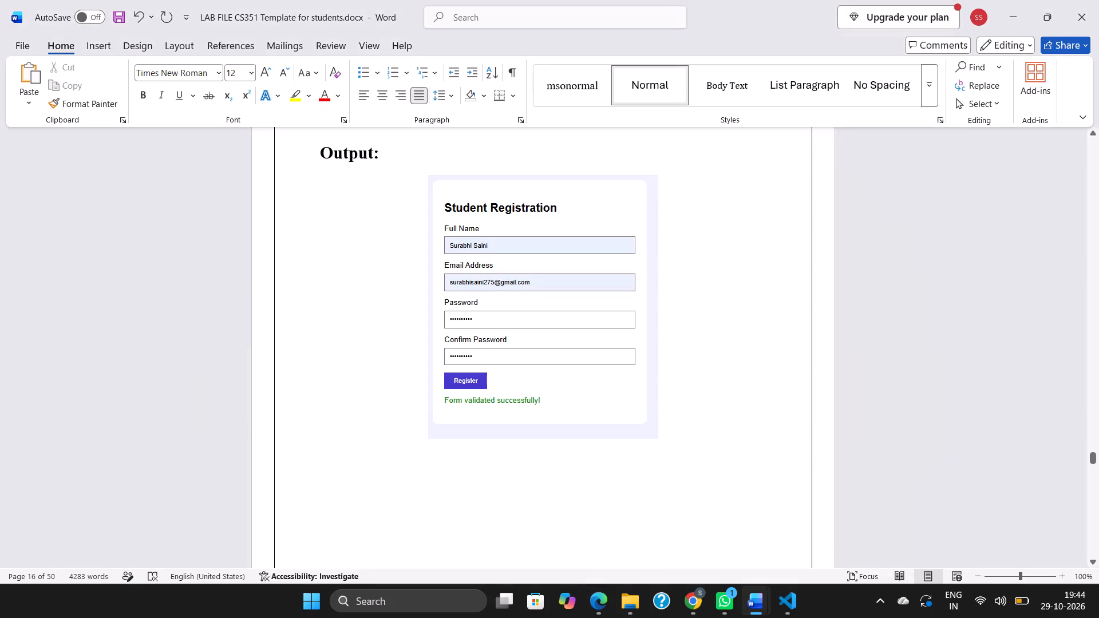
# Replace the Student Registration form picture under the Output heading before Experiment 9 with the newly copied capture.
pyautogui.click(578, 262)
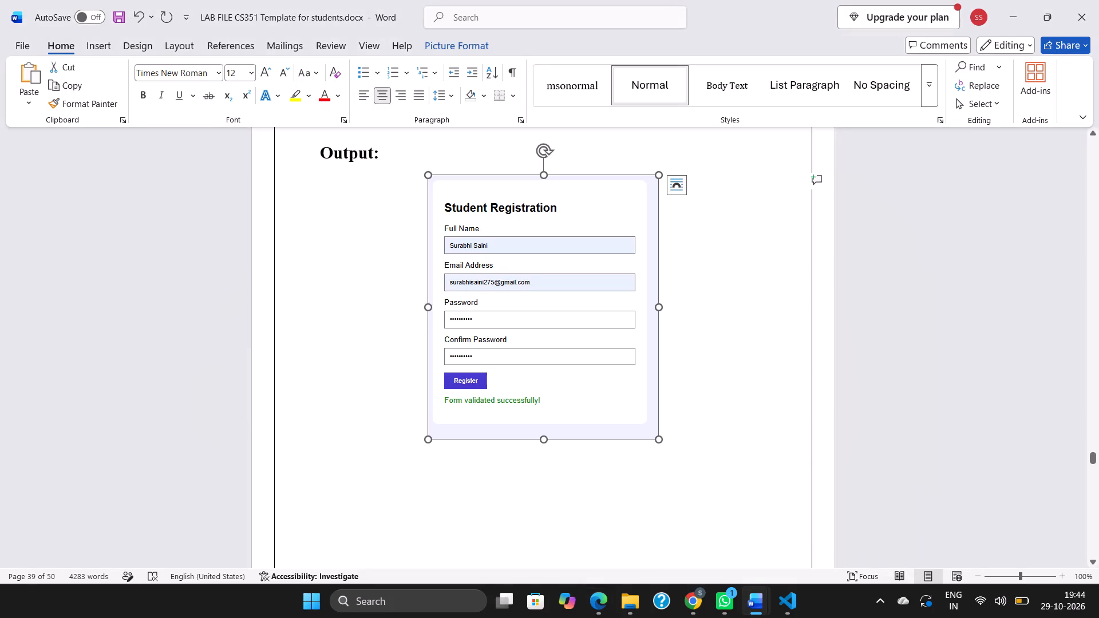
pyautogui.click(543, 150)
pyautogui.press('Delete')
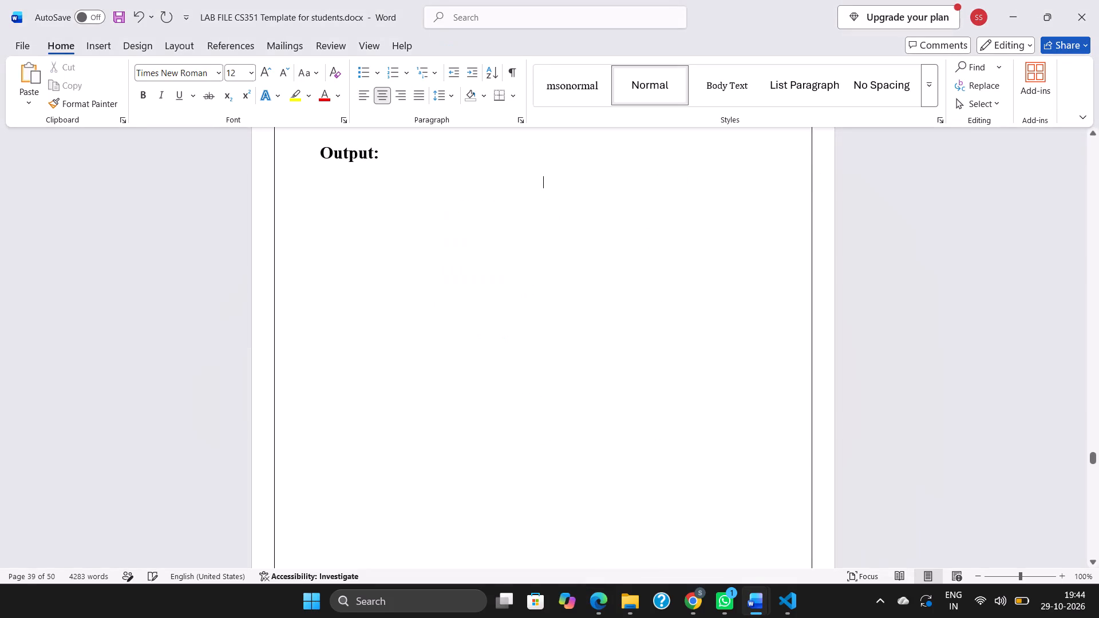
pyautogui.hotkey('ctrl', 'v')
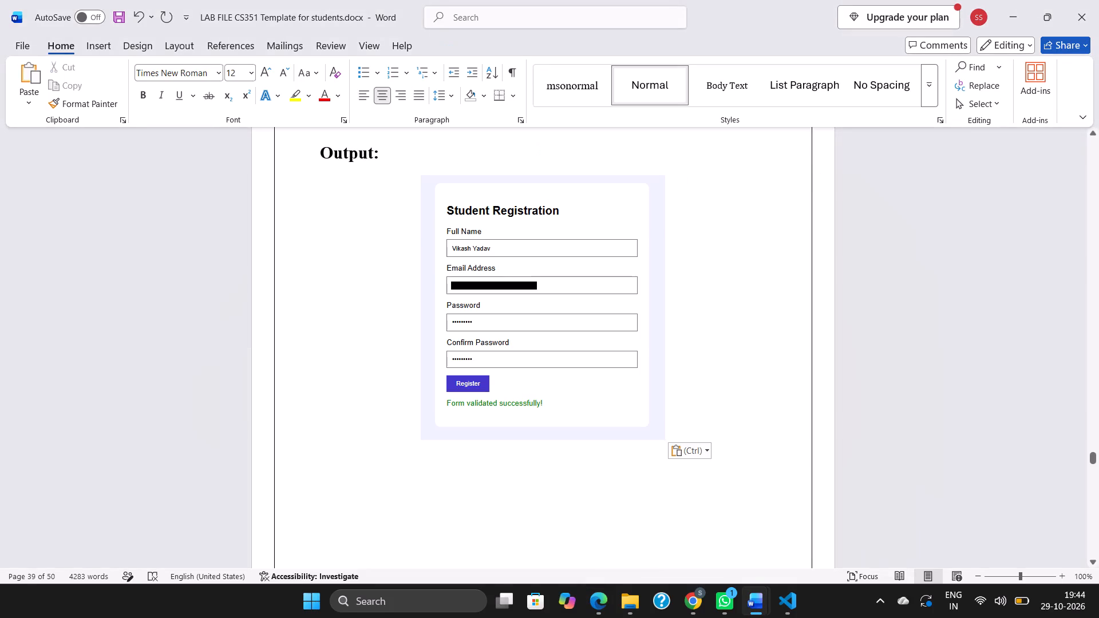
# Review the code and output pictures of Experiment 9, Advanced JavaScript, and of the Website Usability Audit experiment.
pyautogui.scroll(-3, 605, 421)
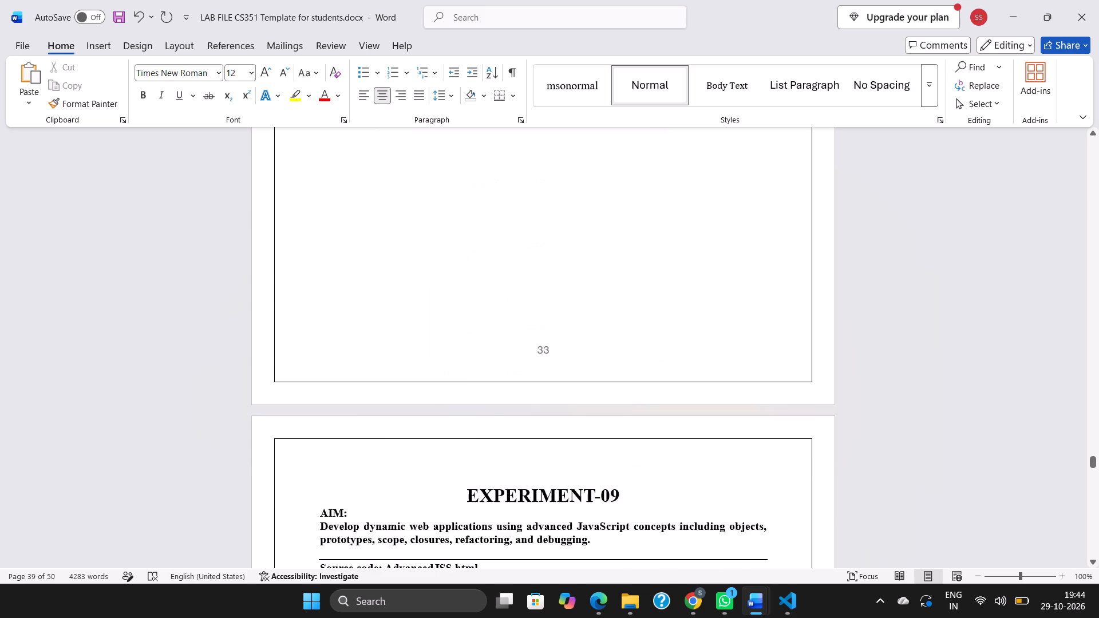
pyautogui.scroll(-9, 605, 421)
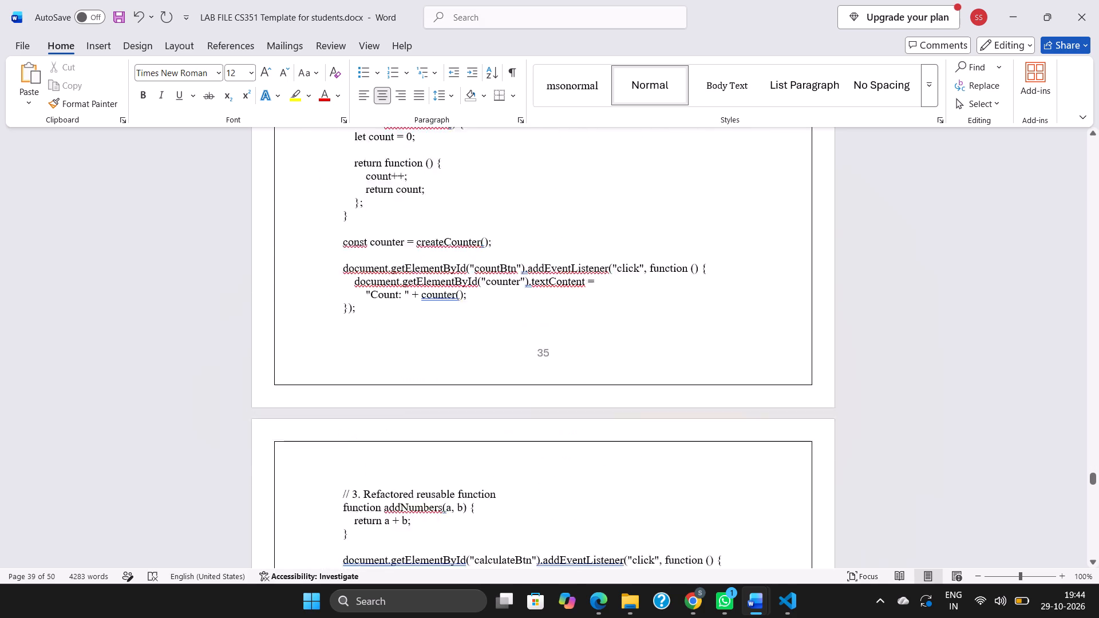
pyautogui.scroll(-6, 605, 421)
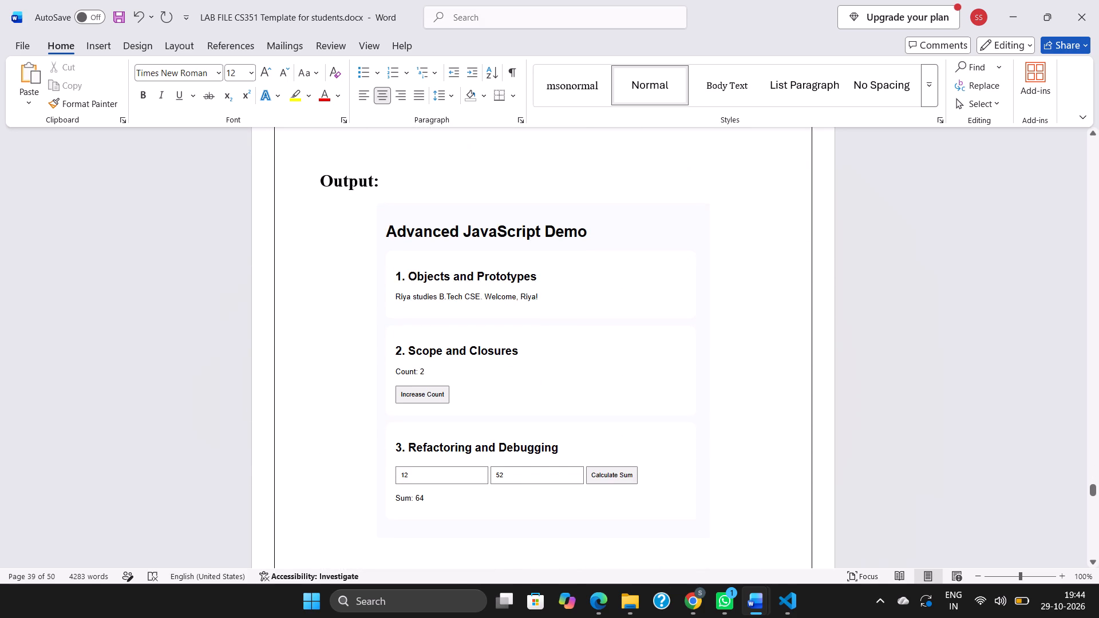
pyautogui.scroll(-1, 605, 421)
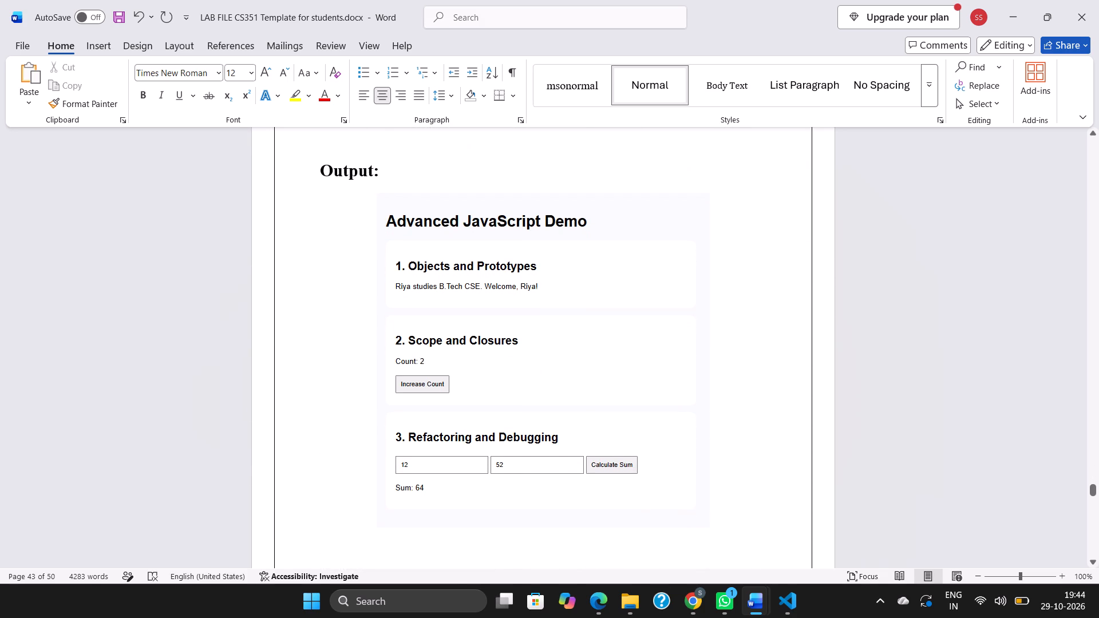
pyautogui.scroll(-10, 605, 421)
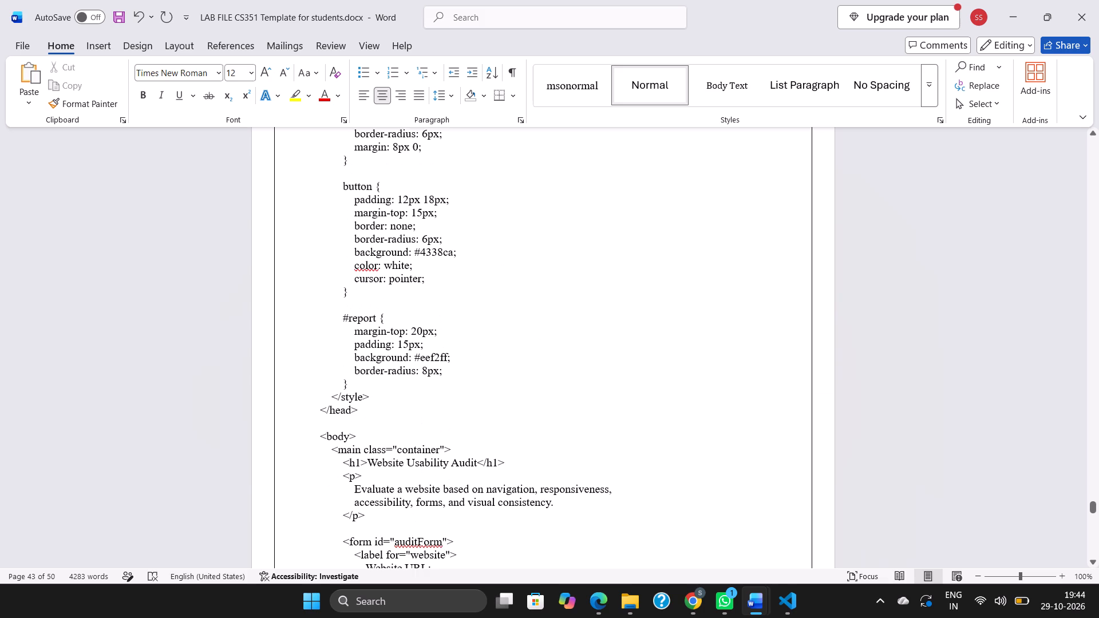
pyautogui.scroll(-10, 605, 421)
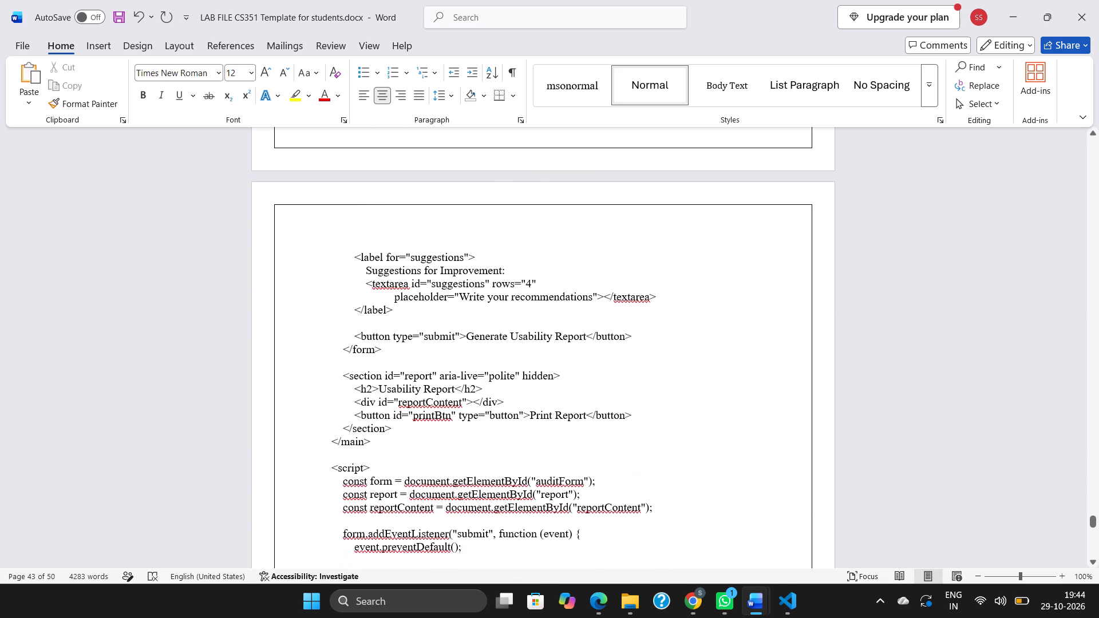
pyautogui.scroll(-10, 605, 421)
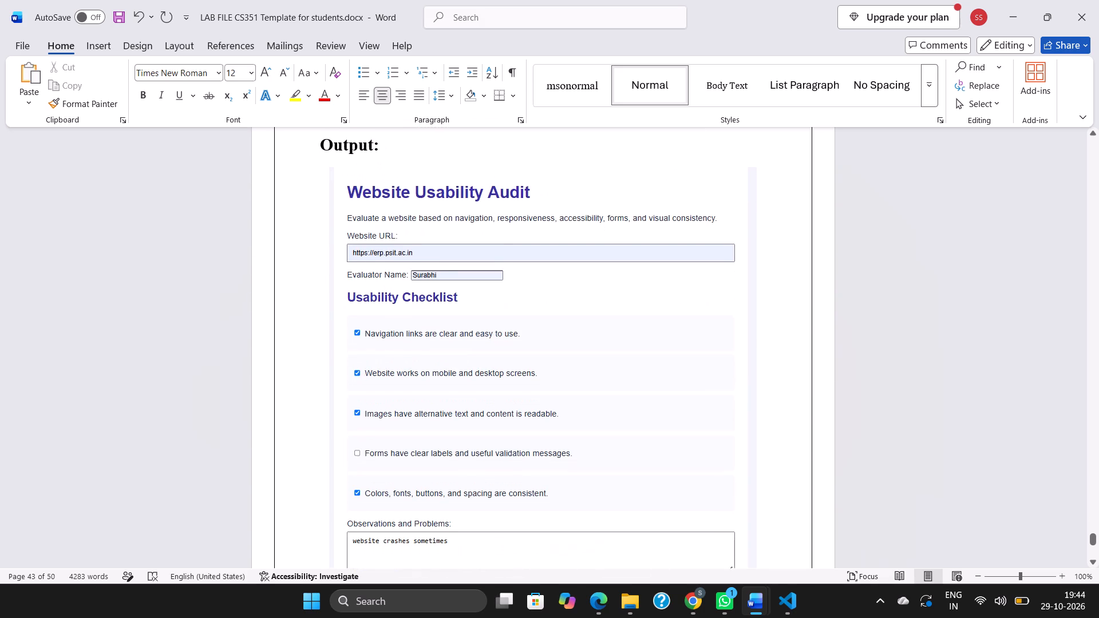
pyautogui.scroll(-3, 605, 421)
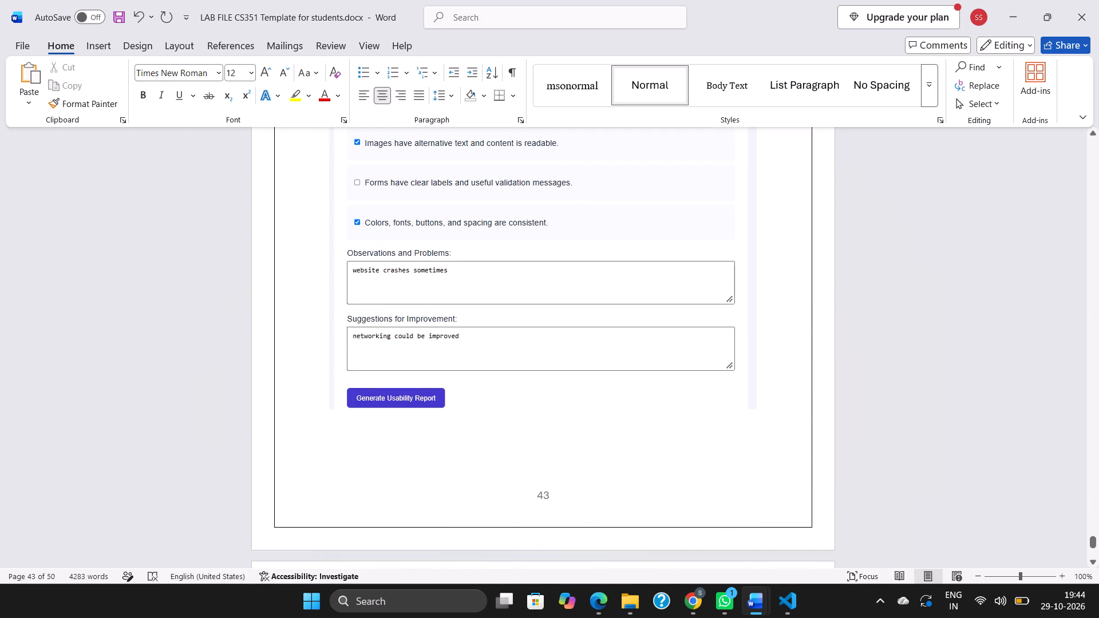
pyautogui.scroll(-1, 605, 421)
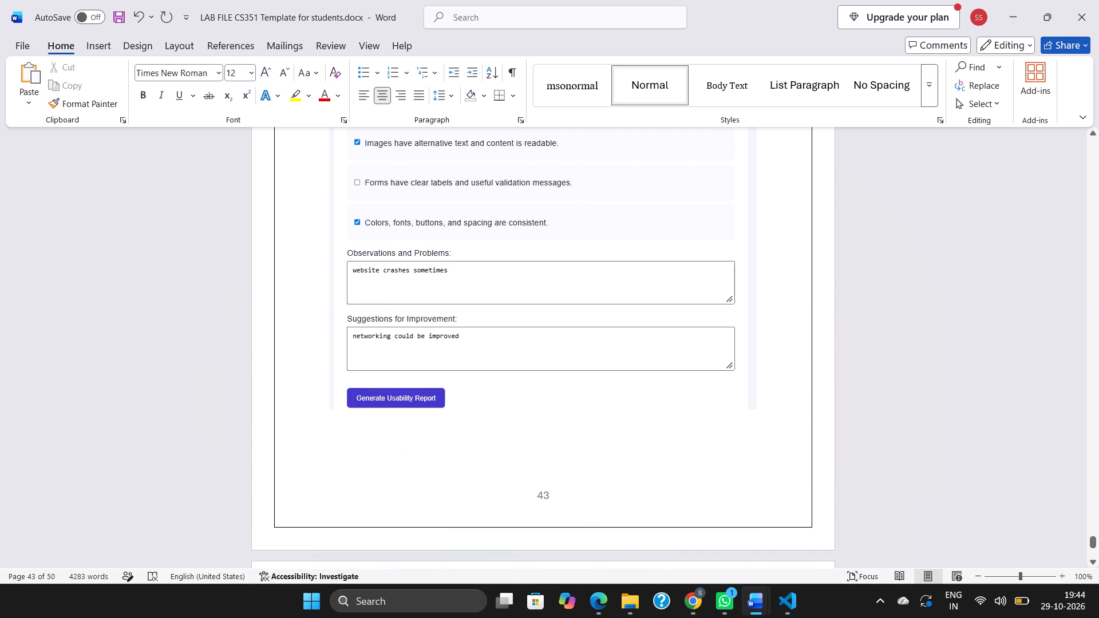
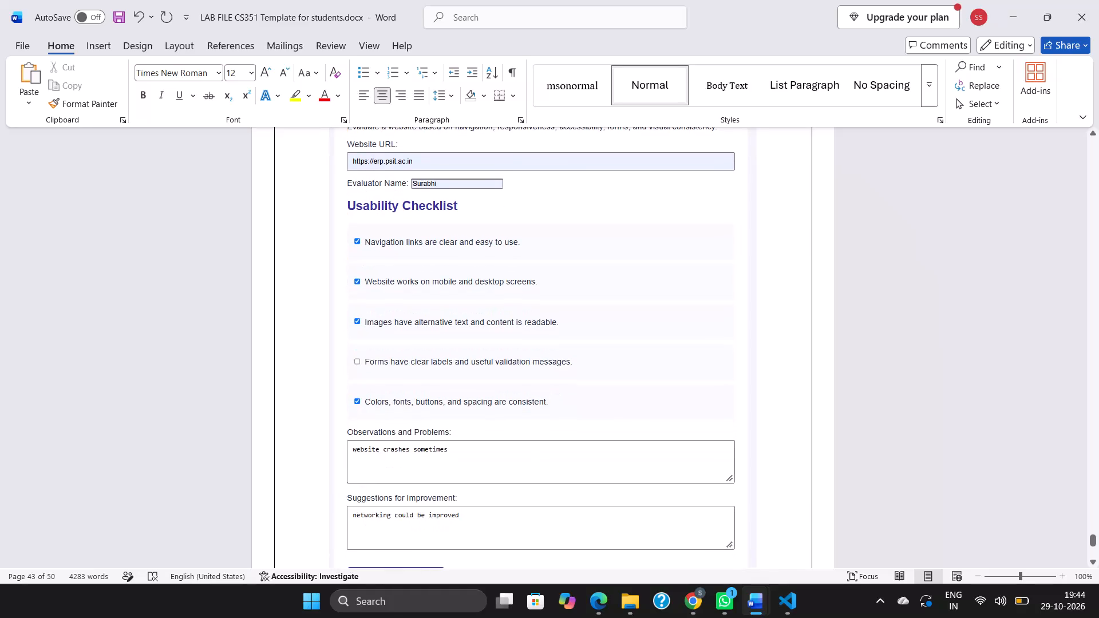
# Switch to Visual Studio Code, open p10.html and launch its live page in the browser.
pyautogui.scroll(-3, 605, 421)
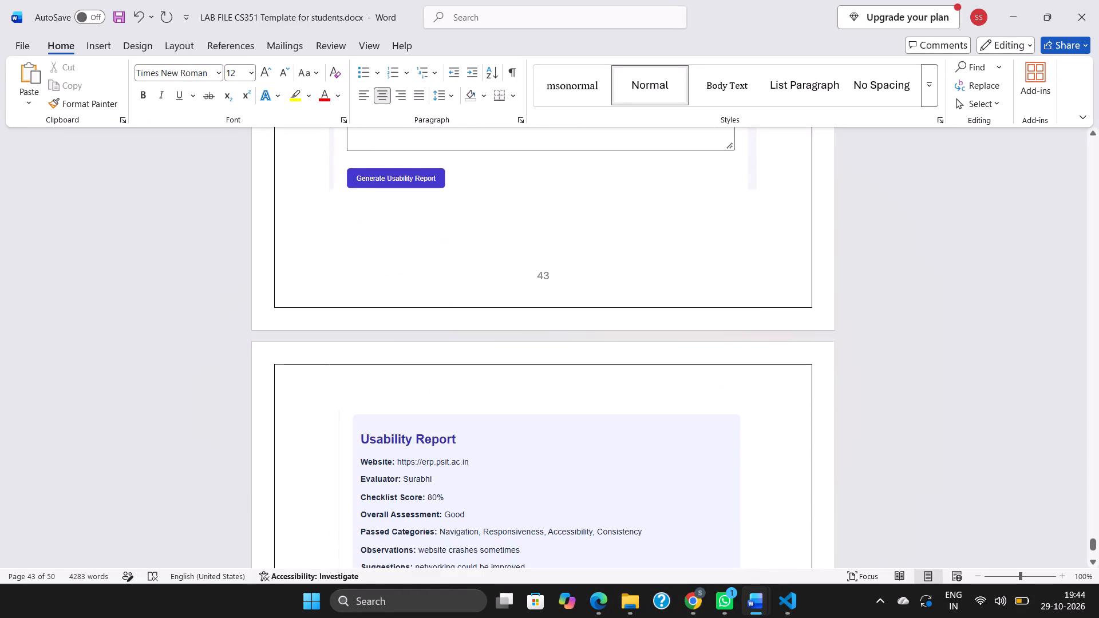
pyautogui.scroll(-2, 605, 421)
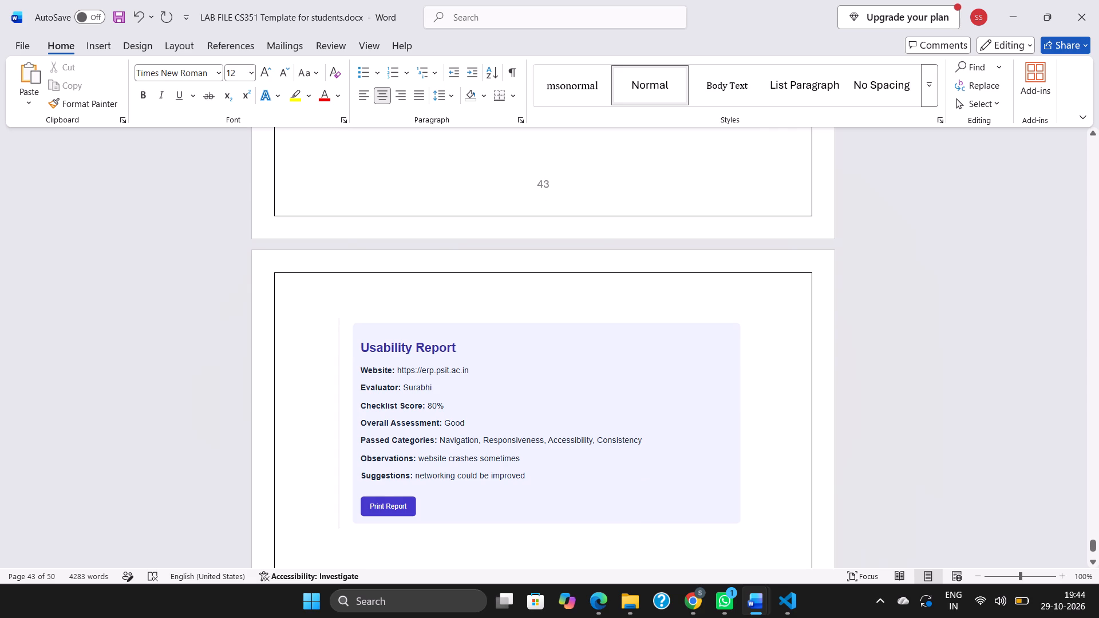
pyautogui.scroll(2, 683, 431)
pyautogui.click(801, 601)
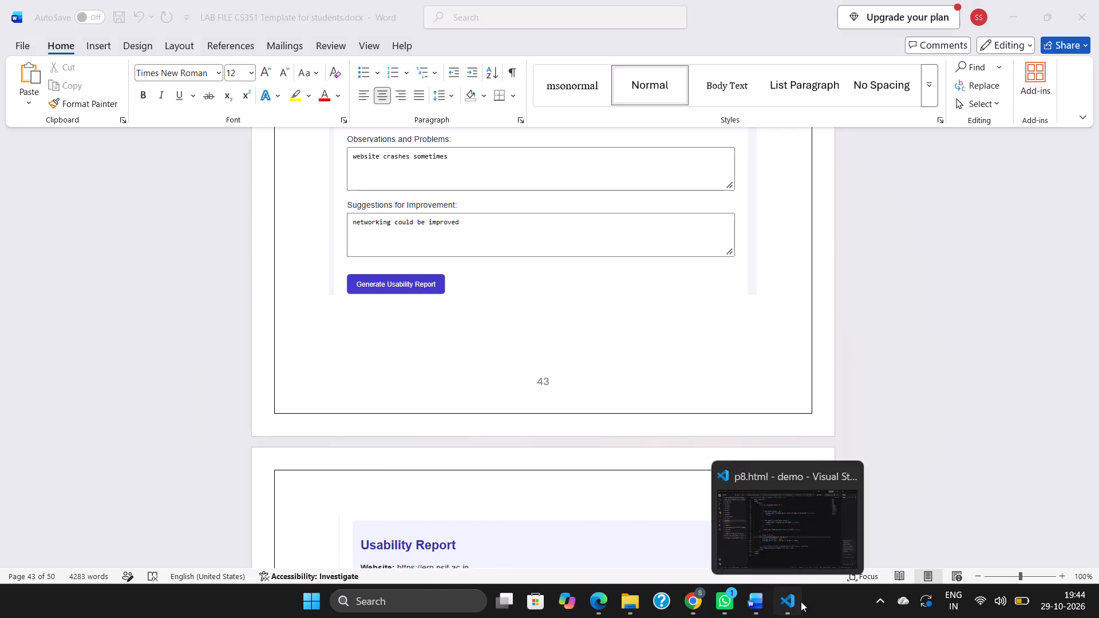
pyautogui.click(133, 257)
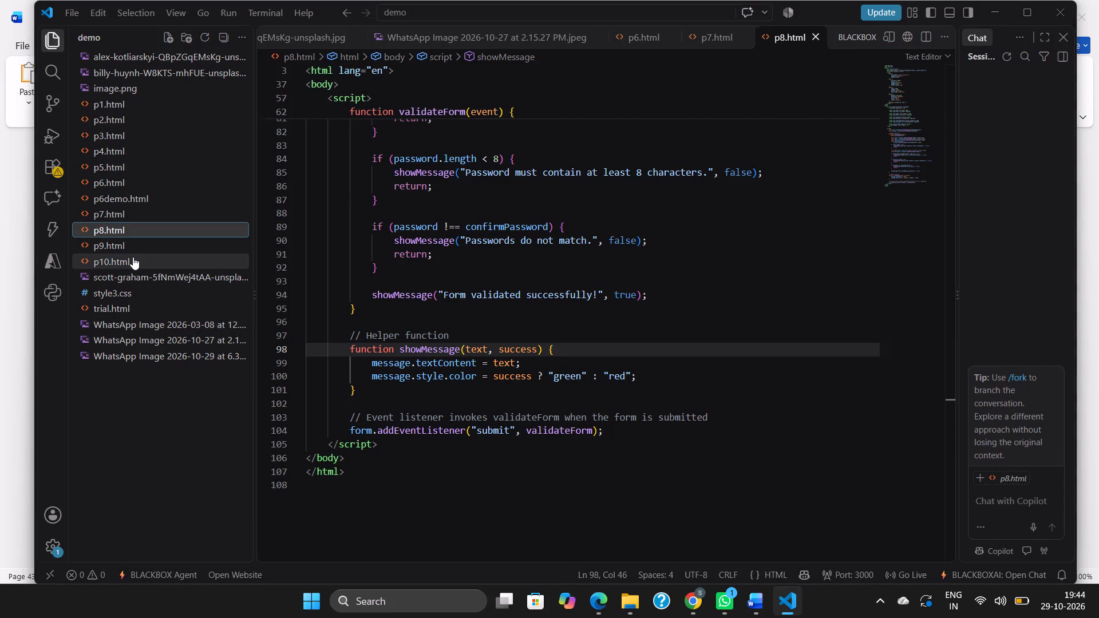
pyautogui.click(894, 29)
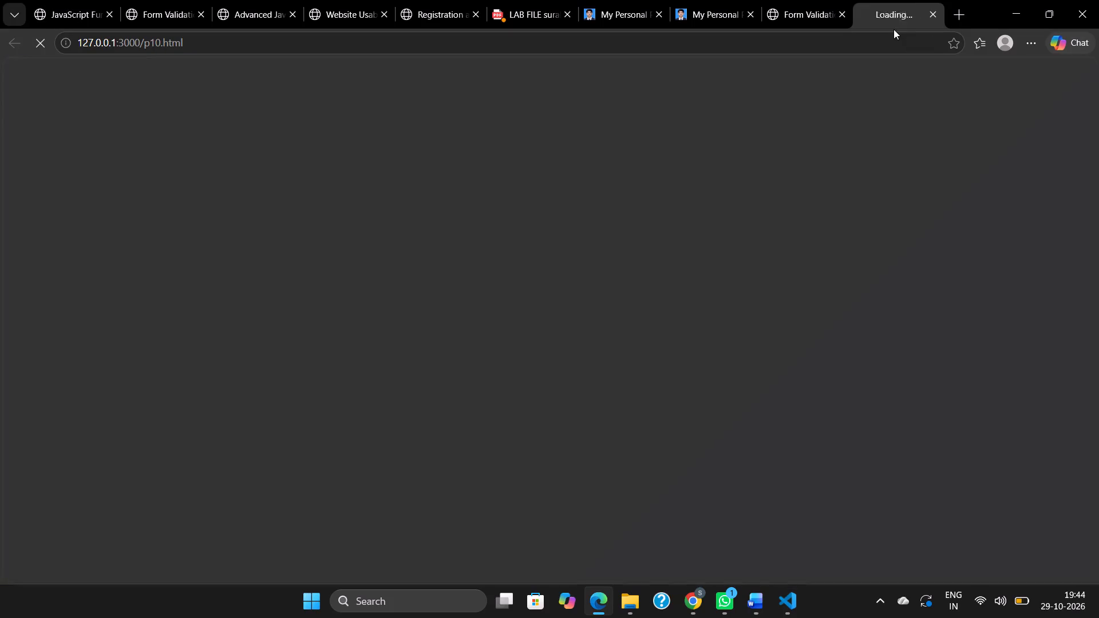
pyautogui.click(414, 154)
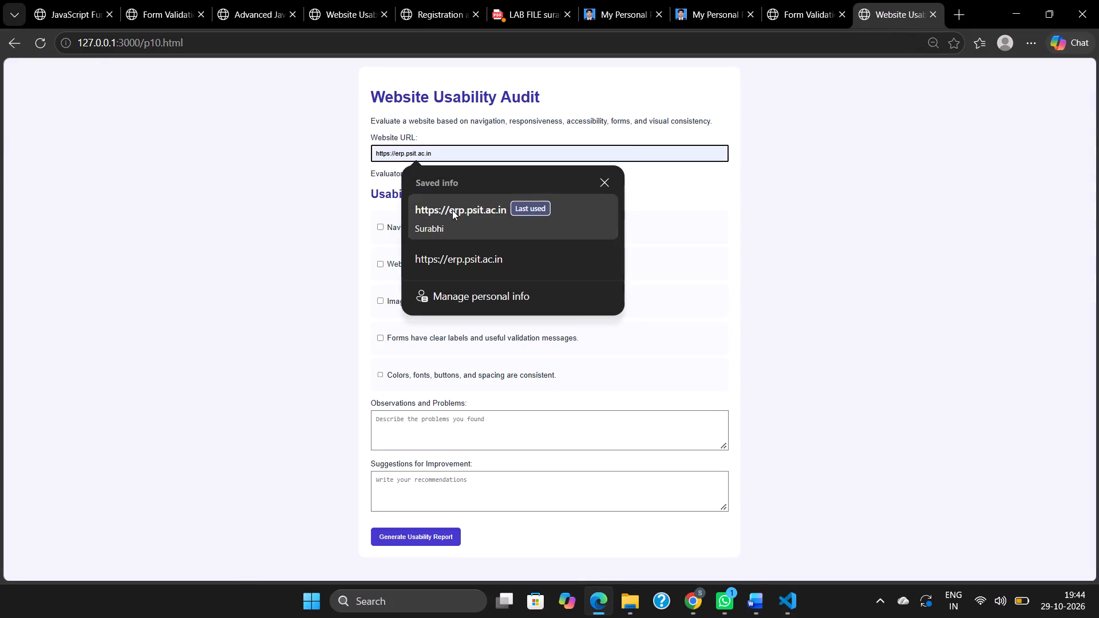
pyautogui.click(452, 210)
pyautogui.click(472, 174)
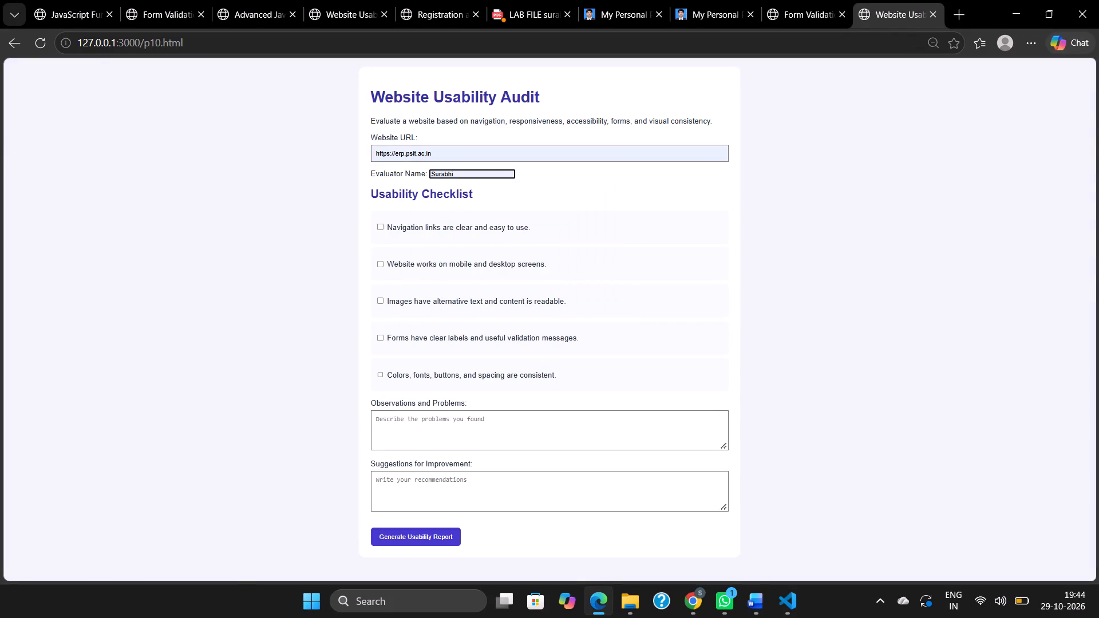
pyautogui.press('BackSpace')
pyautogui.press('BackSpace')
pyautogui.press('BackSpace')
pyautogui.press('BackSpace')
pyautogui.press('BackSpace')
pyautogui.press('BackSpace')
pyautogui.press('BackSpace')
pyautogui.press('v')
pyautogui.write('ikash')
# Tick the navigation, mobile and desktop, image alternative text, and form label items in the Usability Checklist.
pyautogui.moveTo(384, 227); pyautogui.dragTo(384, 268)
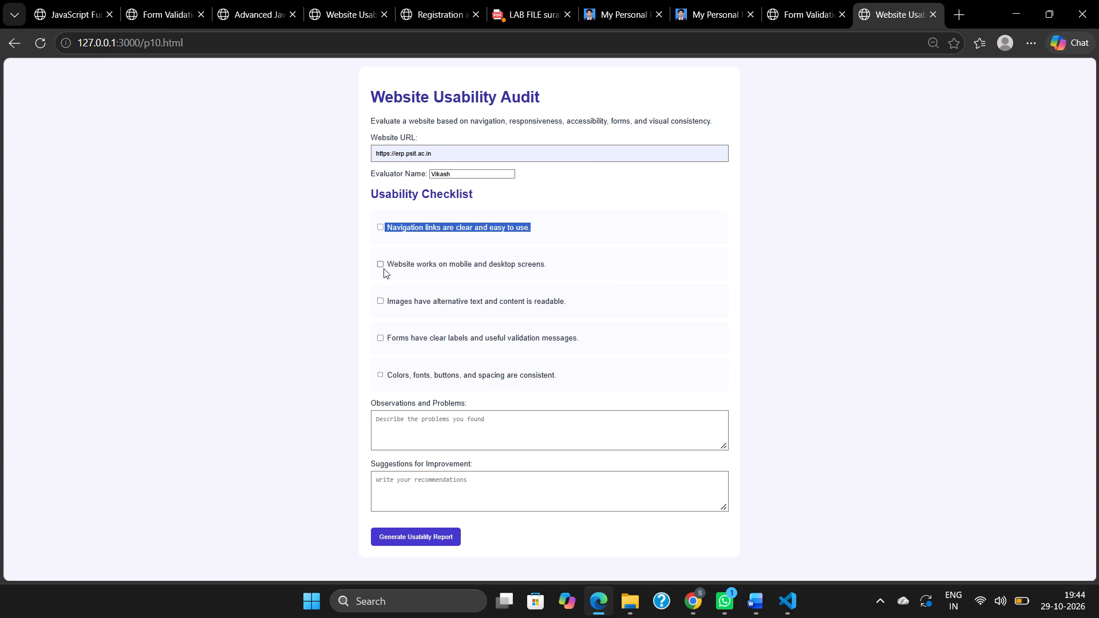
pyautogui.moveTo(384, 268); pyautogui.dragTo(382, 271)
pyautogui.click(380, 226)
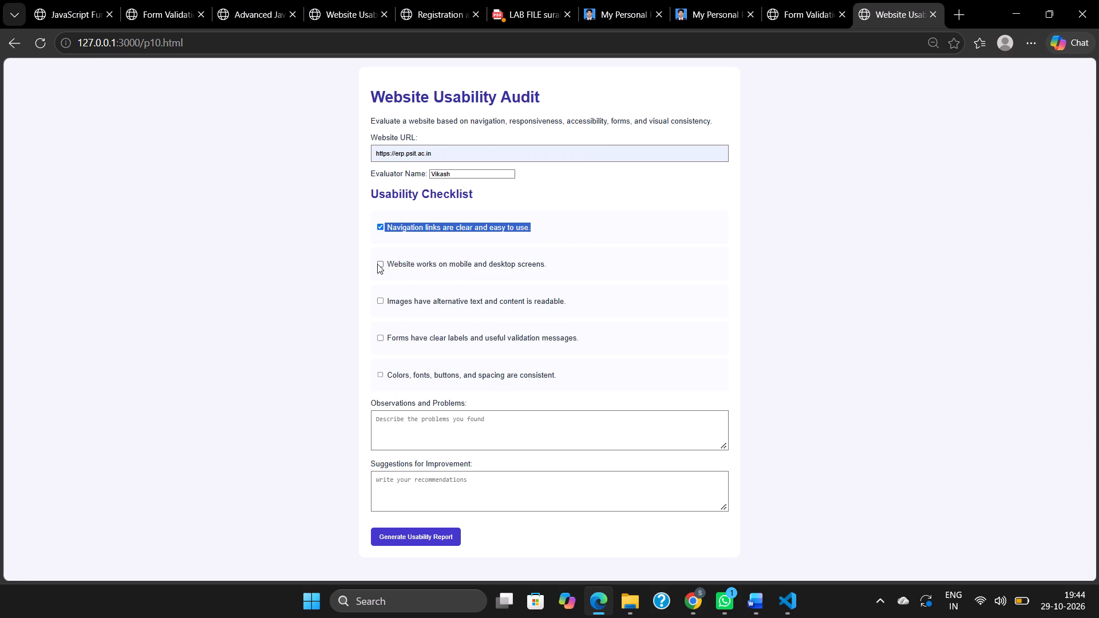
pyautogui.click(380, 262)
pyautogui.click(448, 241)
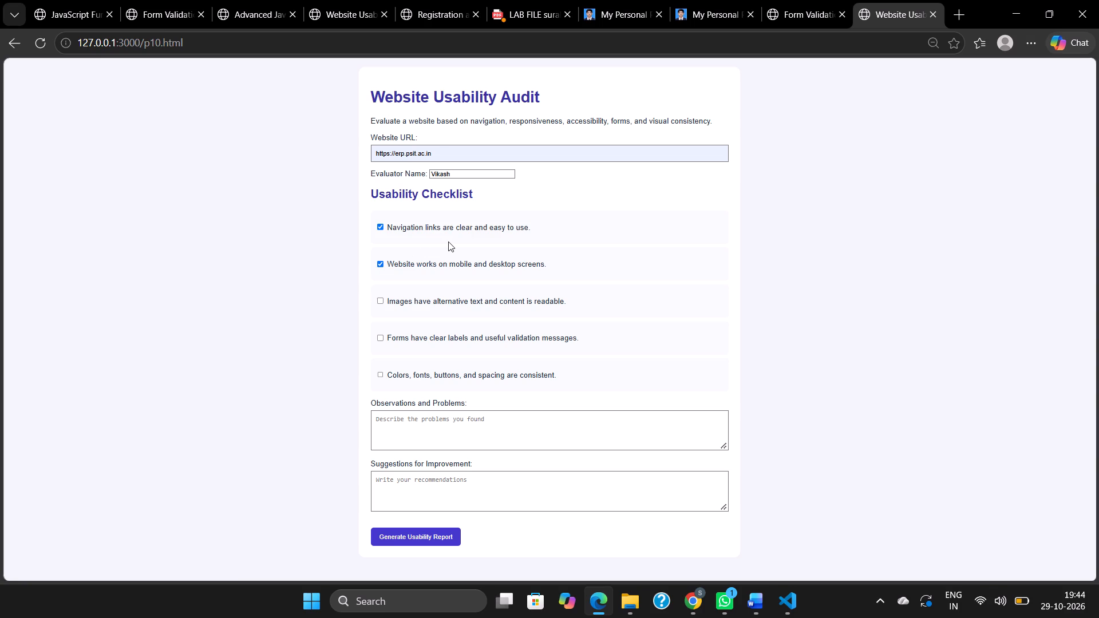
pyautogui.click(383, 299)
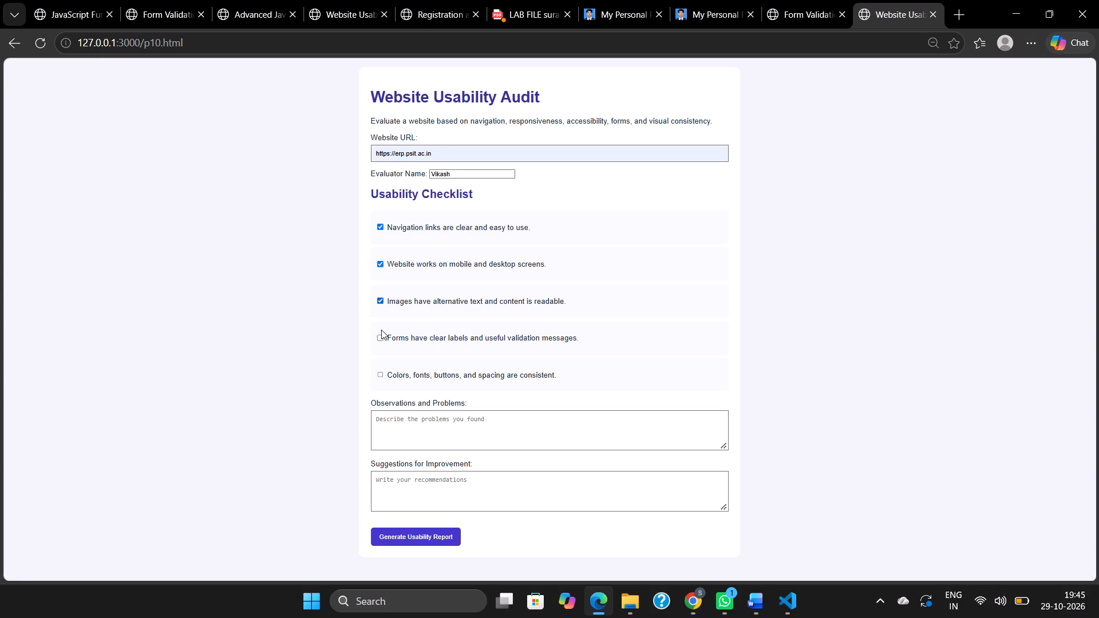
pyautogui.click(381, 340)
# Enter the observation "site lags sometimes" and the suggestion "efficiency could be better", and generate the usability report.
pyautogui.click(444, 439)
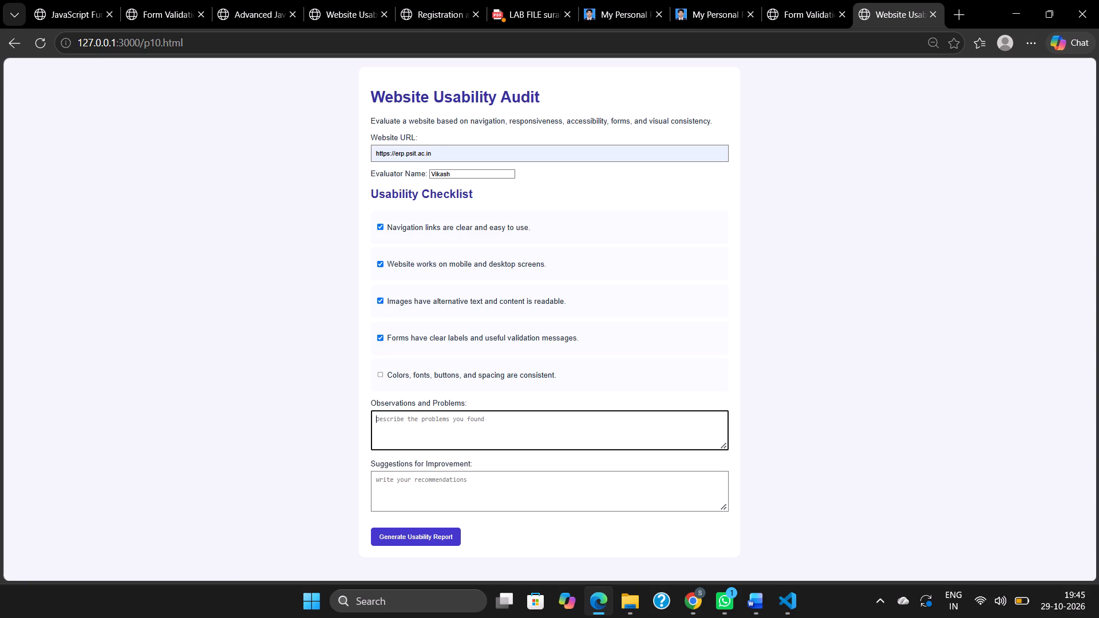
pyautogui.write('site lags sometimes')
pyautogui.click(441, 481)
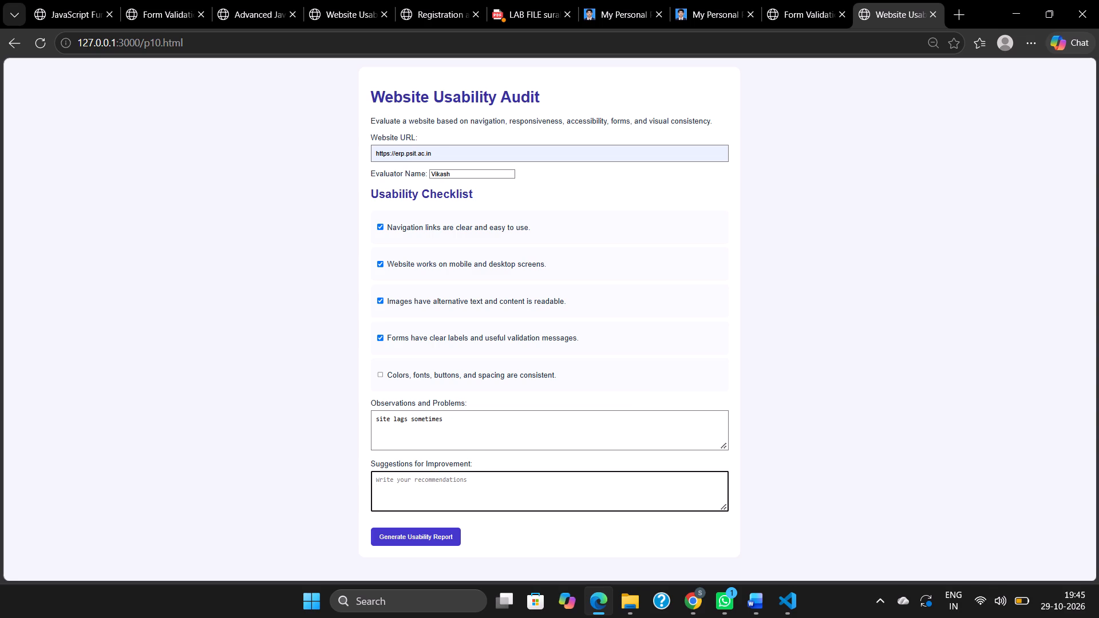
pyautogui.write('efficien')
pyautogui.write('cy could')
pyautogui.press('space')
pyautogui.write('be better')
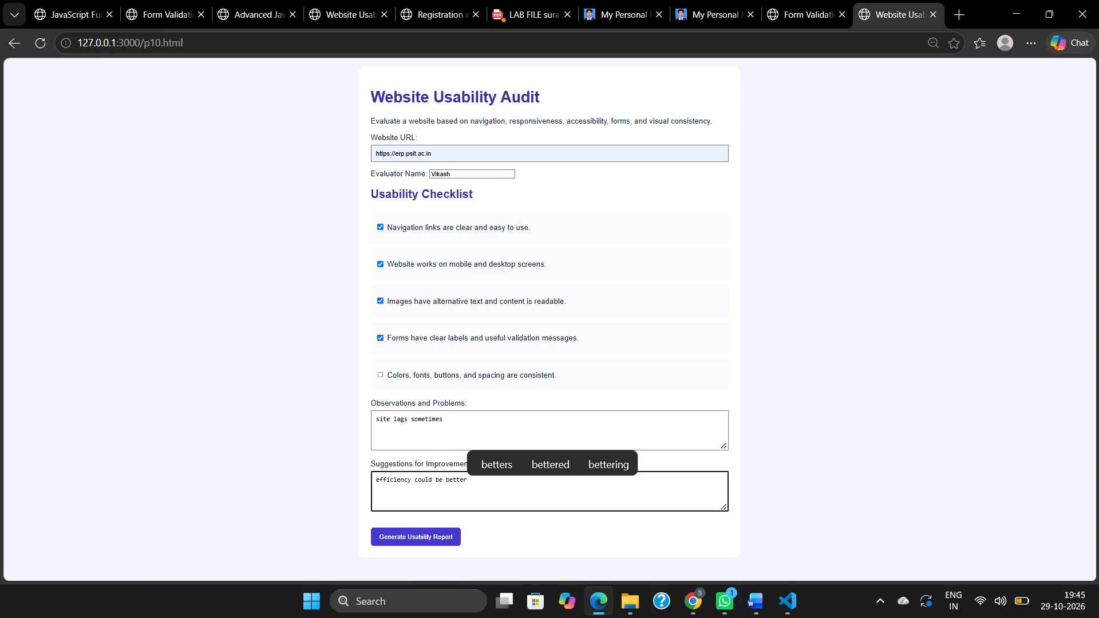
pyautogui.click(445, 537)
pyautogui.scroll(-2, 445, 537)
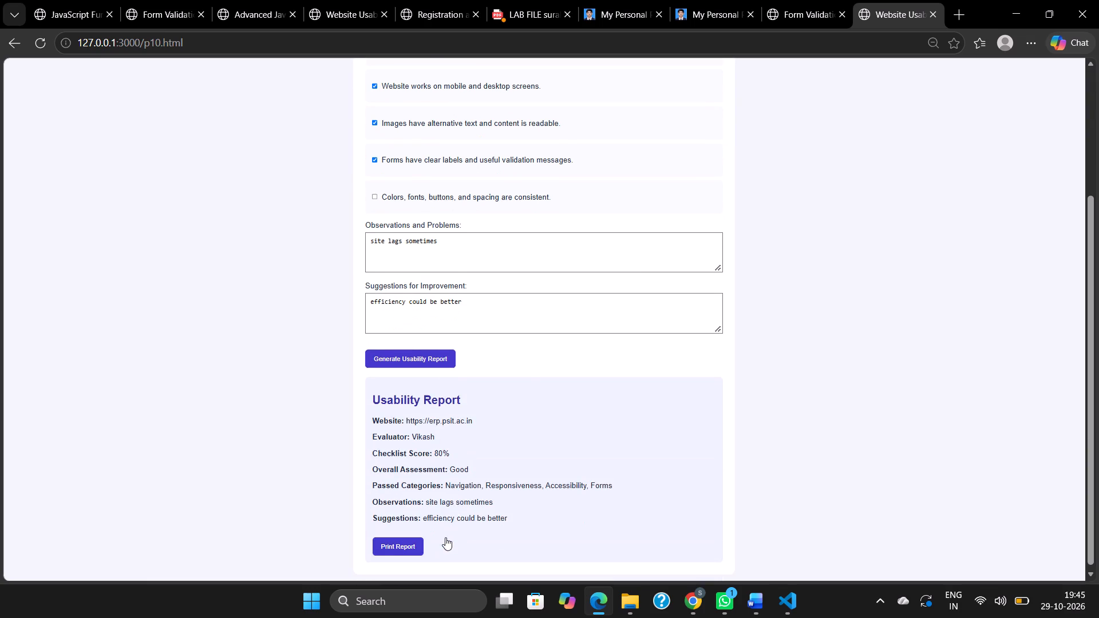
pyautogui.scroll(-2, 445, 537)
# Capture a screenshot of the filled Website Usability Audit form from its heading down to Generate Usability Report.
pyautogui.scroll(4, 445, 537)
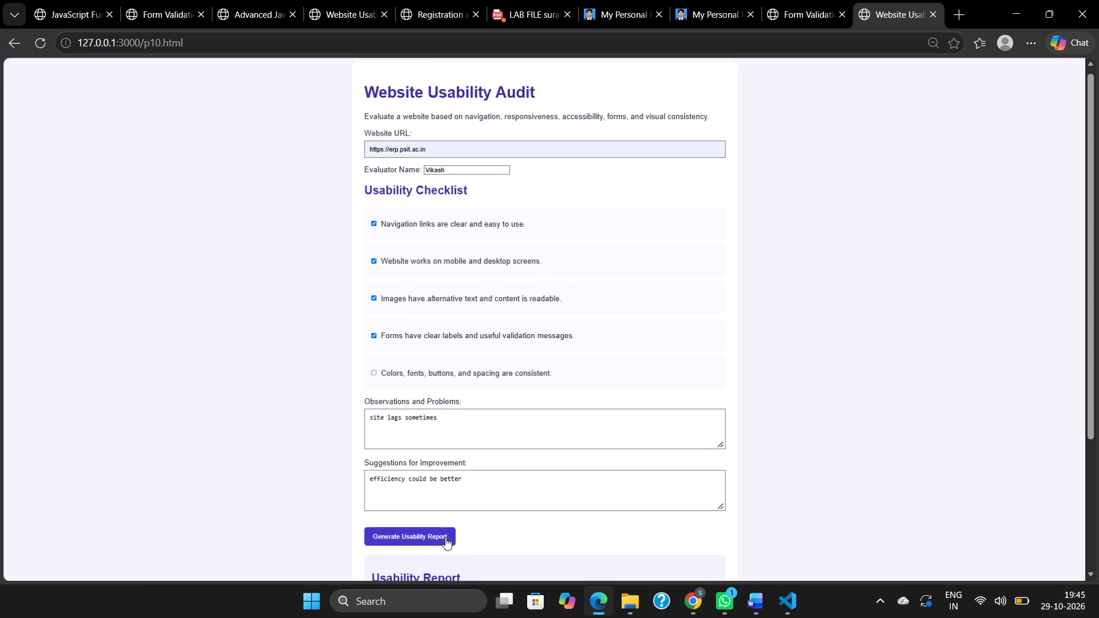
pyautogui.scroll(1, 445, 537)
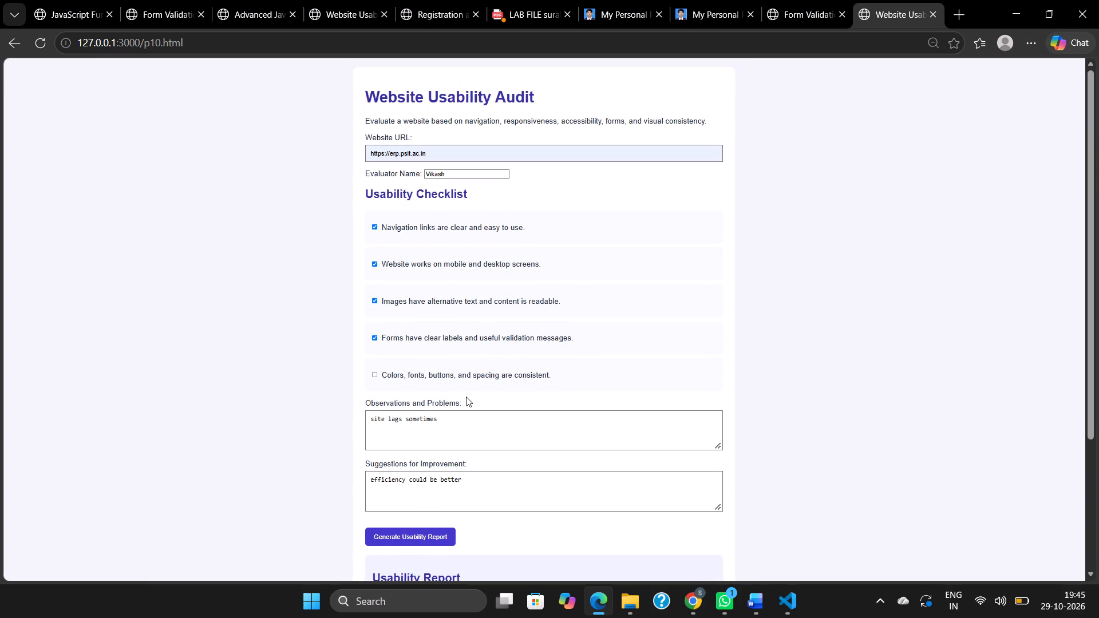
pyautogui.scroll(1, 466, 397)
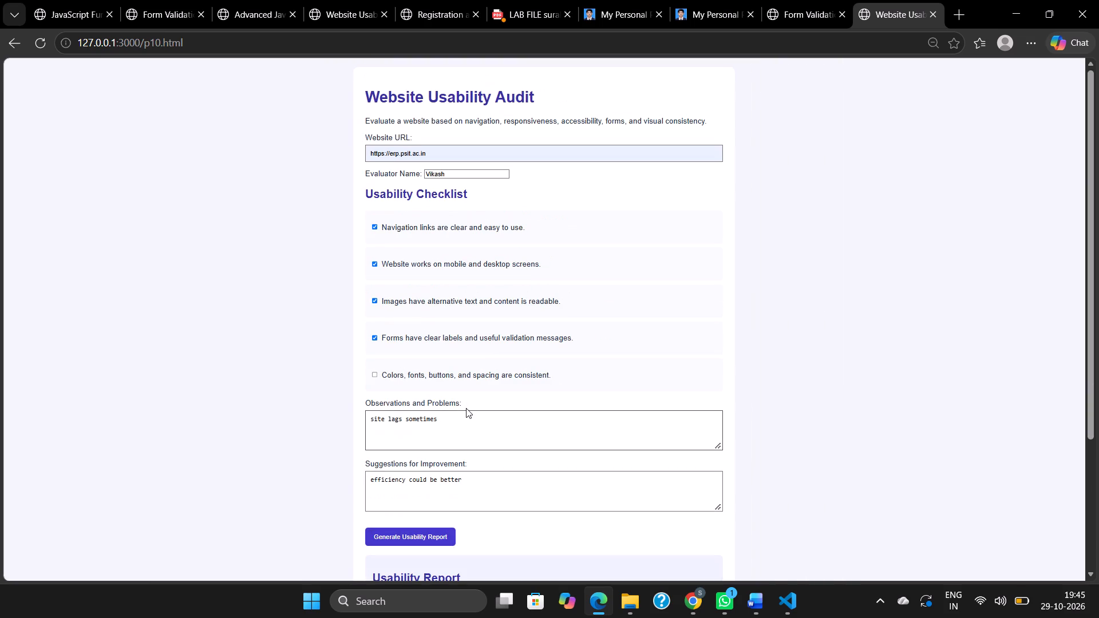
pyautogui.press('Print')
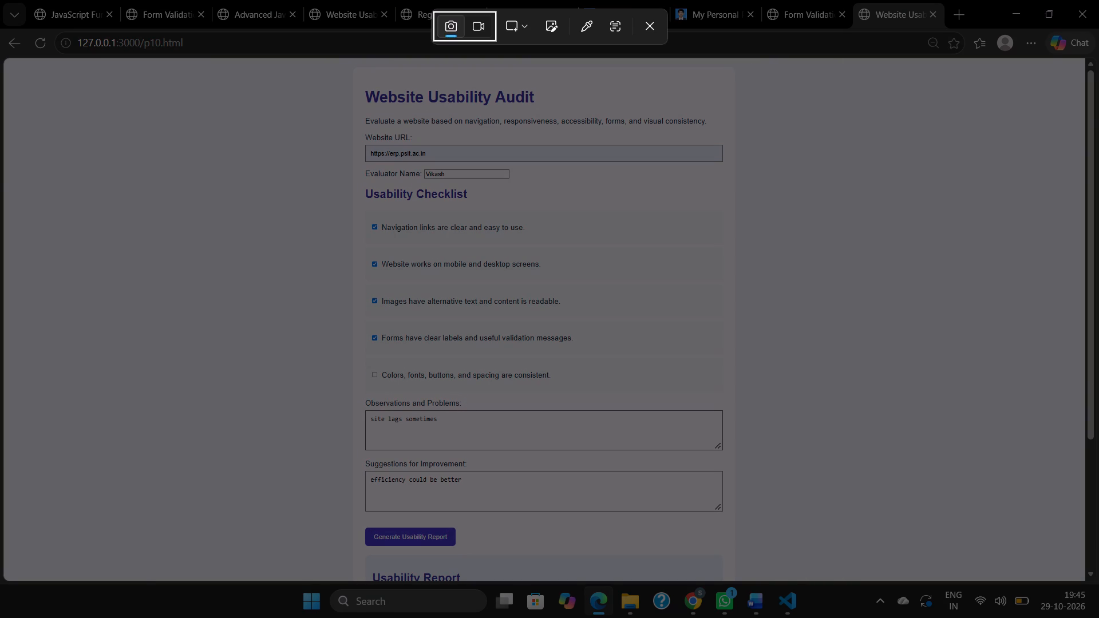
pyautogui.moveTo(347, 65); pyautogui.dragTo(774, 411)
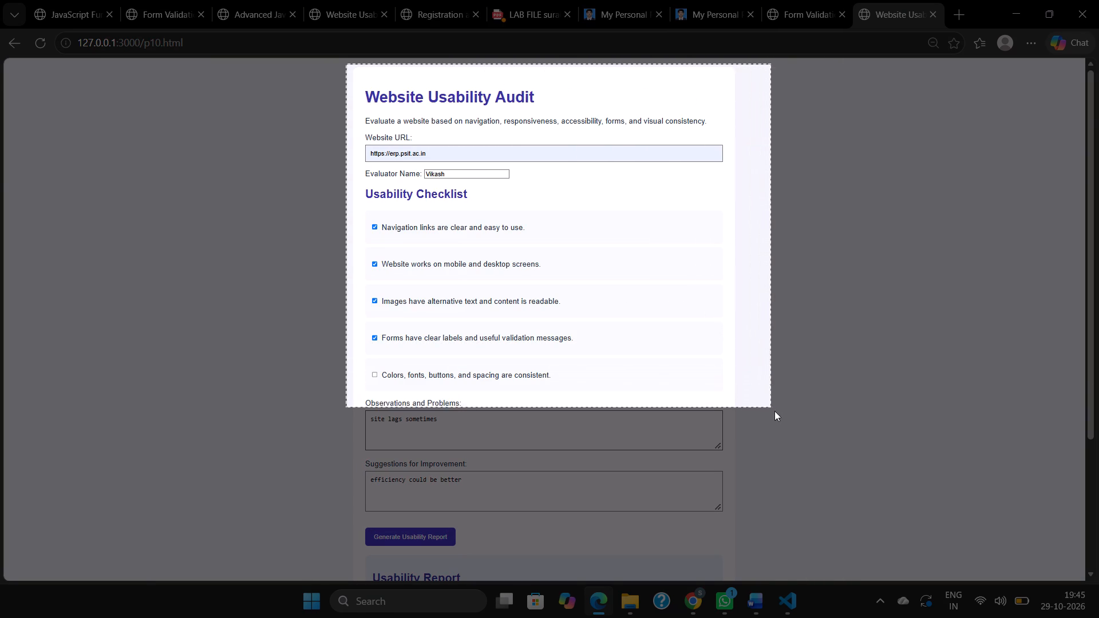
pyautogui.moveTo(774, 411); pyautogui.dragTo(732, 545)
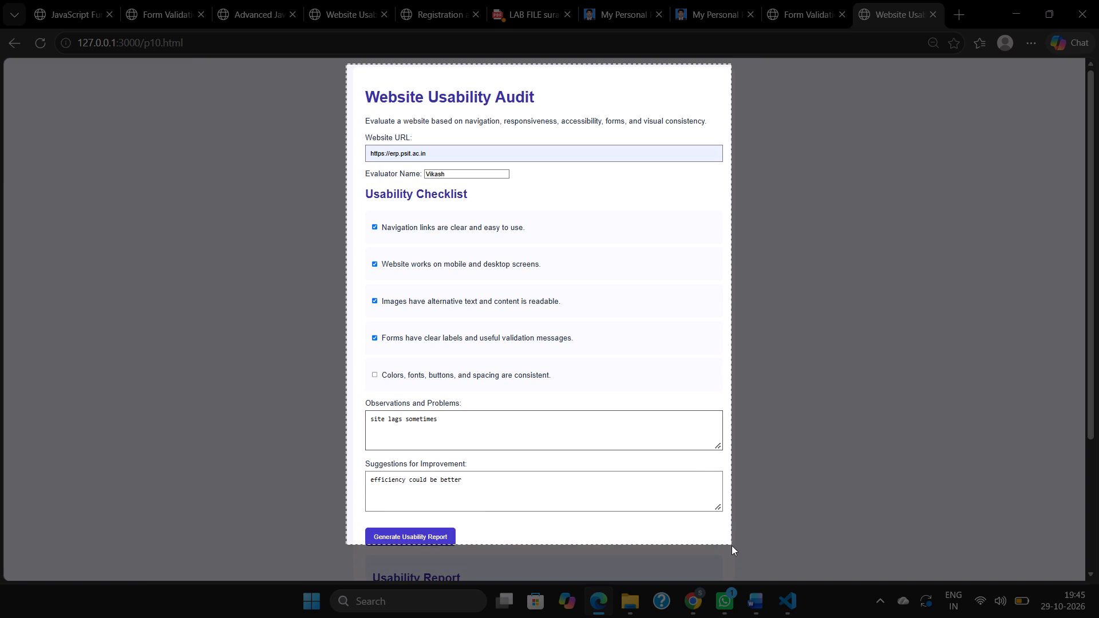
pyautogui.moveTo(732, 545); pyautogui.dragTo(738, 546)
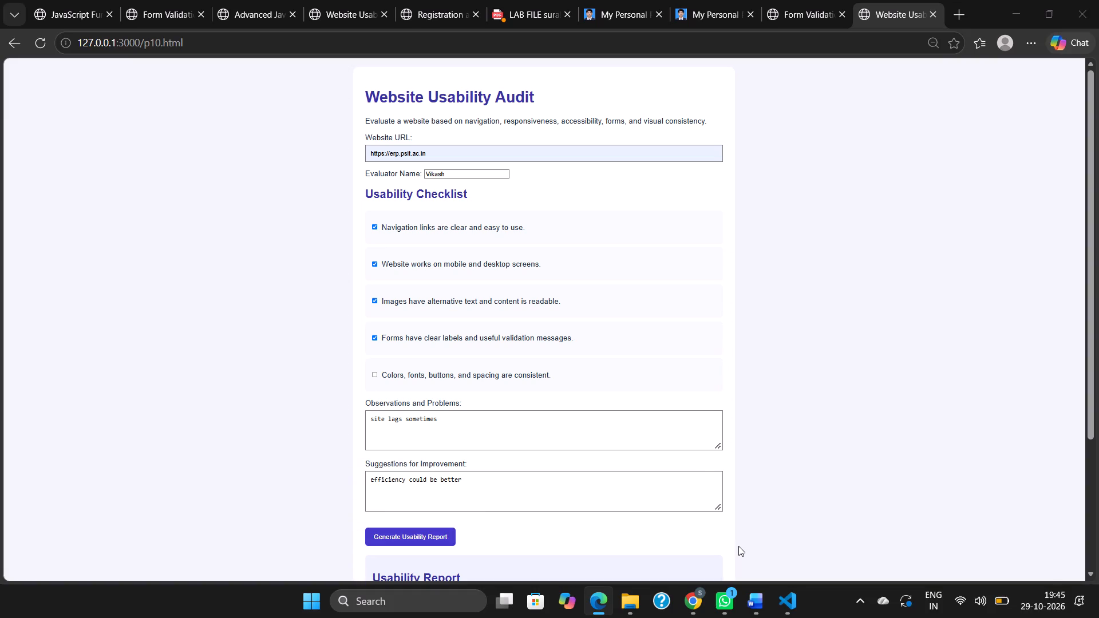
# Switch to the Word lab file and replace the Website Usability Audit form picture under Output with the new capture.
pyautogui.click(820, 506)
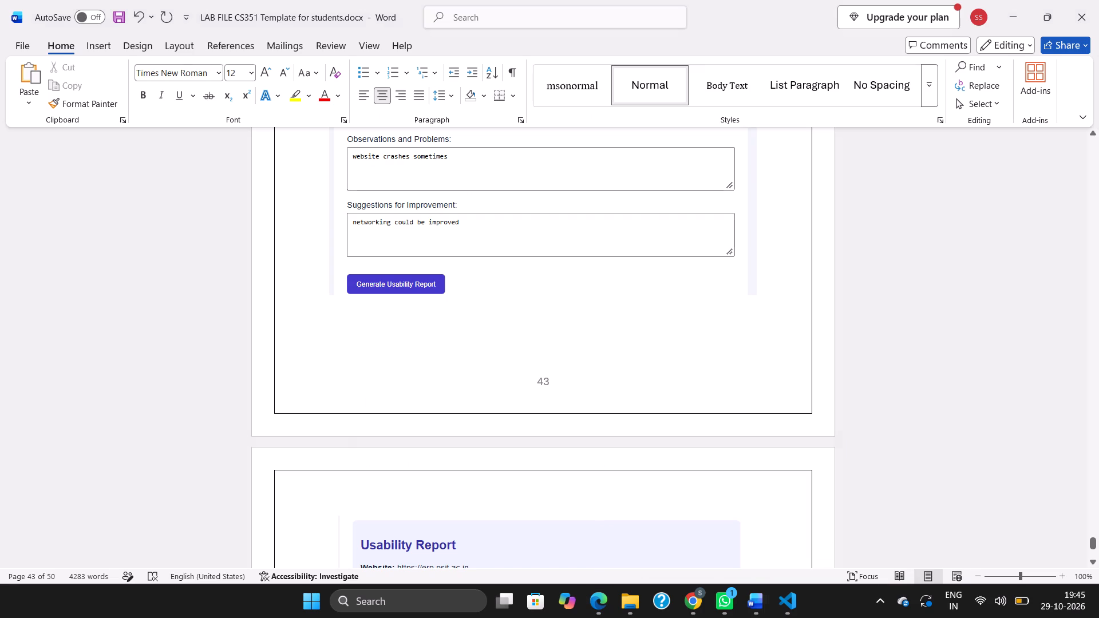
pyautogui.click(658, 212)
pyautogui.scroll(2, 658, 212)
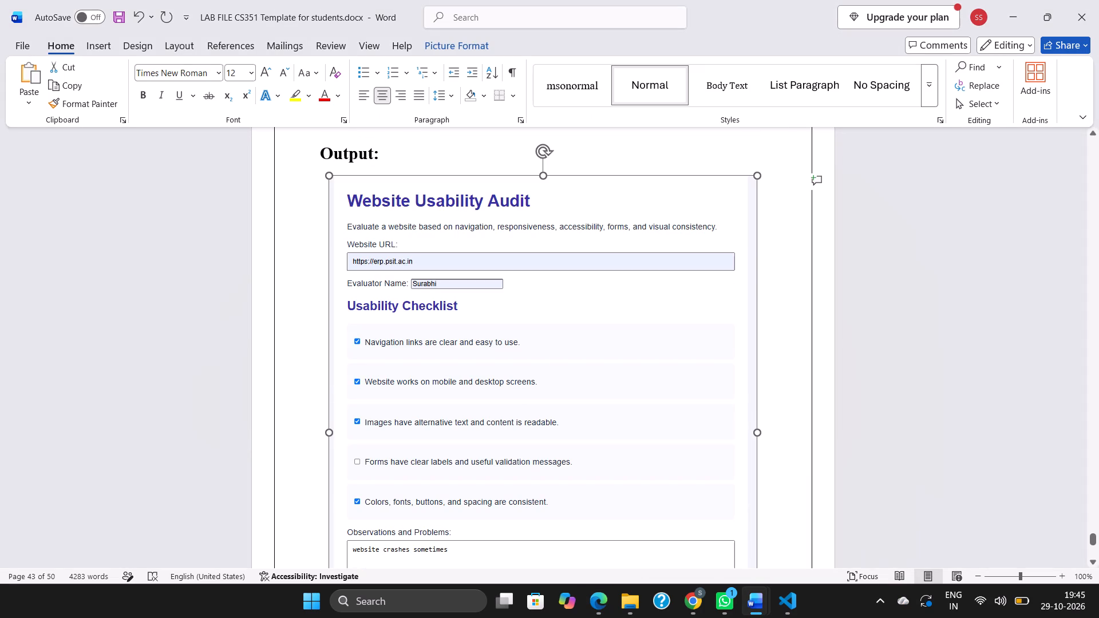
pyautogui.scroll(1, 658, 212)
pyautogui.click(542, 146)
pyautogui.press('Delete')
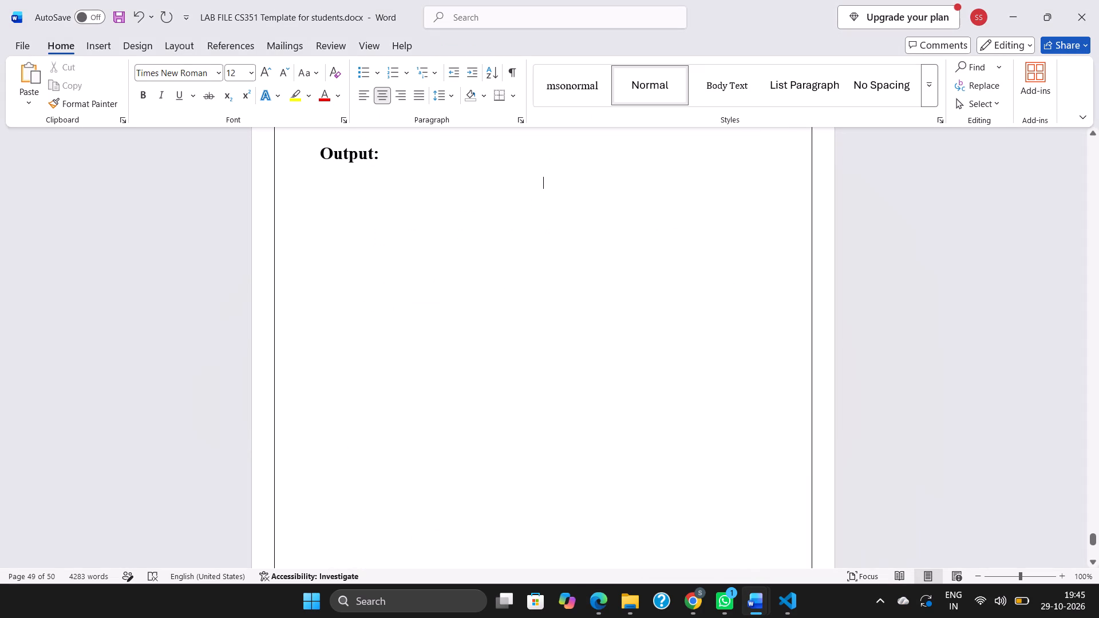
pyautogui.hotkey('ctrl', 'v')
# Delete the old Usability Report picture on the document's last page.
pyautogui.scroll(-2, 549, 307)
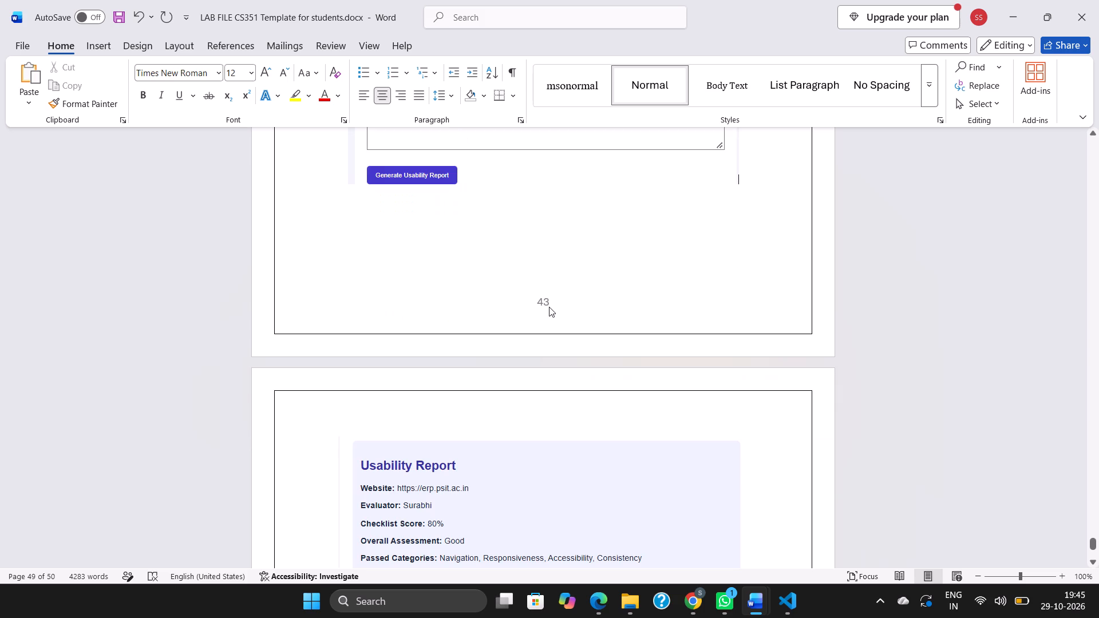
pyautogui.scroll(-2, 549, 307)
pyautogui.click(543, 344)
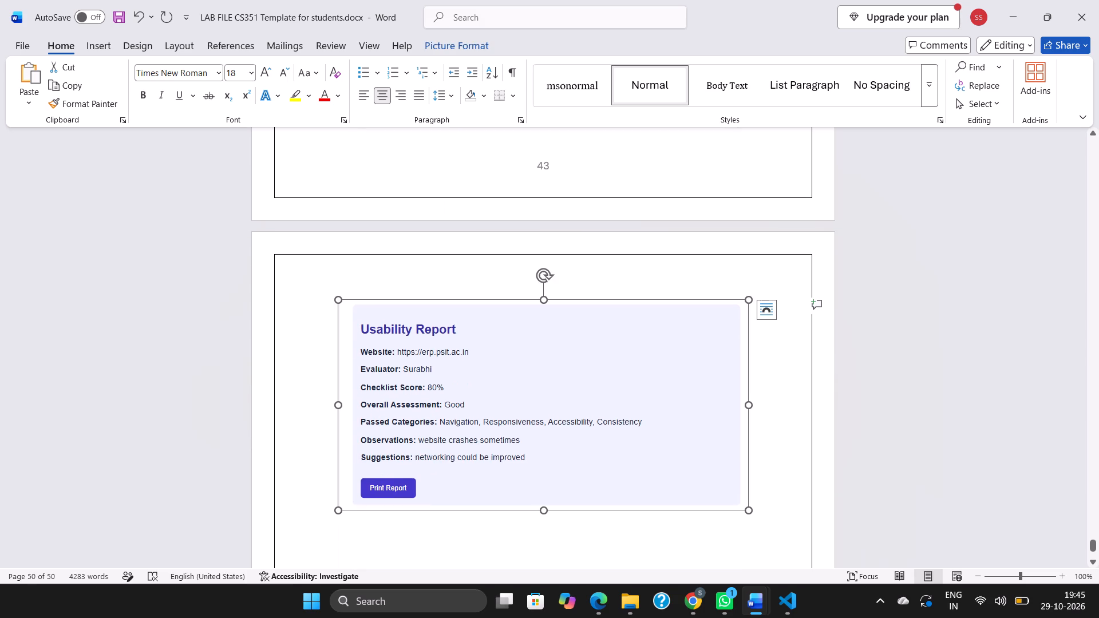
pyautogui.click(541, 274)
pyautogui.press('Delete')
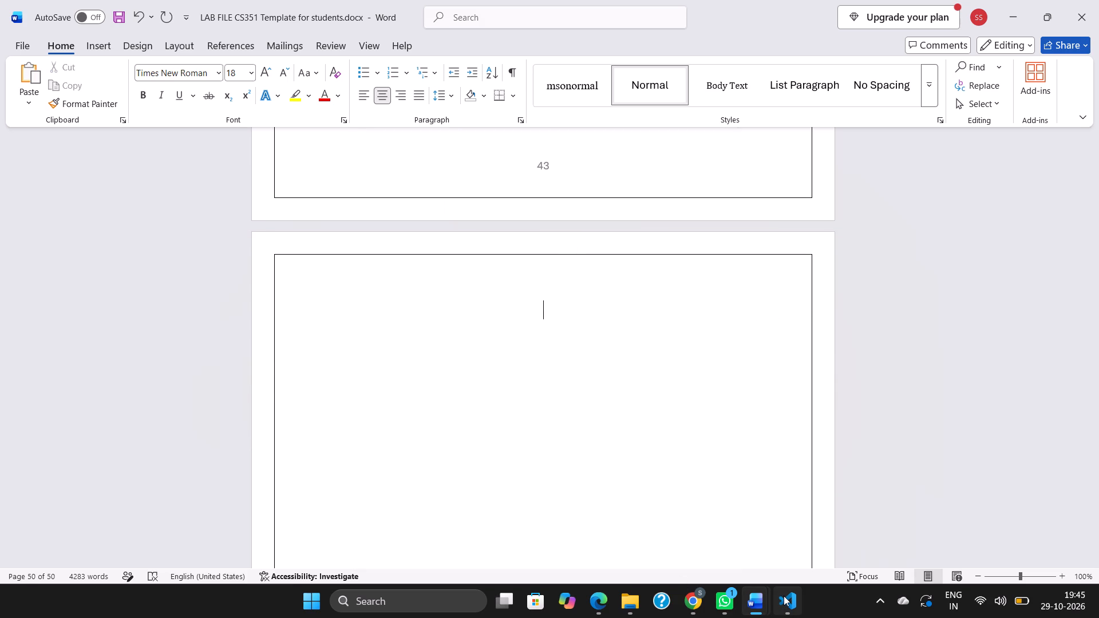
# Switch to the browser and capture a screenshot of the Usability Report section, from its heading down to Print Report.
pyautogui.click(605, 597)
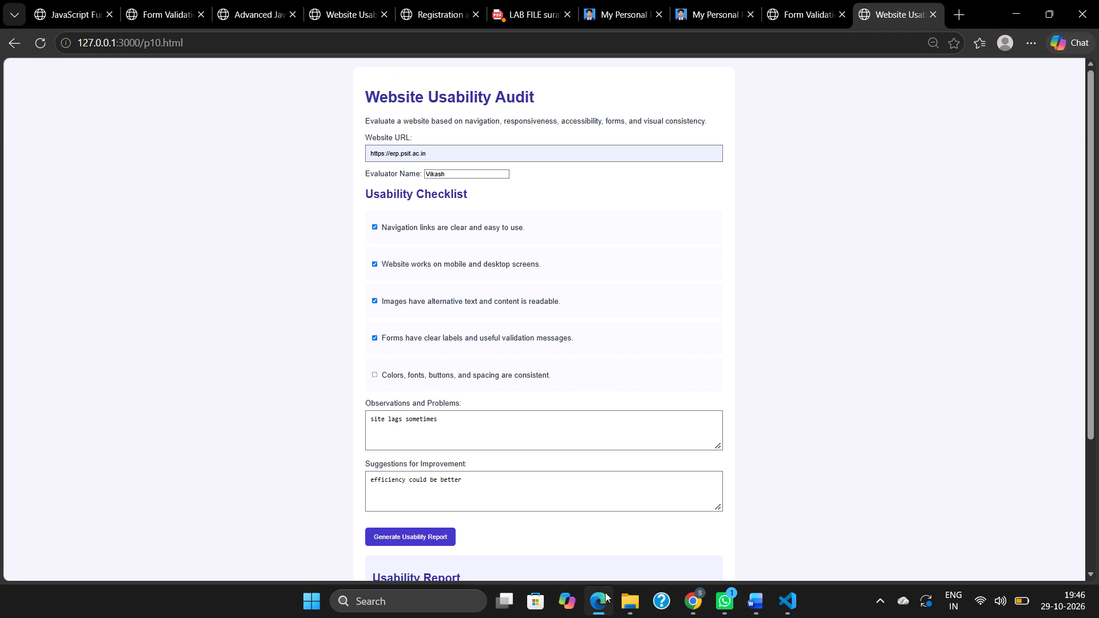
pyautogui.scroll(-4, 594, 432)
pyautogui.press('Print')
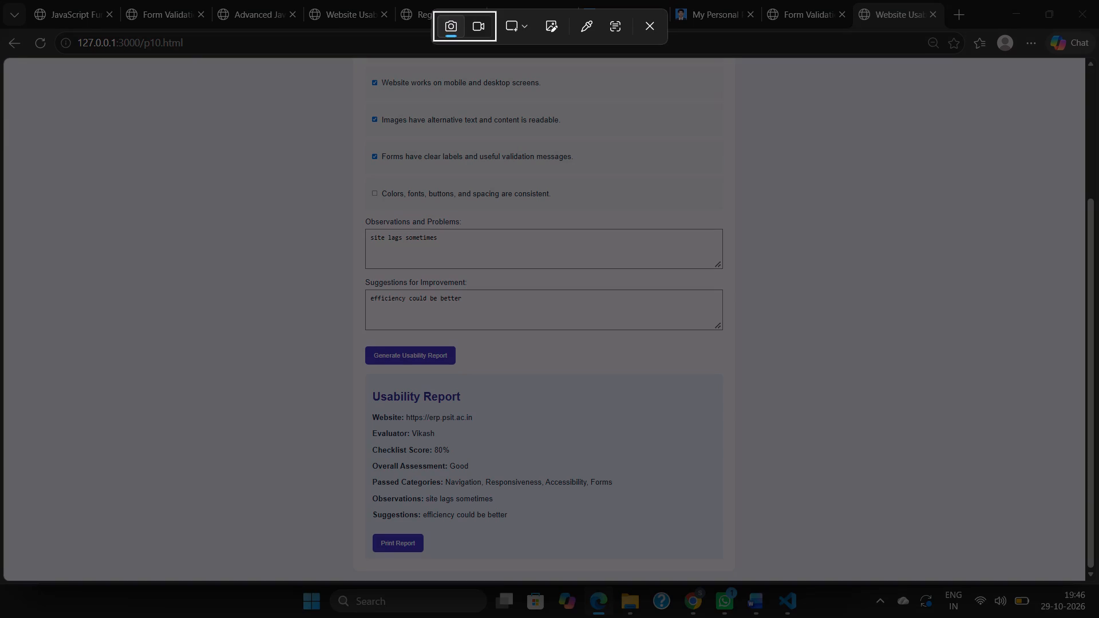
pyautogui.moveTo(343, 343); pyautogui.dragTo(379, 385)
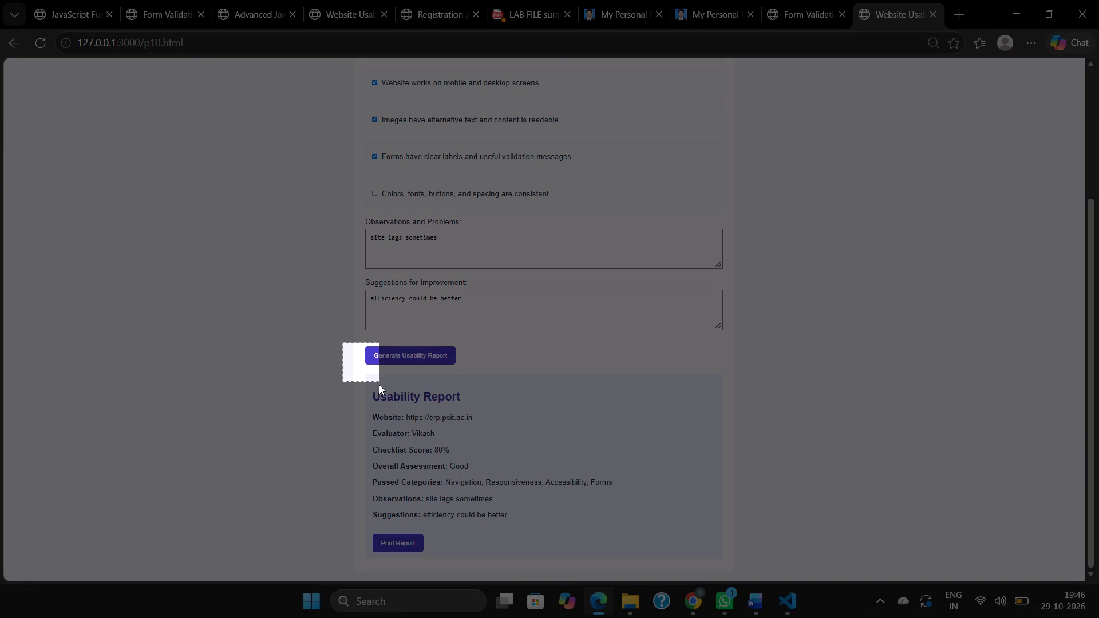
pyautogui.moveTo(379, 385); pyautogui.dragTo(355, 342)
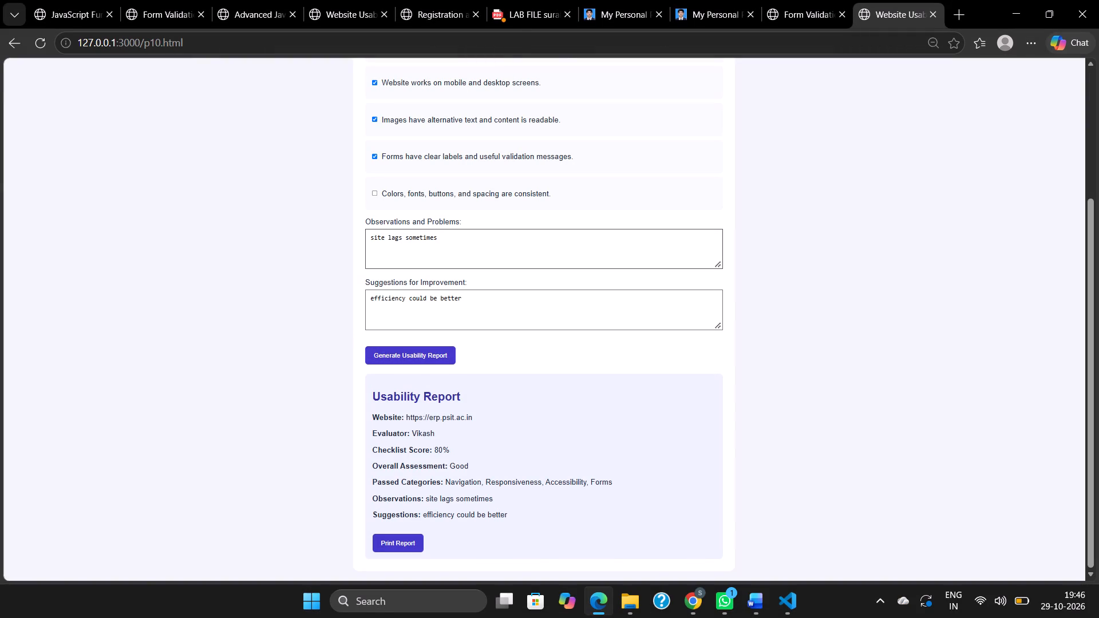
pyautogui.press('Print')
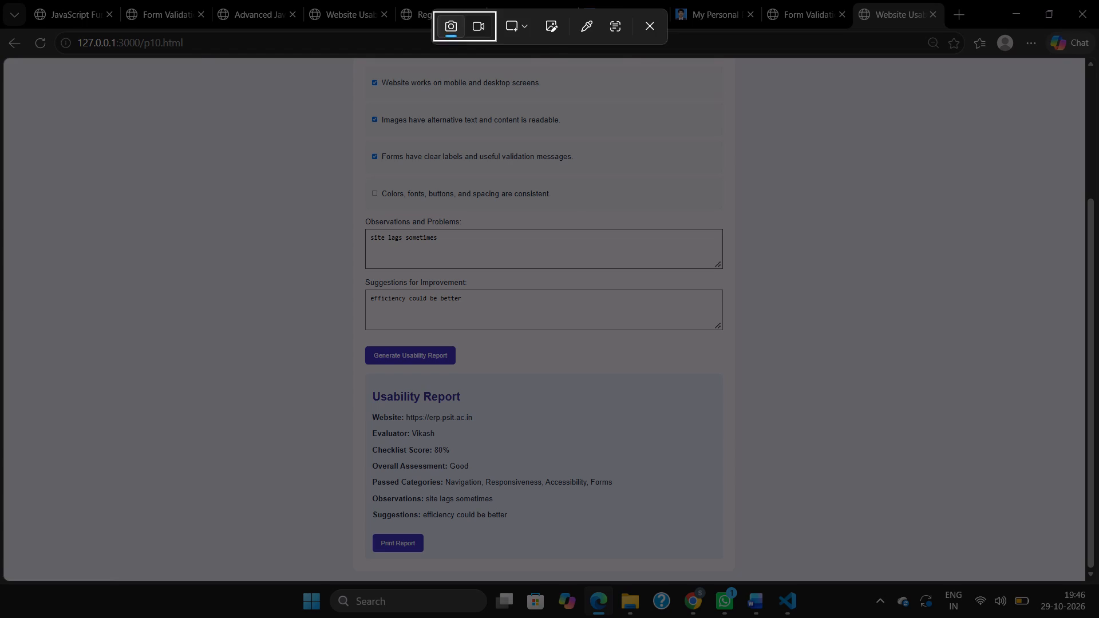
pyautogui.moveTo(351, 366); pyautogui.dragTo(741, 540)
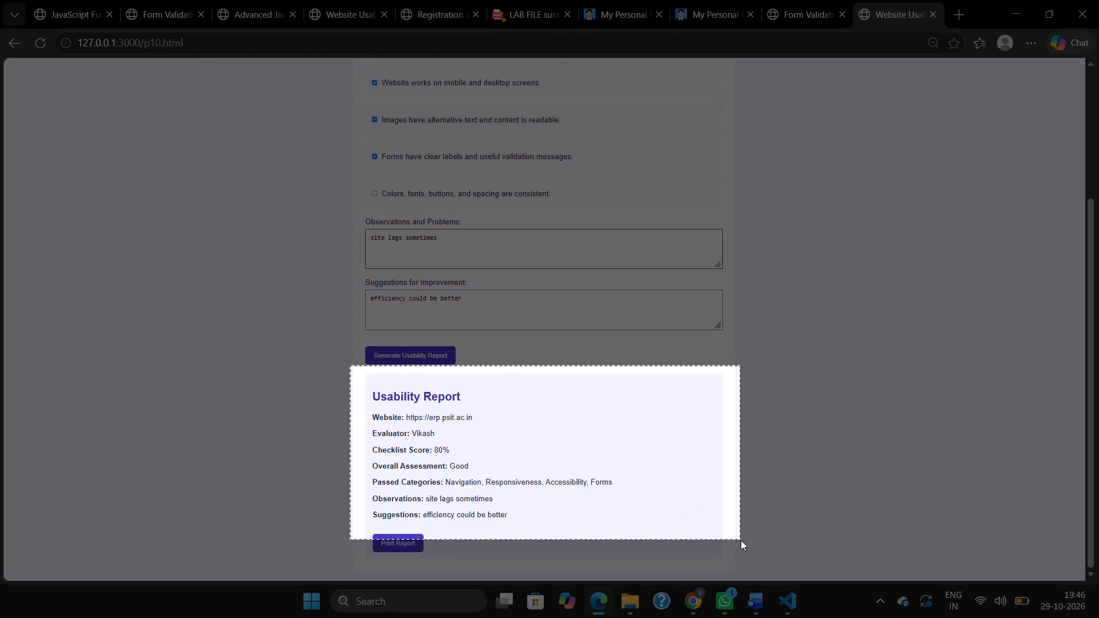
pyautogui.moveTo(741, 540); pyautogui.dragTo(729, 573)
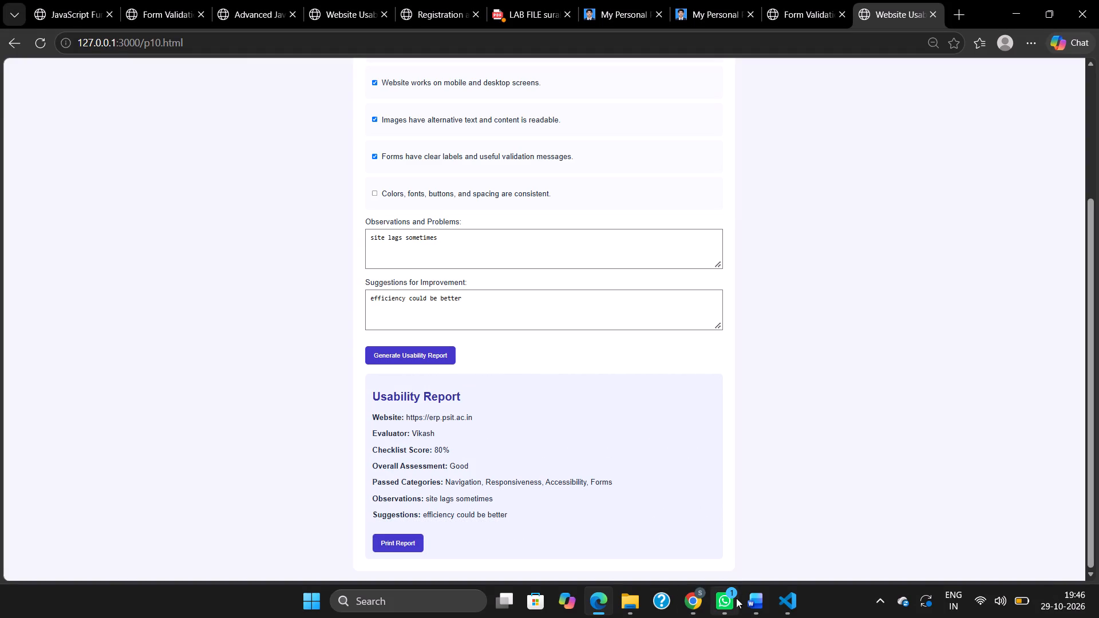
# Switch to the Word lab file and paste the new Usability Report capture on the blank last page.
pyautogui.click(790, 542)
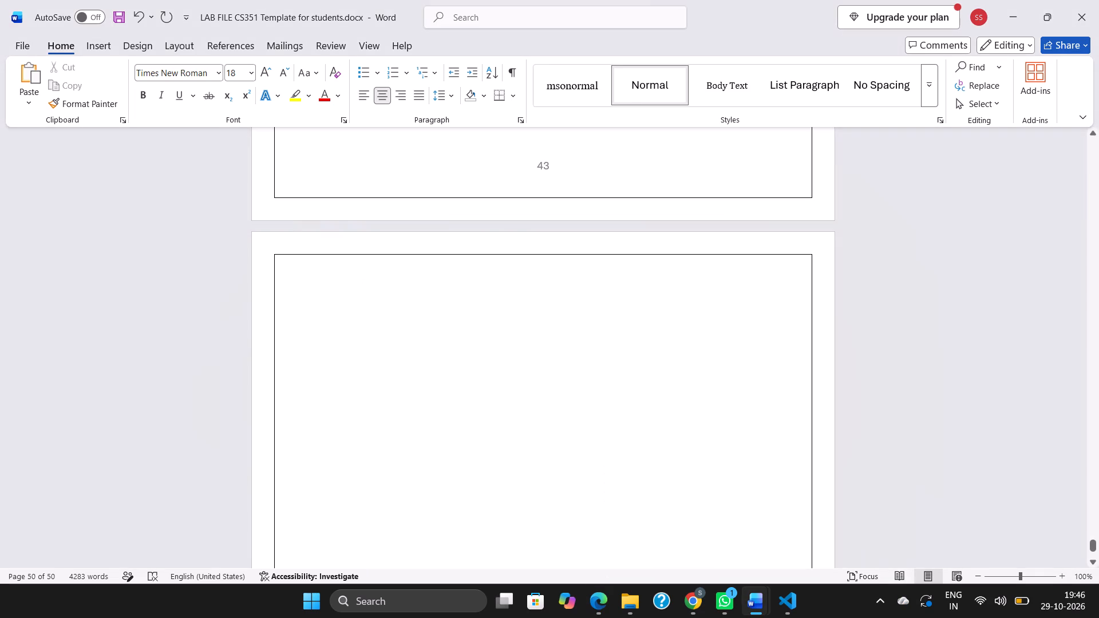
pyautogui.hotkey('ctrl', 'v')
# Delete the entire HTML listing under "Source code: PersonalPortfolio.html" in Experiment-01, keeping the Output section.
pyautogui.scroll(1, 592, 350)
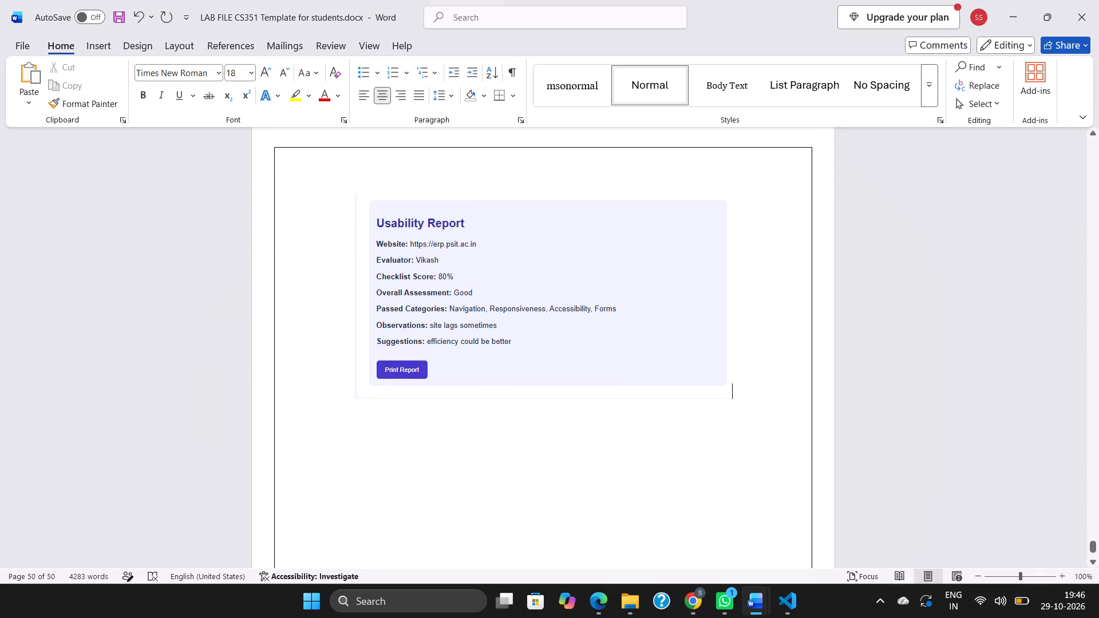
pyautogui.scroll(3, 592, 350)
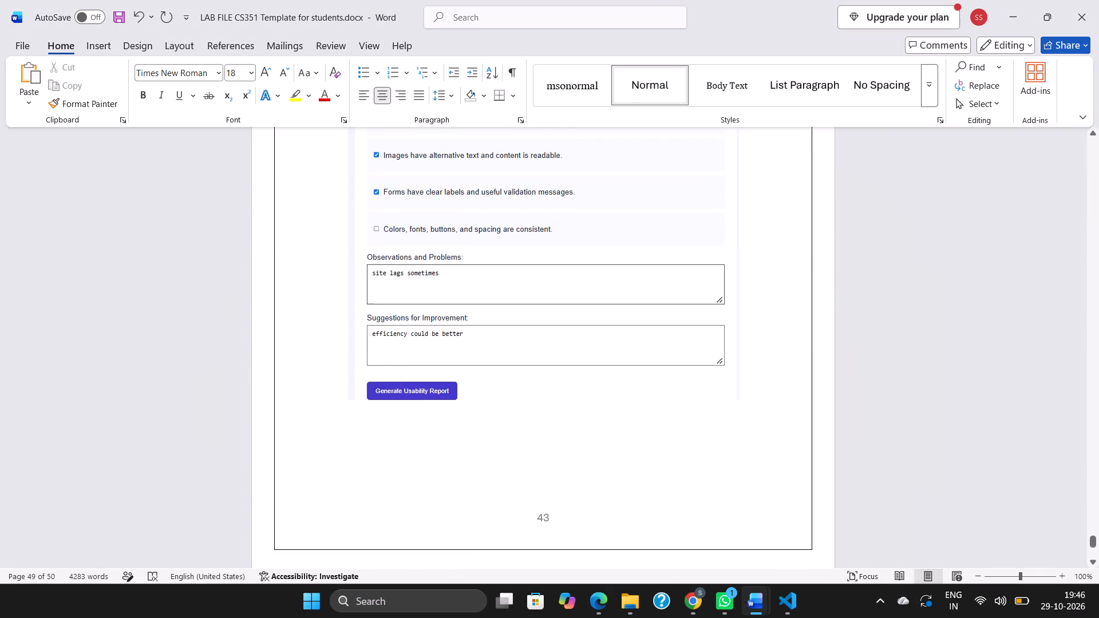
pyautogui.scroll(9, 592, 350)
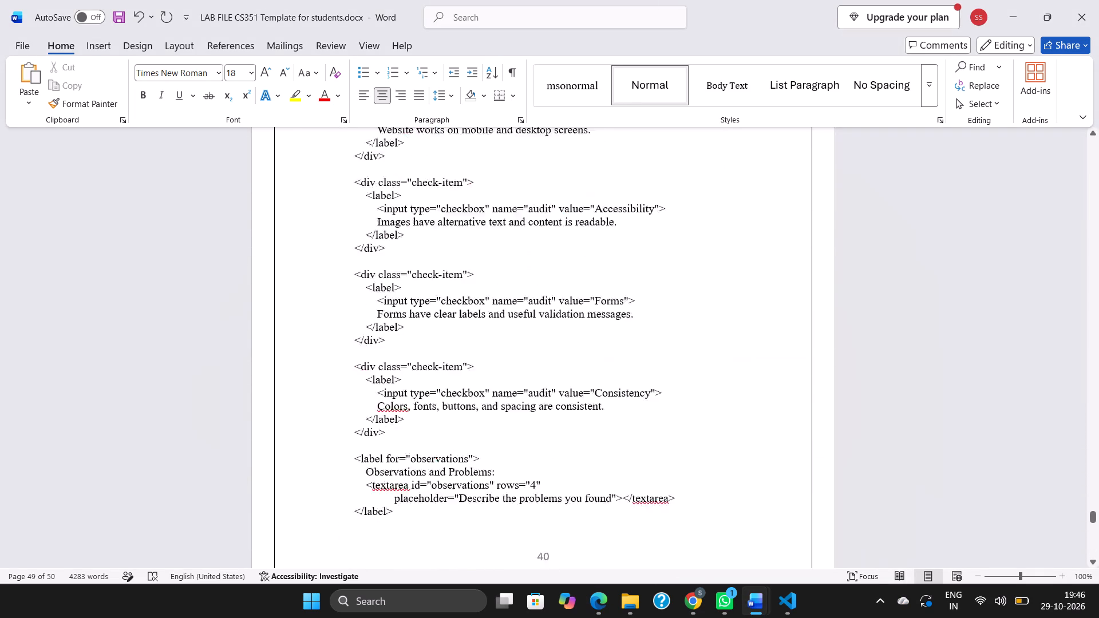
pyautogui.scroll(2, 592, 350)
pyautogui.scroll(20, 592, 350)
pyautogui.scroll(19, 592, 350)
pyautogui.scroll(2, 592, 350)
pyautogui.scroll(-1, 592, 350)
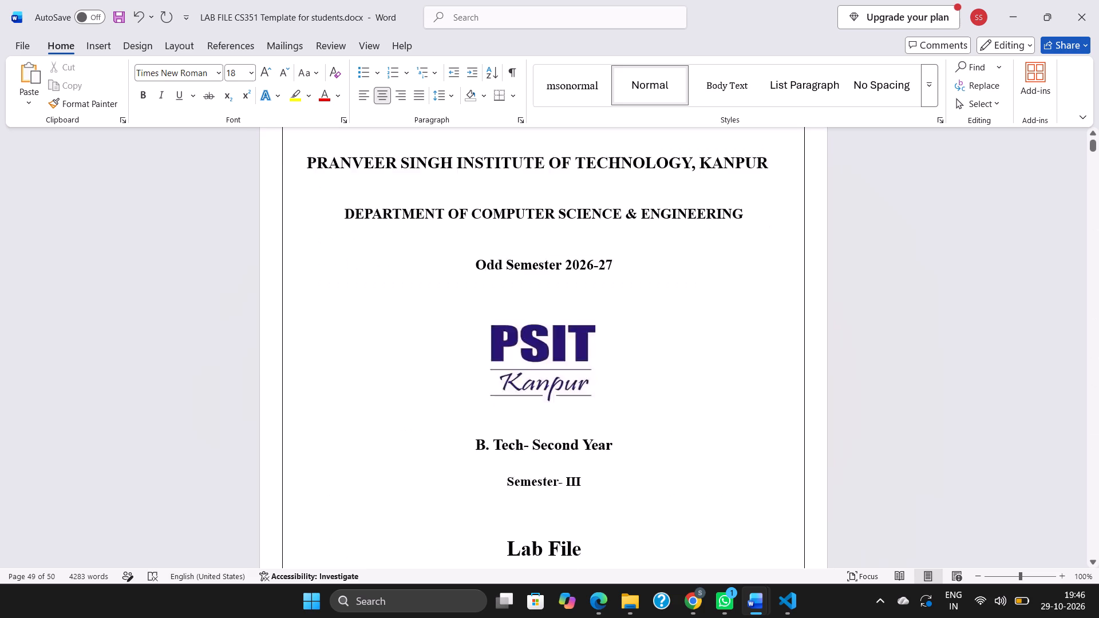
pyautogui.scroll(-9, 592, 350)
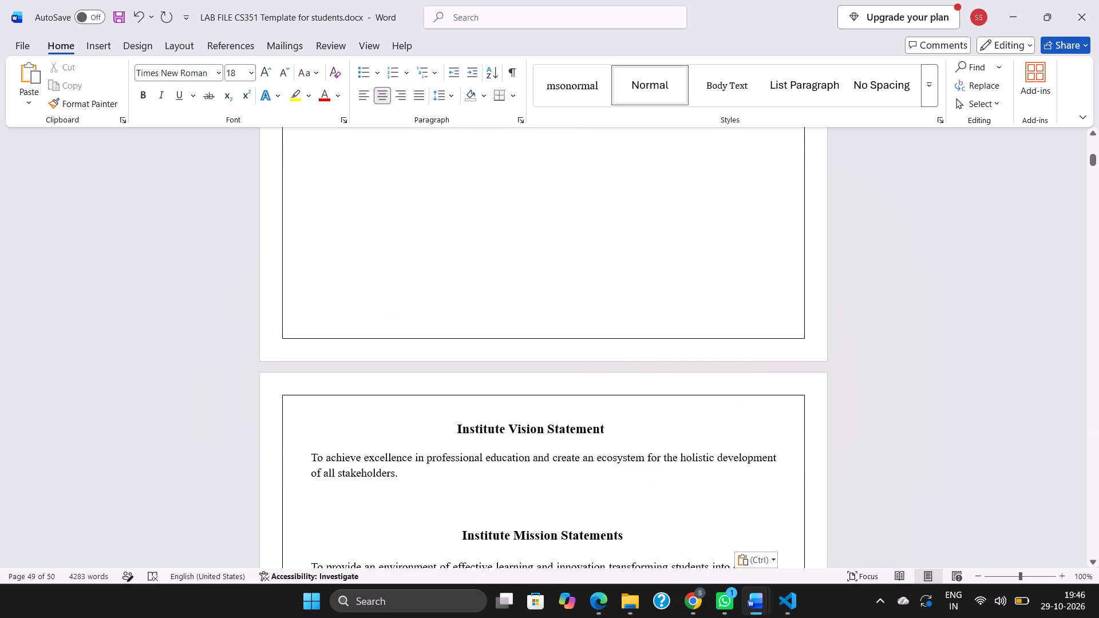
pyautogui.scroll(-9, 592, 350)
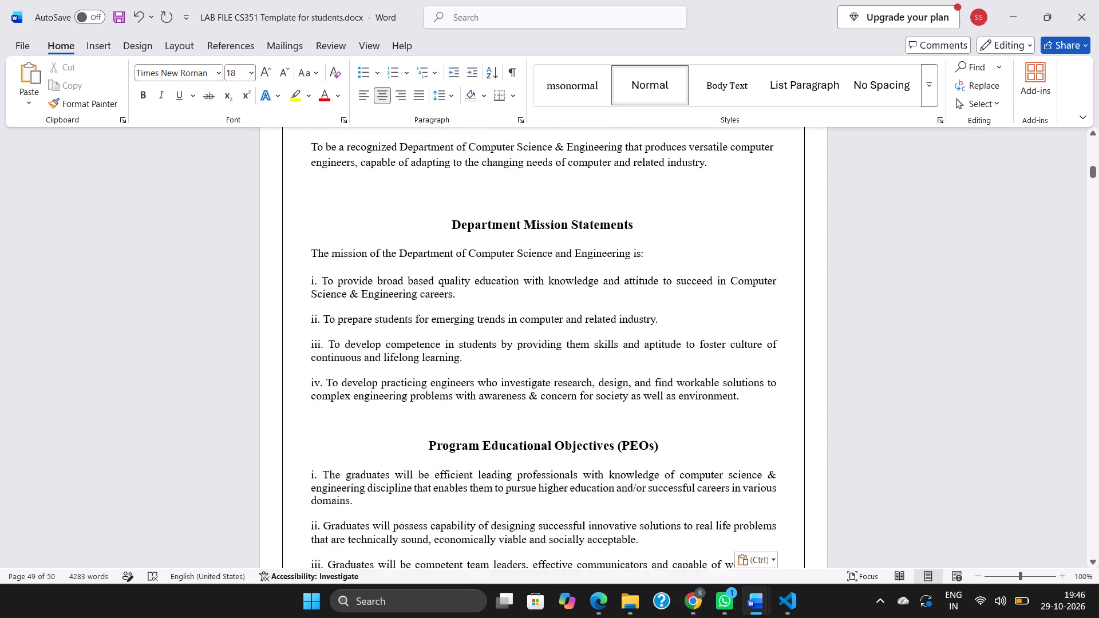
pyautogui.scroll(-9, 592, 350)
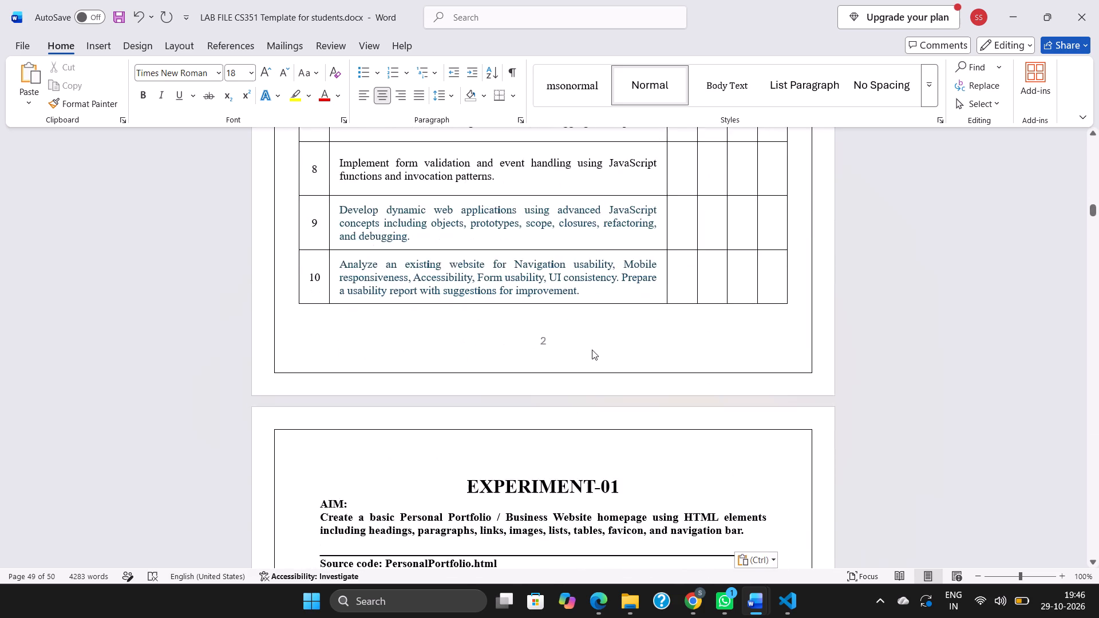
pyautogui.scroll(-3, 592, 350)
pyautogui.click(592, 350)
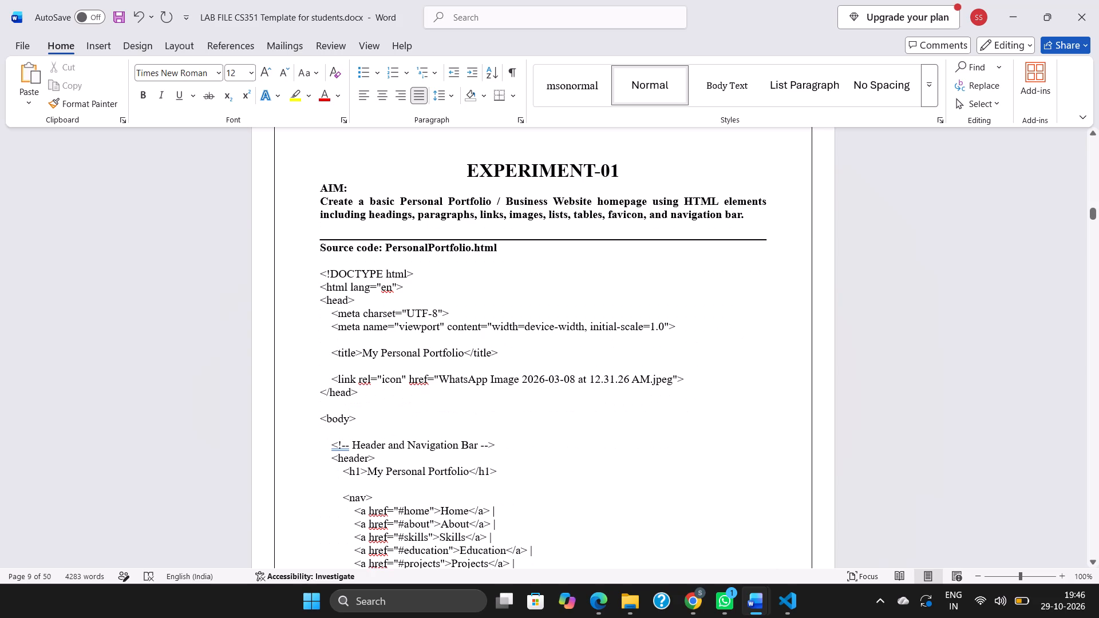
pyautogui.moveTo(320, 269); pyautogui.dragTo(426, 325)
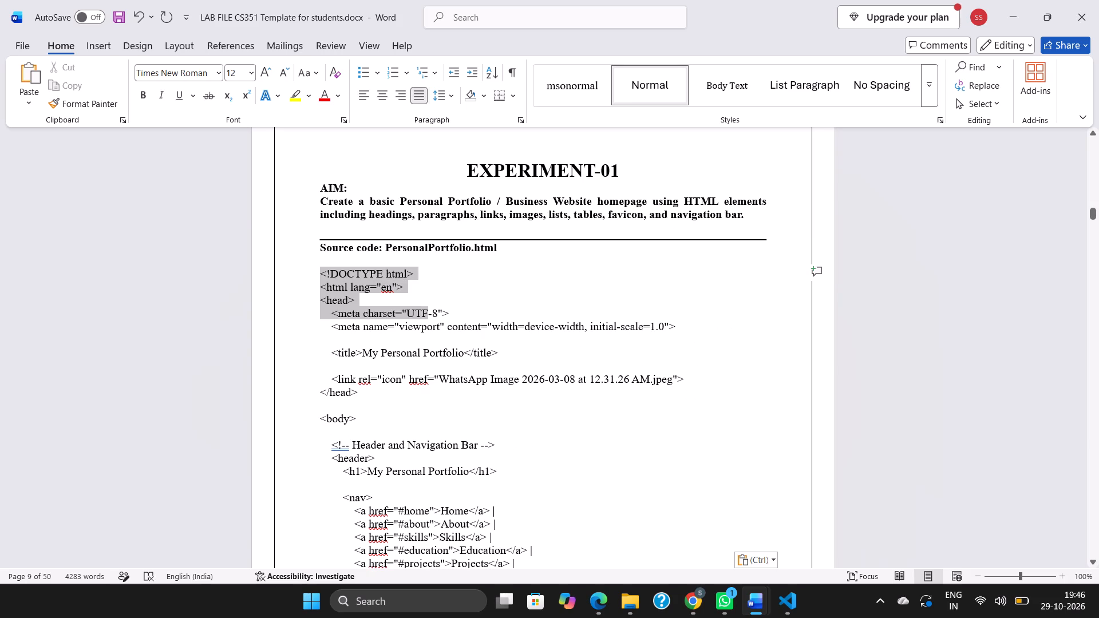
pyautogui.moveTo(426, 325); pyautogui.dragTo(599, 501)
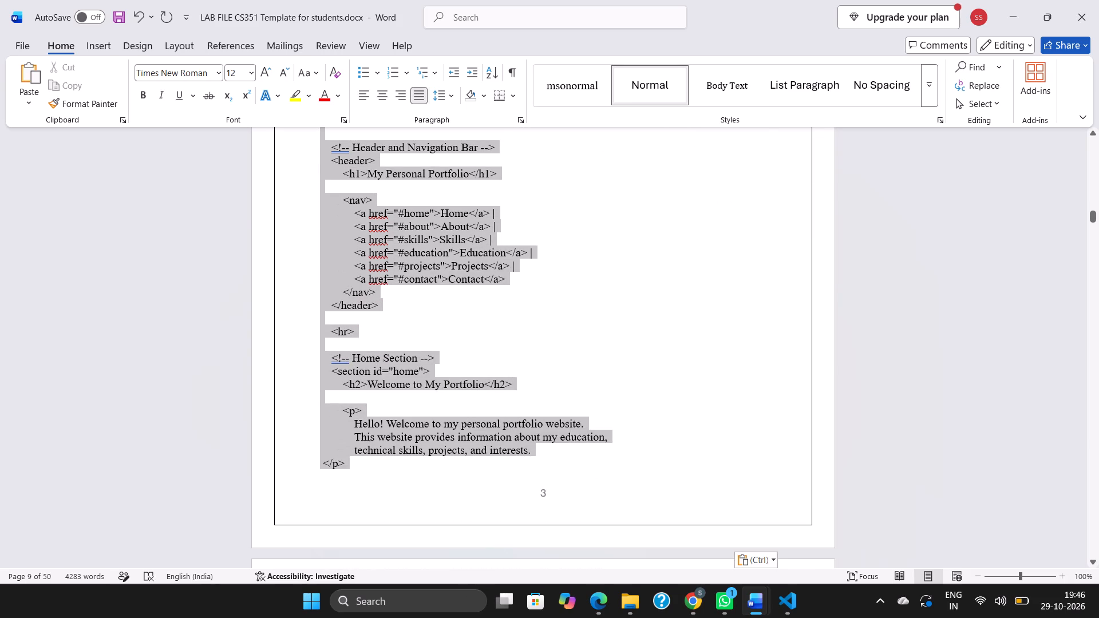
pyautogui.moveTo(599, 501); pyautogui.dragTo(626, 571)
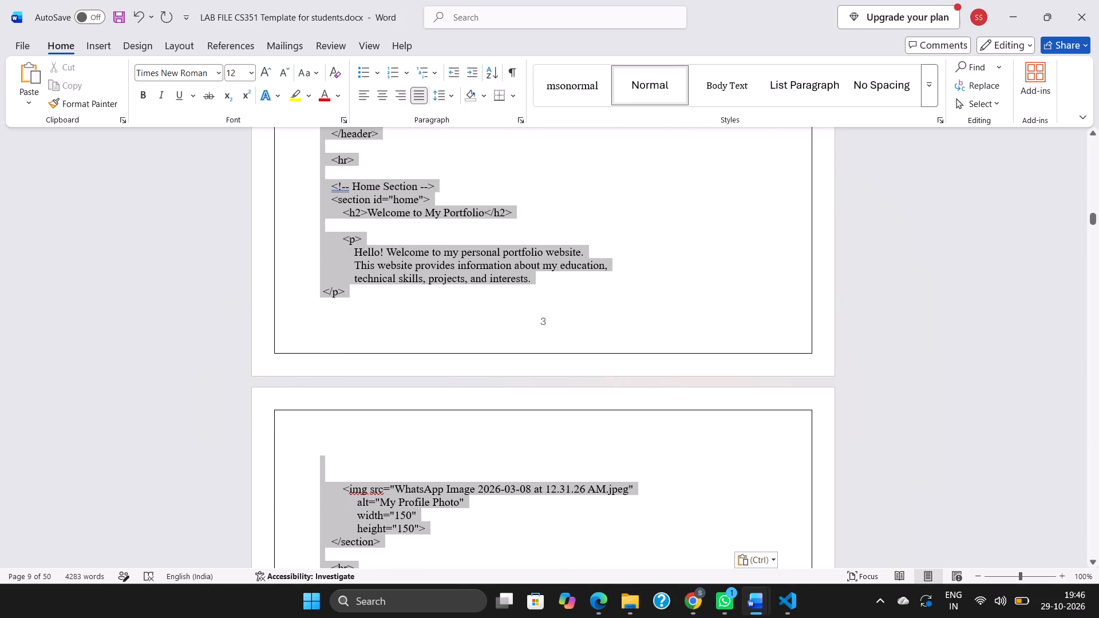
pyautogui.moveTo(626, 571); pyautogui.dragTo(651, 585)
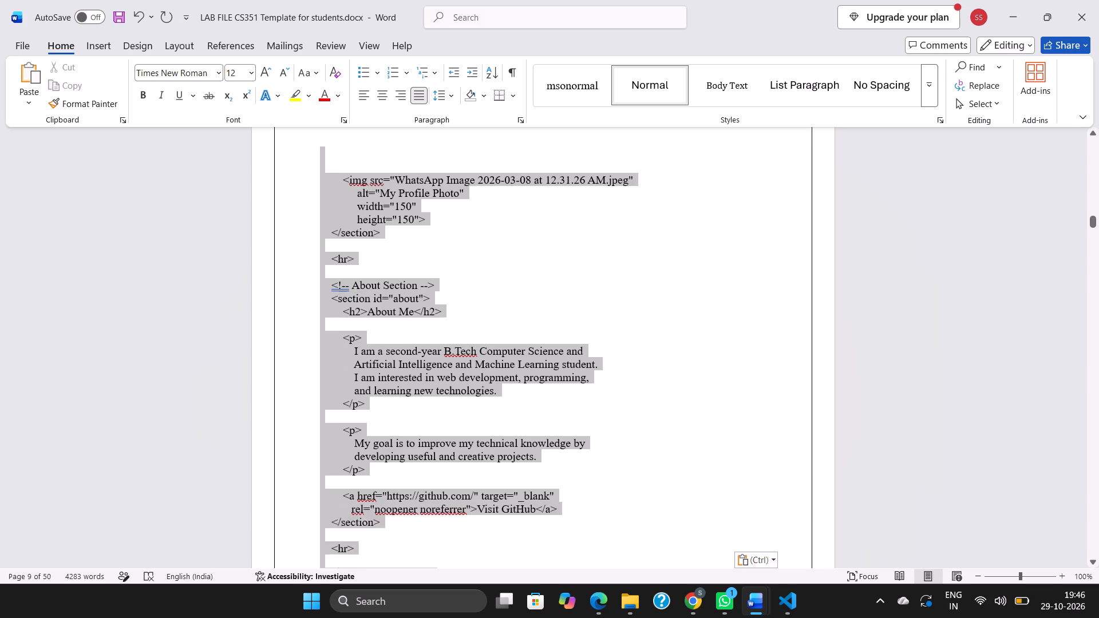
pyautogui.moveTo(651, 585); pyautogui.dragTo(649, 522)
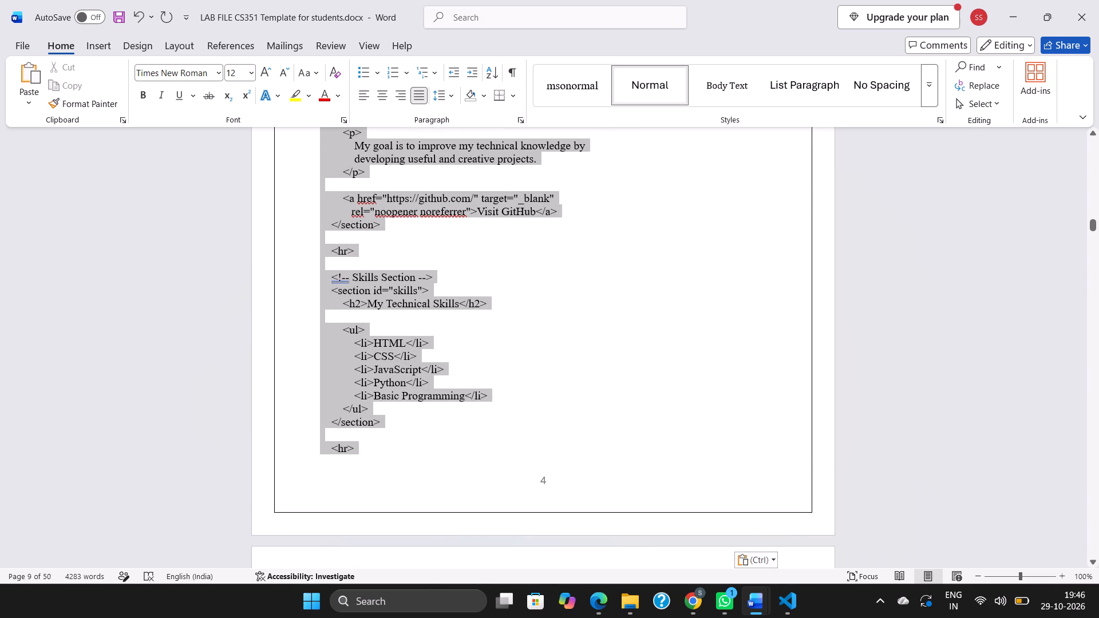
pyautogui.moveTo(649, 522); pyautogui.dragTo(662, 550)
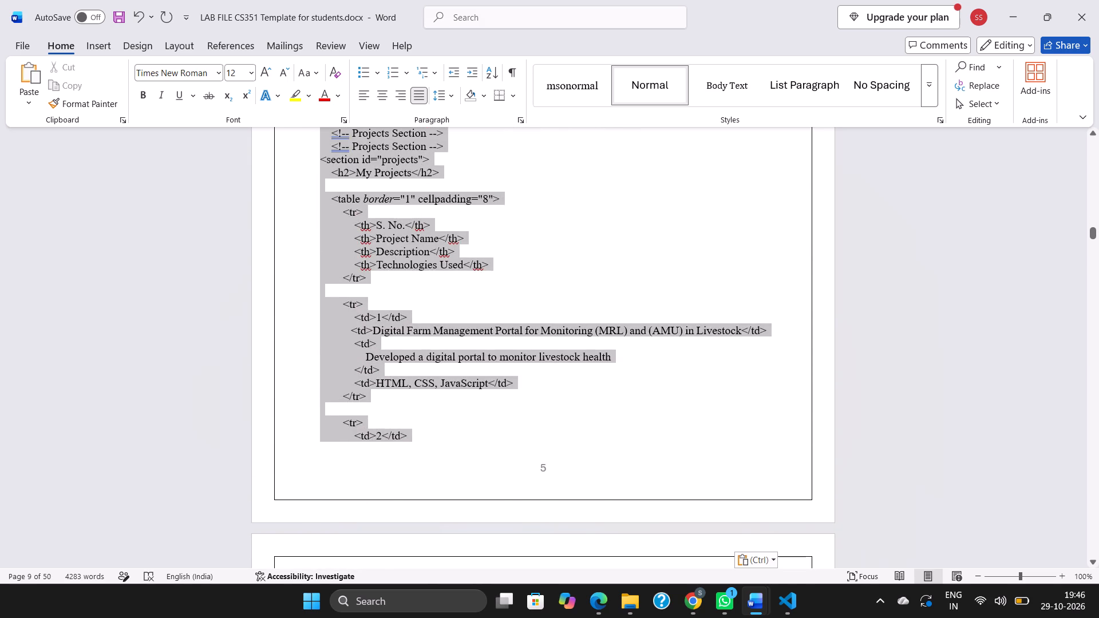
pyautogui.moveTo(662, 550); pyautogui.dragTo(666, 501)
pyautogui.press('BackSpace')
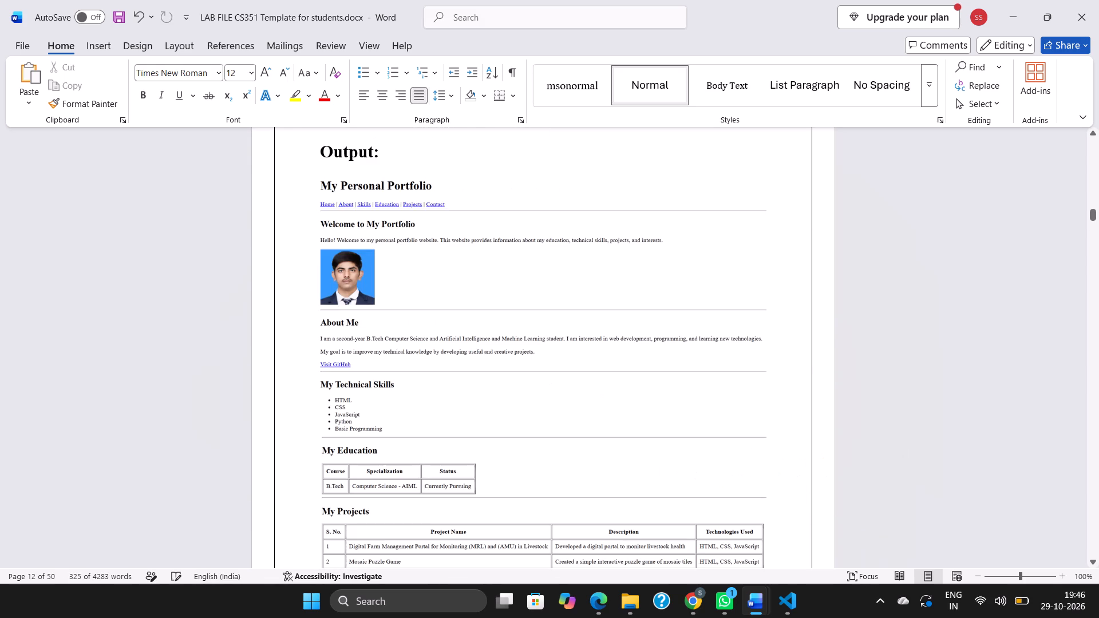
# Switch to Visual Studio Code, open p1.html and copy its entire code.
pyautogui.scroll(1, 666, 501)
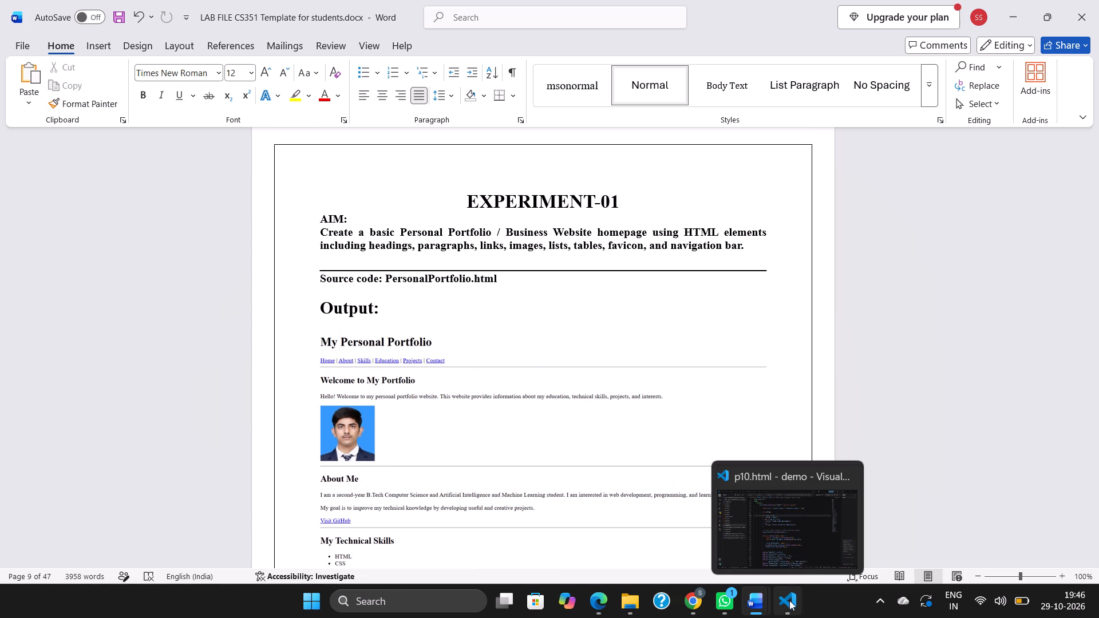
pyautogui.click(799, 523)
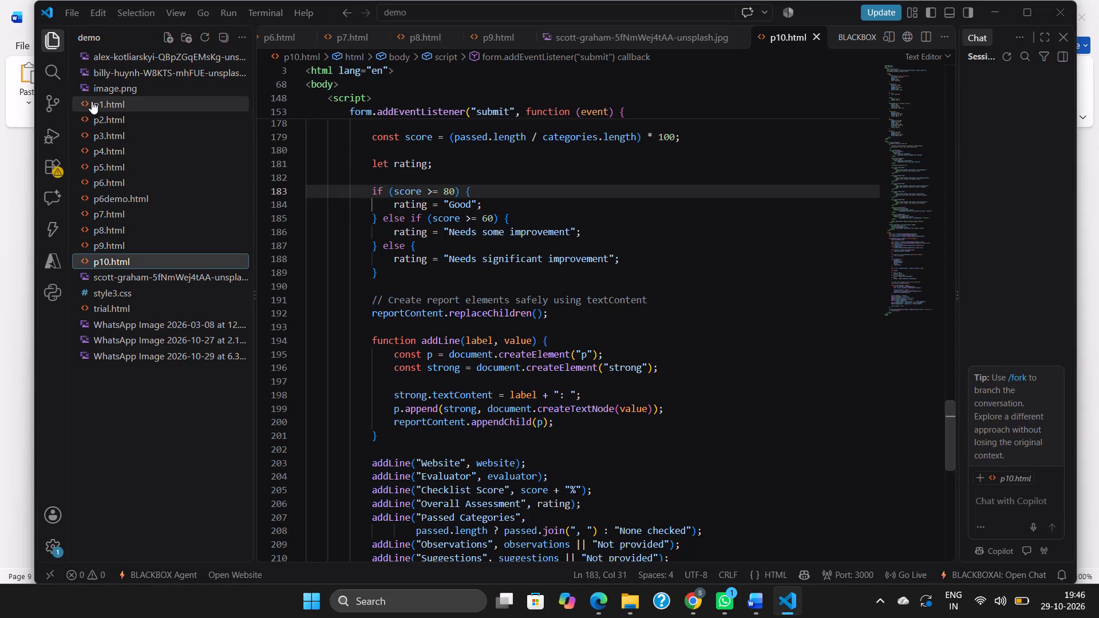
pyautogui.click(92, 101)
pyautogui.click(438, 309)
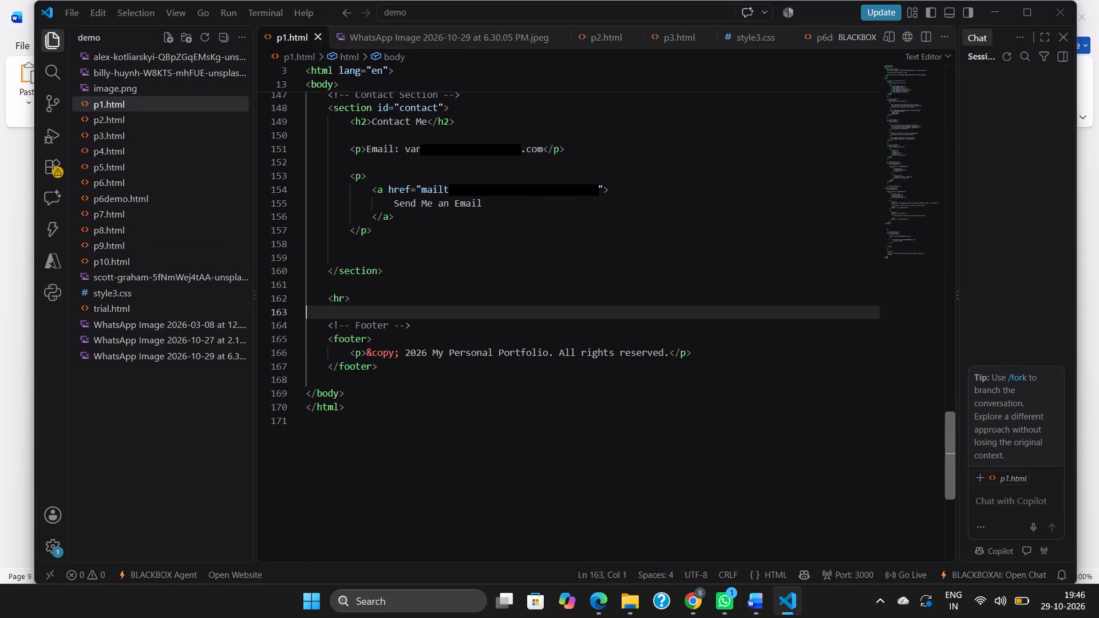
pyautogui.hotkey('ctrl', 'a')
pyautogui.hotkey('ctrl', 'c')
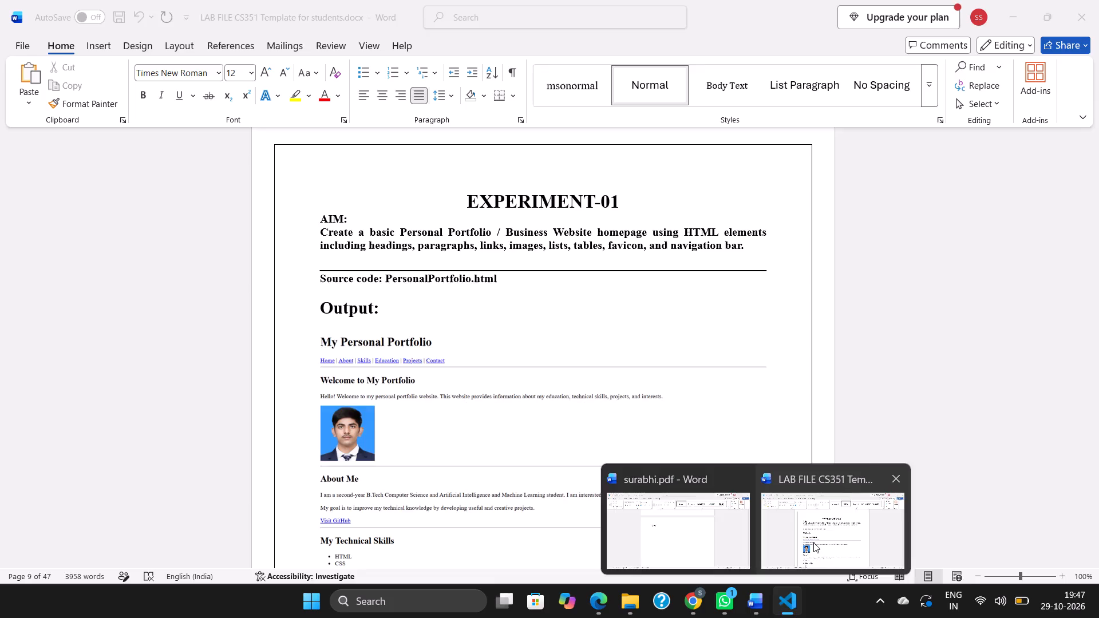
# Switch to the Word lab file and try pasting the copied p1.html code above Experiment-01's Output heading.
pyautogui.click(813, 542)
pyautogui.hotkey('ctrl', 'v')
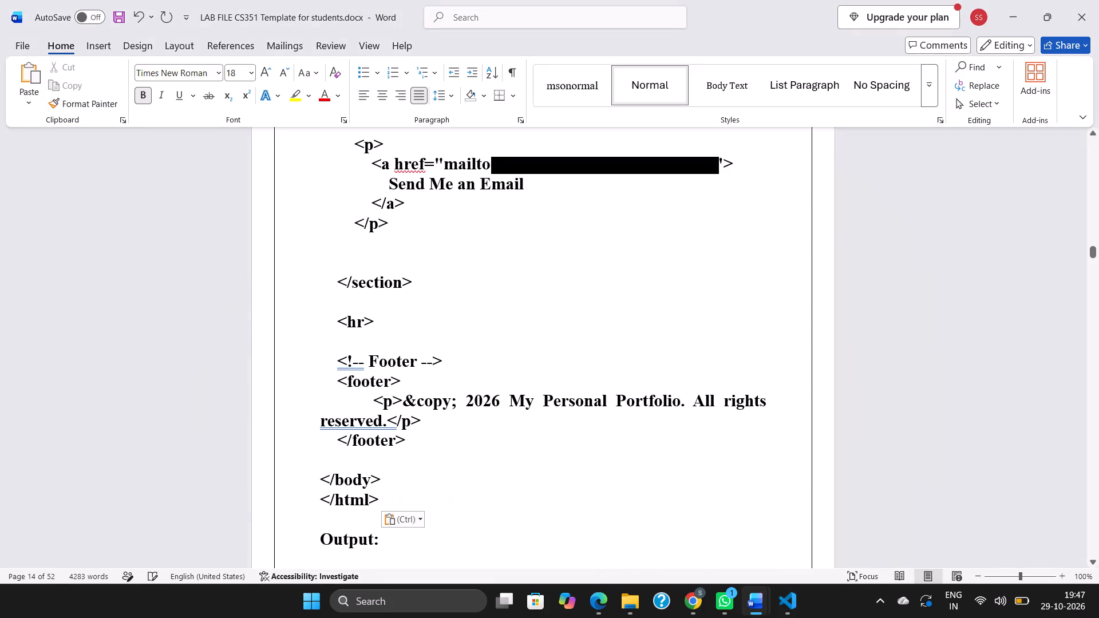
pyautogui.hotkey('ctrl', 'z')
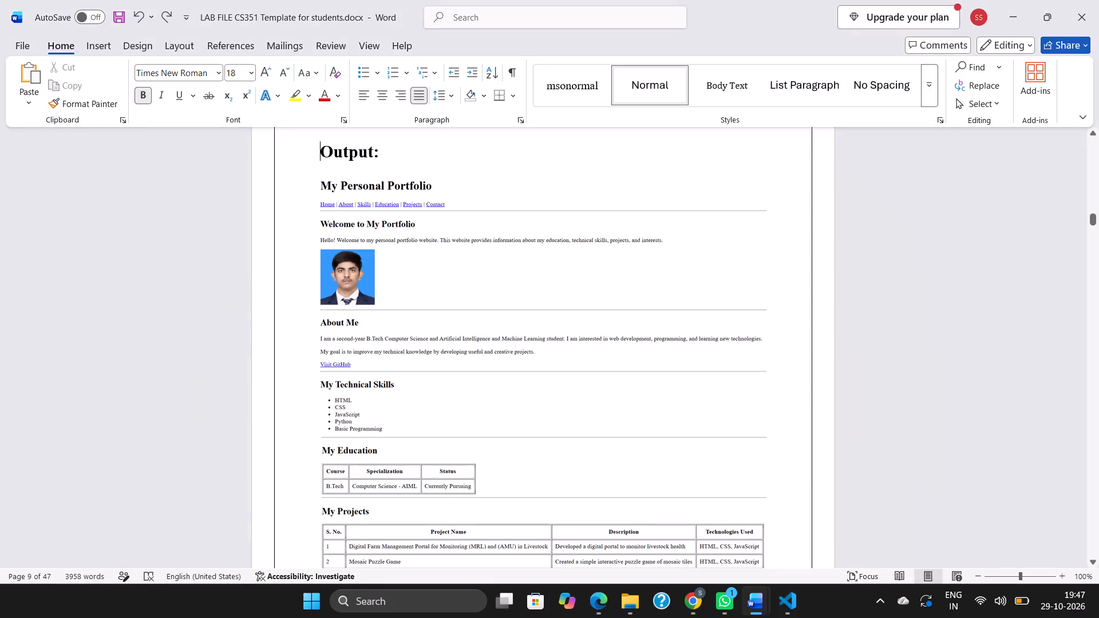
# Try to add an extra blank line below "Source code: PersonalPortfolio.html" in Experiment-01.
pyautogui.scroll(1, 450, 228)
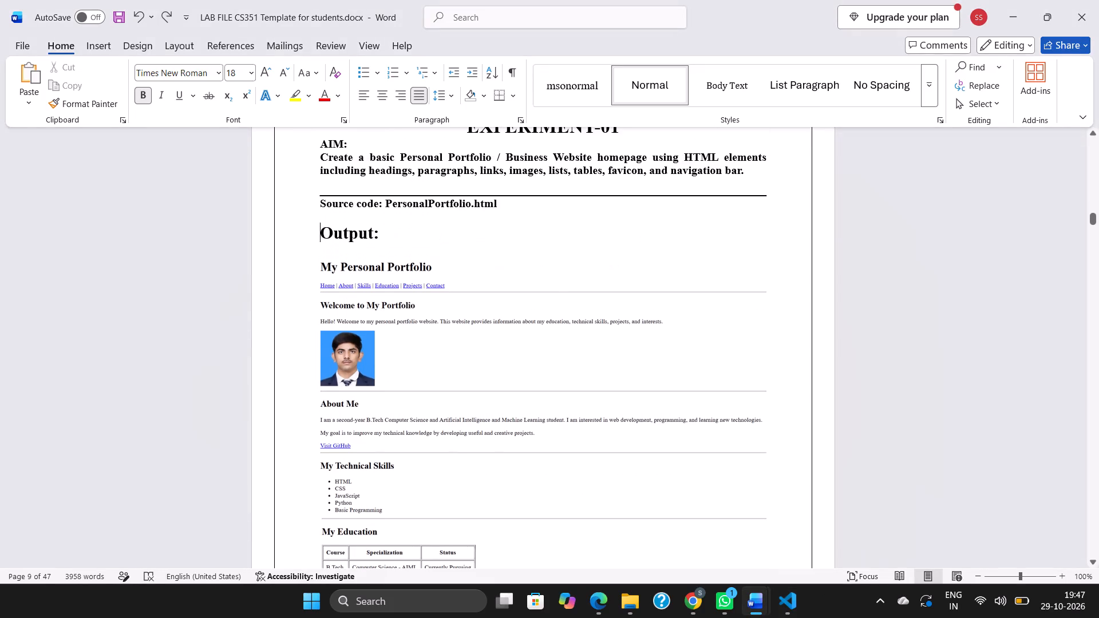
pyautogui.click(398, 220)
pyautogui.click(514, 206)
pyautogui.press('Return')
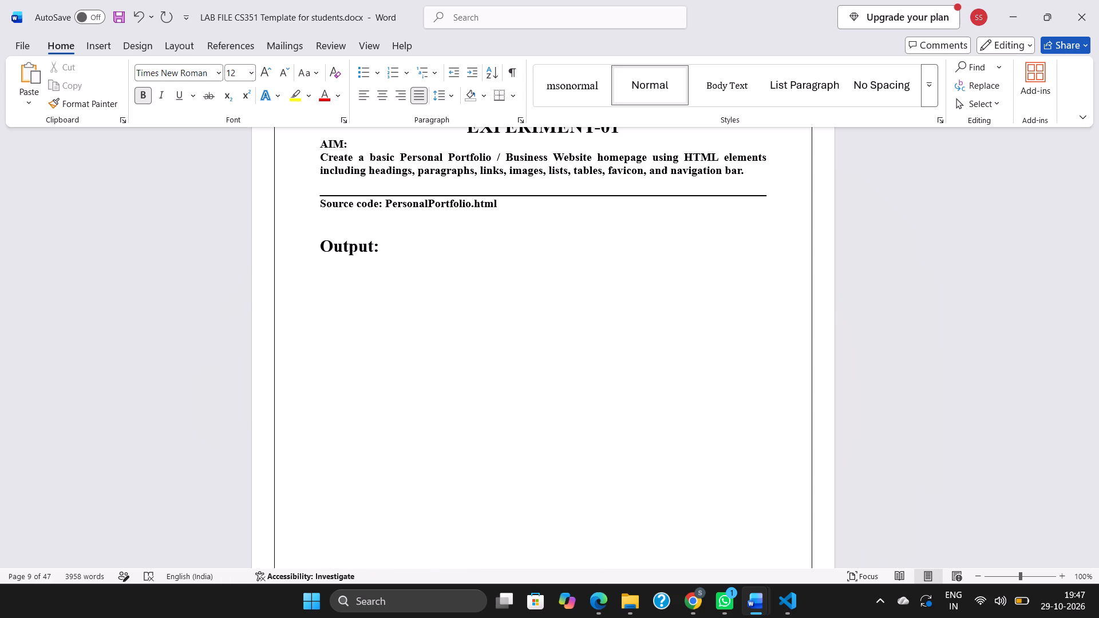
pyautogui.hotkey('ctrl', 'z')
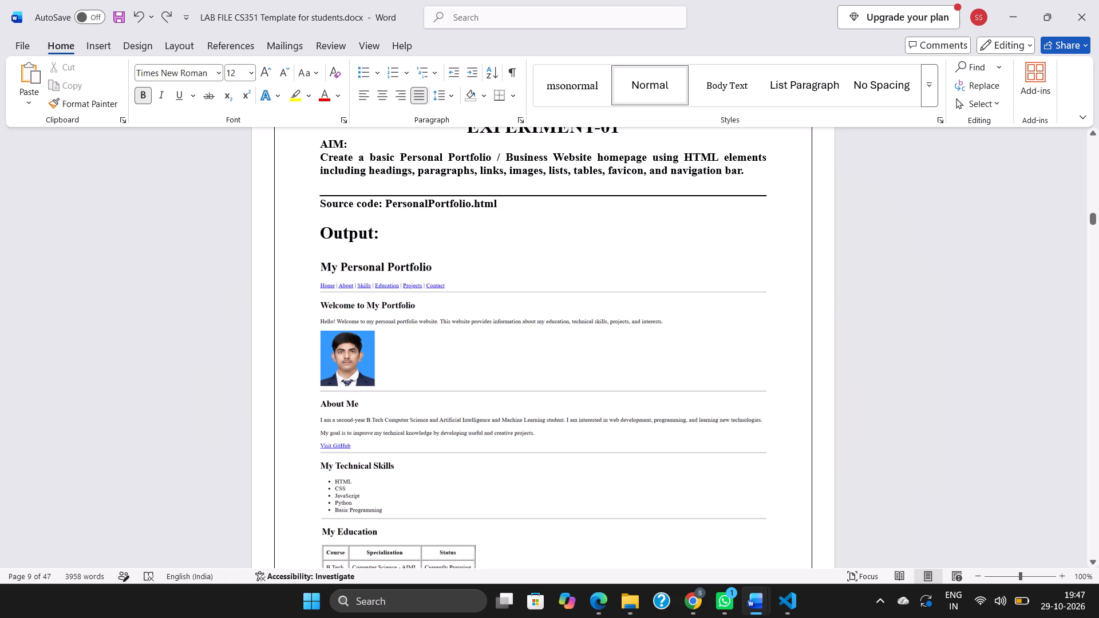
# Turn off bold on the blank line under "Source code: PersonalPortfolio.html" and paste the copied p1.html code there.
pyautogui.click(327, 219)
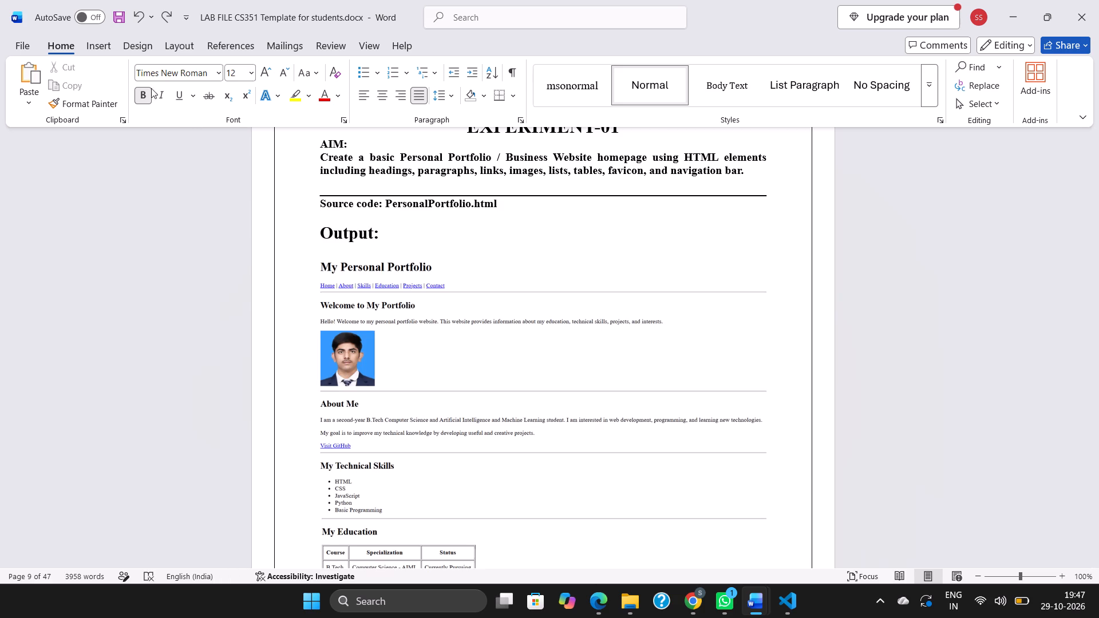
pyautogui.click(143, 94)
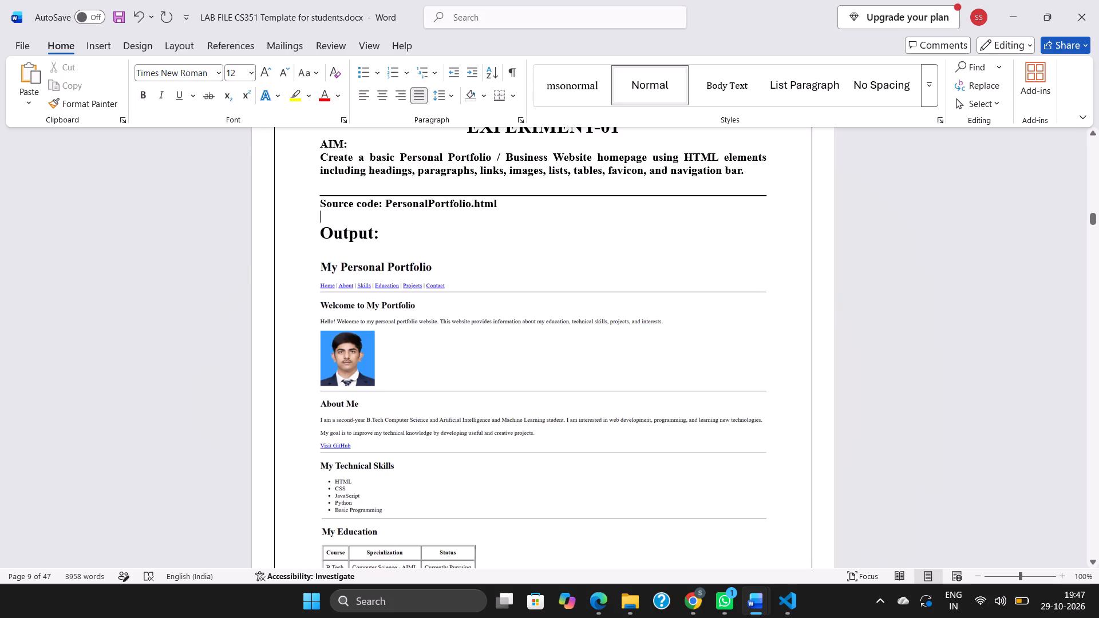
pyautogui.hotkey('ctrl', 'v')
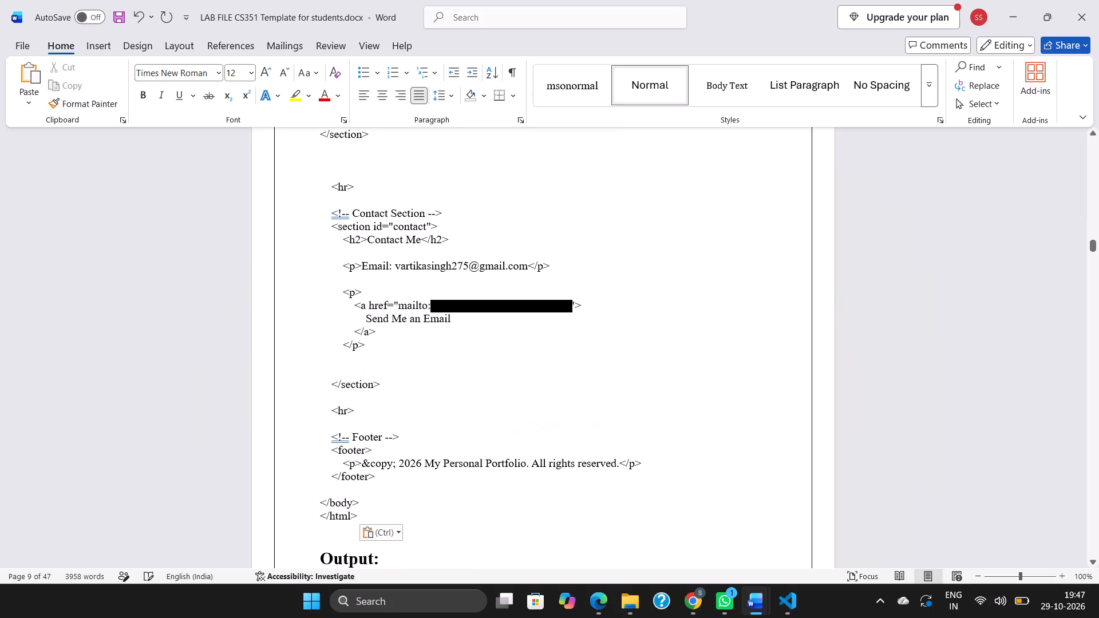
# Insert four blank lines before Experiment-01's Output heading to move it onto the page with its output picture.
pyautogui.scroll(-4, 449, 369)
pyautogui.scroll(1, 449, 369)
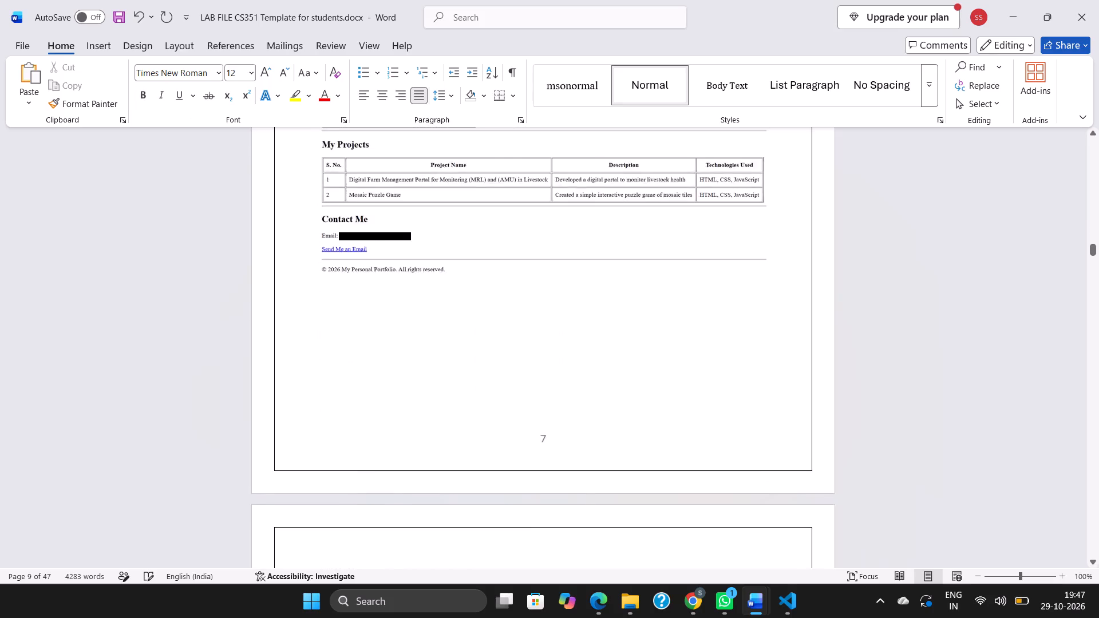
pyautogui.scroll(1, 449, 369)
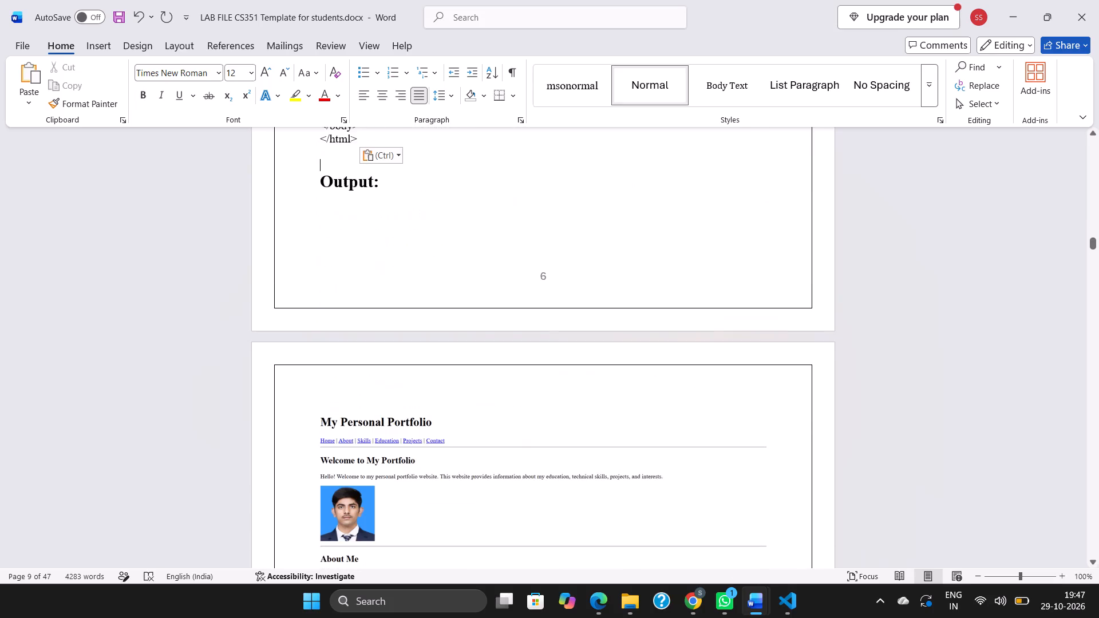
pyautogui.click(313, 186)
pyautogui.press('Return')
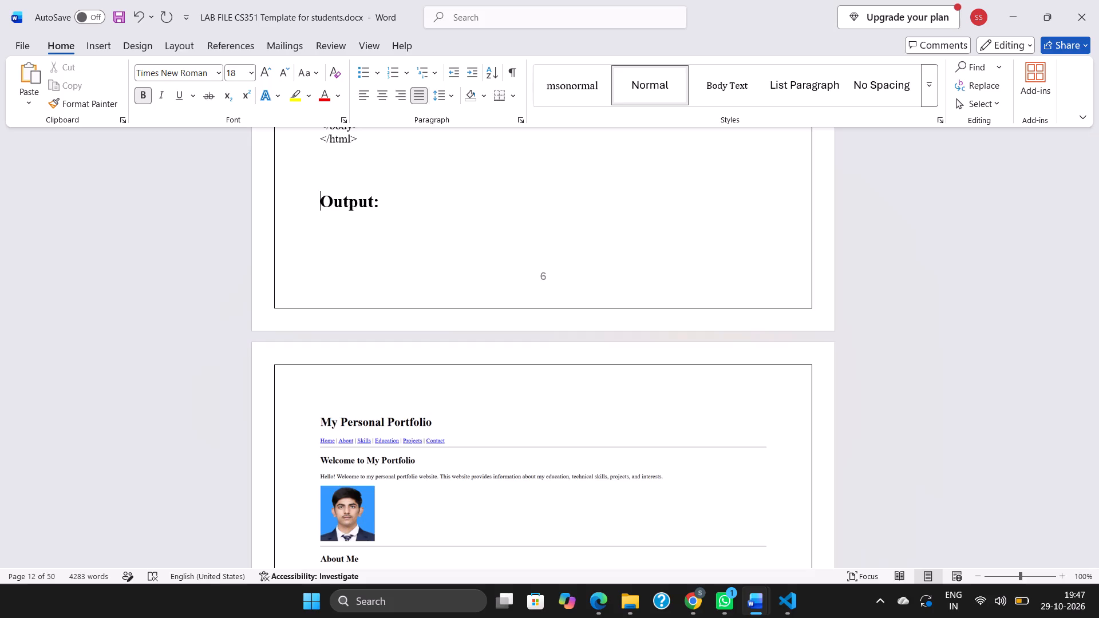
pyautogui.press('Return')
pyautogui.press('Return')
pyautogui.press('Return')
# Look over Experiment-01's output and pasted code, going back through the list of experiments to the cover page's submission details.
pyautogui.scroll(-1, 313, 186)
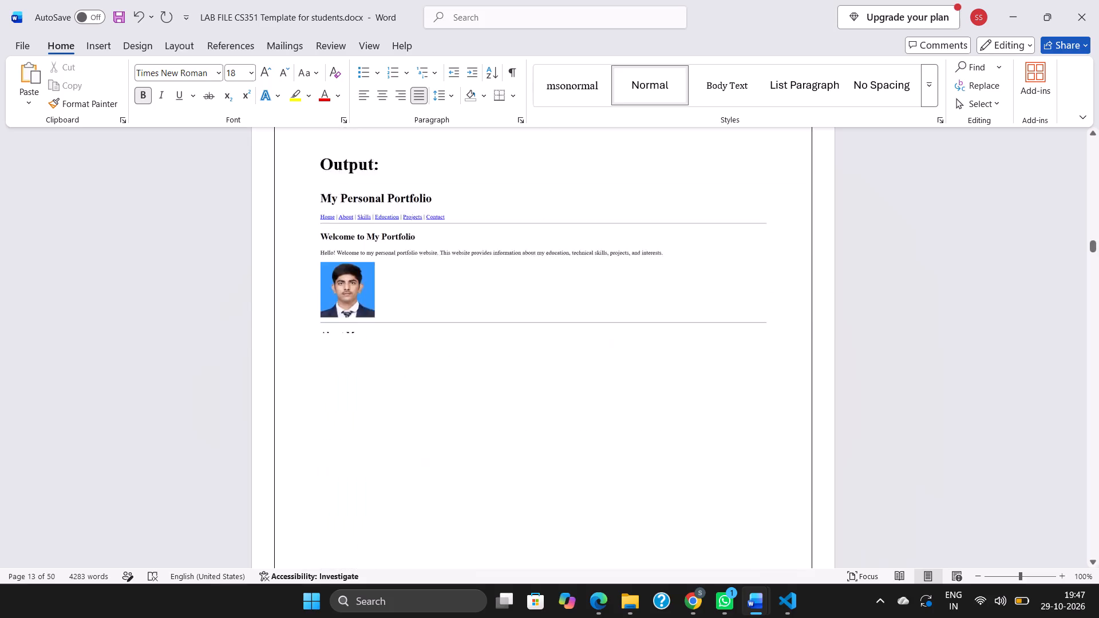
pyautogui.scroll(-4, 313, 186)
pyautogui.scroll(1, 313, 186)
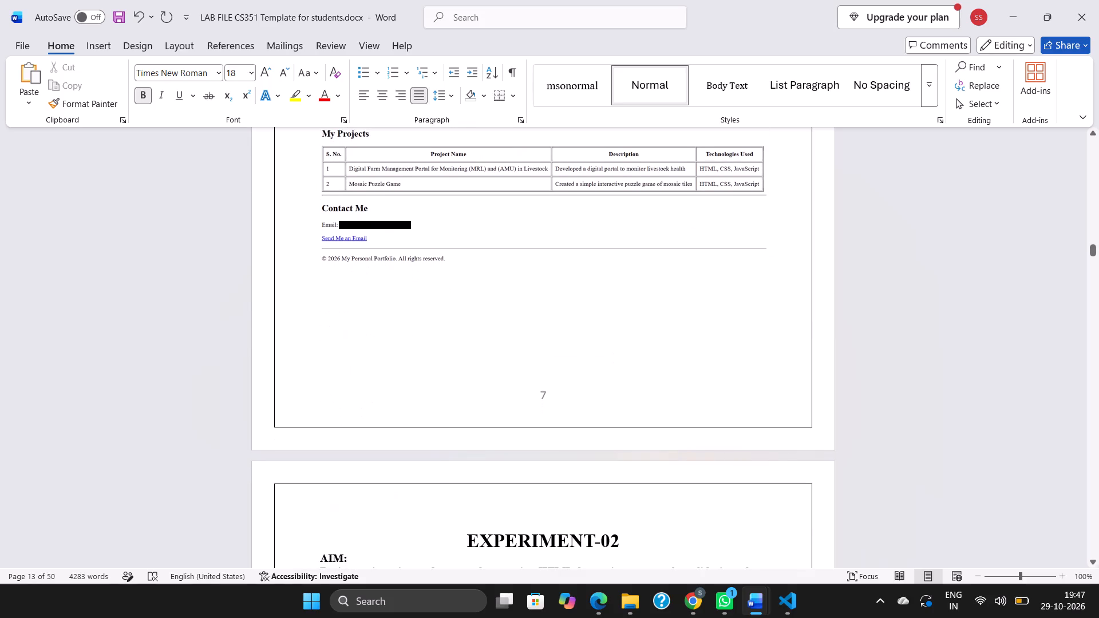
pyautogui.scroll(3, 313, 186)
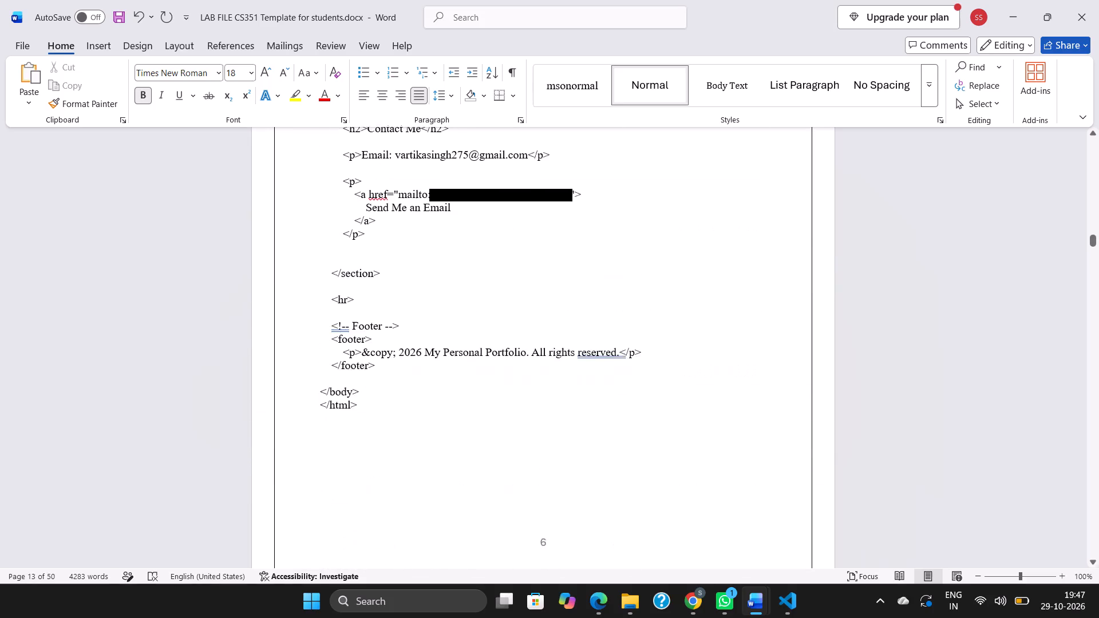
pyautogui.scroll(9, 313, 186)
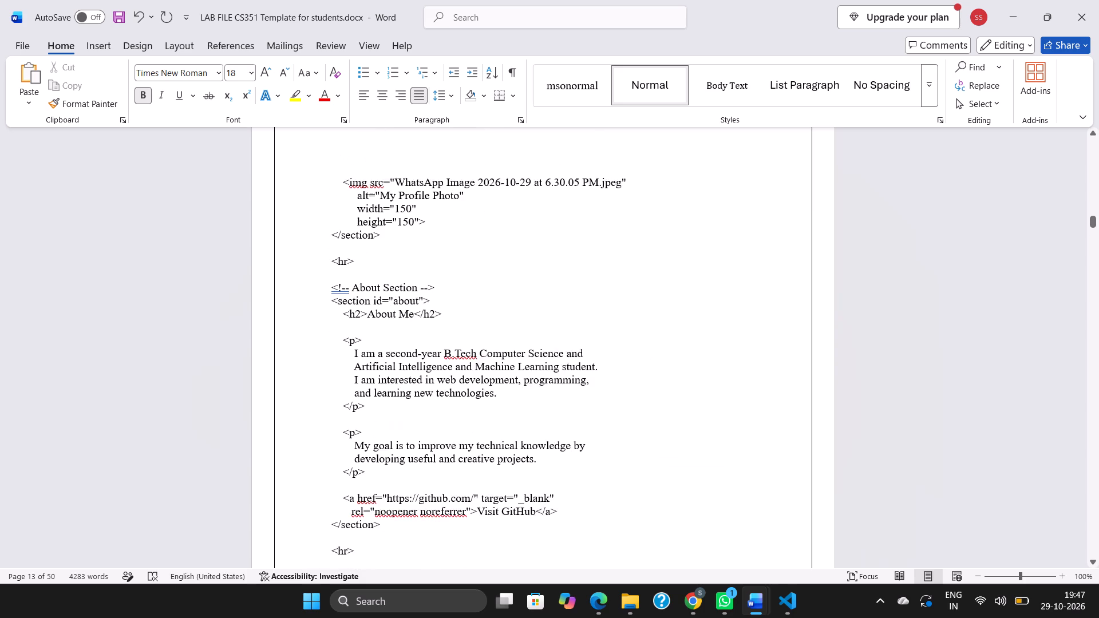
pyautogui.scroll(5, 313, 186)
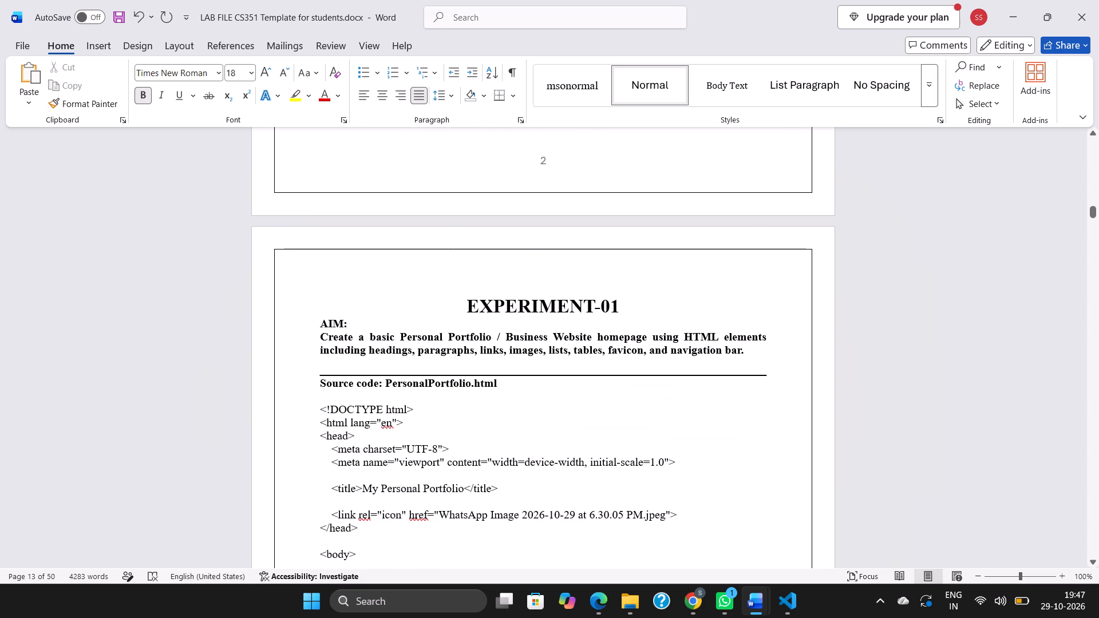
pyautogui.scroll(4, 496, 496)
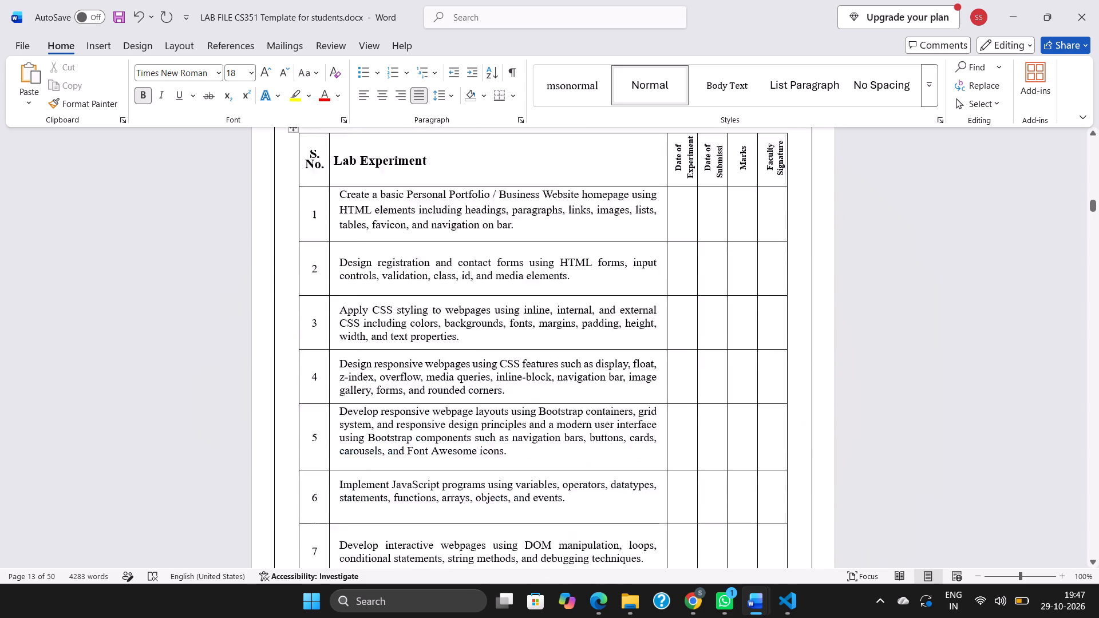
pyautogui.scroll(4, 496, 496)
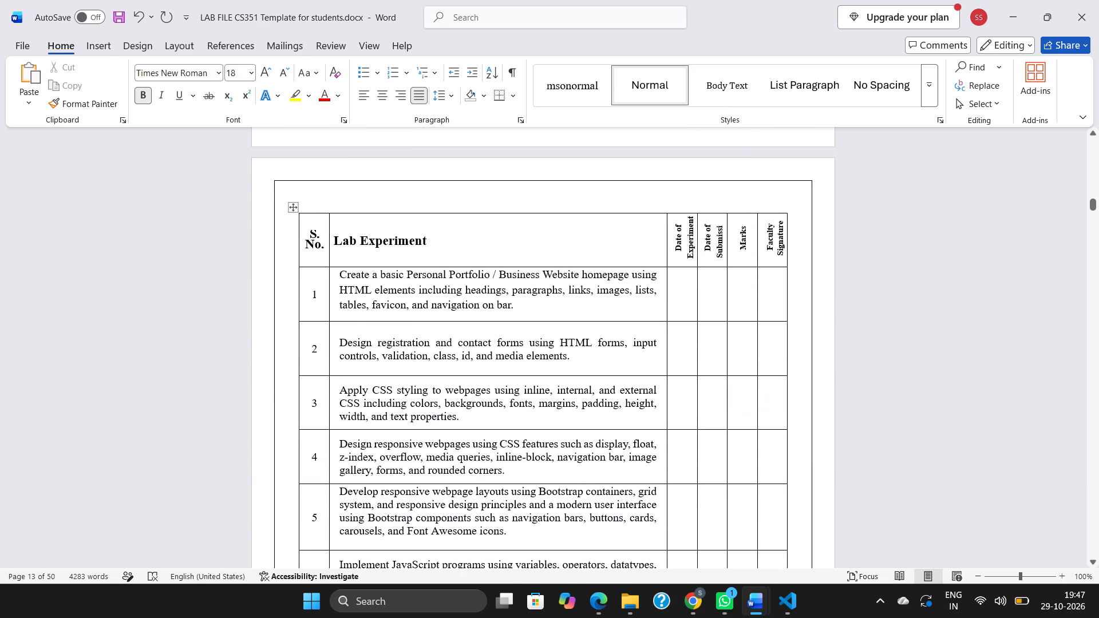
pyautogui.scroll(11, 496, 496)
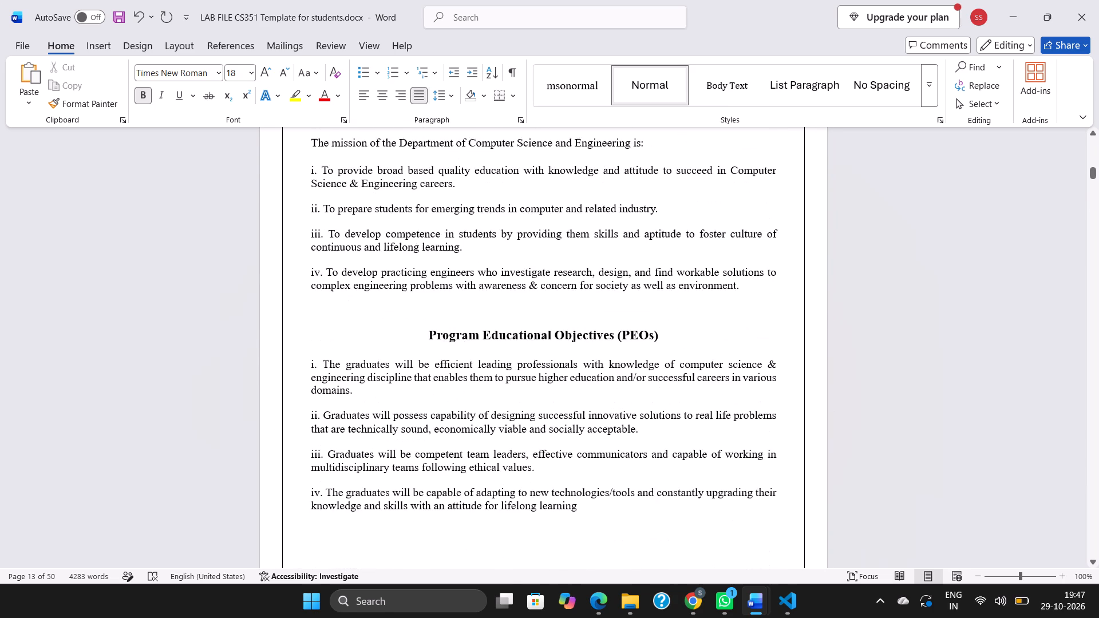
pyautogui.scroll(7, 496, 496)
# Review the lab file from the cover page through the front matter to Experiment-01's new source code and output.
pyautogui.scroll(-3, 496, 496)
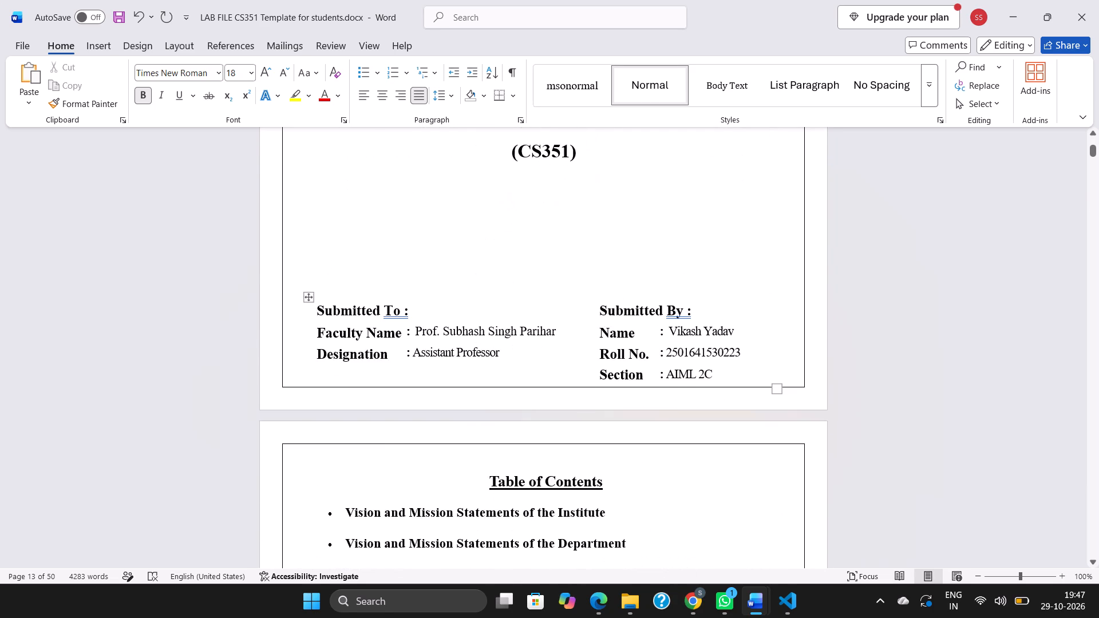
pyautogui.scroll(-4, 496, 496)
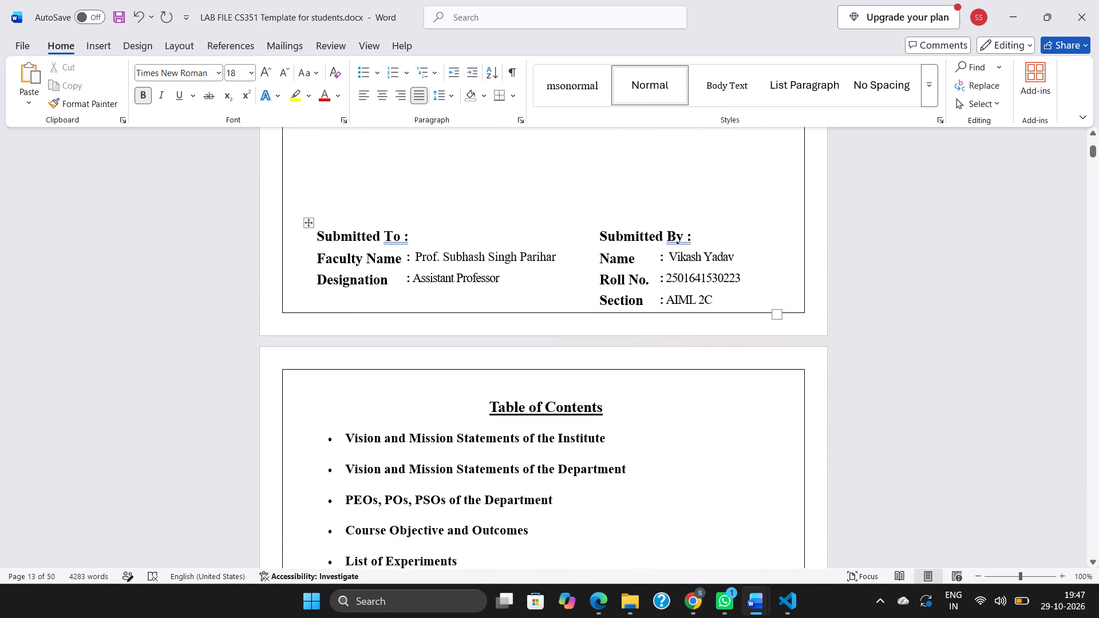
pyautogui.scroll(-2, 496, 496)
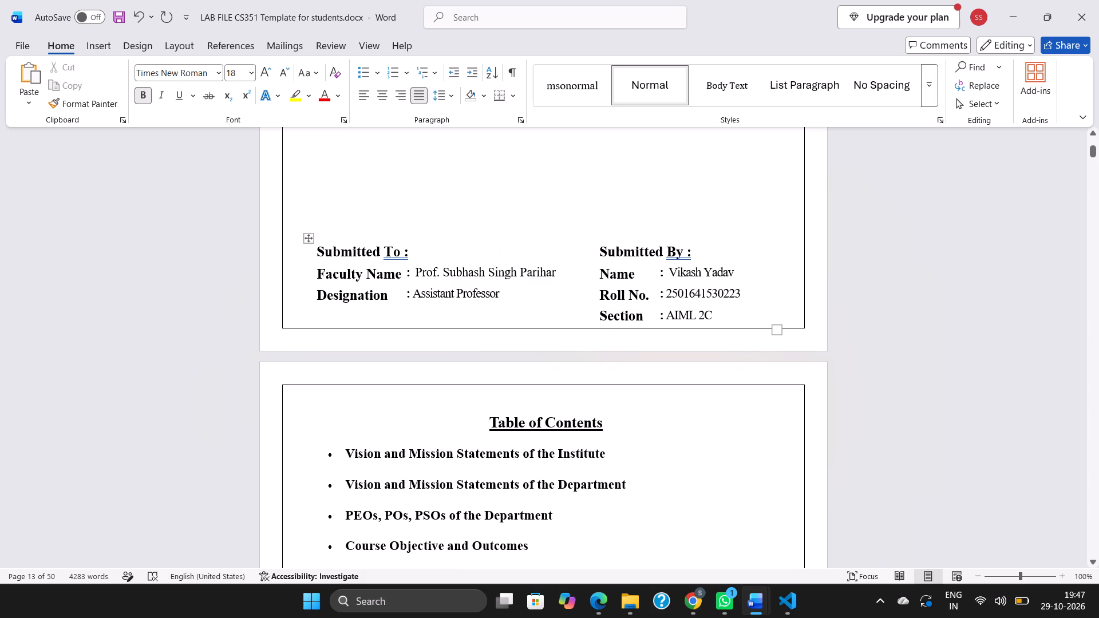
pyautogui.scroll(-5, 496, 496)
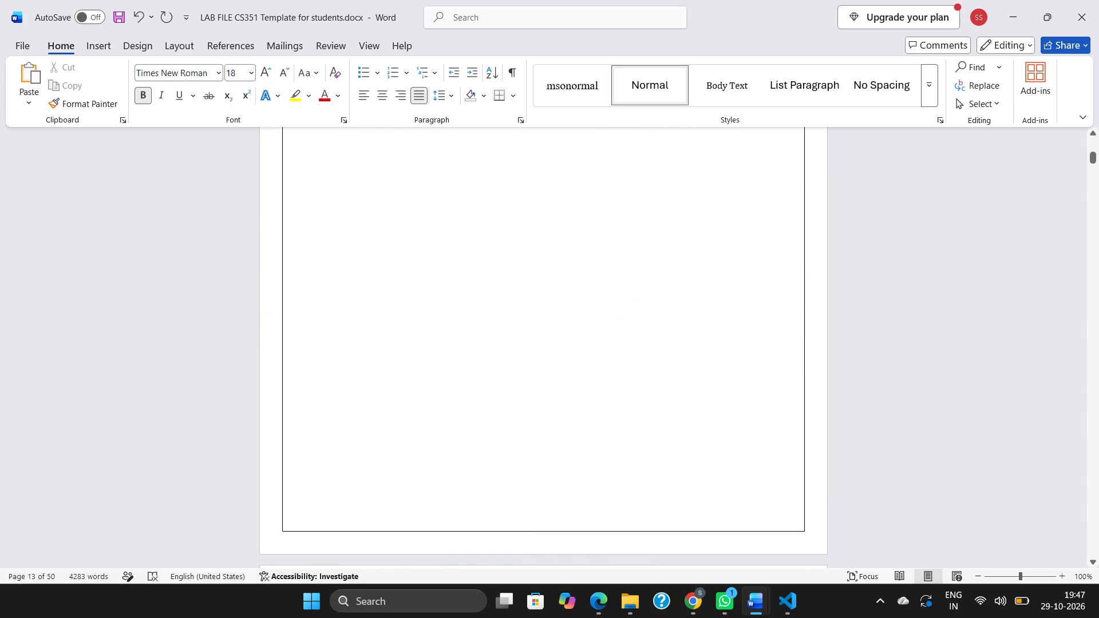
pyautogui.scroll(-7, 496, 496)
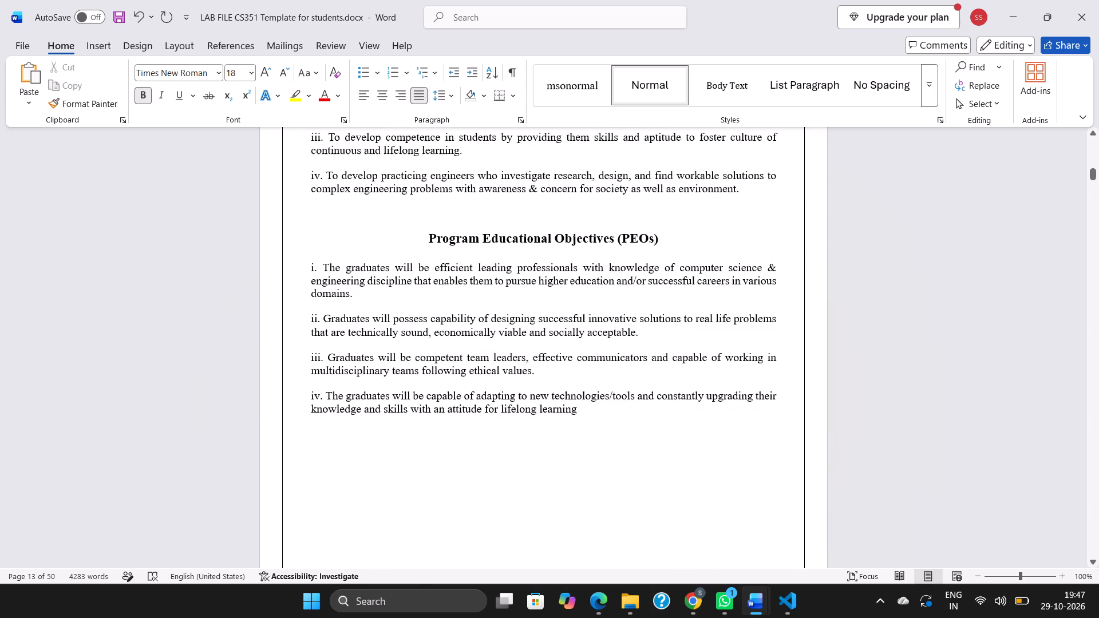
pyautogui.scroll(-12, 496, 496)
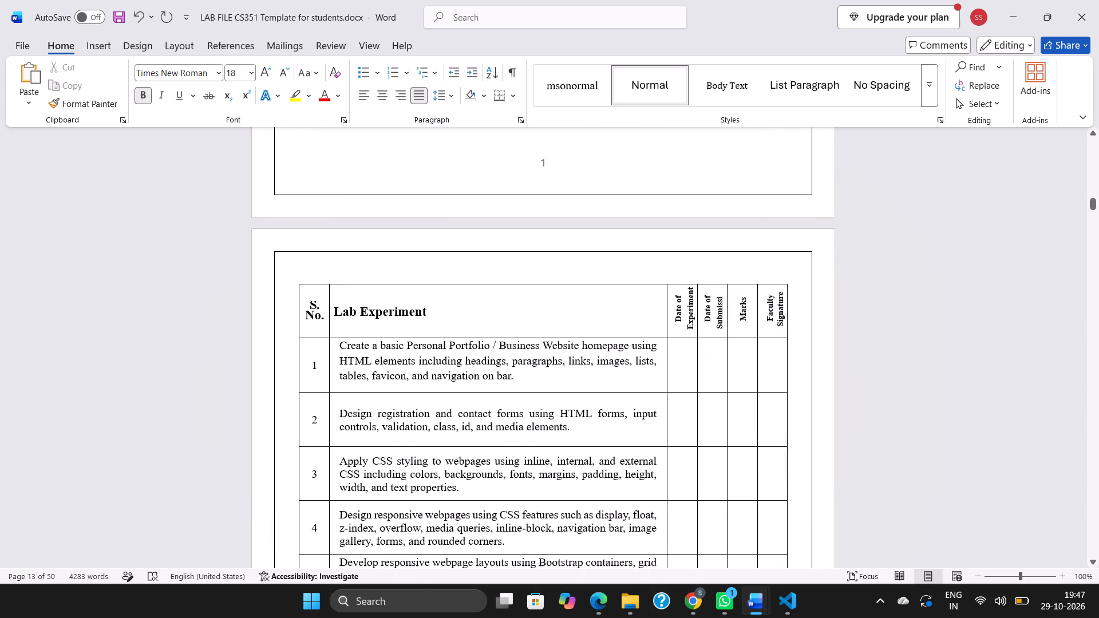
pyautogui.scroll(-5, 496, 496)
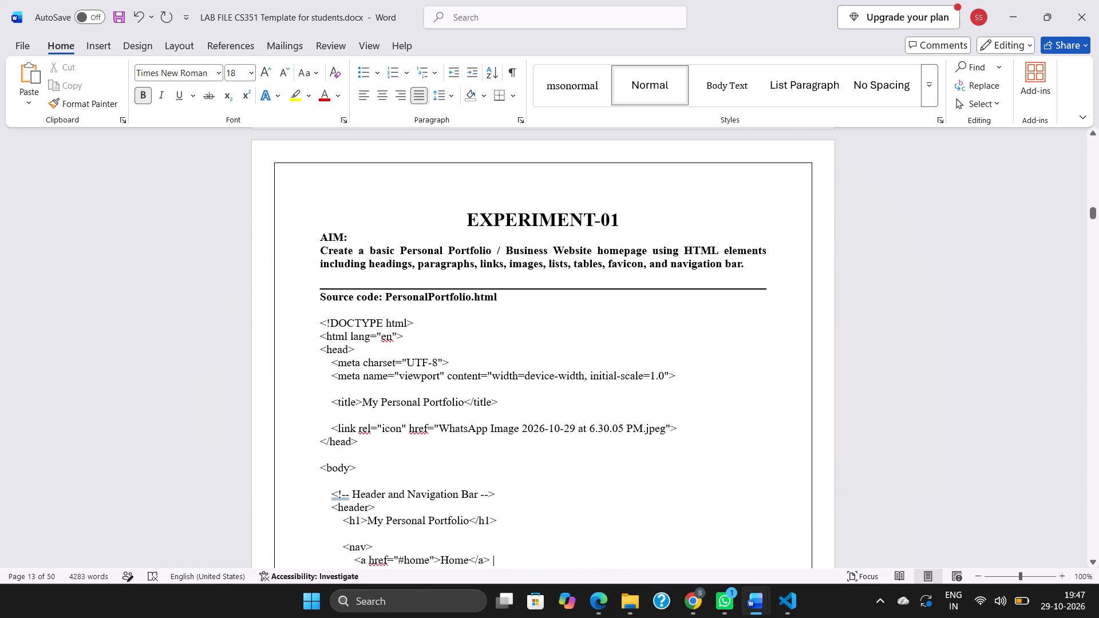
pyautogui.scroll(-6, 496, 496)
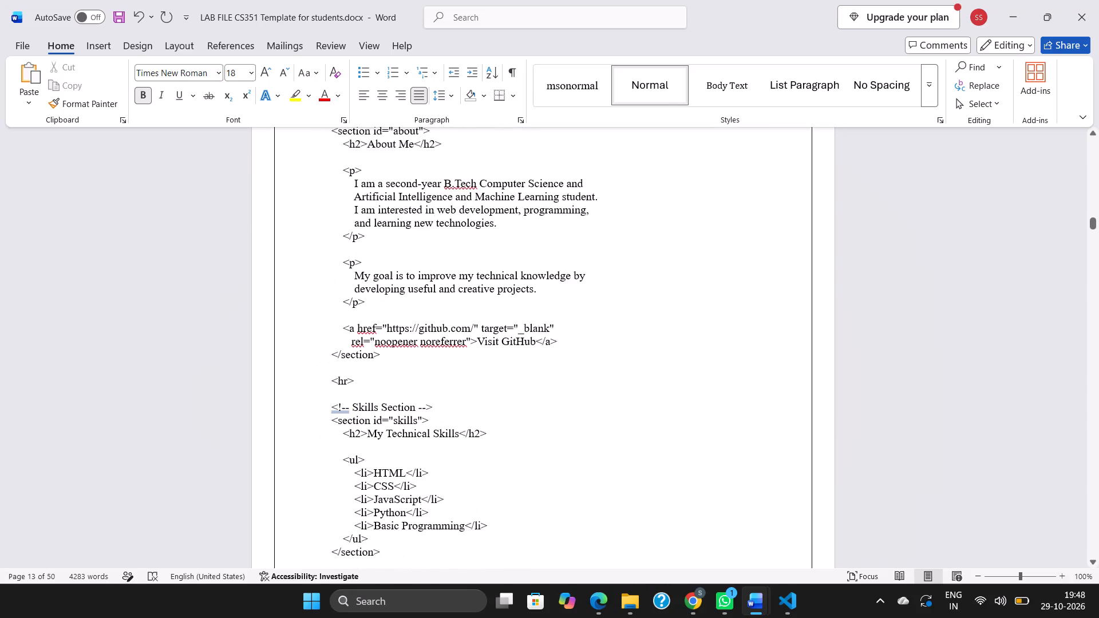
pyautogui.scroll(-7, 496, 496)
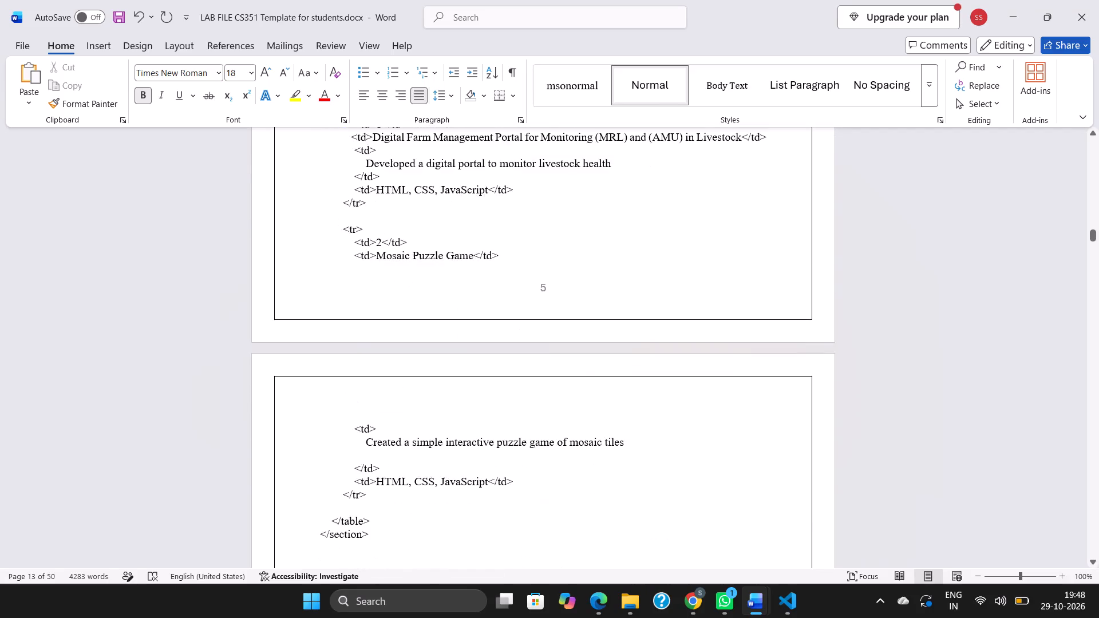
pyautogui.scroll(-6, 496, 496)
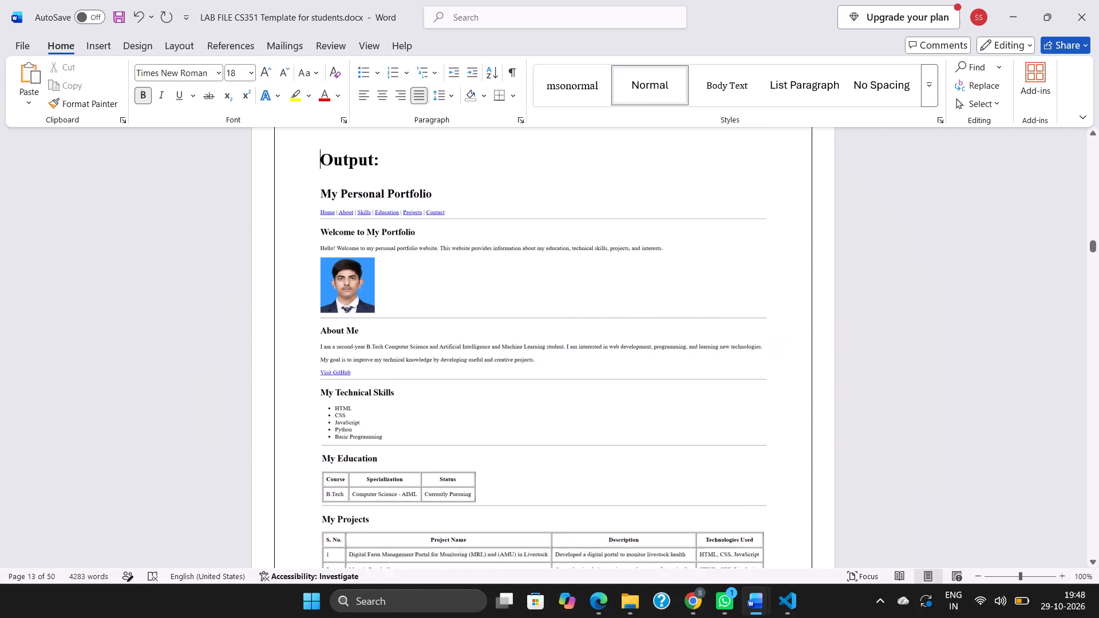
pyautogui.scroll(-4, 496, 496)
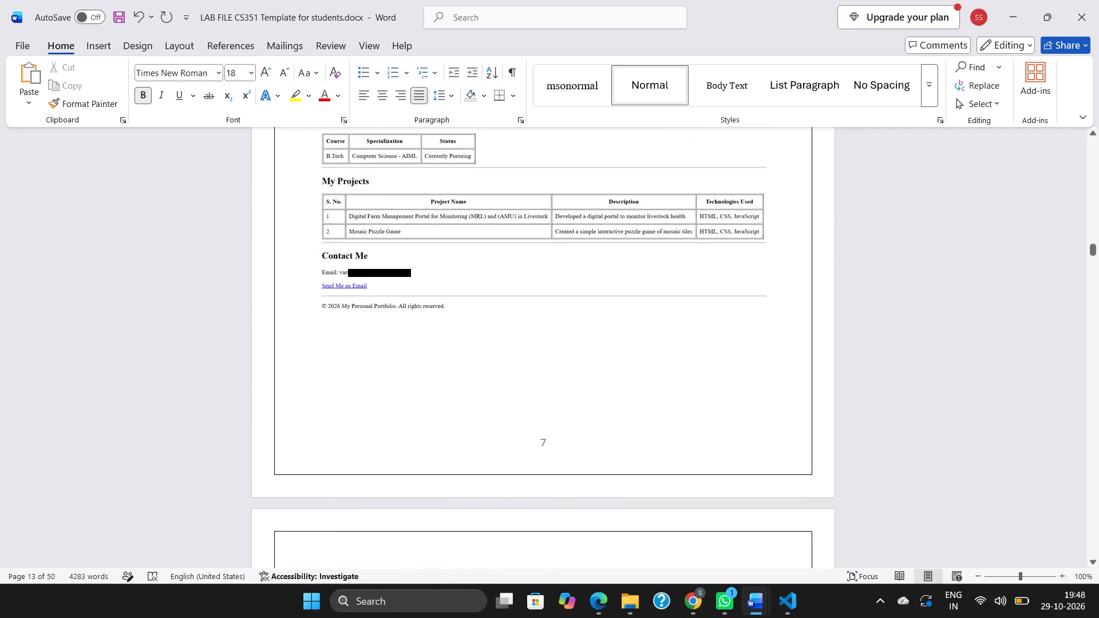
# Review the source code and output pages of Experiment-02 through Experiment-04 in the lab file.
pyautogui.scroll(-4, 496, 496)
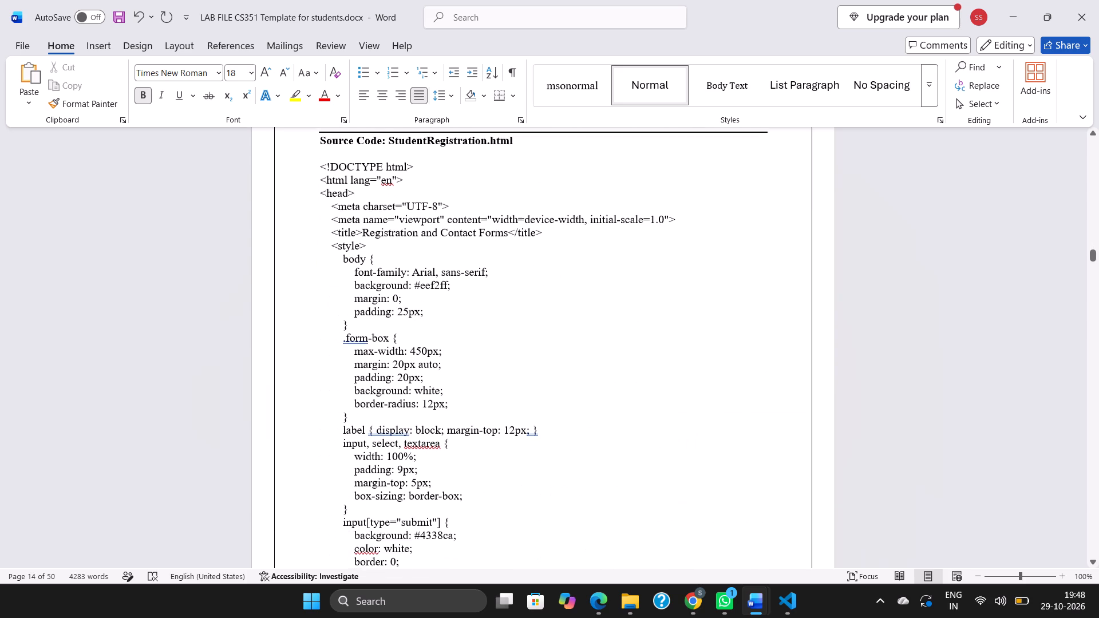
pyautogui.scroll(-7, 496, 496)
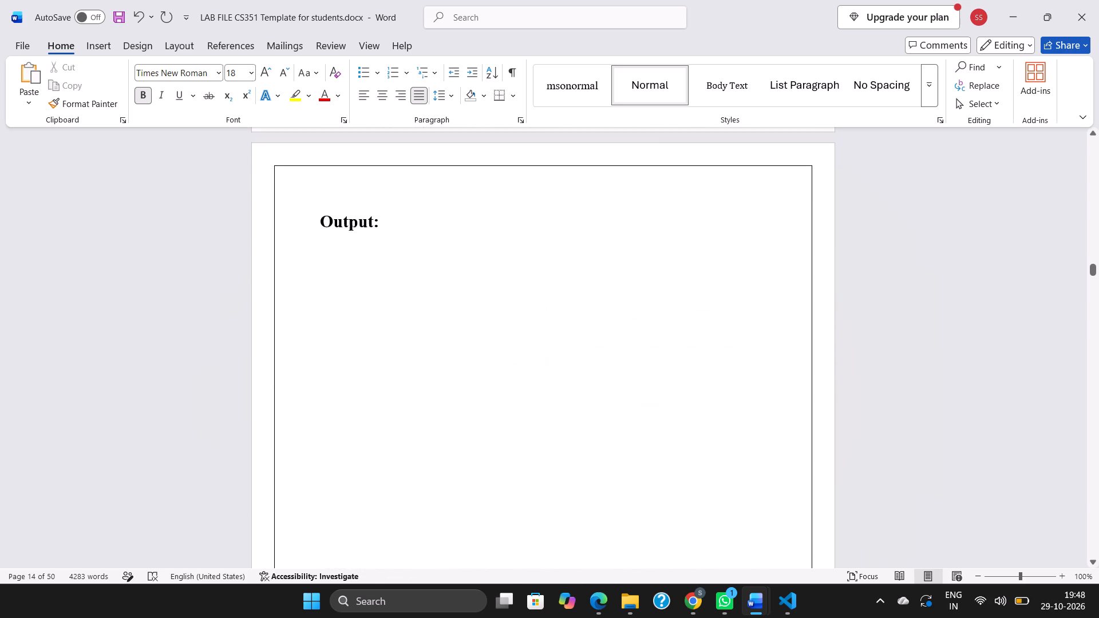
pyautogui.scroll(-7, 496, 496)
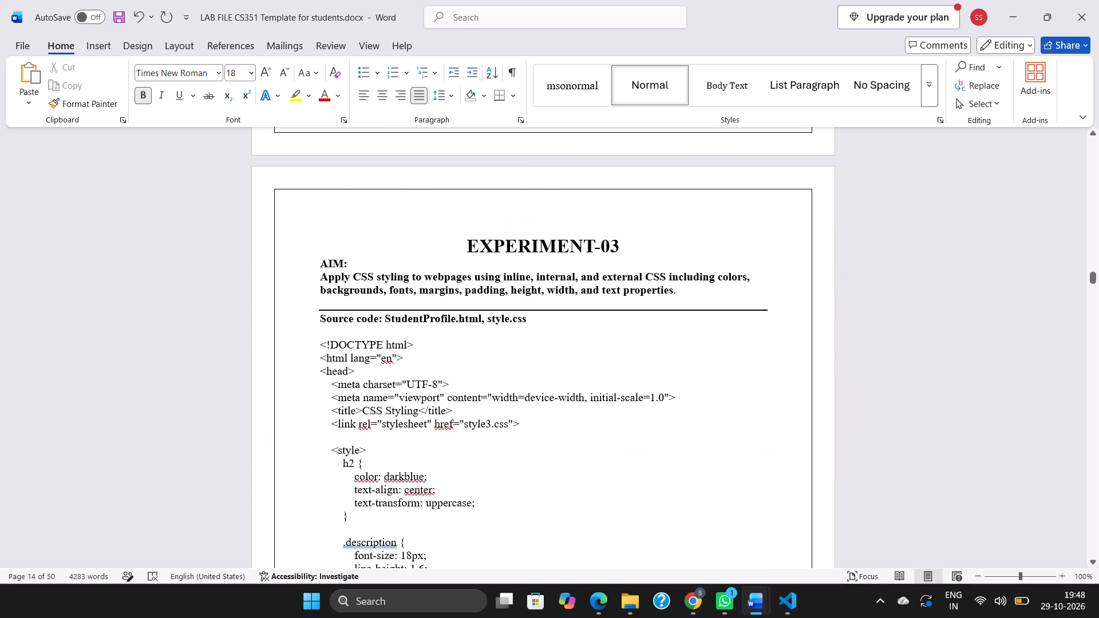
pyautogui.scroll(-5, 496, 496)
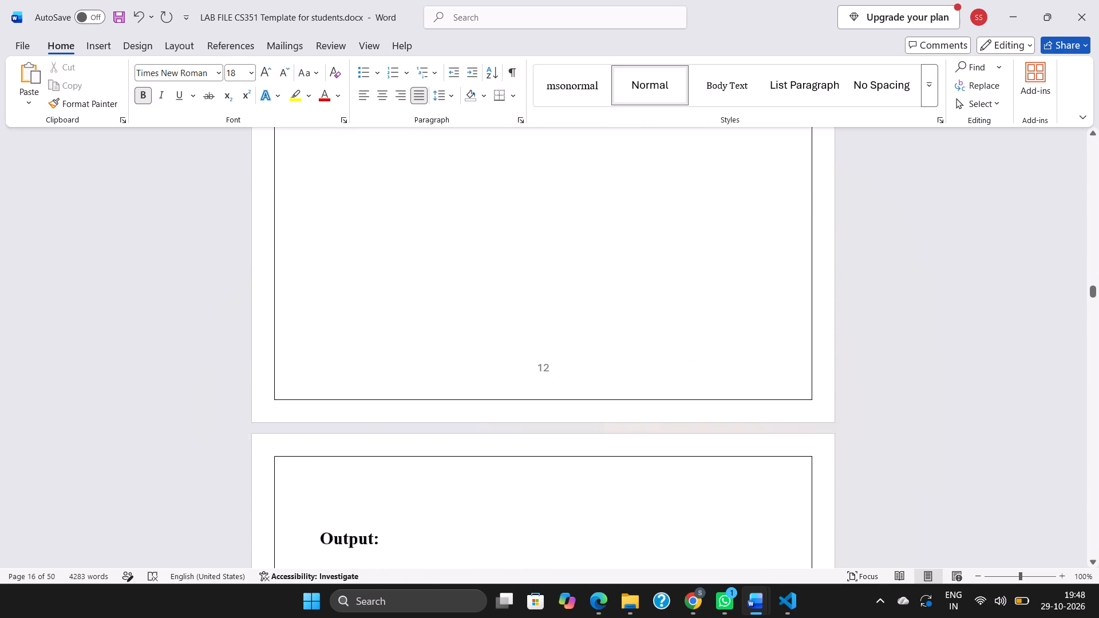
pyautogui.scroll(-6, 496, 496)
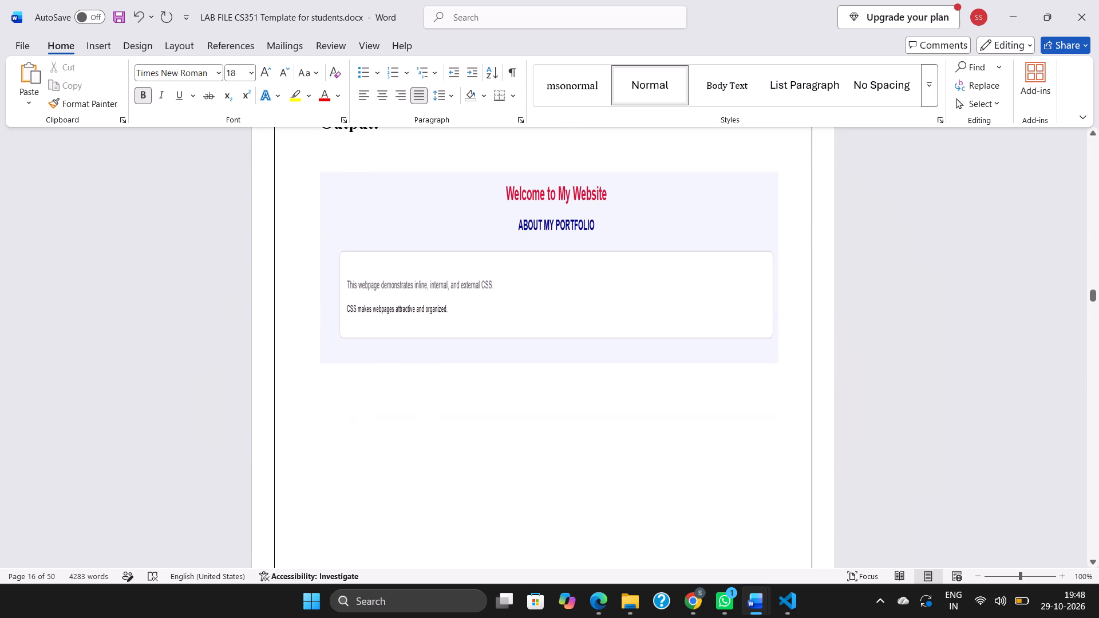
pyautogui.scroll(-5, 496, 496)
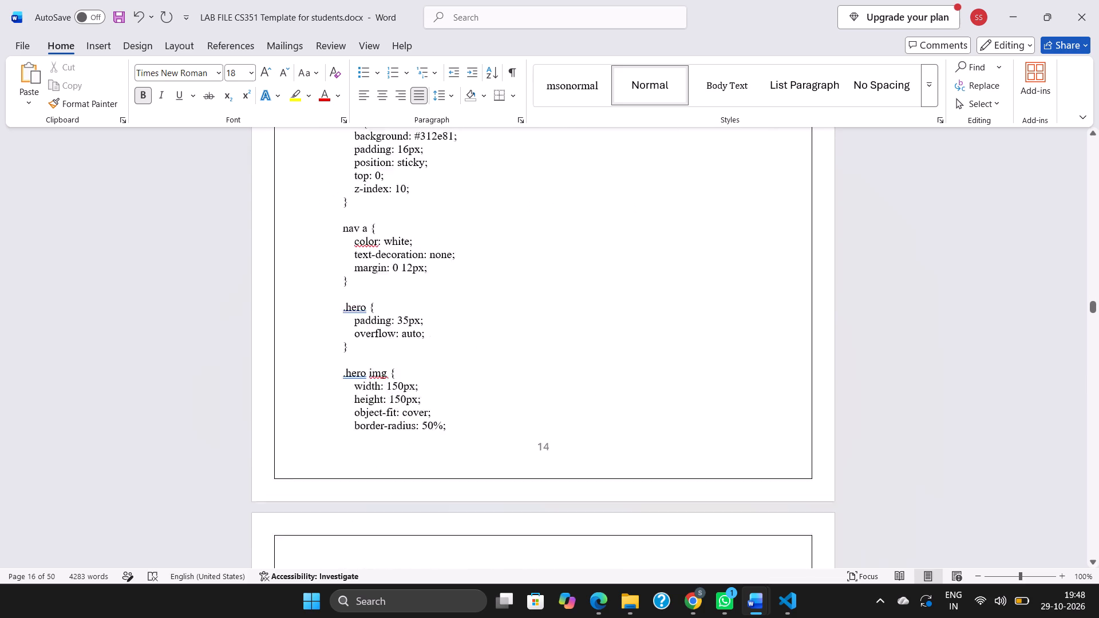
pyautogui.scroll(-10, 496, 496)
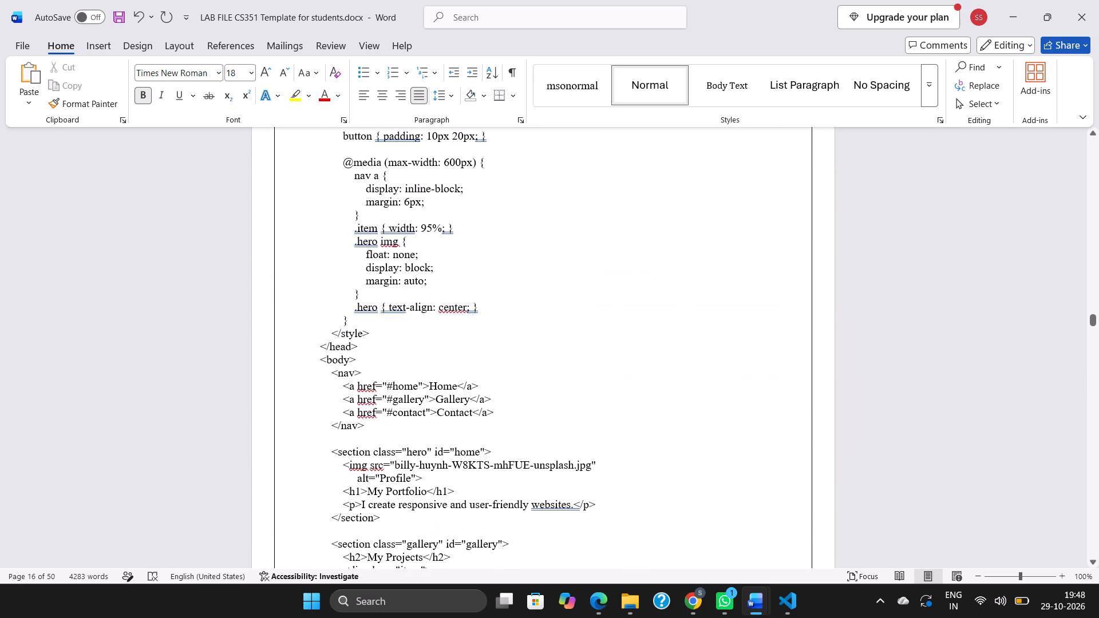
pyautogui.scroll(-6, 496, 496)
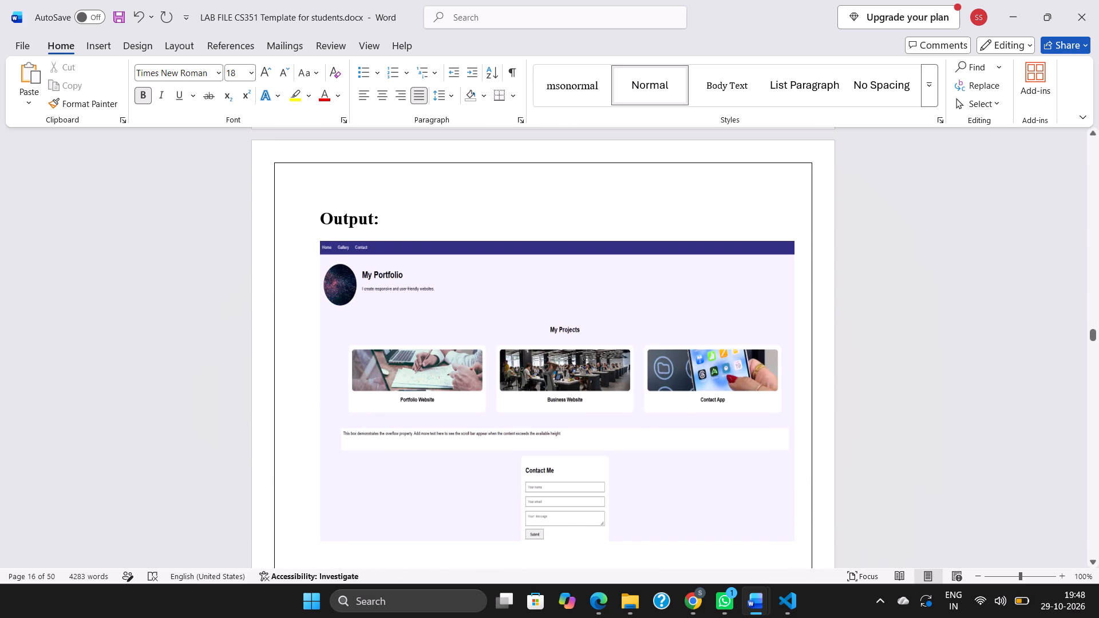
# Review the Bootstrap portfolio source code and output pictures of Experiment-05.
pyautogui.scroll(-5, 496, 496)
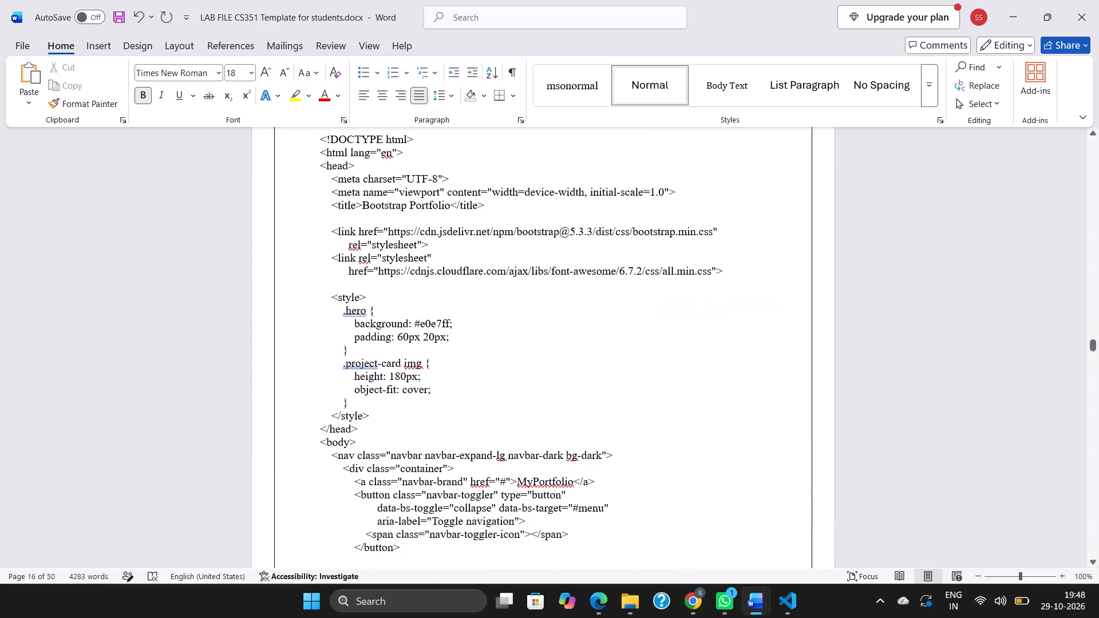
pyautogui.scroll(-6, 496, 496)
pyautogui.scroll(2, 496, 496)
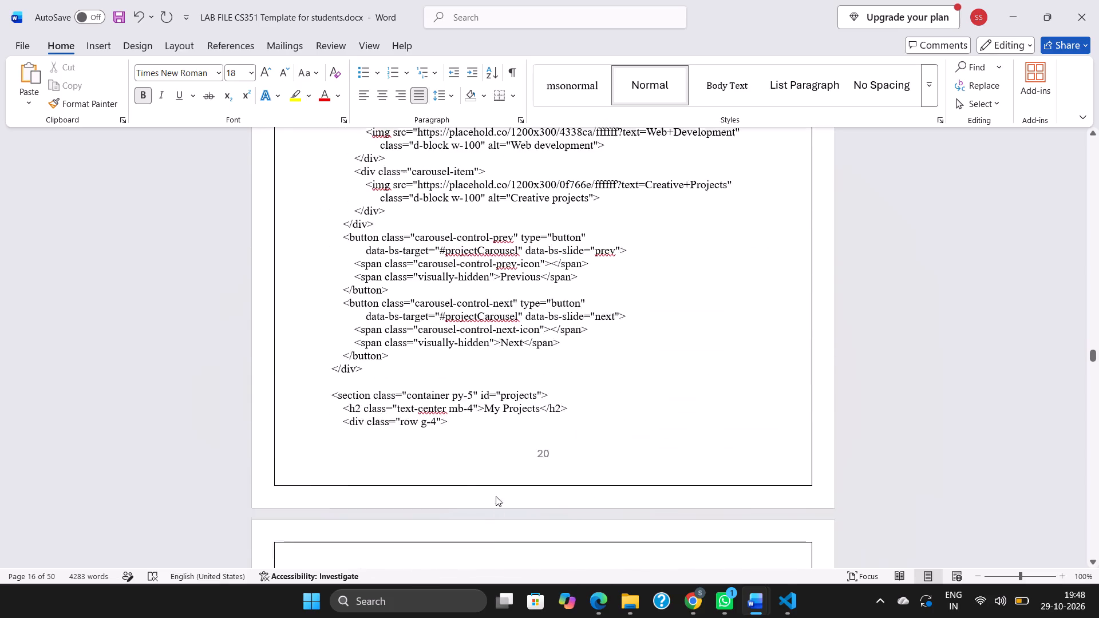
pyautogui.scroll(5, 496, 496)
pyautogui.scroll(-3, 496, 496)
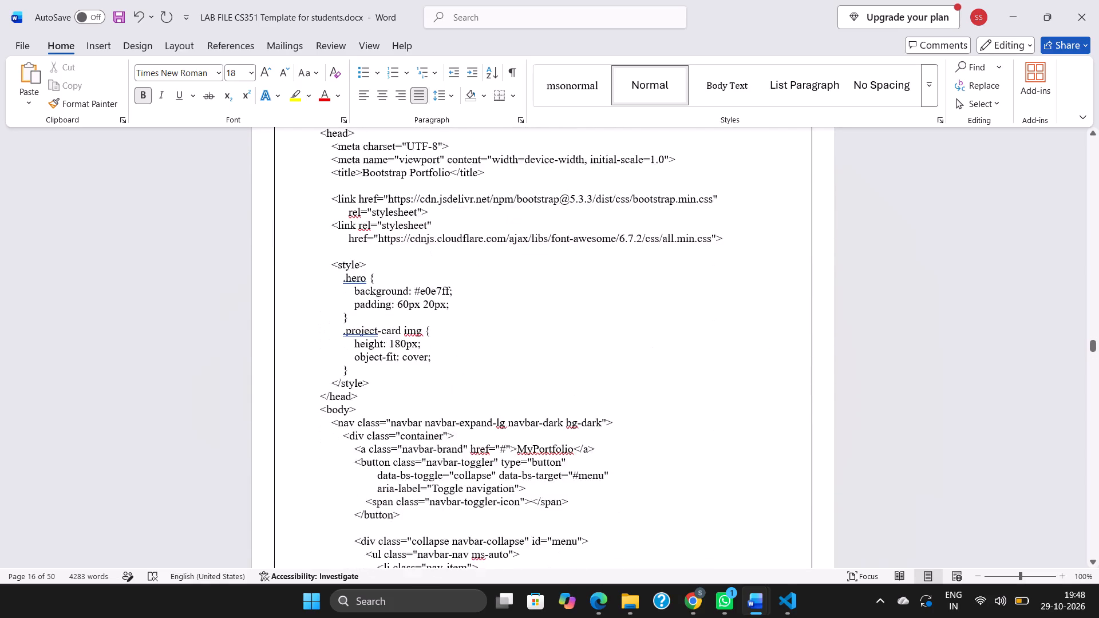
pyautogui.scroll(-7, 496, 496)
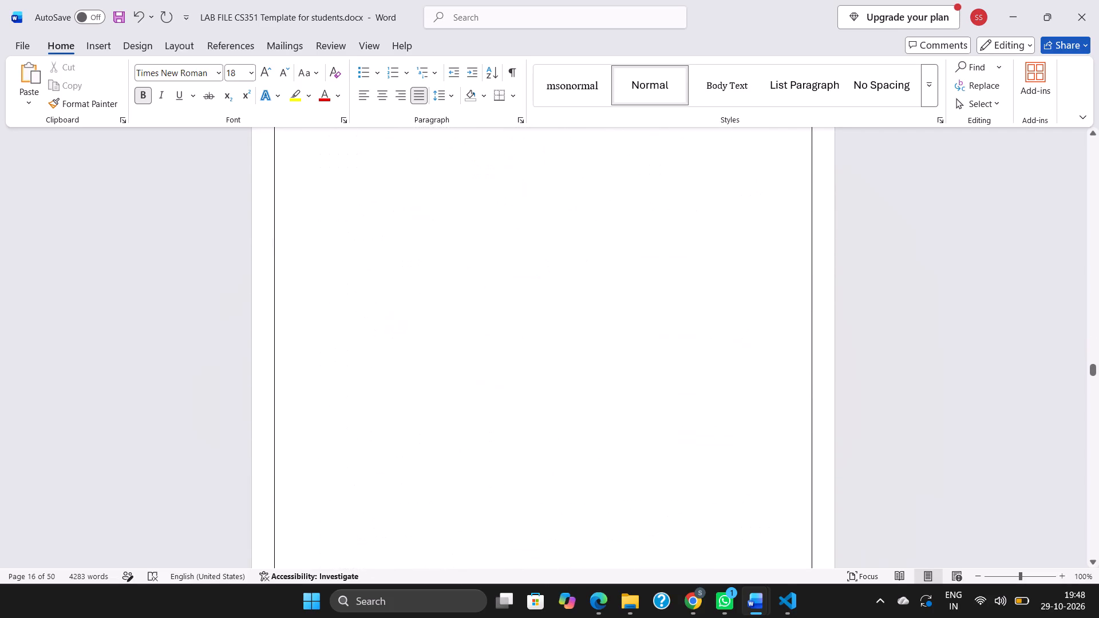
pyautogui.scroll(-7, 496, 496)
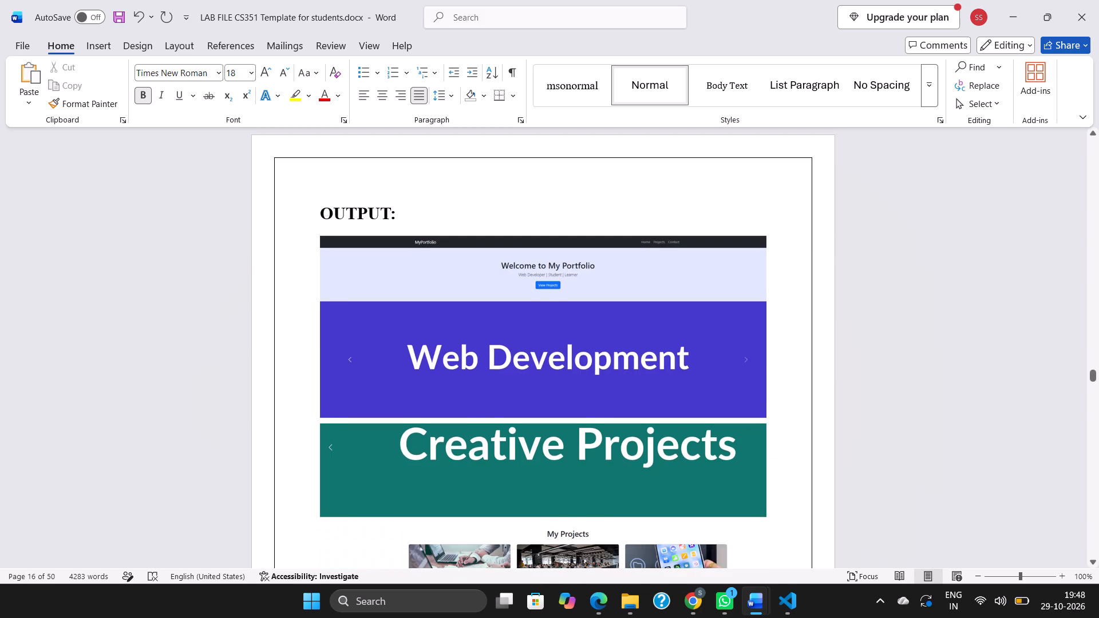
pyautogui.scroll(-6, 496, 496)
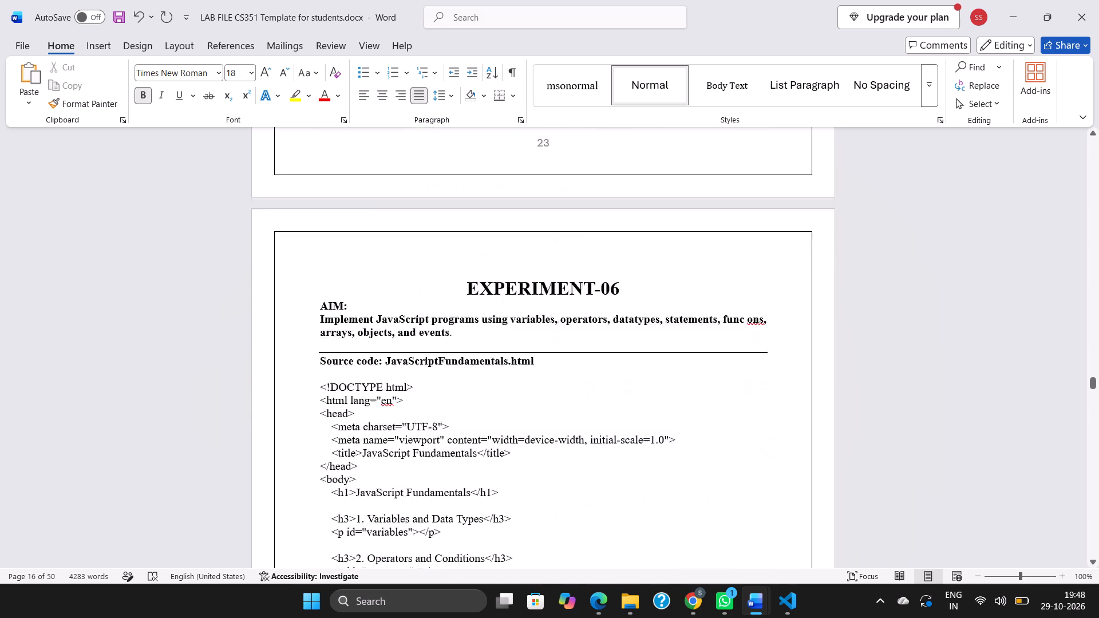
# Examine the code and outputs from Experiment-06 to the form validation code, returning to the Interactive Text Analyzer output.
pyautogui.scroll(-3, 496, 496)
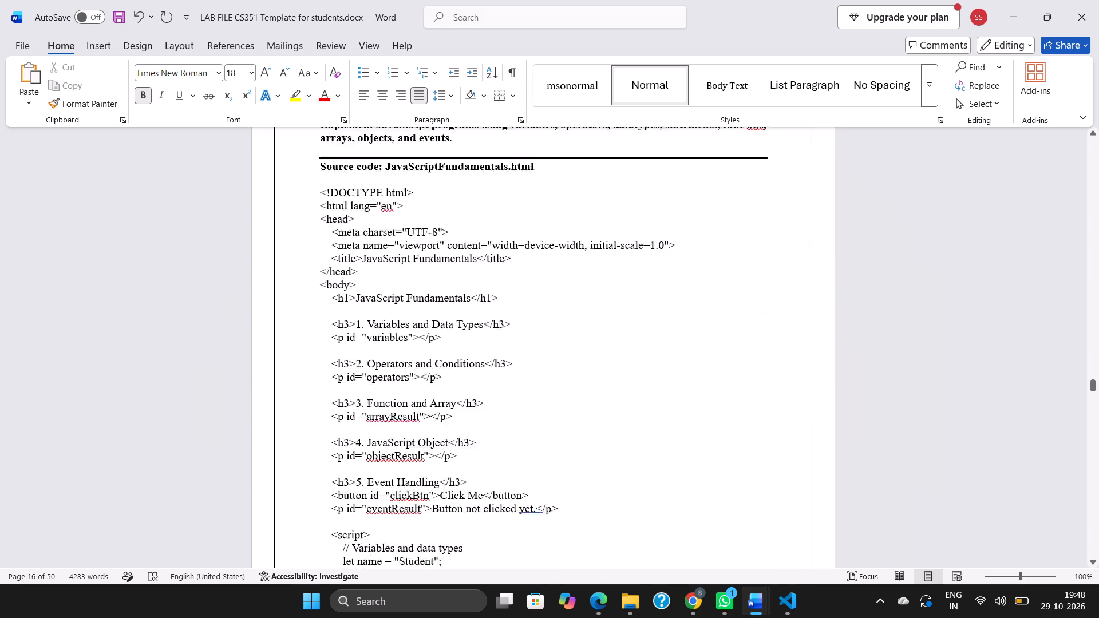
pyautogui.scroll(-7, 496, 496)
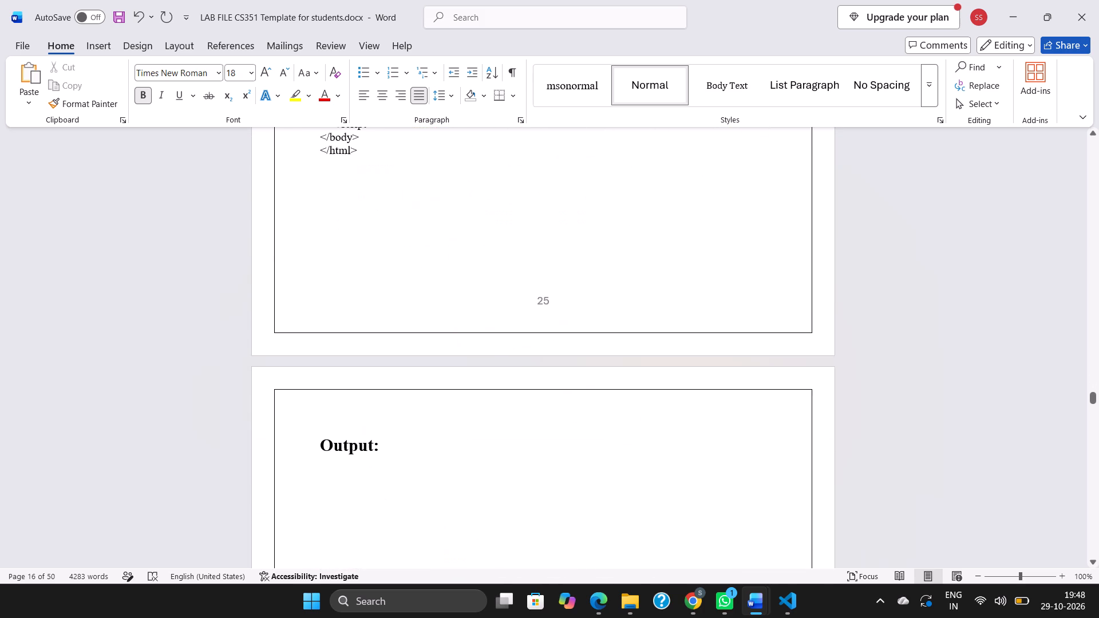
pyautogui.scroll(-5, 496, 496)
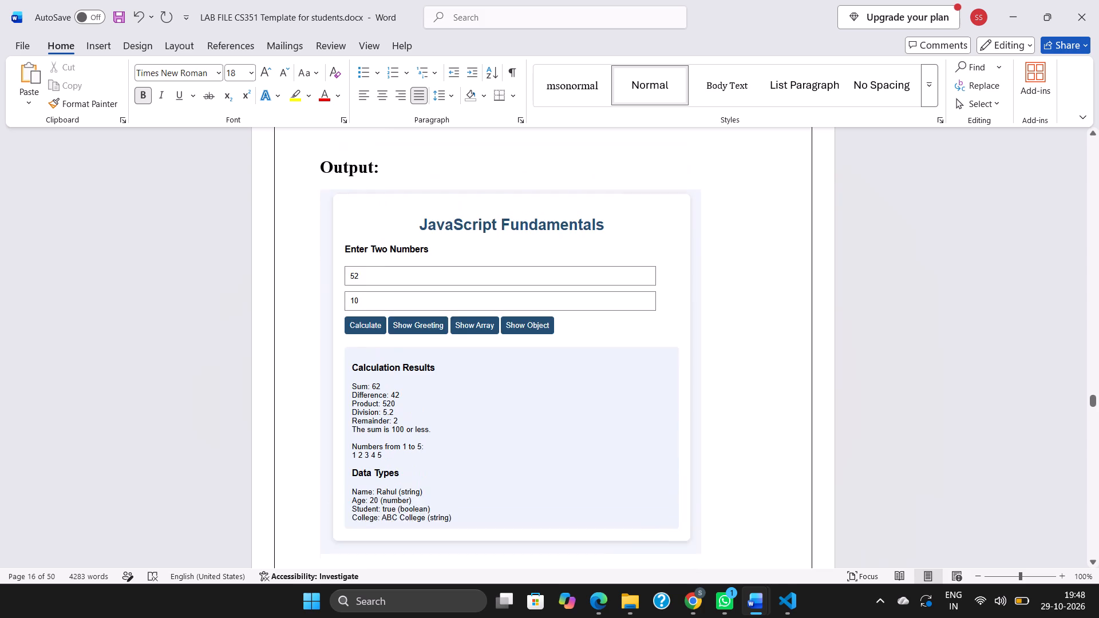
pyautogui.scroll(-8, 496, 496)
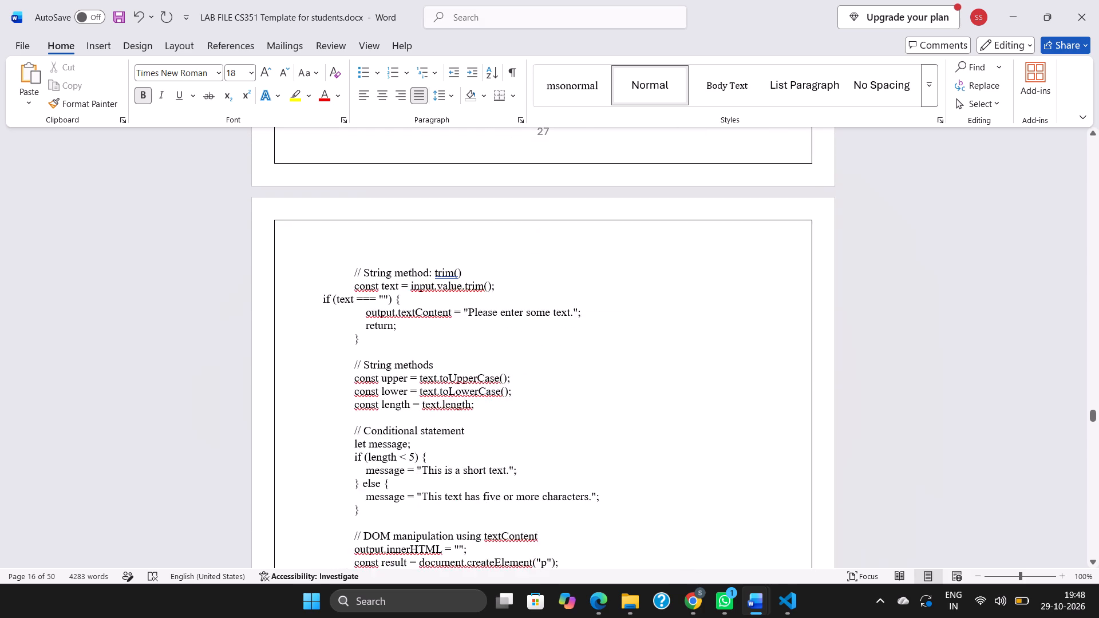
pyautogui.scroll(-7, 496, 496)
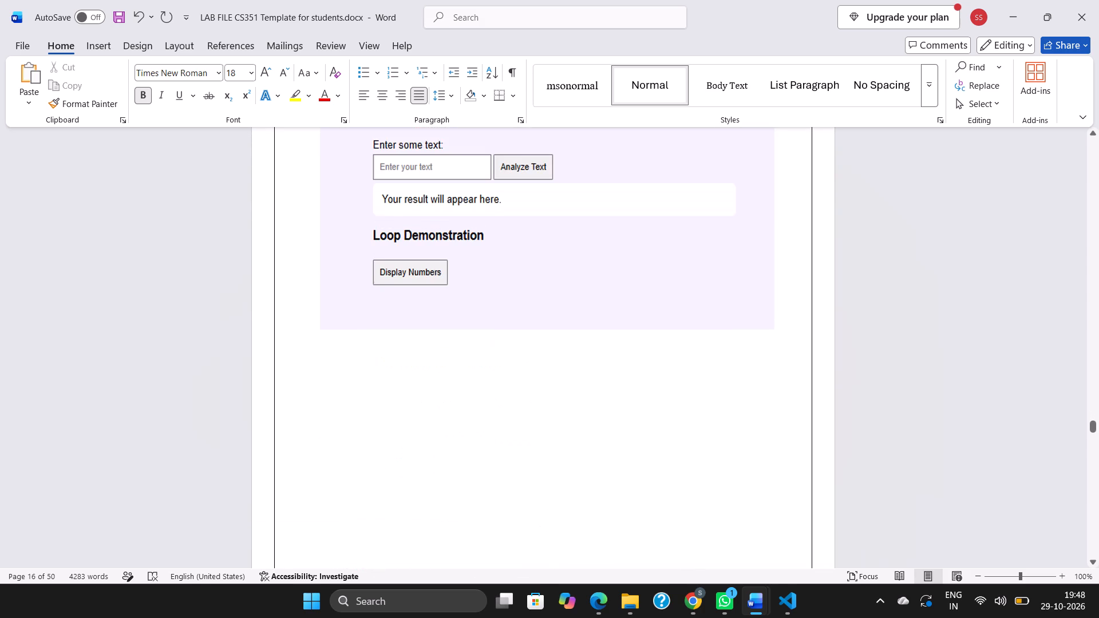
pyautogui.scroll(-3, 496, 496)
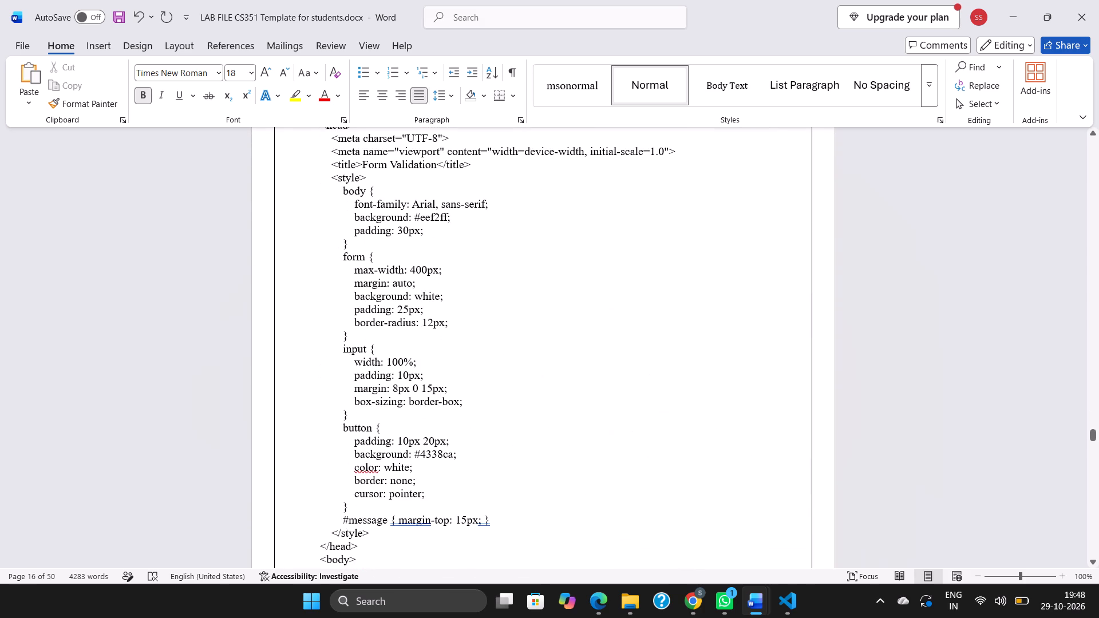
pyautogui.scroll(6, 496, 496)
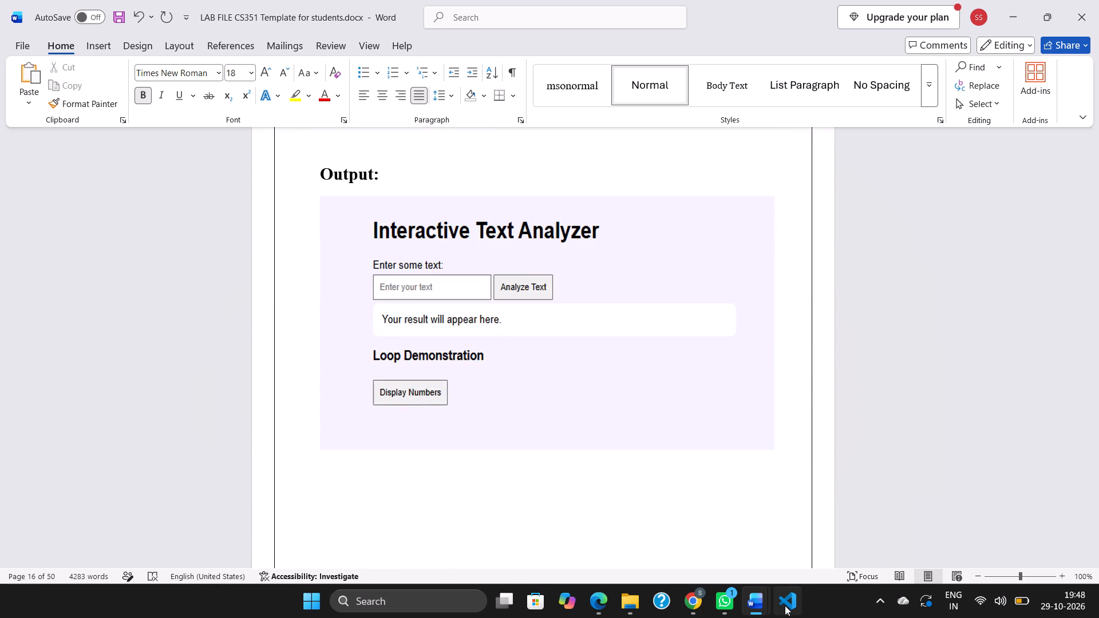
# Switch to Visual Studio Code, open p7.html and launch its page in the browser.
pyautogui.click(826, 490)
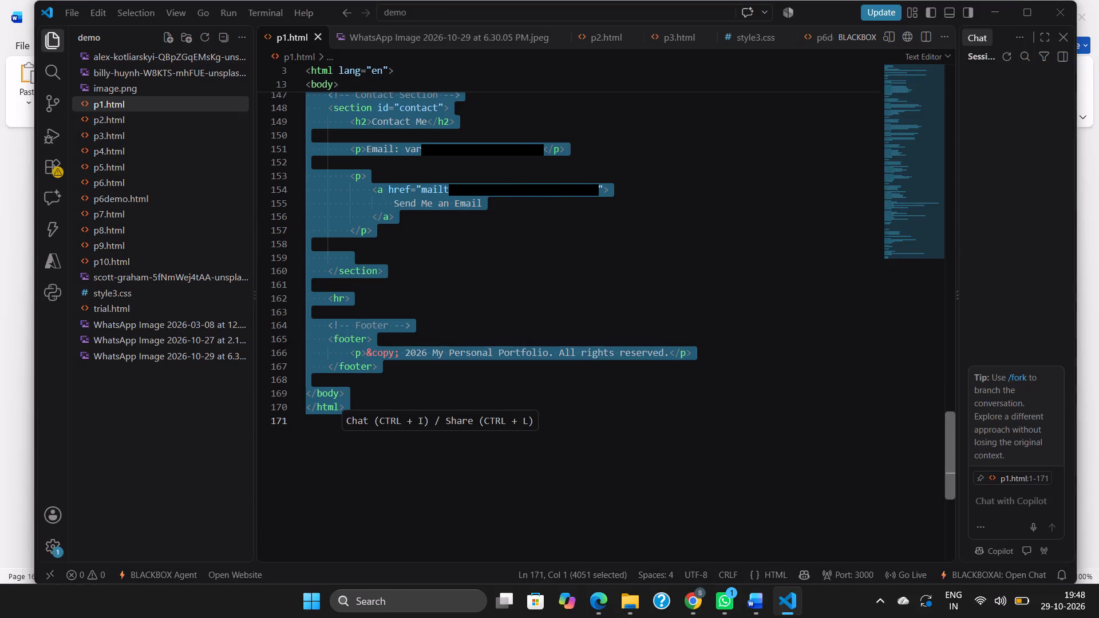
pyautogui.click(531, 273)
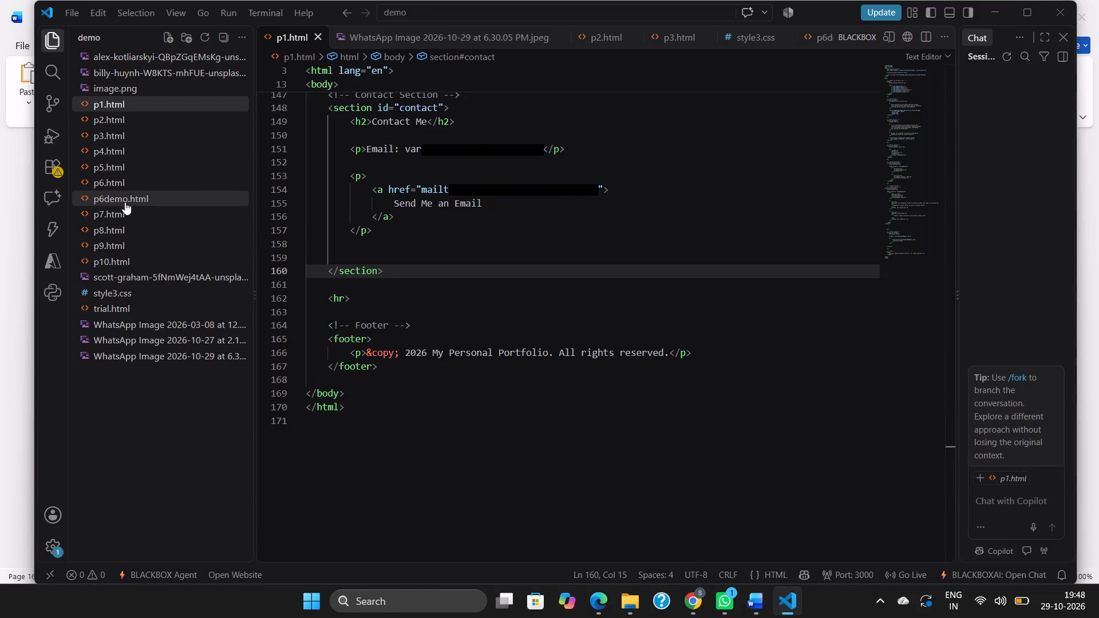
pyautogui.click(124, 211)
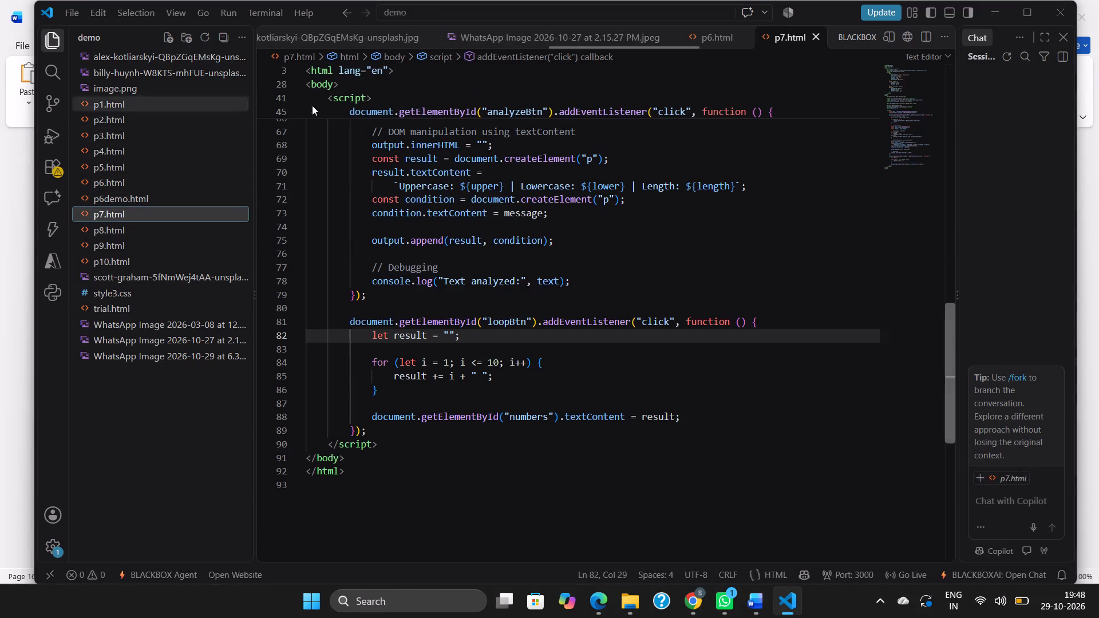
pyautogui.scroll(3, 427, 310)
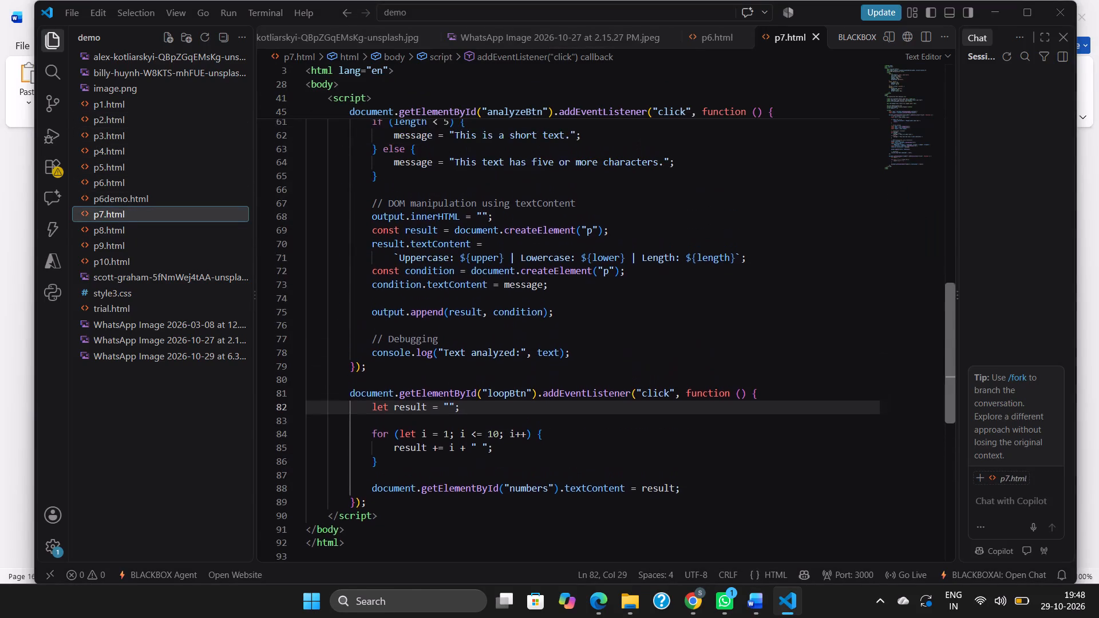
pyautogui.scroll(3, 427, 310)
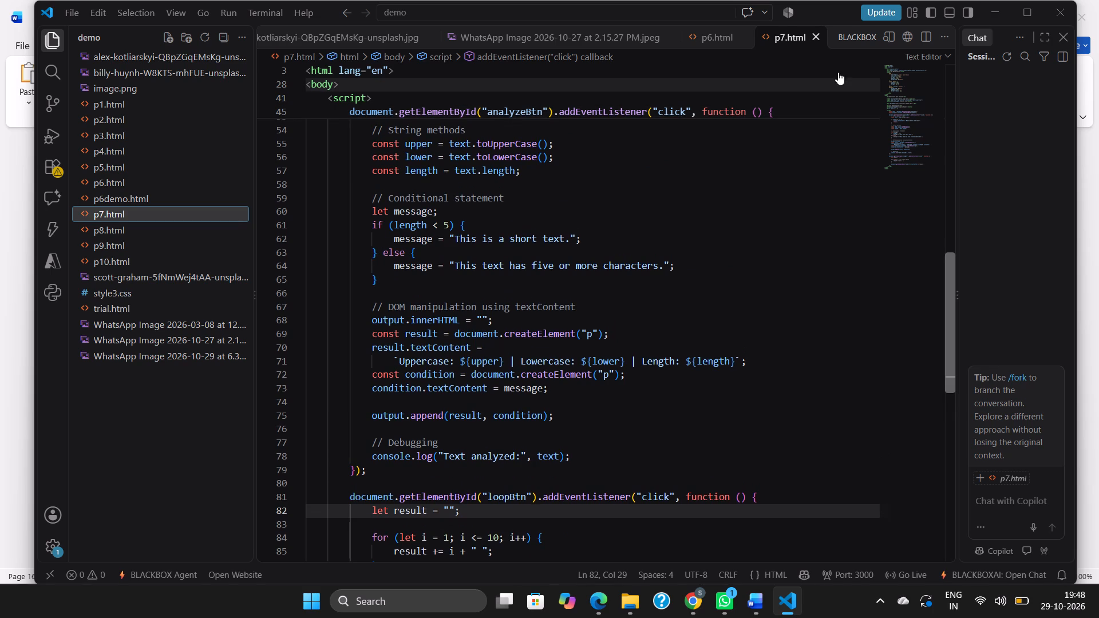
pyautogui.click(883, 30)
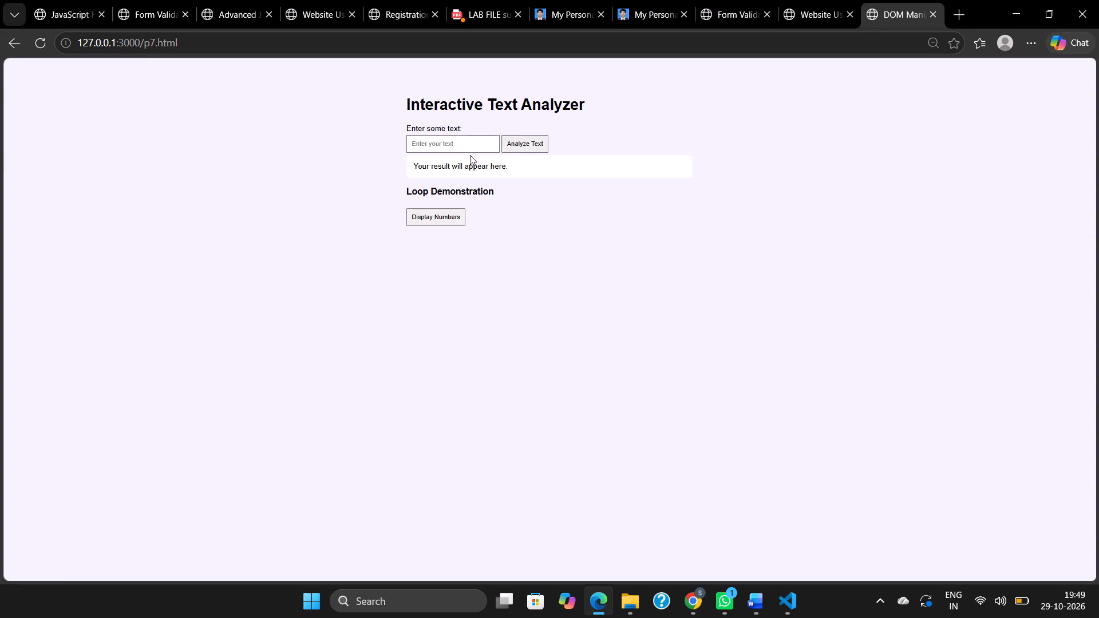
# Analyze the text "hello everyone" in the Interactive Text Analyzer and display the loop demonstration's numbers.
pyautogui.click(470, 145)
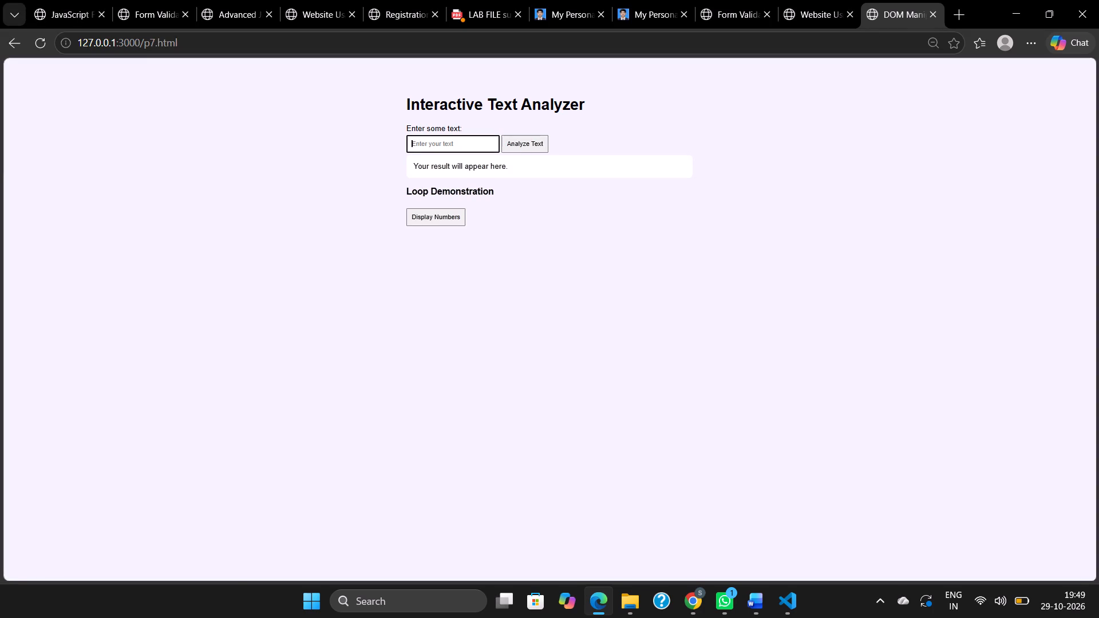
pyautogui.write('helloo')
pyautogui.press('space')
pyautogui.write('every')
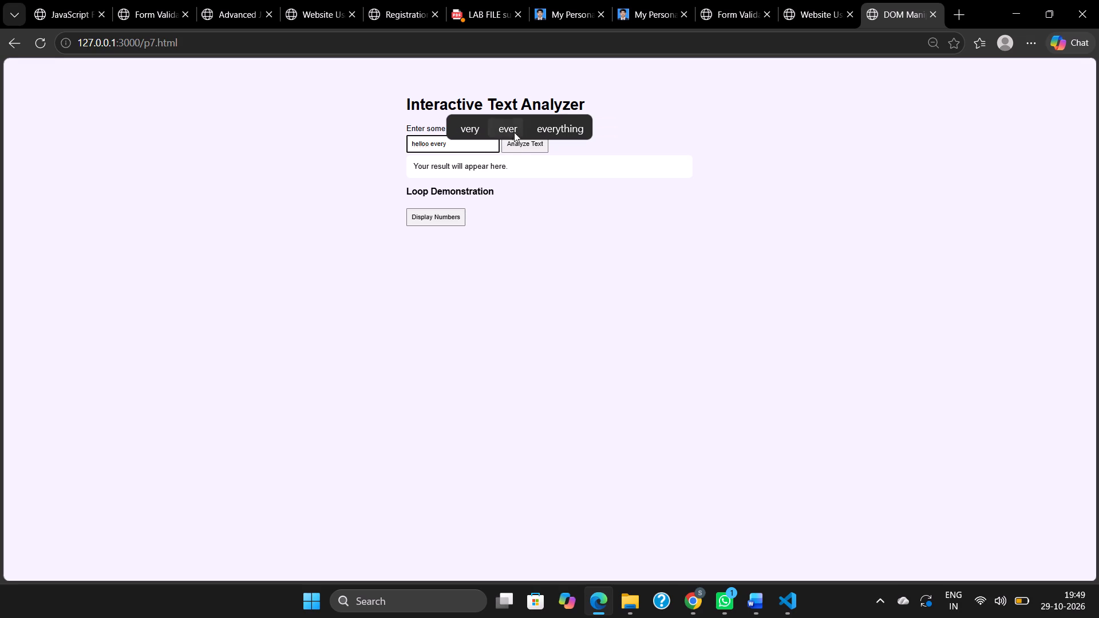
pyautogui.write('one')
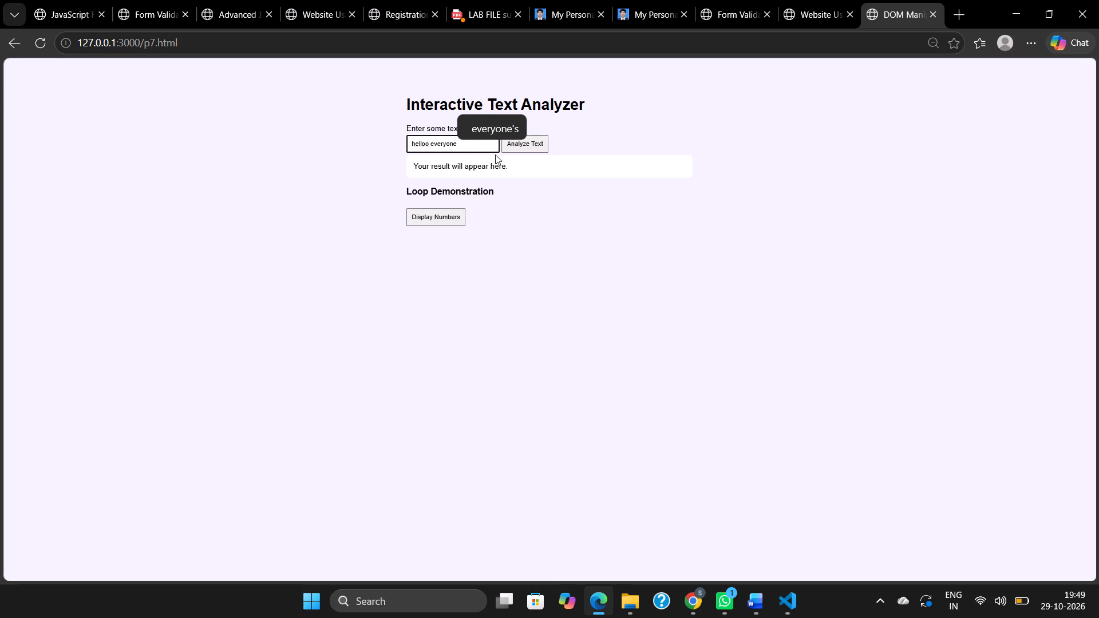
pyautogui.click(428, 145)
pyautogui.press('BackSpace')
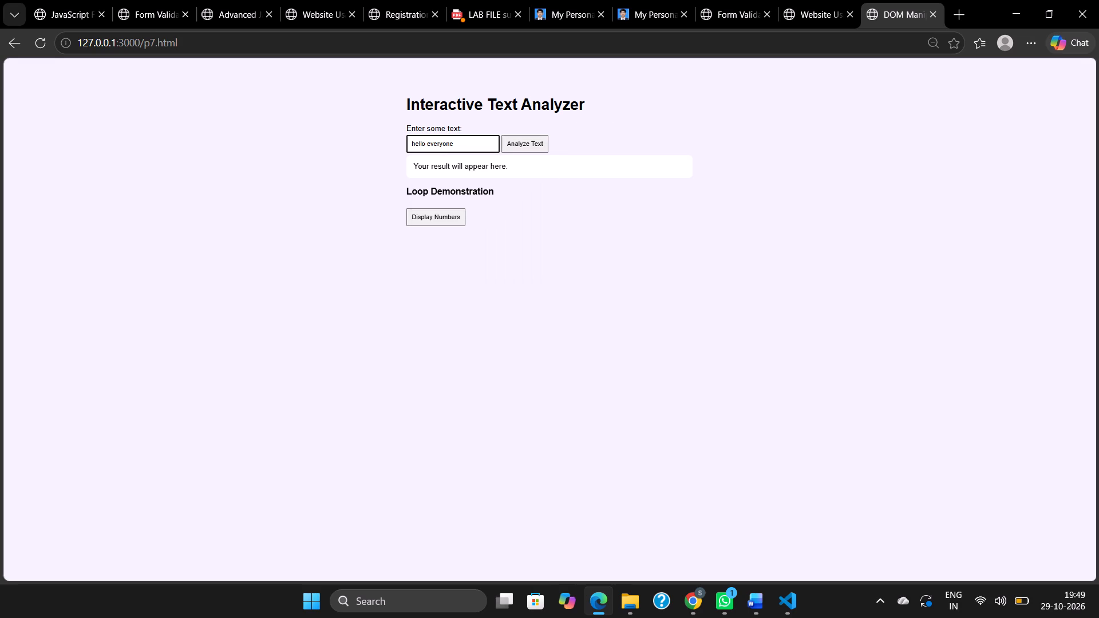
pyautogui.click(524, 138)
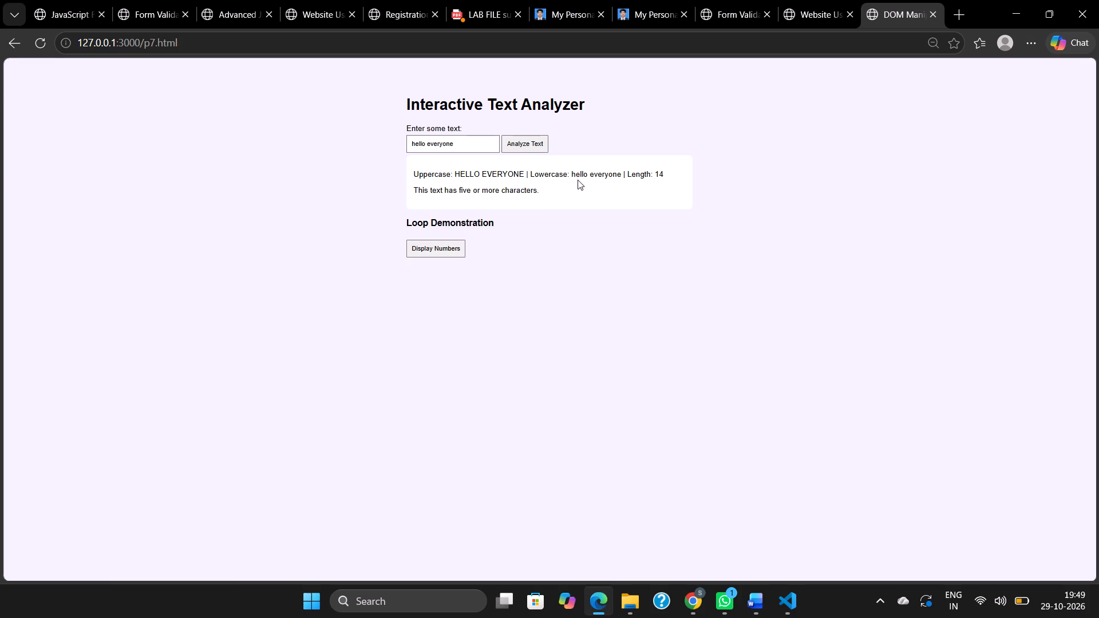
pyautogui.click(420, 248)
# Capture a screenshot of the Interactive Text Analyzer area, from its heading down past the loop demonstration's numbers.
pyautogui.press('Print')
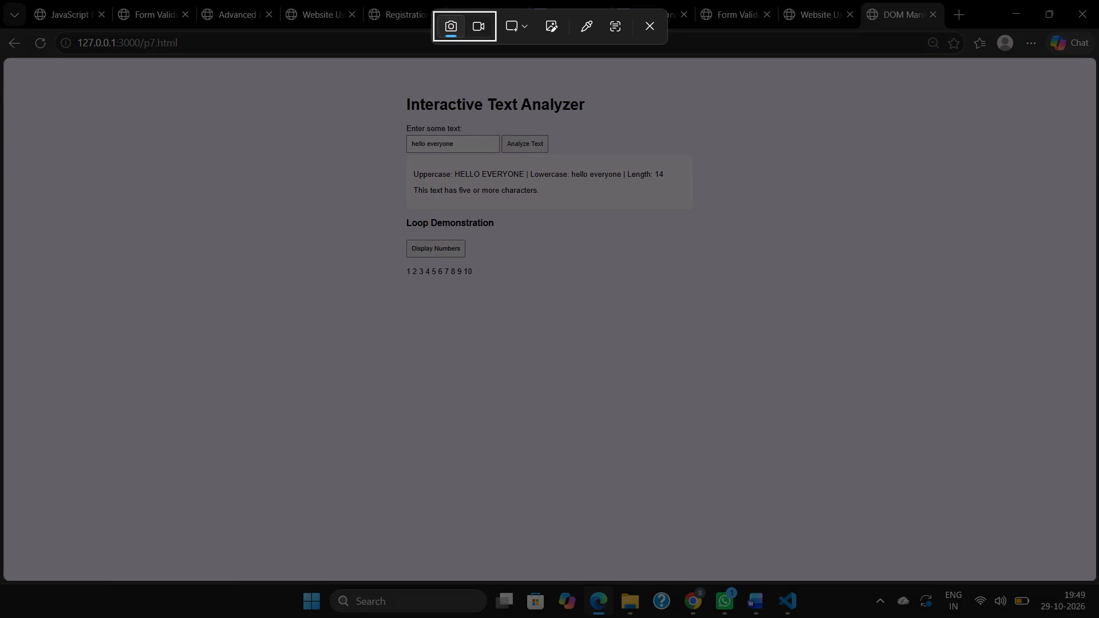
pyautogui.moveTo(395, 78); pyautogui.dragTo(715, 318)
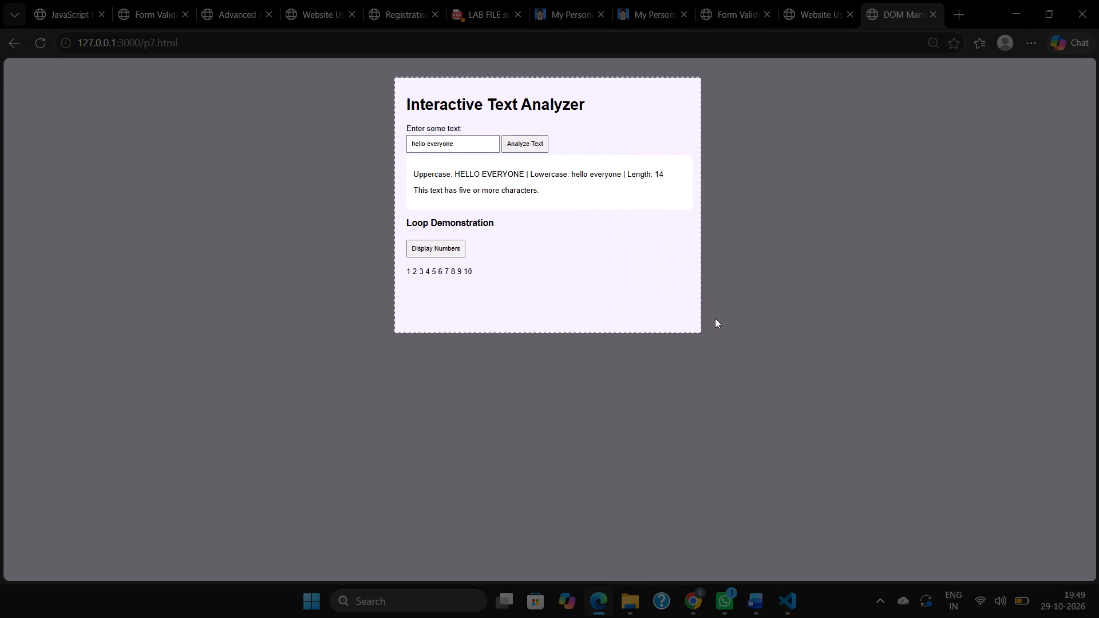
# Replace the Interactive Text Analyzer output picture in the Word lab file with the newly captured screenshot.
pyautogui.moveTo(715, 318); pyautogui.dragTo(710, 306)
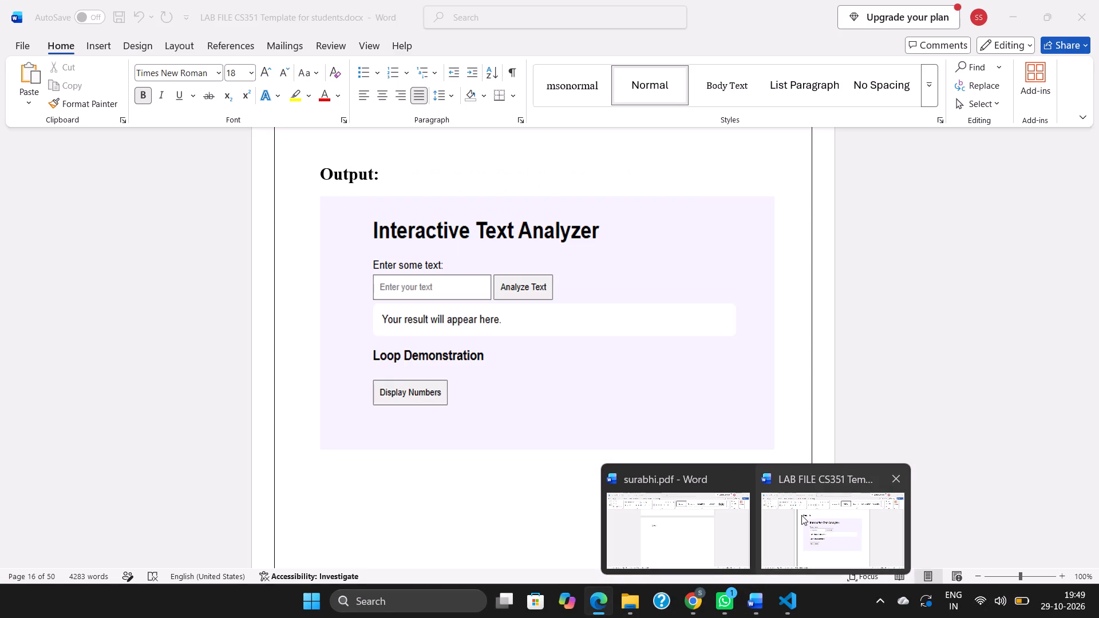
pyautogui.click(801, 515)
pyautogui.click(596, 317)
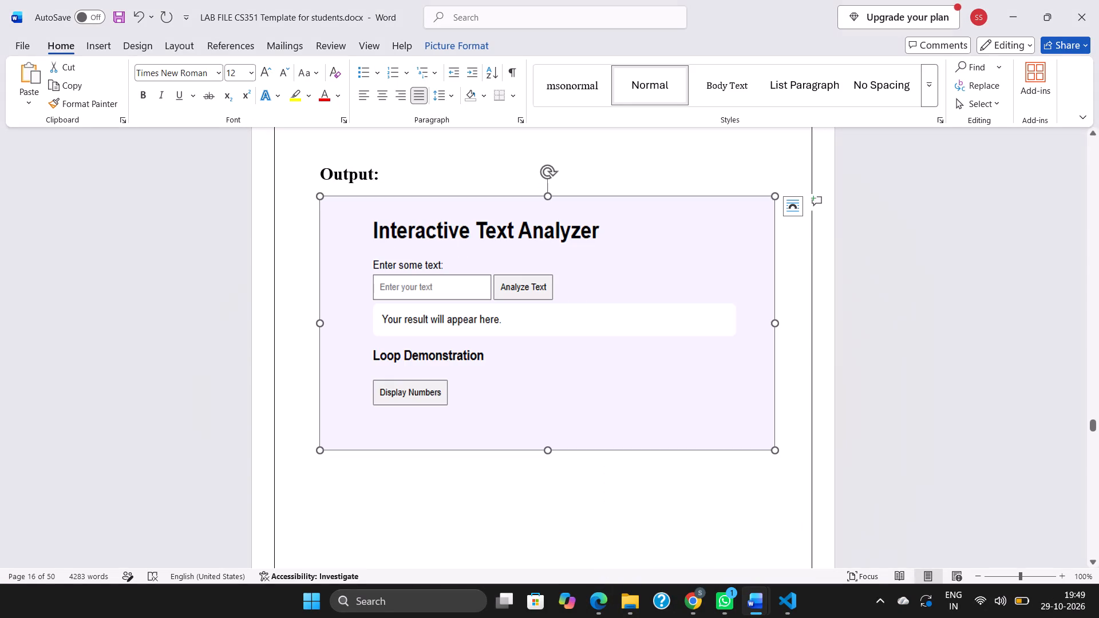
pyautogui.rightClick(596, 317)
pyautogui.click(544, 172)
pyautogui.press('Delete')
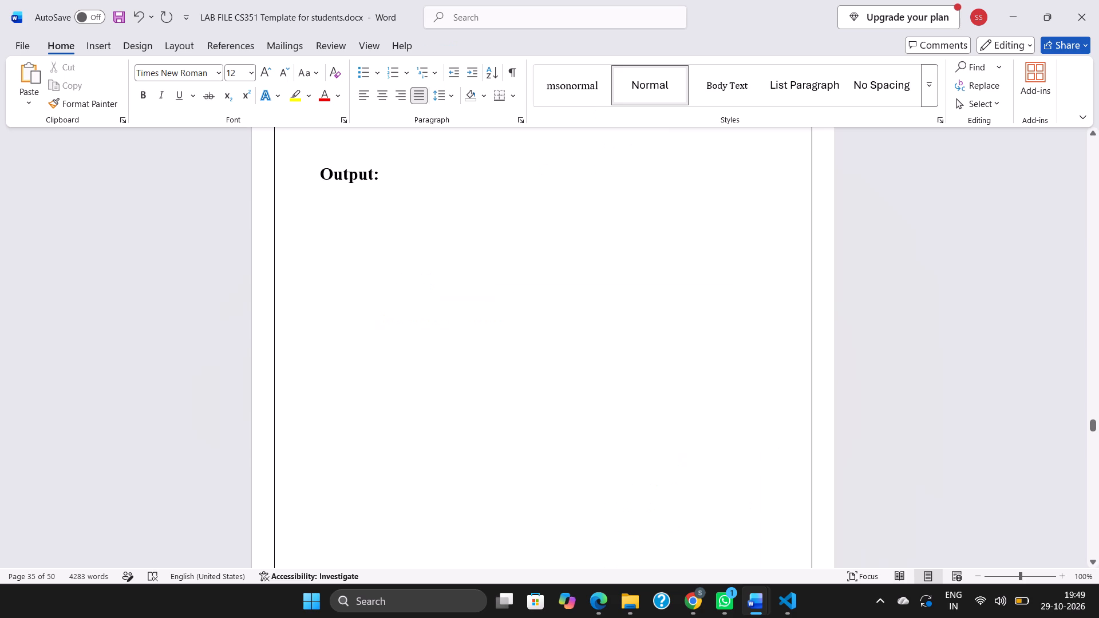
pyautogui.hotkey('ctrl', 'v')
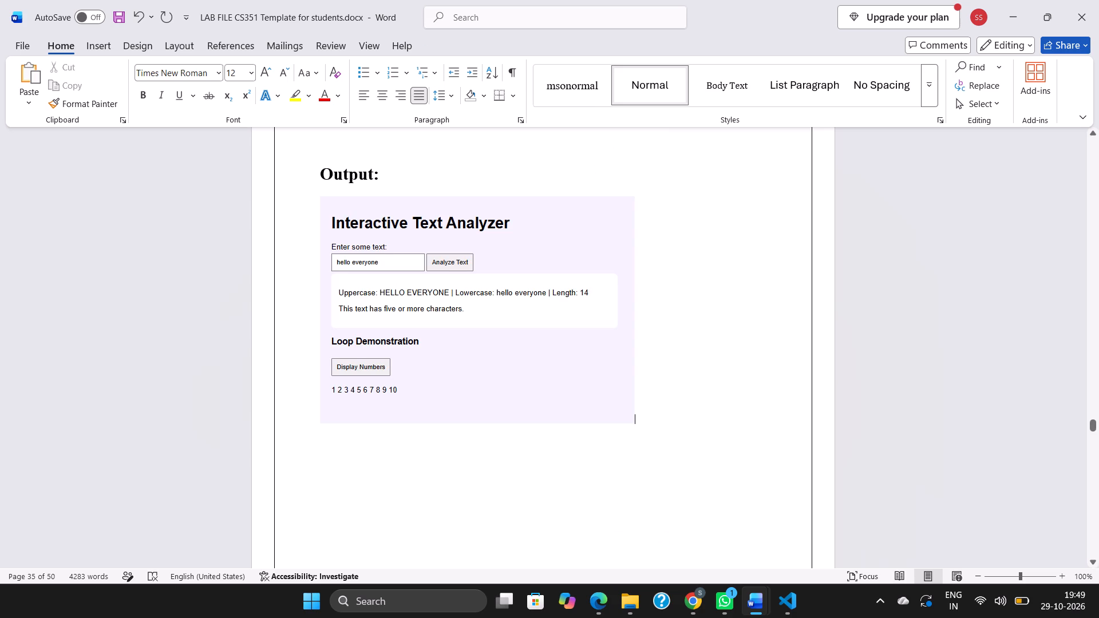
# Examine the source code and outputs of Experiment-08 through Experiment-10, returning to the start of Experiment-10.
pyautogui.scroll(-3, 545, 473)
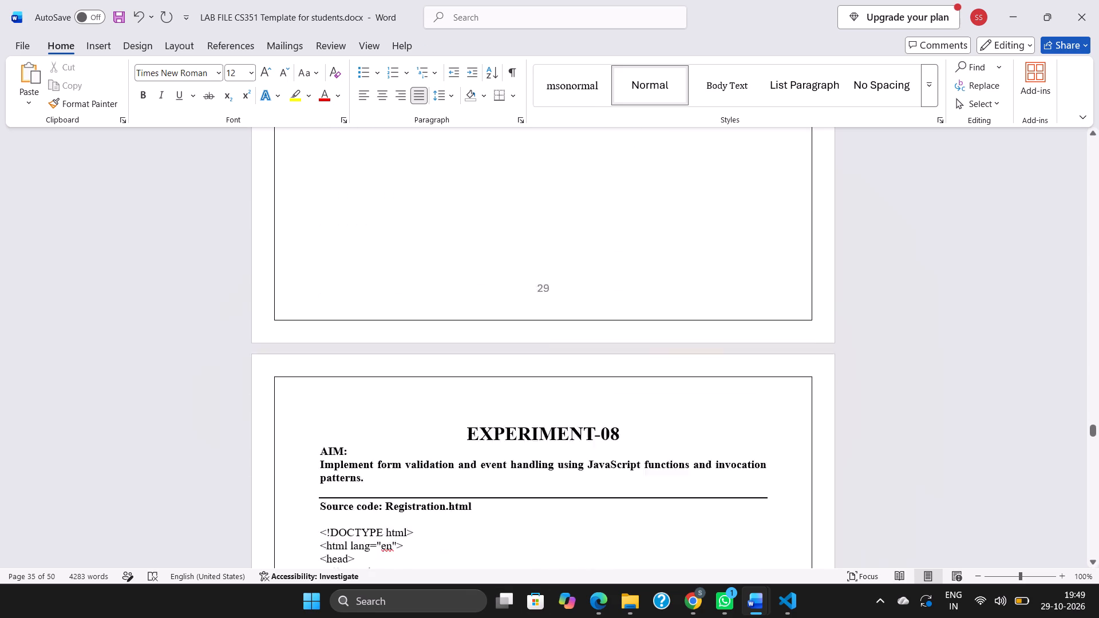
pyautogui.scroll(-6, 545, 473)
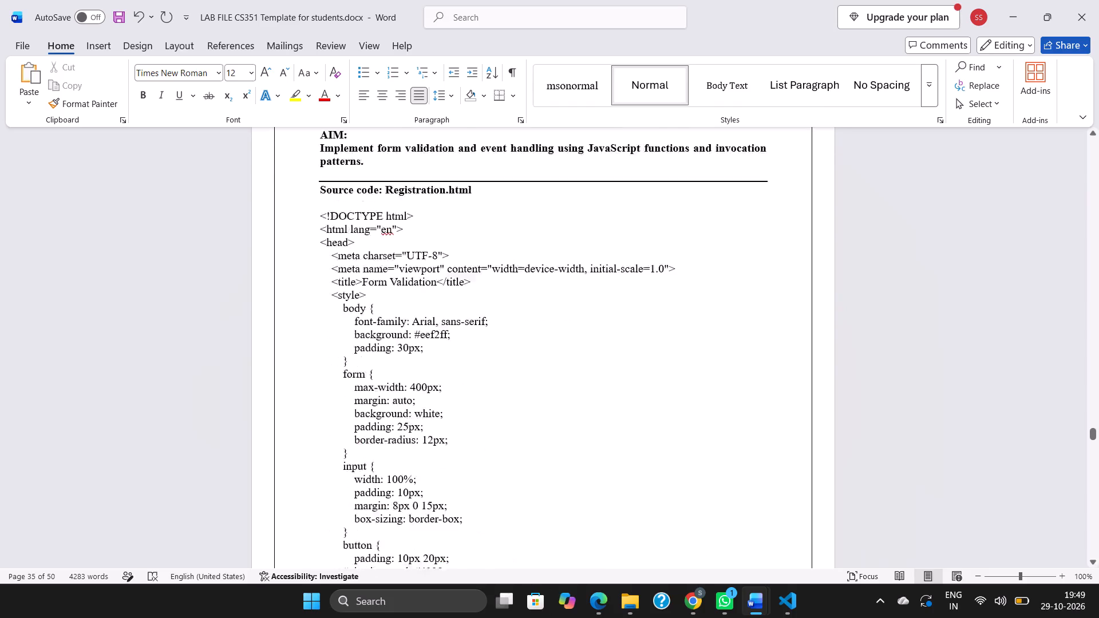
pyautogui.scroll(-6, 545, 473)
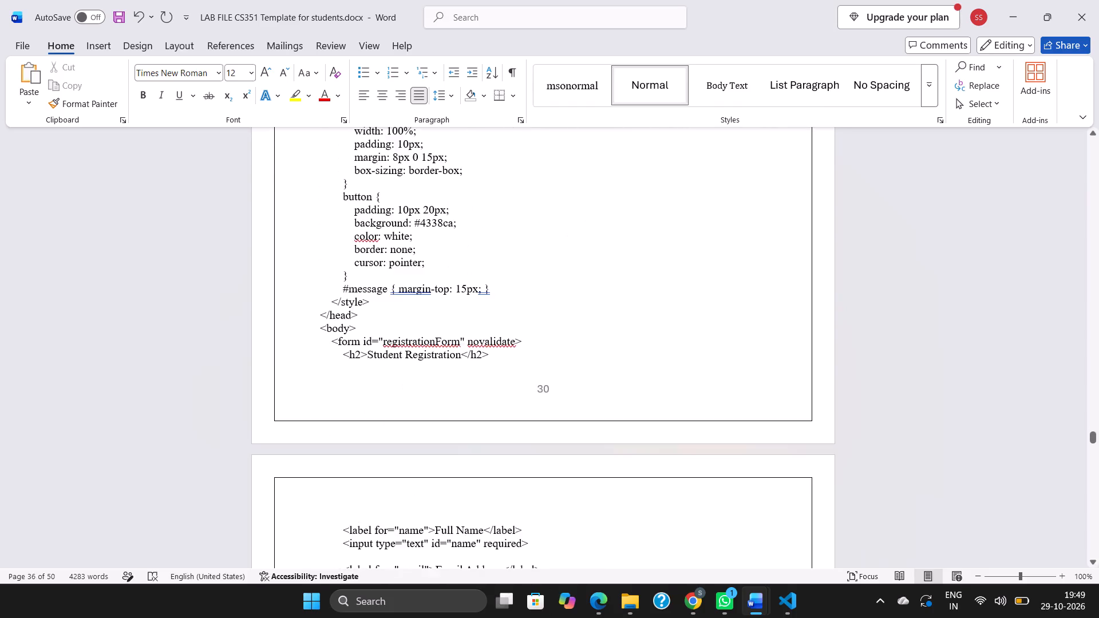
pyautogui.scroll(-6, 545, 473)
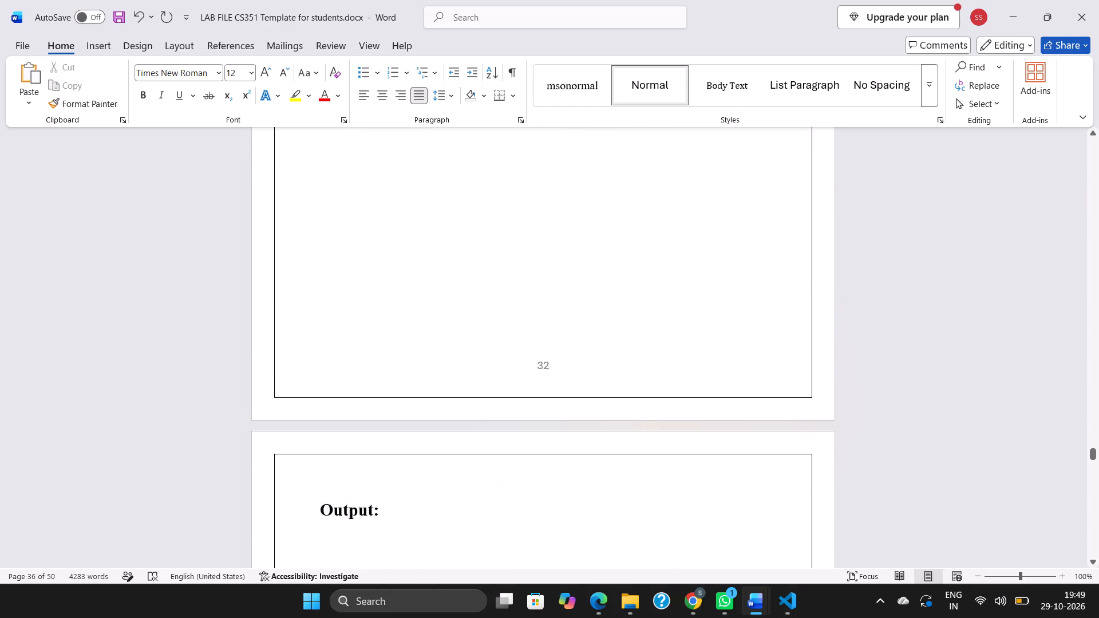
pyautogui.scroll(-7, 545, 473)
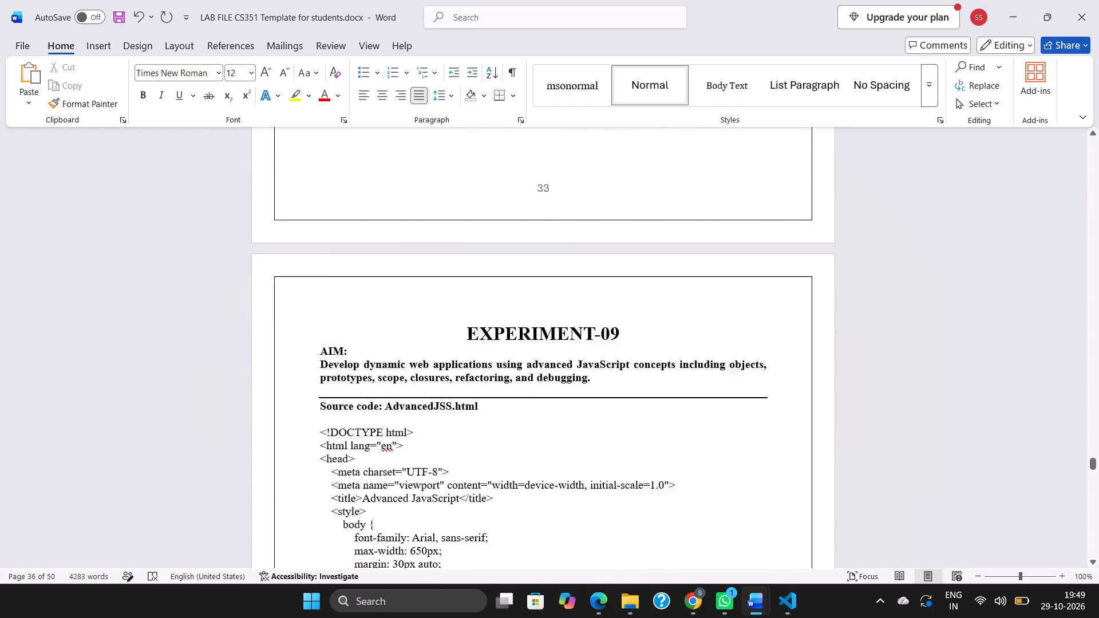
pyautogui.scroll(-10, 545, 473)
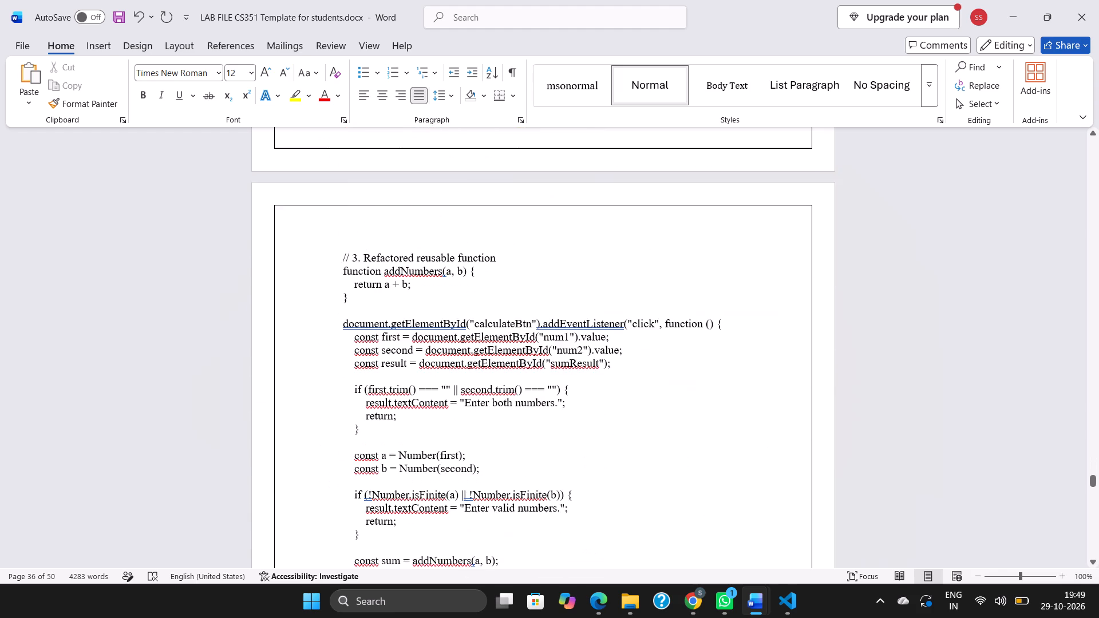
pyautogui.scroll(-12, 545, 473)
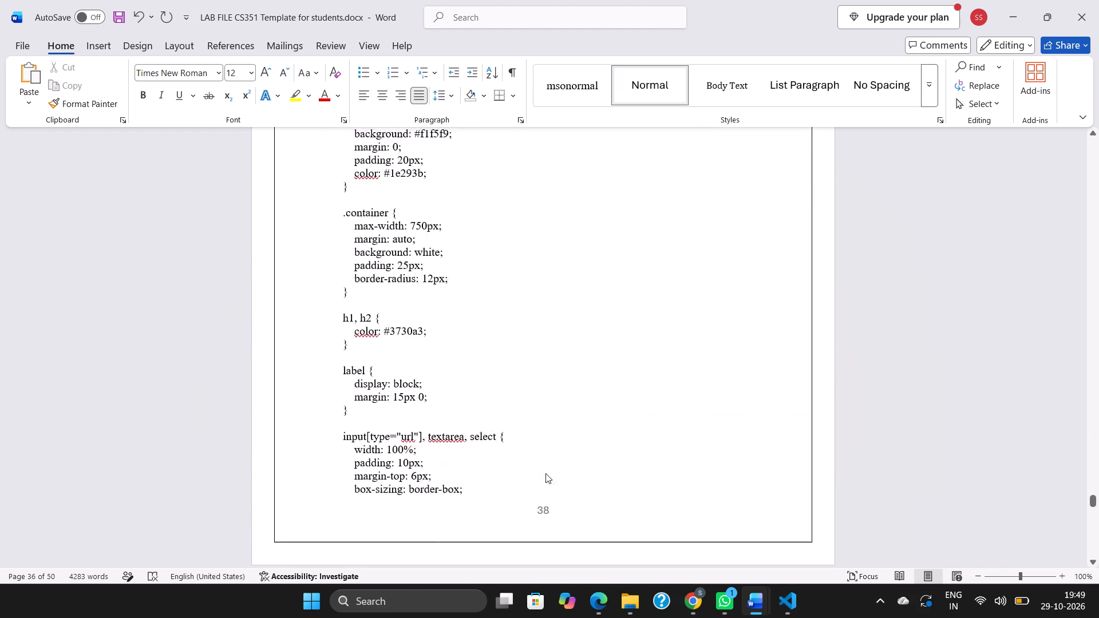
pyautogui.scroll(-10, 545, 473)
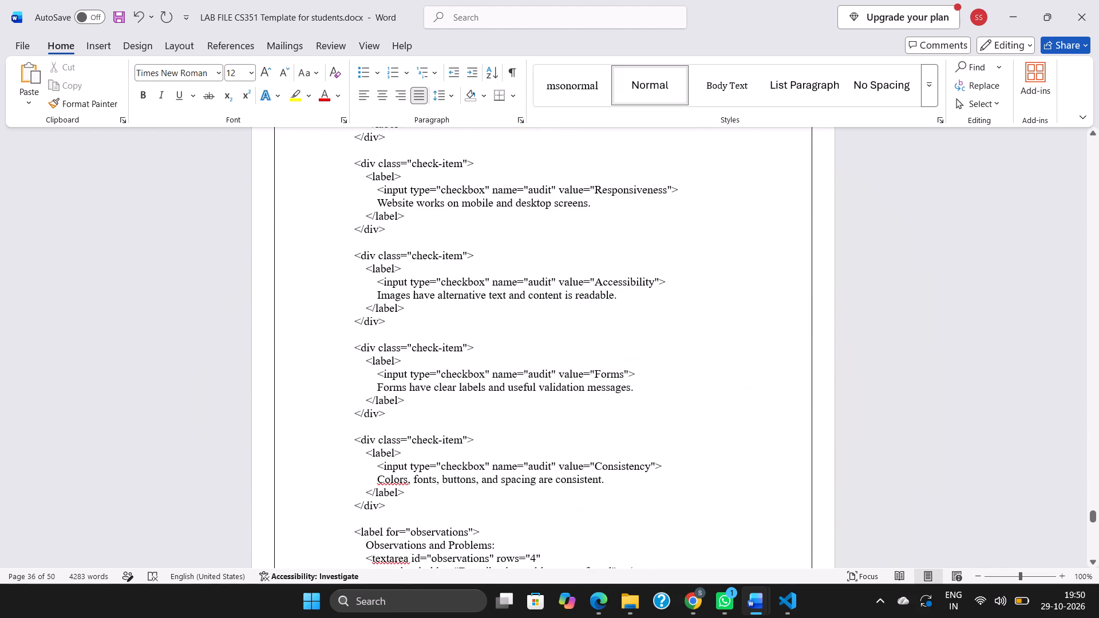
pyautogui.scroll(-9, 545, 473)
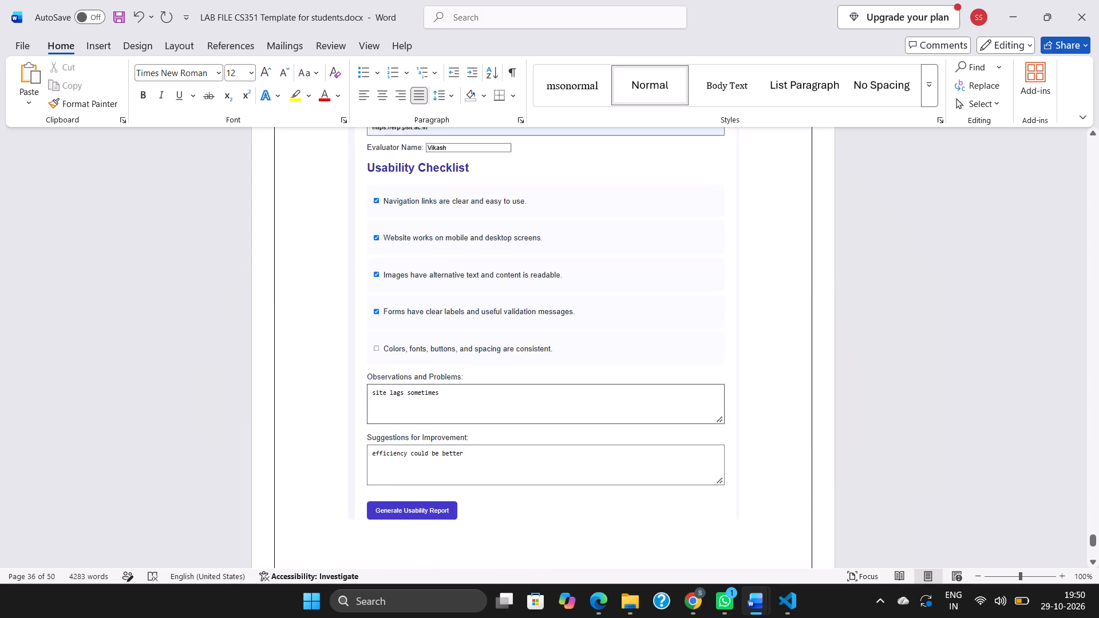
pyautogui.scroll(1, 545, 473)
pyautogui.scroll(-1, 545, 473)
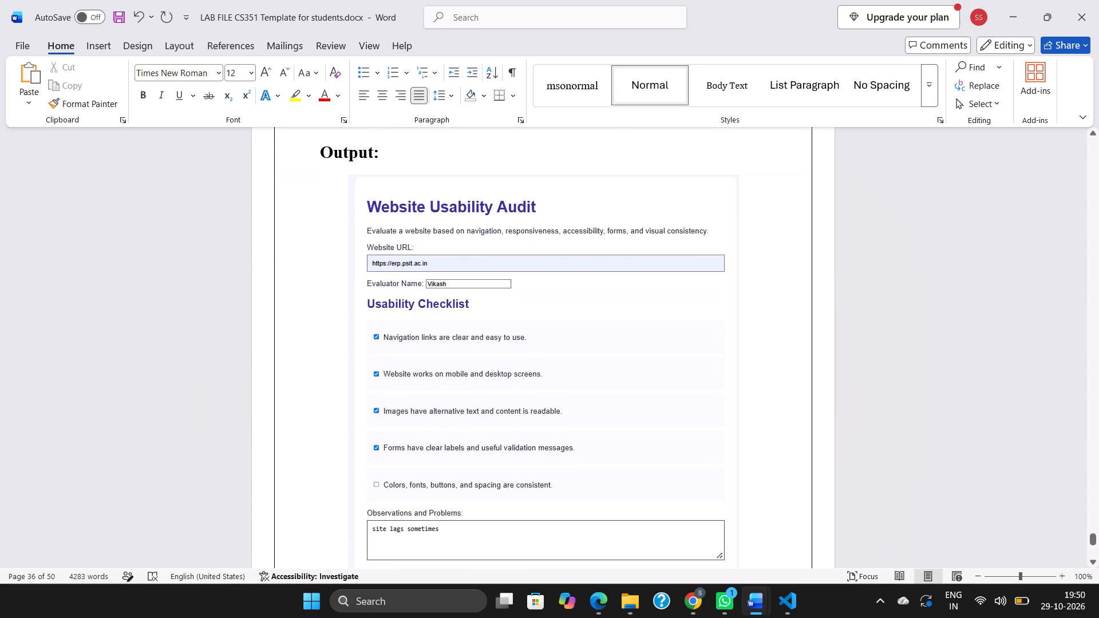
pyautogui.scroll(-2, 545, 473)
pyautogui.scroll(3, 545, 473)
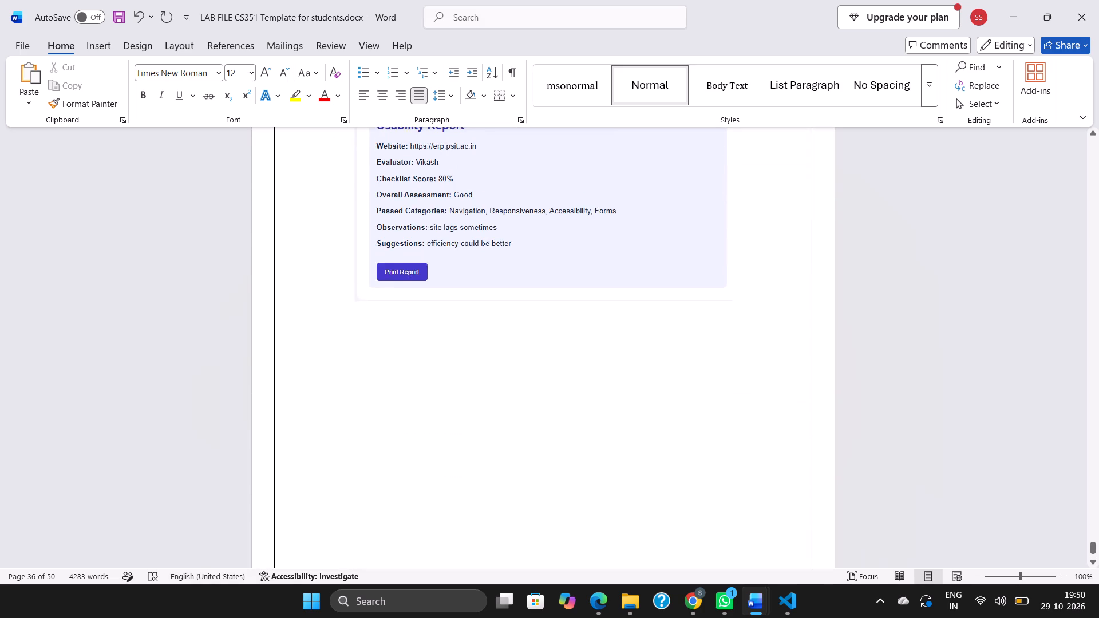
pyautogui.scroll(9, 545, 473)
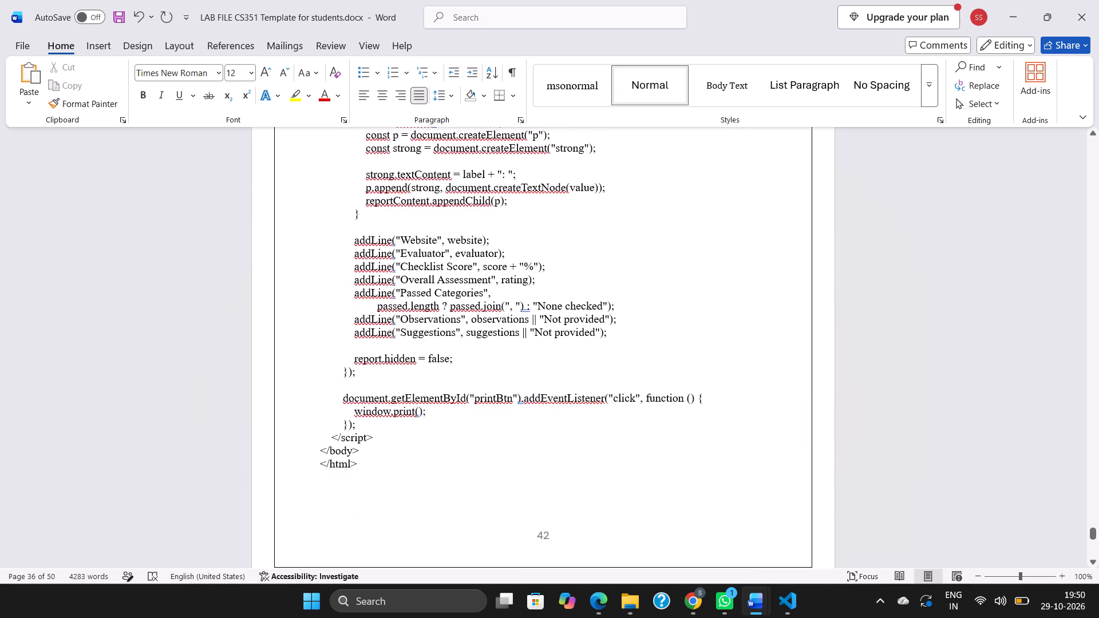
pyautogui.scroll(8, 545, 473)
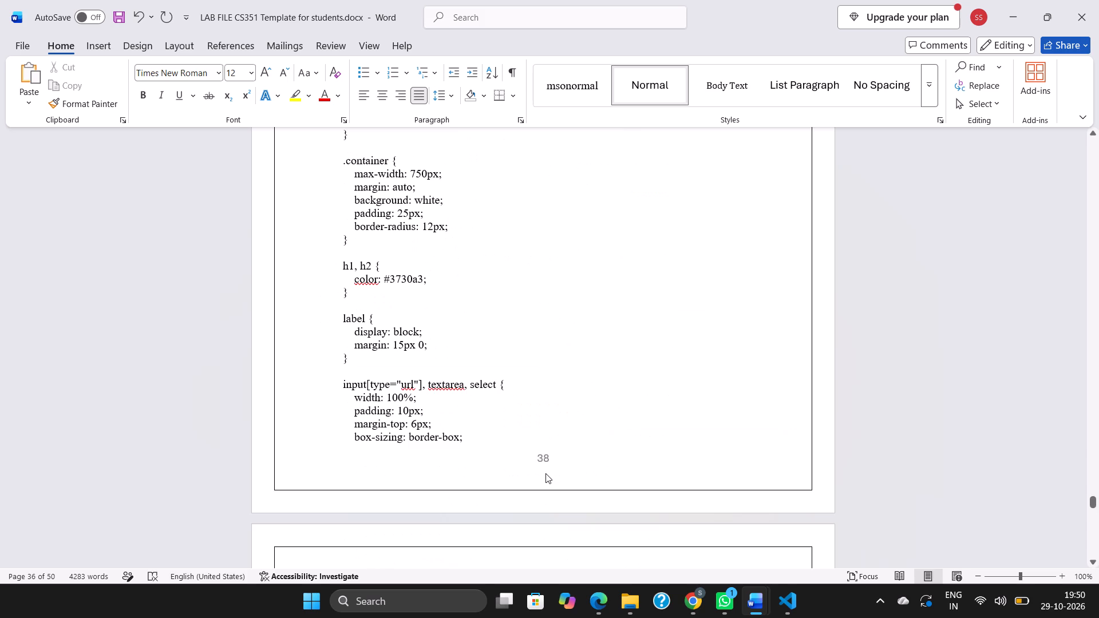
pyautogui.scroll(2, 545, 473)
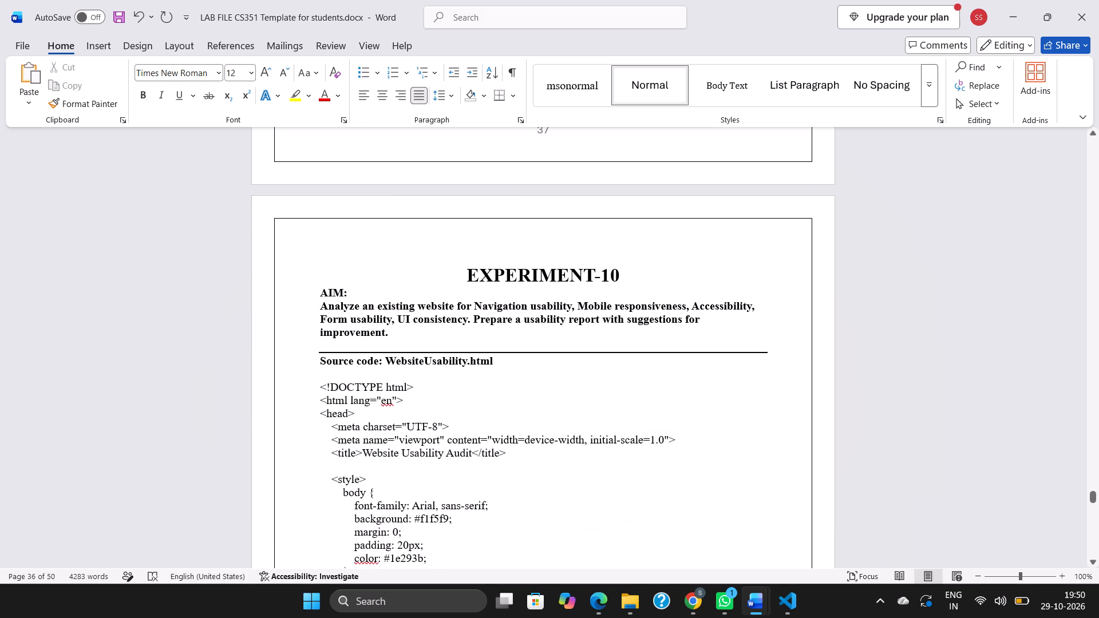
pyautogui.scroll(1, 545, 473)
# Save the lab file document.
pyautogui.hotkey('ctrl', 's')
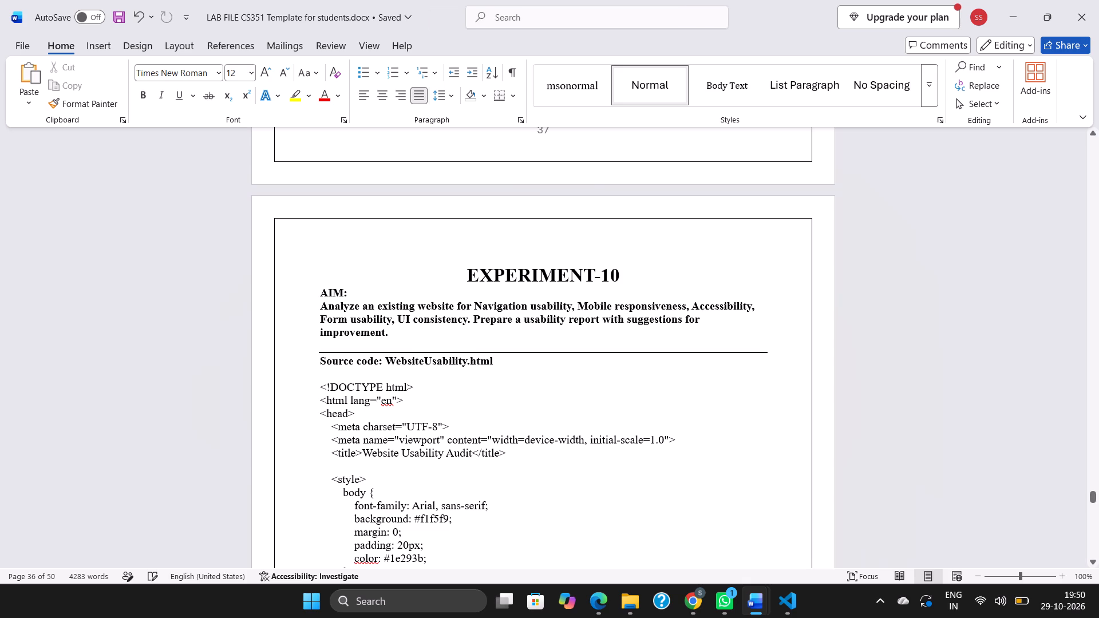
# Export the lab file as a PDF named "LAB FILE vikash" in the Downloads folder.
pyautogui.click(18, 41)
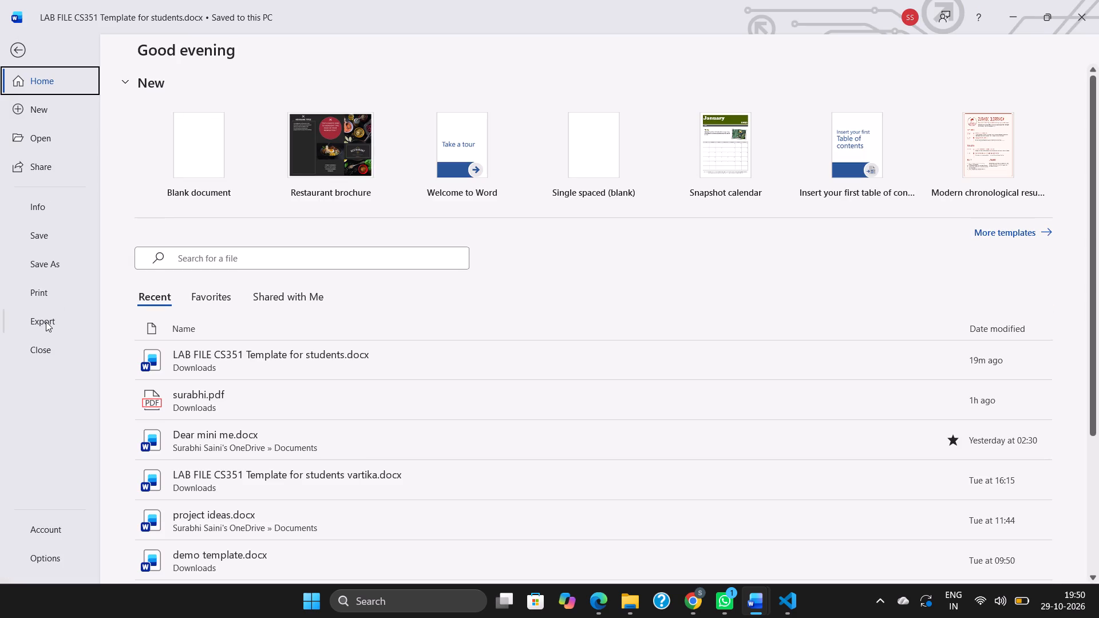
pyautogui.click(46, 322)
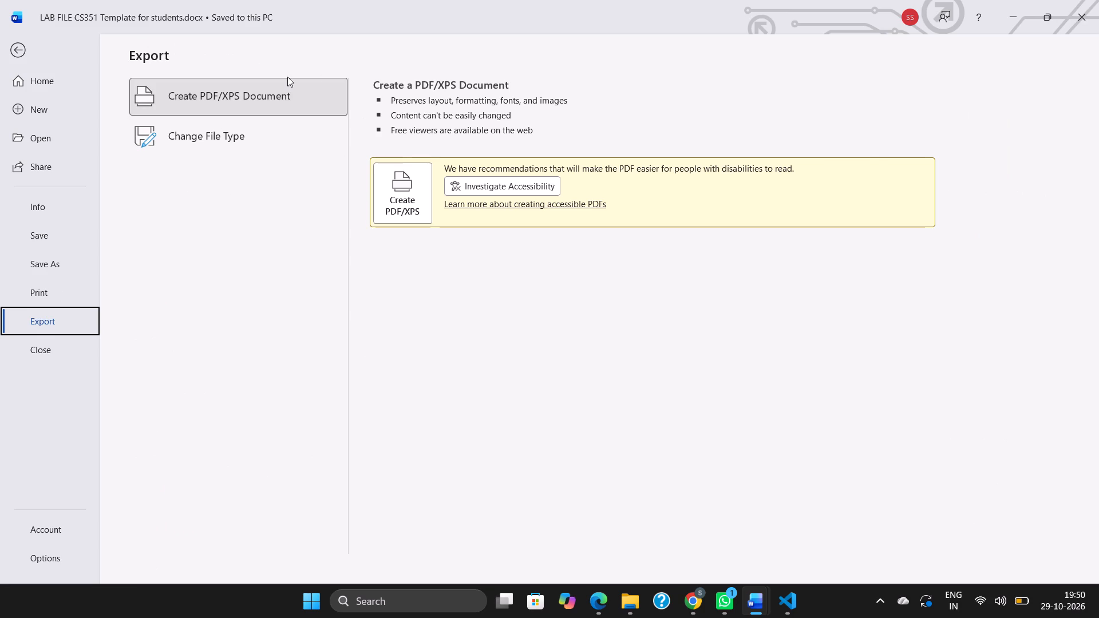
pyautogui.click(285, 90)
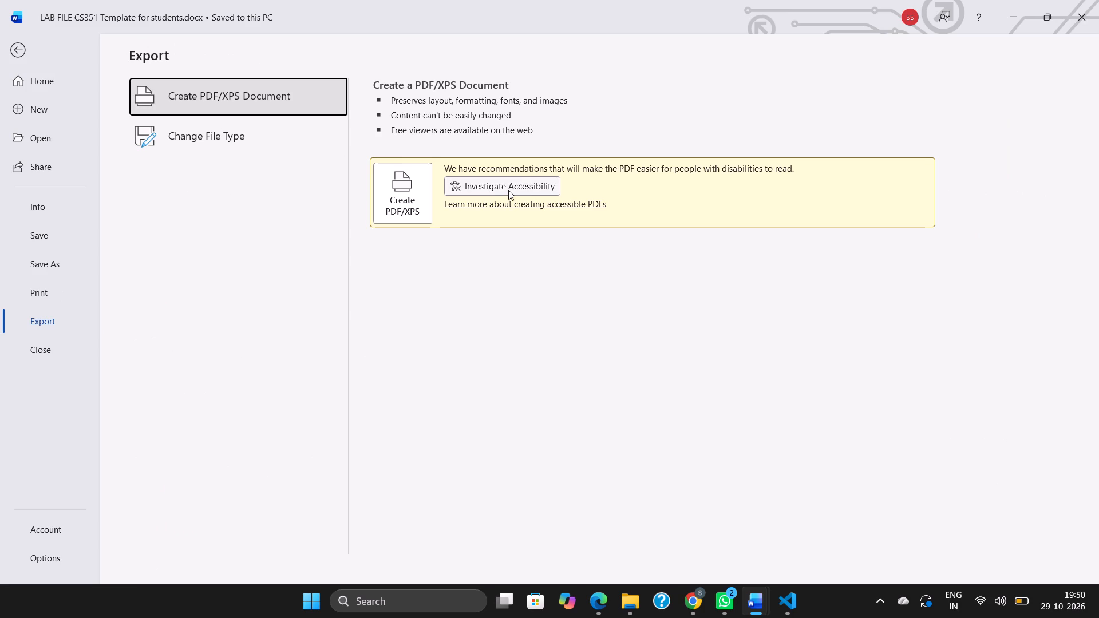
pyautogui.click(408, 200)
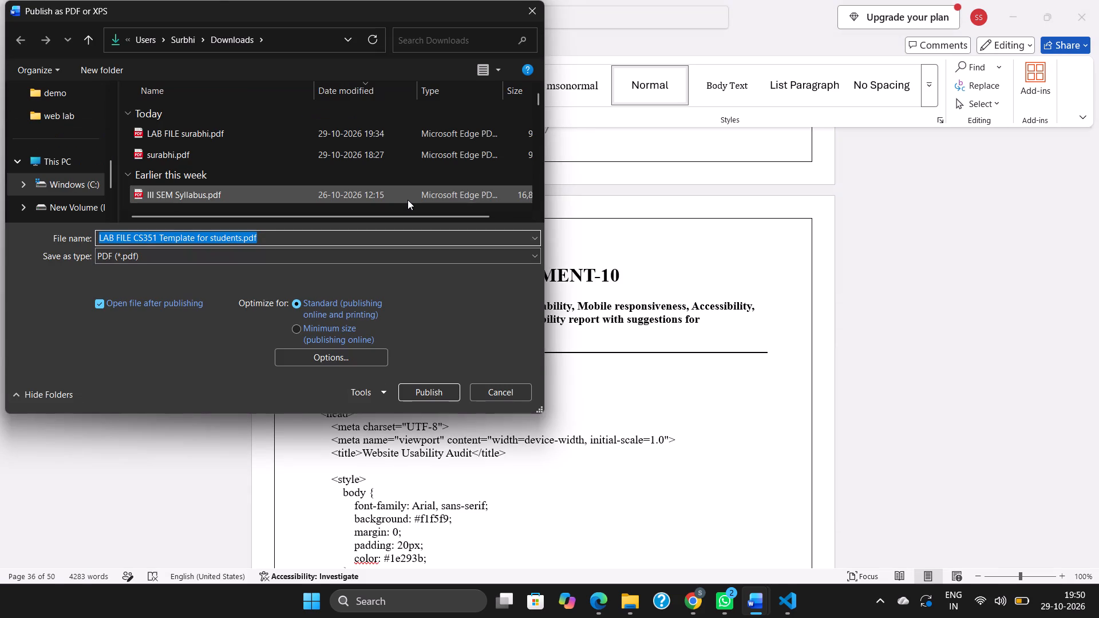
pyautogui.click(240, 239)
pyautogui.press('BackSpace')
pyautogui.press('BackSpace')
pyautogui.press('BackSpace')
pyautogui.press('BackSpace')
pyautogui.press('BackSpace')
pyautogui.press('BackSpace')
pyautogui.press('BackSpace')
pyautogui.press('BackSpace')
pyautogui.press('BackSpace')
pyautogui.press('BackSpace')
pyautogui.press('BackSpace')
pyautogui.press('BackSpace')
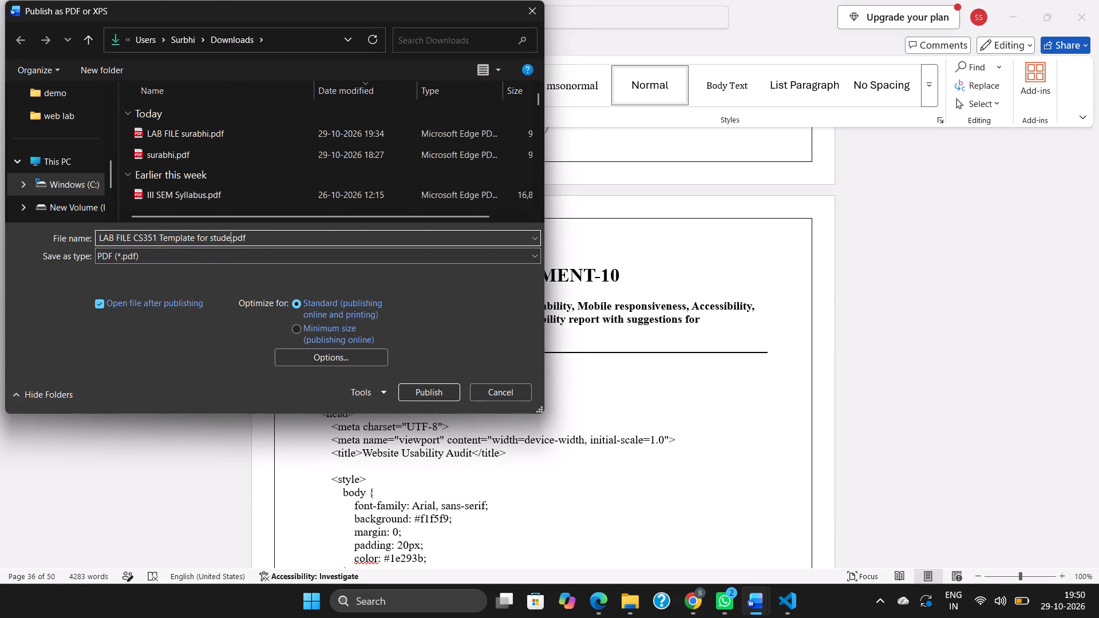
pyautogui.press('BackSpace')
pyautogui.press('BackSpace')
pyautogui.press('BackSpace')
pyautogui.press('BackSpace')
pyautogui.press('BackSpace')
pyautogui.press('BackSpace')
pyautogui.press('BackSpace')
pyautogui.press('BackSpace')
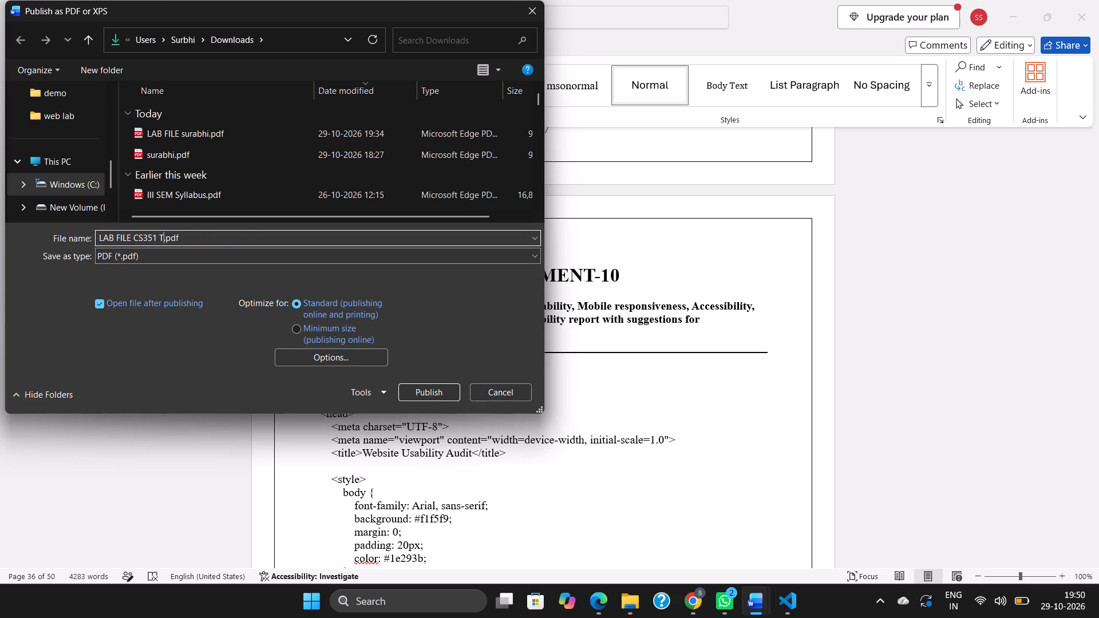
pyautogui.press('BackSpace')
pyautogui.press('BackSpace')
pyautogui.press('BackSpace')
pyautogui.press('BackSpace')
pyautogui.press('BackSpace')
pyautogui.press('BackSpace')
pyautogui.press('BackSpace')
pyautogui.write('vik')
pyautogui.write('ash')
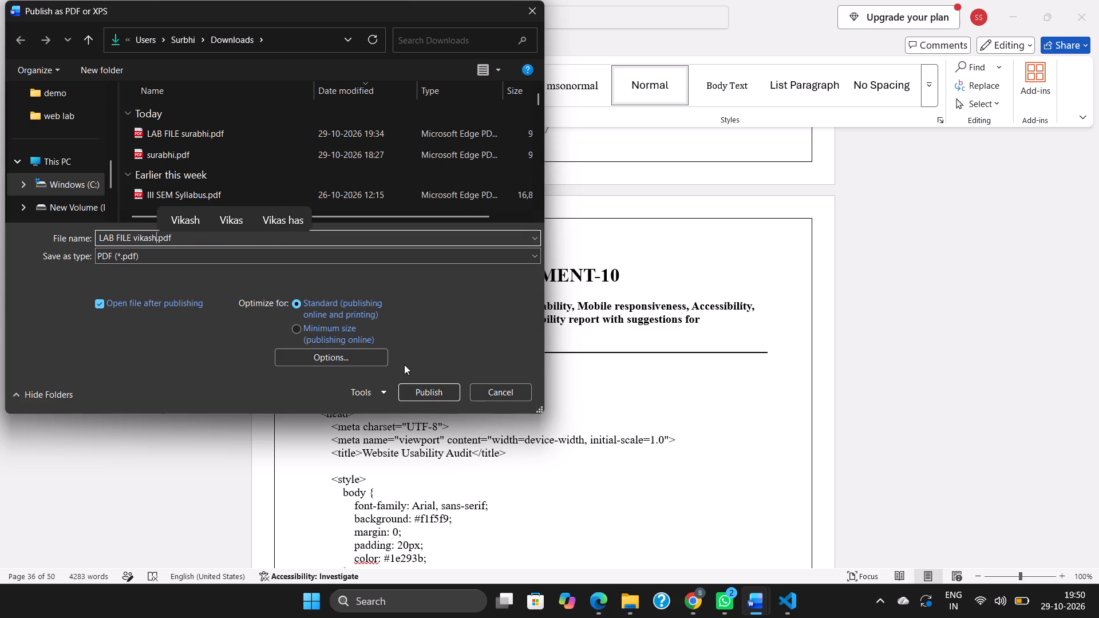
pyautogui.click(442, 394)
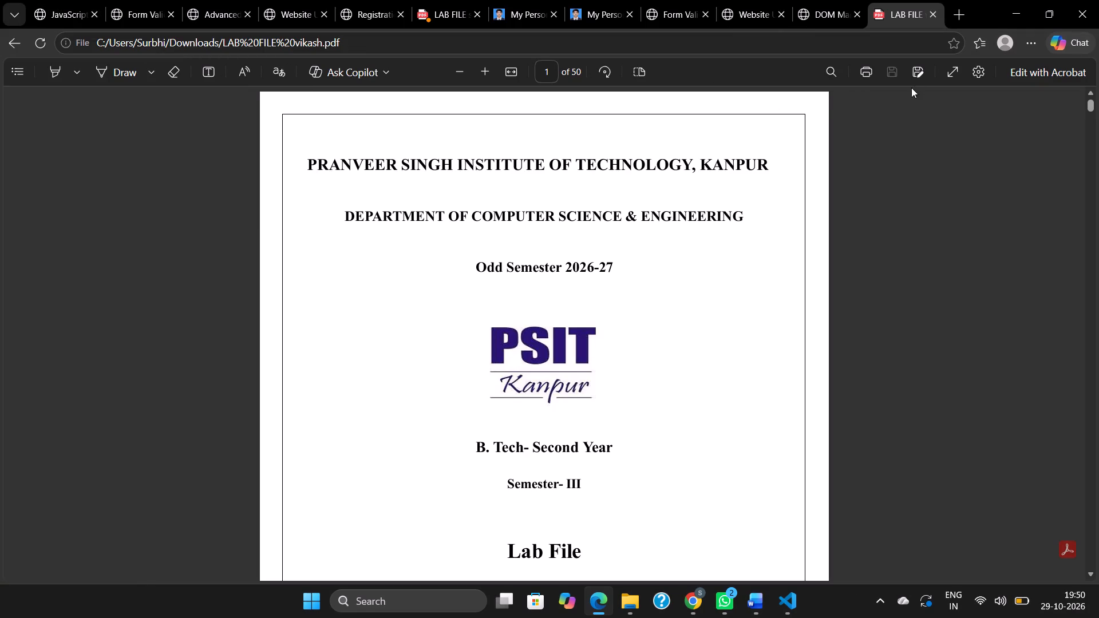
# Open the print settings for the exported PDF.
pyautogui.click(867, 69)
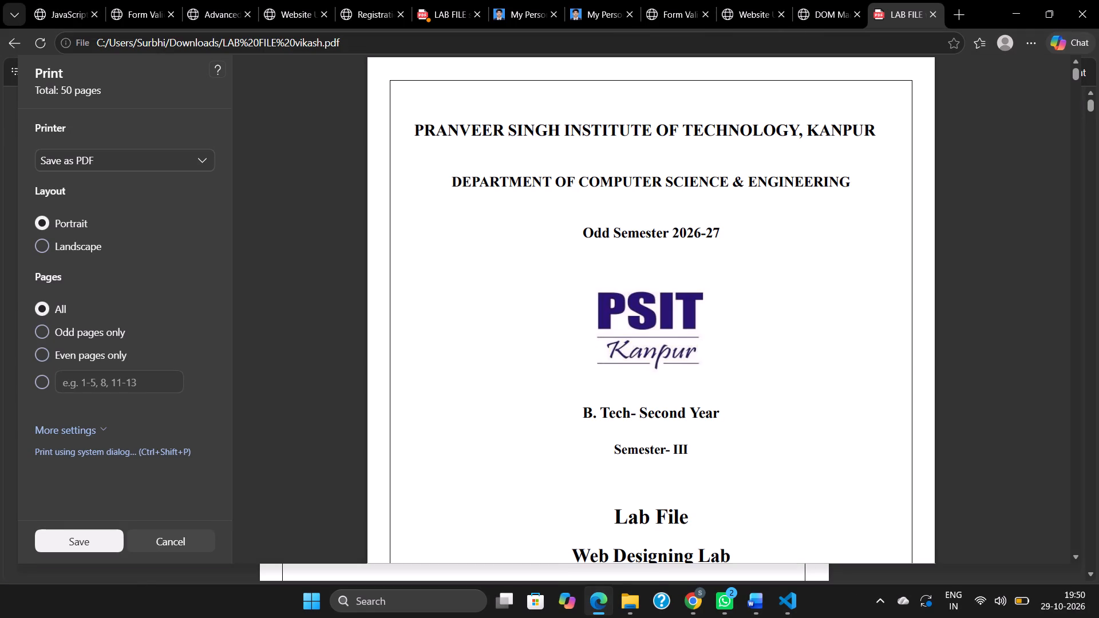
# Switch to File Explorer, refresh the Downloads folder and copy LAB FILE vikash.pdf.
pyautogui.click(634, 592)
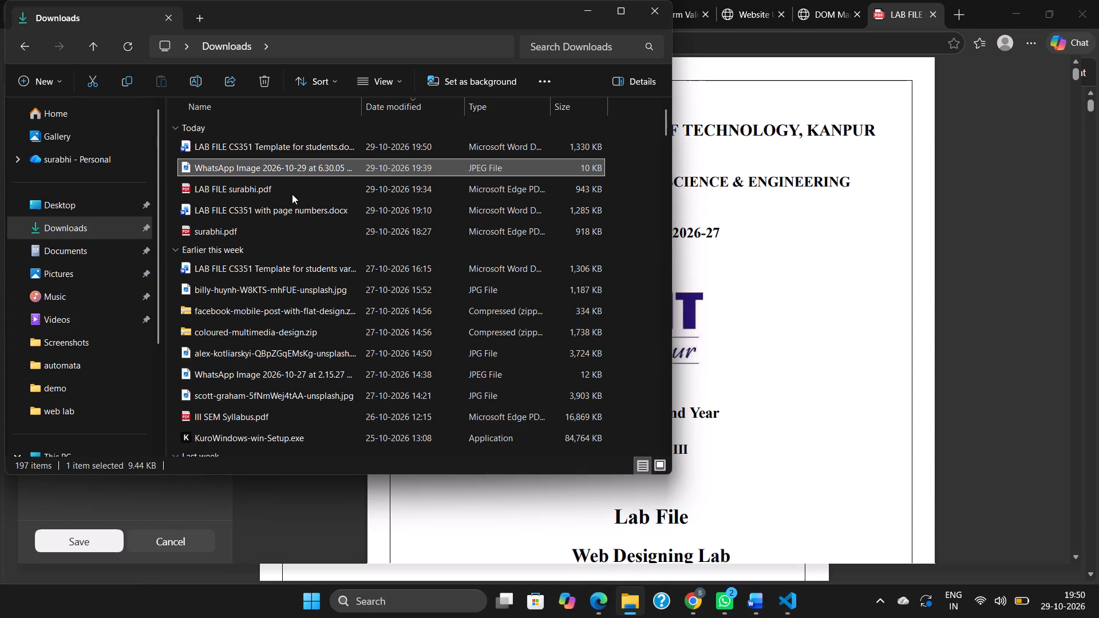
pyautogui.click(132, 48)
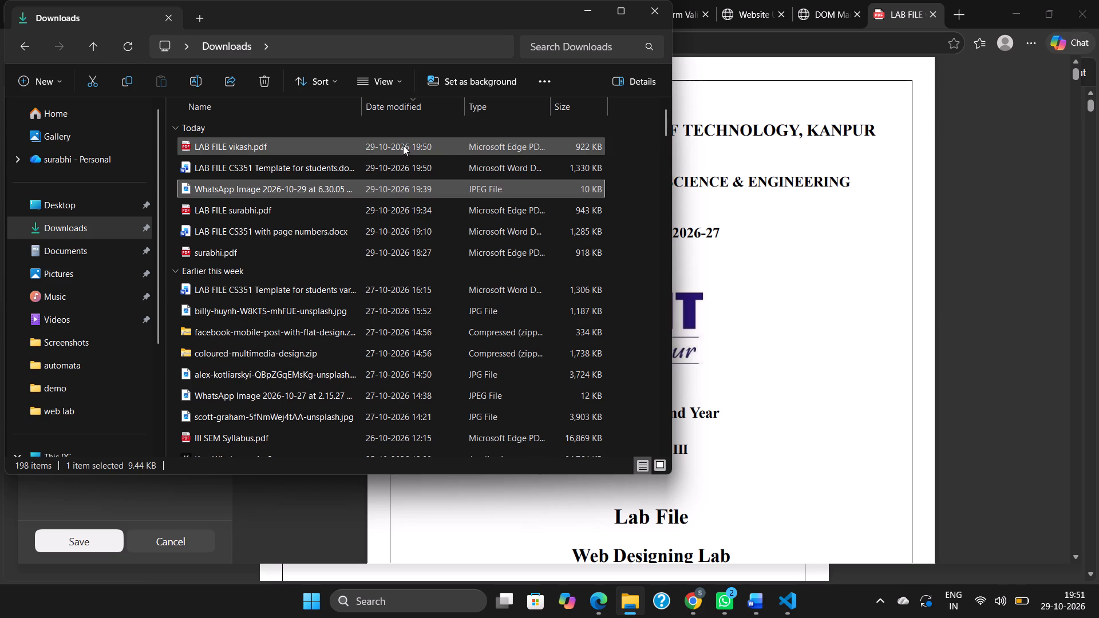
pyautogui.rightClick(403, 145)
pyautogui.click(483, 159)
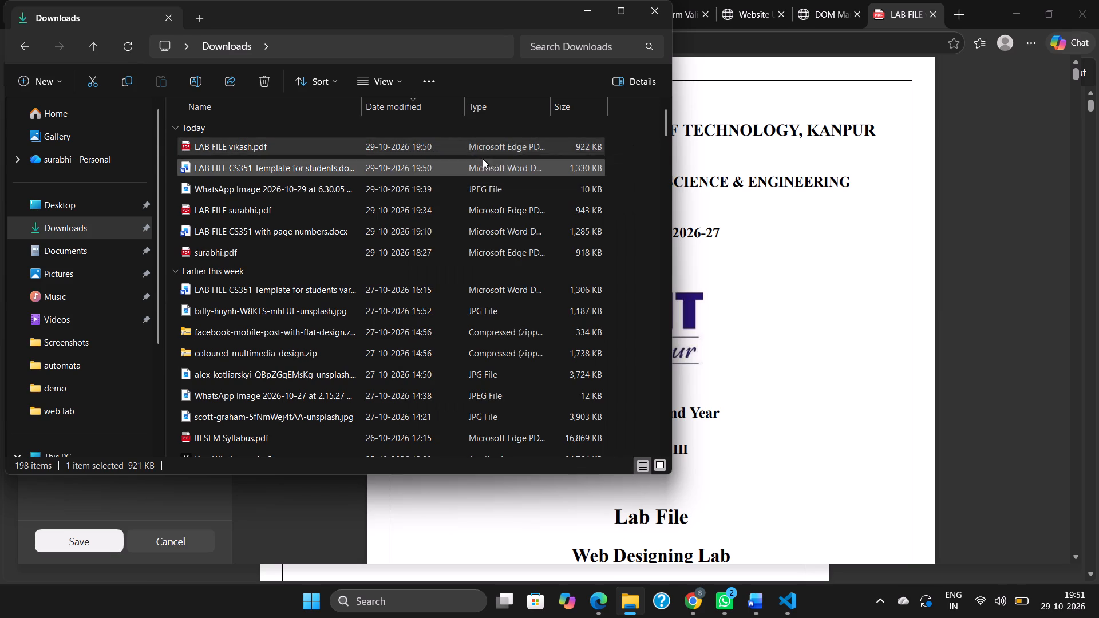
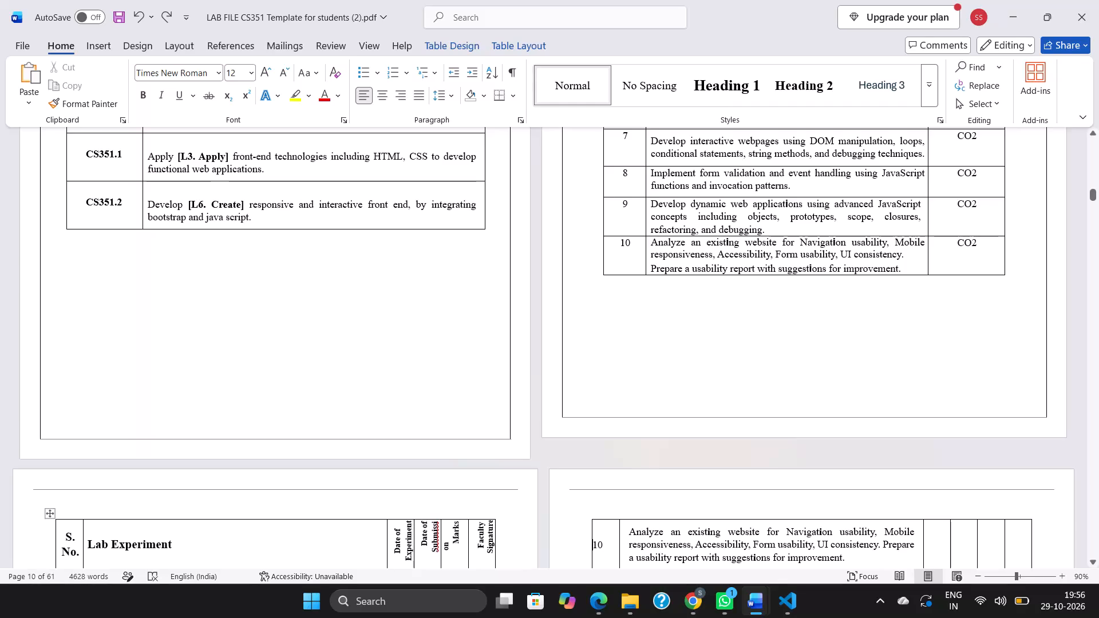
# Delete the entire existing HTML listing below the "Source Code: PersonalPortfolio.html" heading in Experiment 1.
pyautogui.scroll(-9, 749, 335)
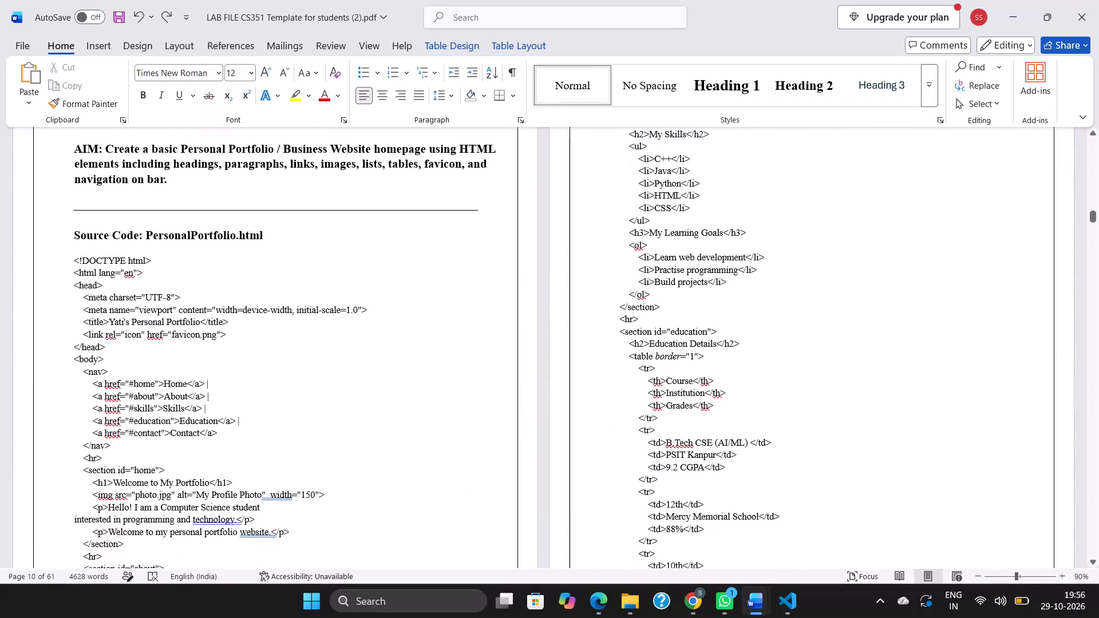
pyautogui.scroll(-1, 749, 335)
pyautogui.scroll(-1, 168, 310)
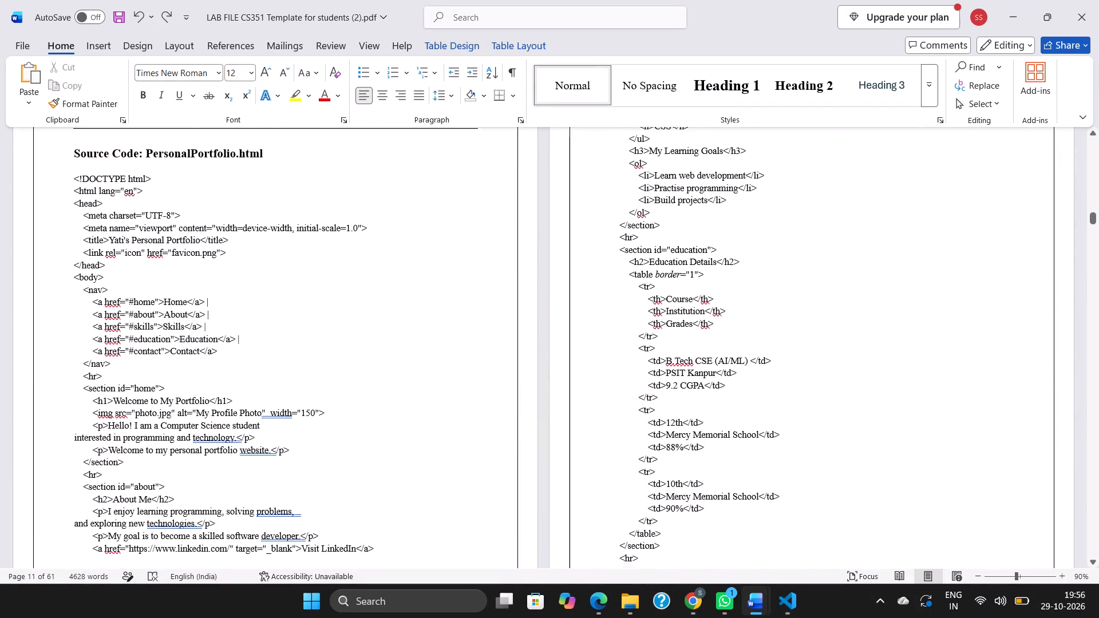
pyautogui.scroll(-1, 168, 310)
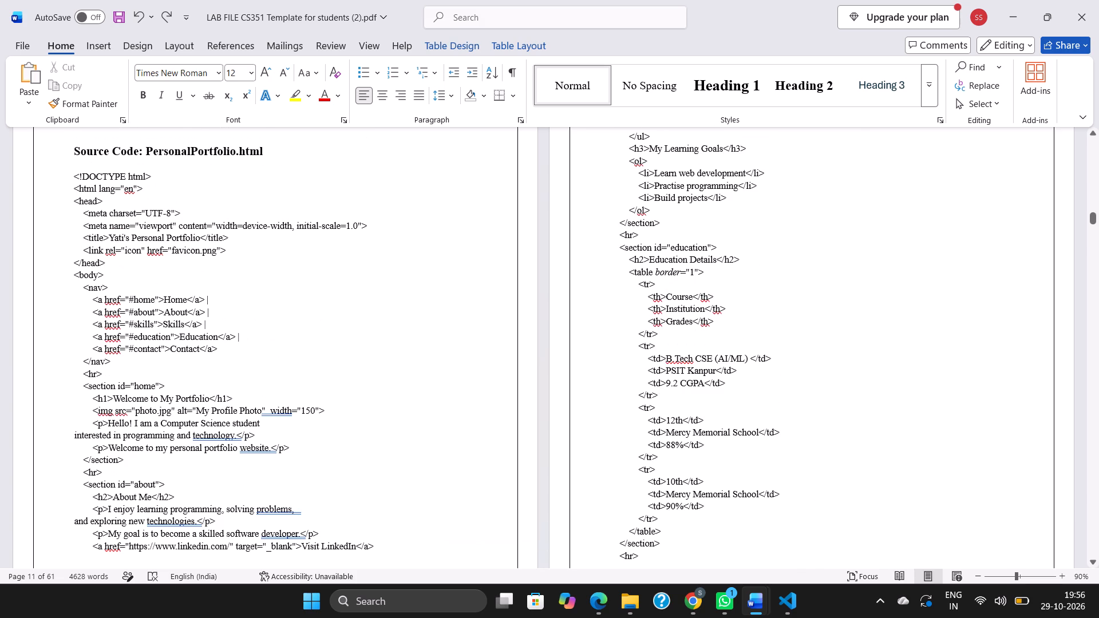
pyautogui.moveTo(73, 178); pyautogui.dragTo(524, 535)
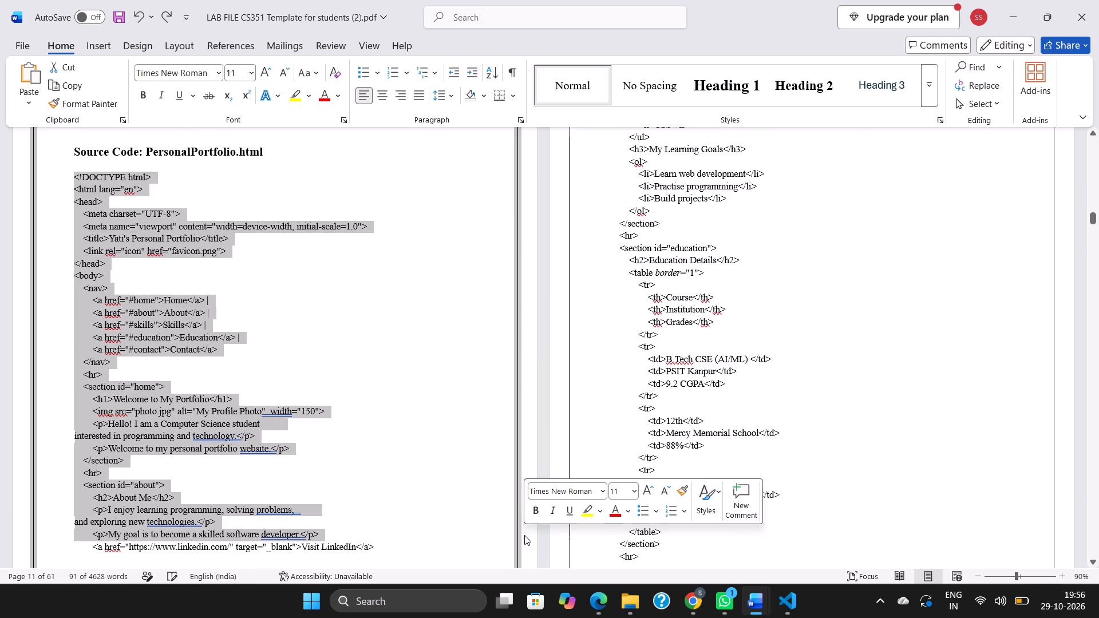
pyautogui.click(436, 446)
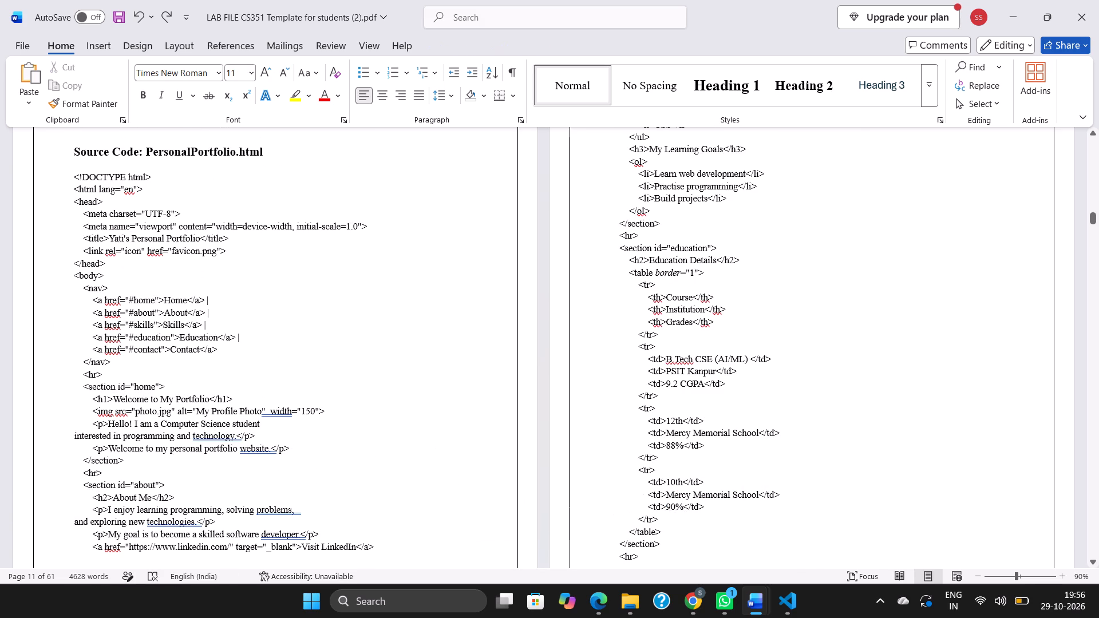
pyautogui.keyDown('ctrl'); pyautogui.scroll(2, 436, 446); pyautogui.keyUp('ctrl')
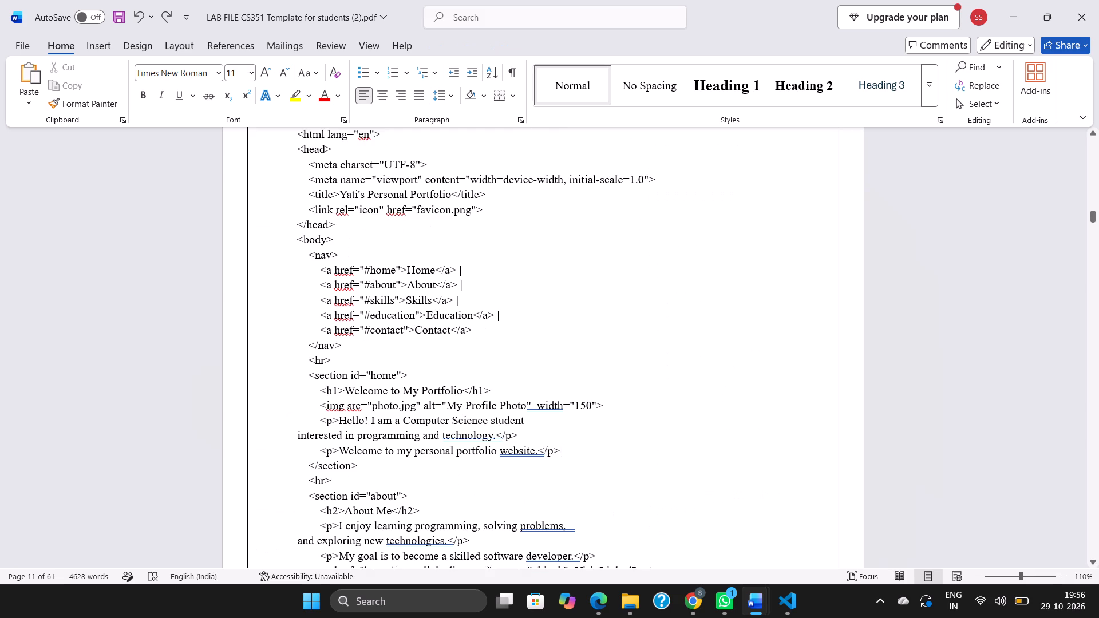
pyautogui.scroll(3, 436, 446)
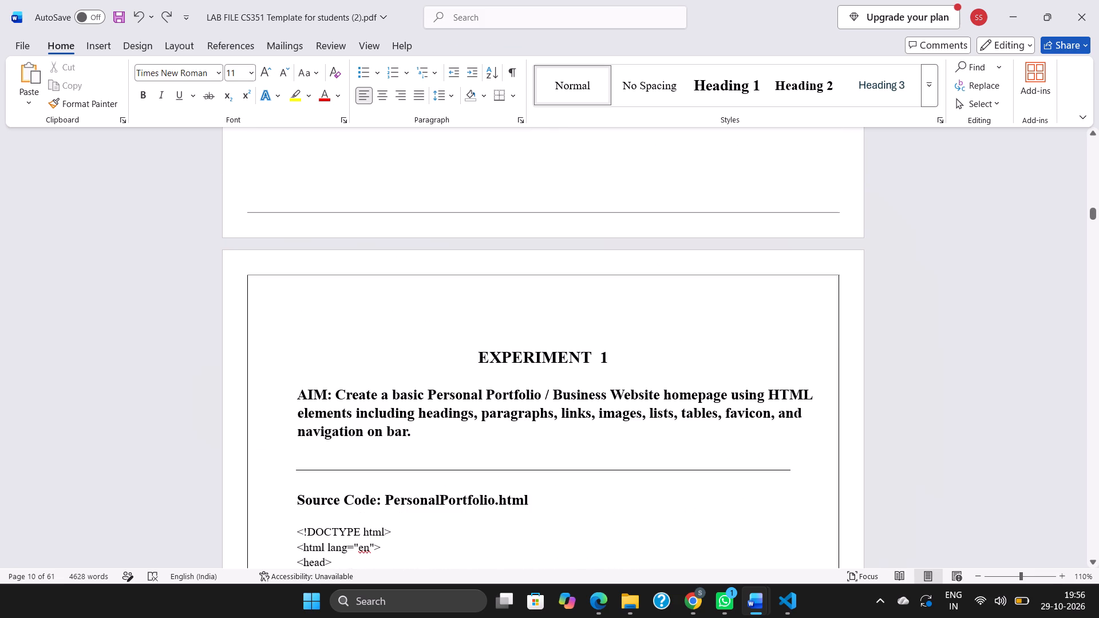
pyautogui.scroll(-1, 376, 404)
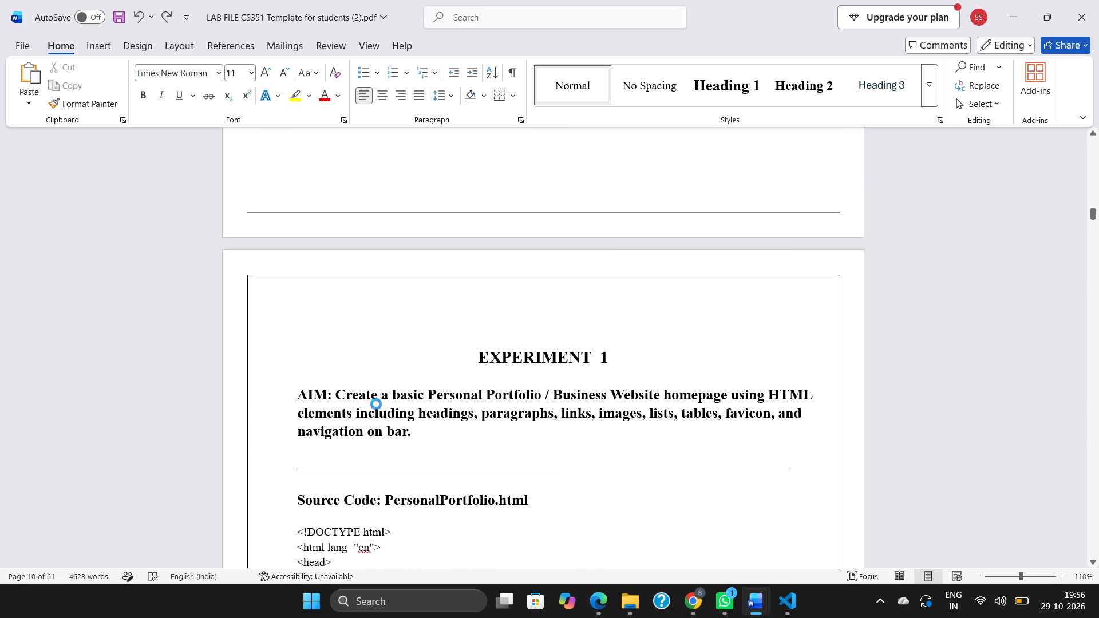
pyautogui.scroll(-2, 376, 404)
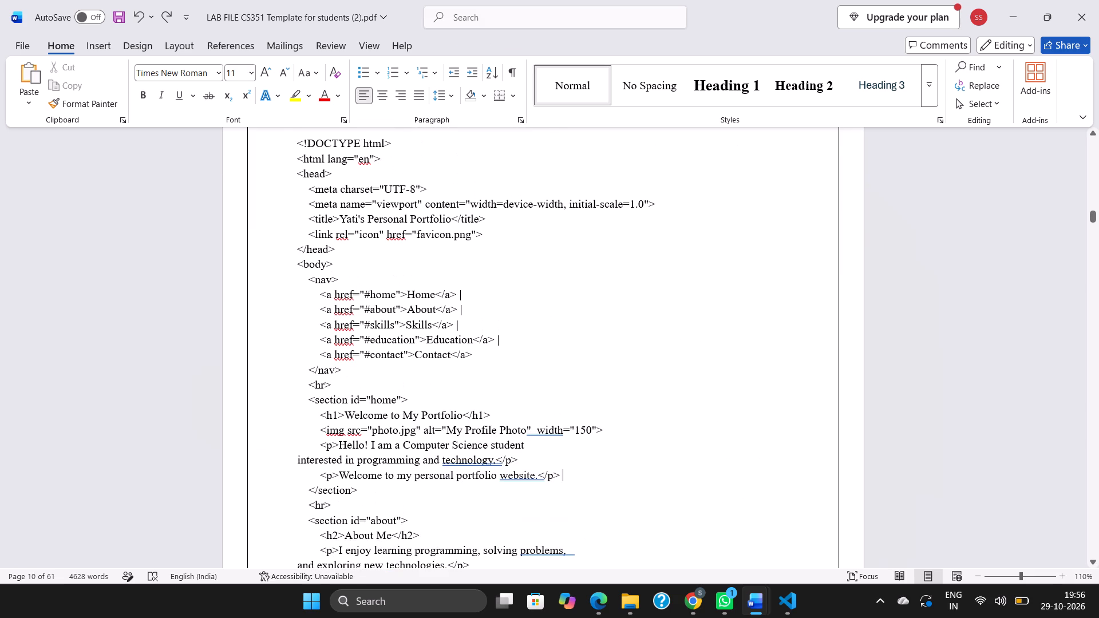
pyautogui.scroll(1, 321, 179)
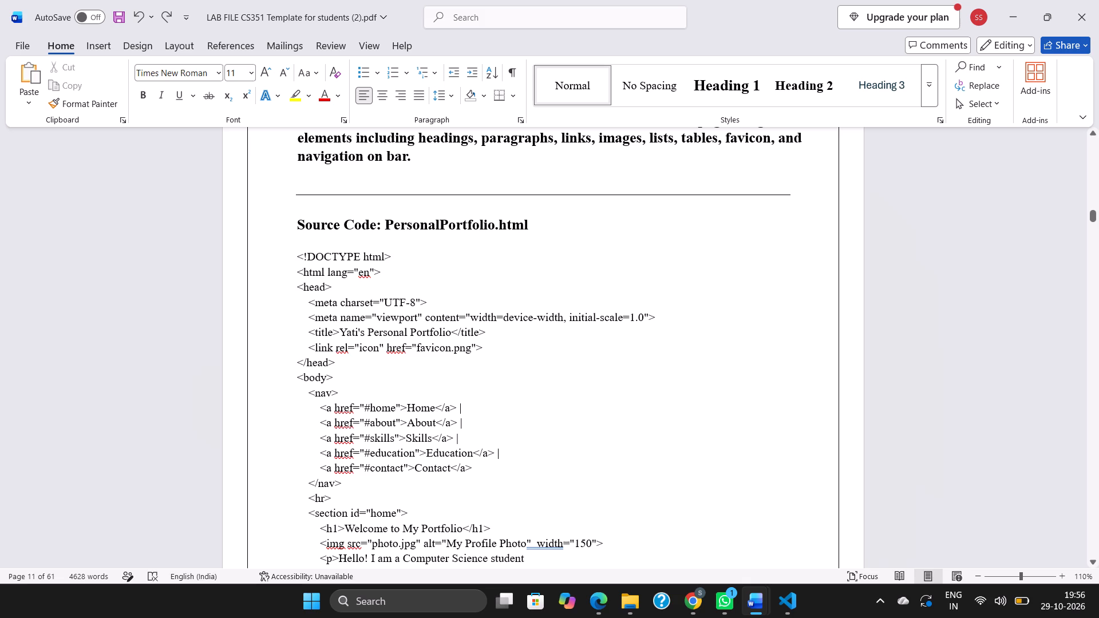
pyautogui.moveTo(294, 251); pyautogui.dragTo(539, 501)
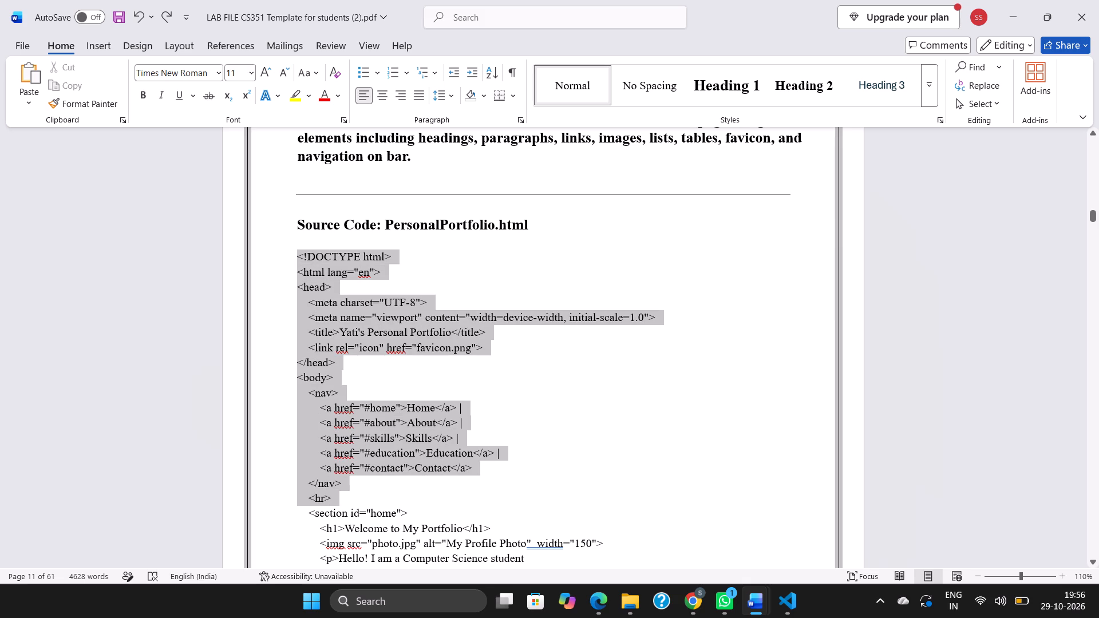
pyautogui.moveTo(539, 501); pyautogui.dragTo(630, 475)
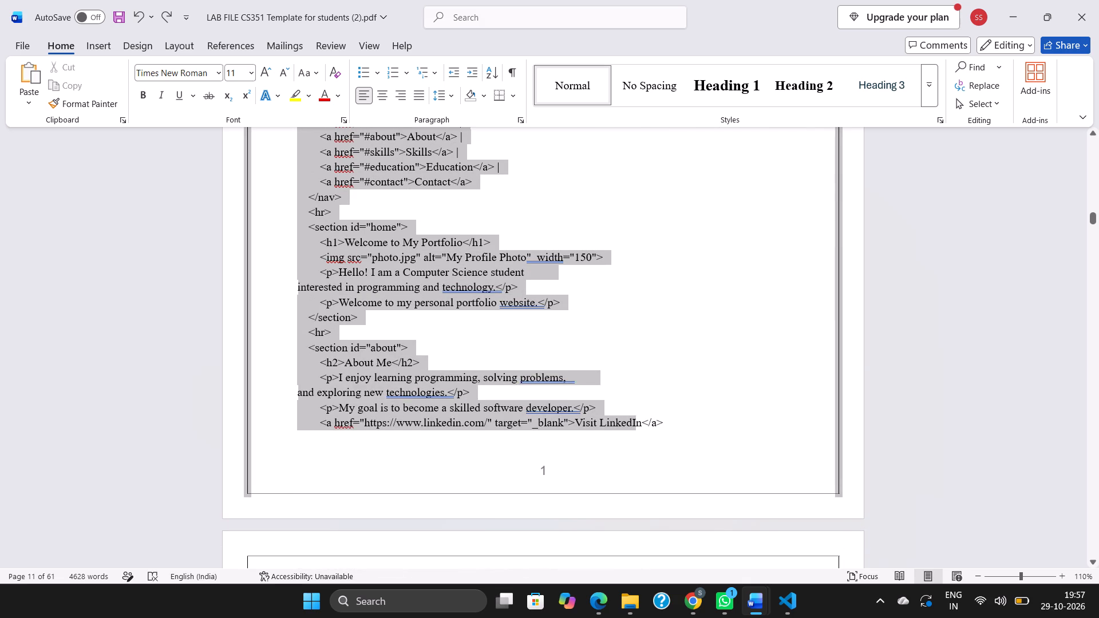
pyautogui.moveTo(630, 475); pyautogui.dragTo(718, 560)
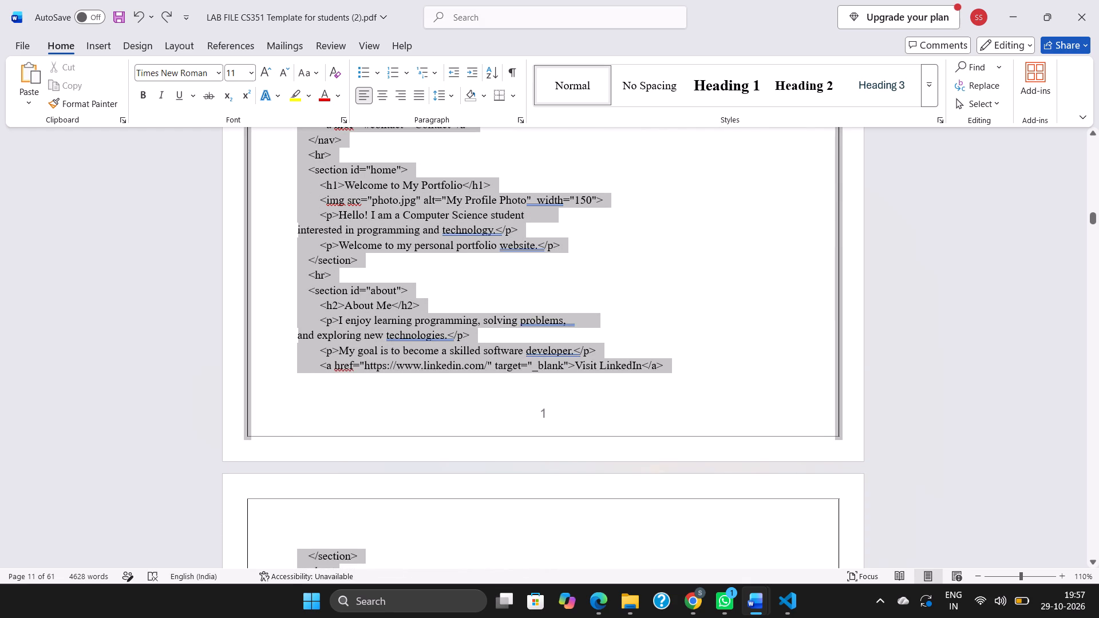
pyautogui.moveTo(718, 560); pyautogui.dragTo(722, 564)
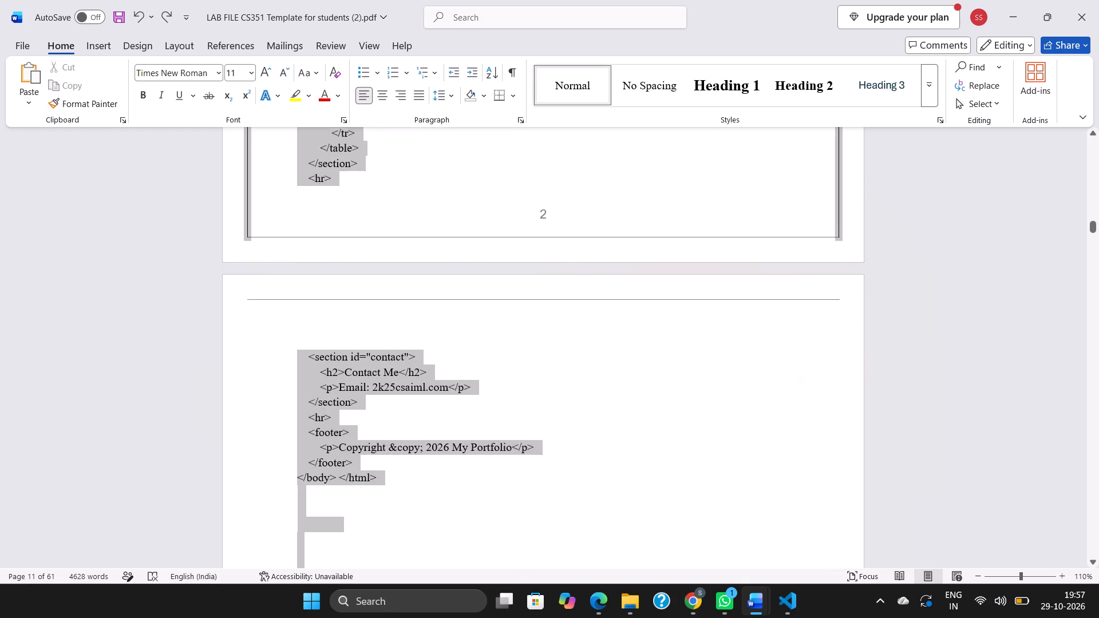
pyautogui.moveTo(722, 564); pyautogui.dragTo(678, 405)
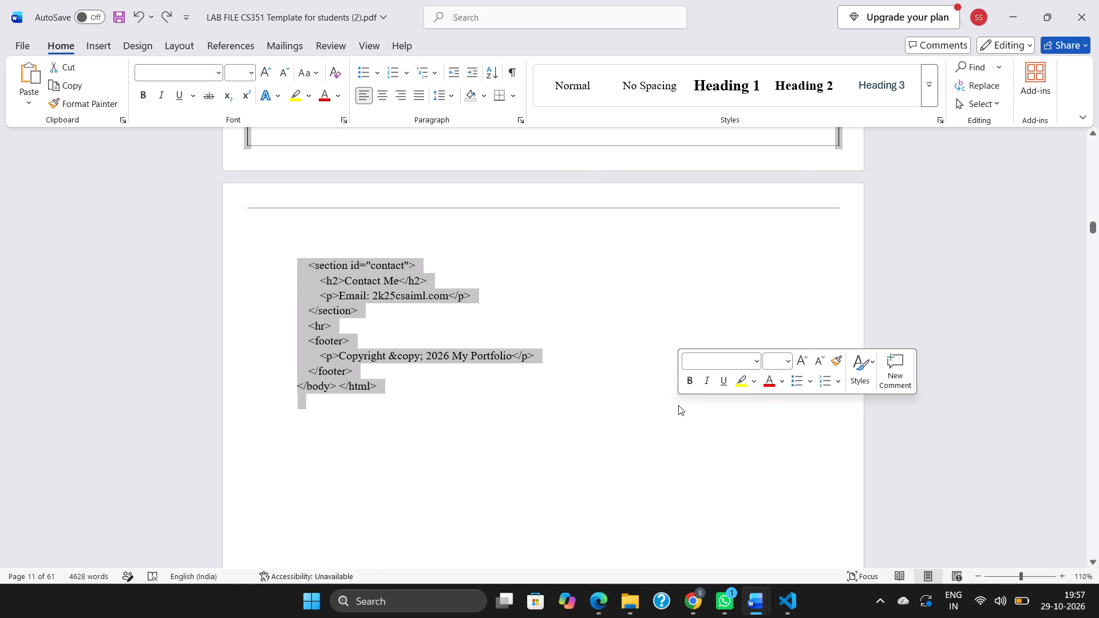
pyautogui.press('BackSpace')
# Copy all the code of p1.html from Visual Studio Code and paste it under Experiment 1's source code heading in the Word lab file.
pyautogui.scroll(2, 678, 405)
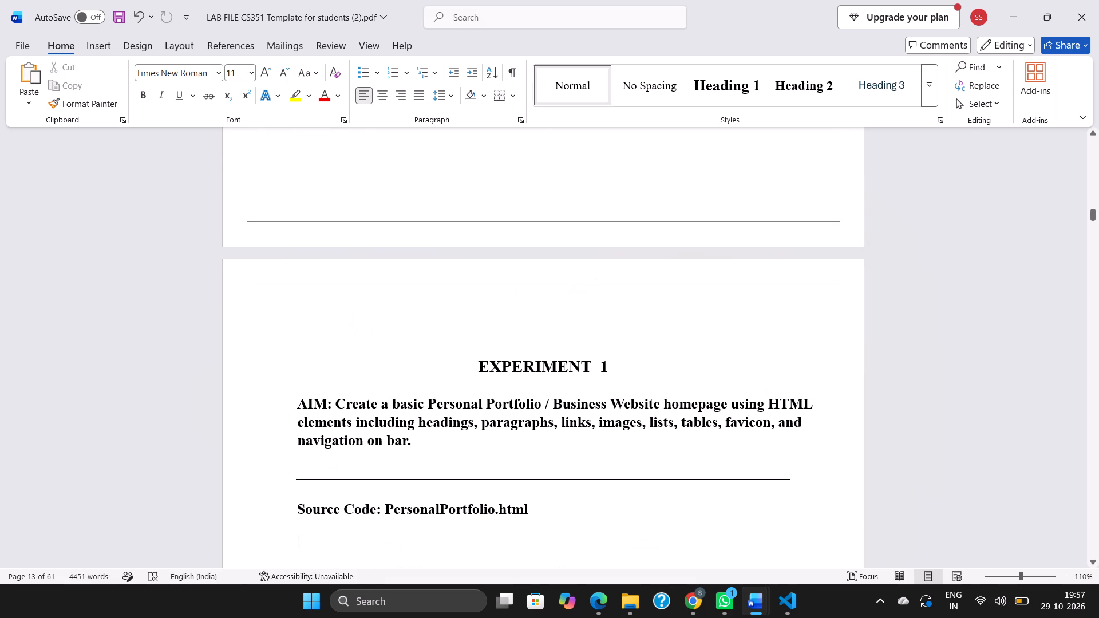
pyautogui.click(796, 607)
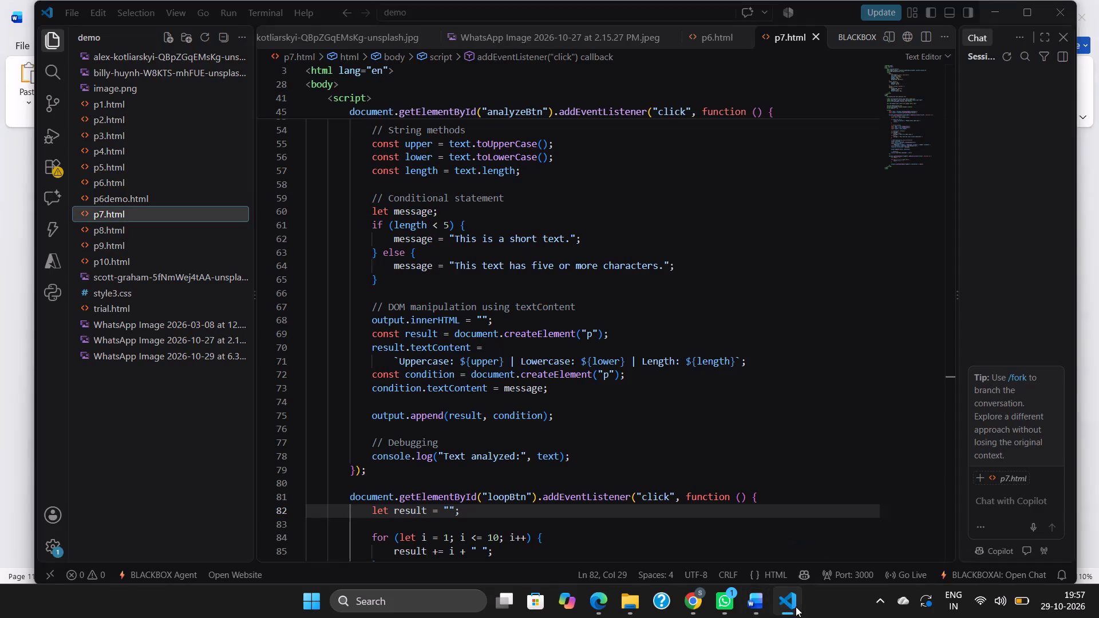
pyautogui.click(156, 102)
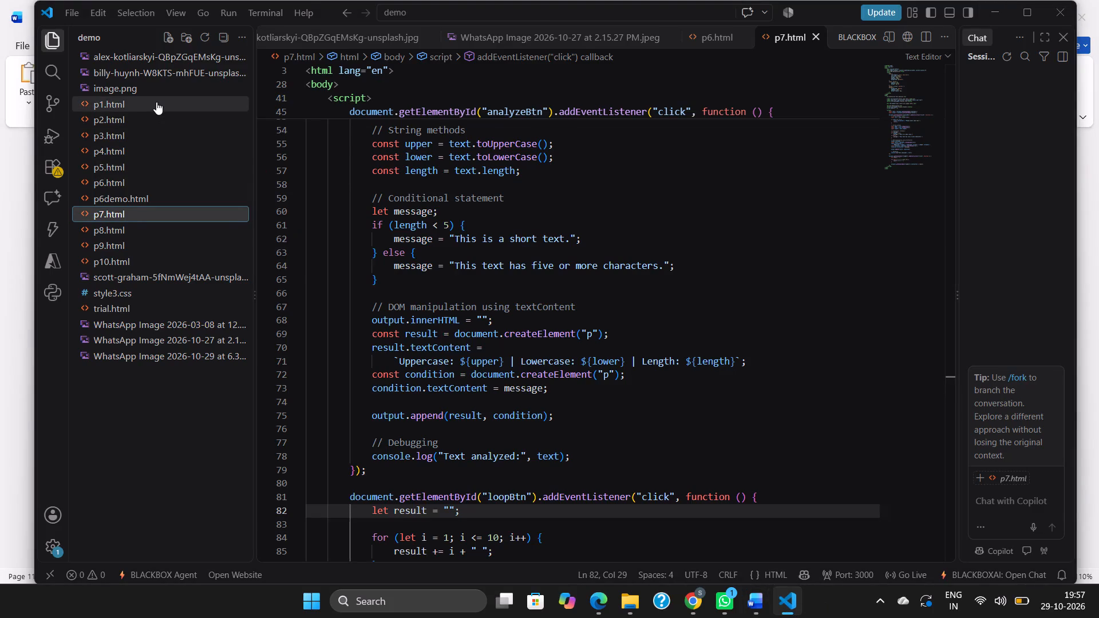
pyautogui.click(405, 212)
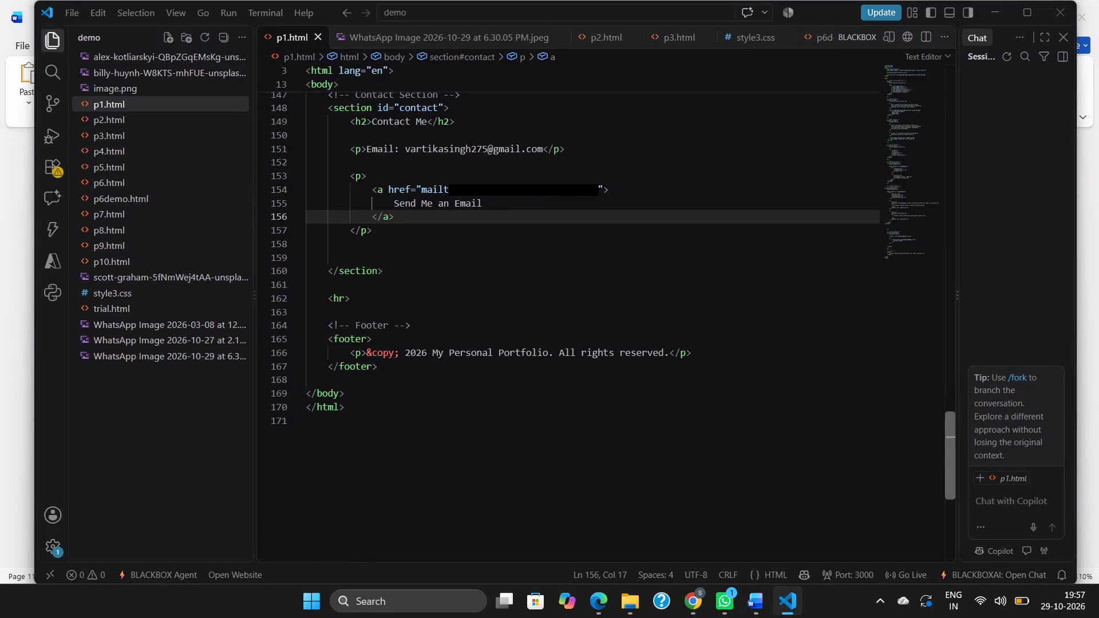
pyautogui.hotkey('ctrl', 'a')
pyautogui.hotkey('ctrl', 'c')
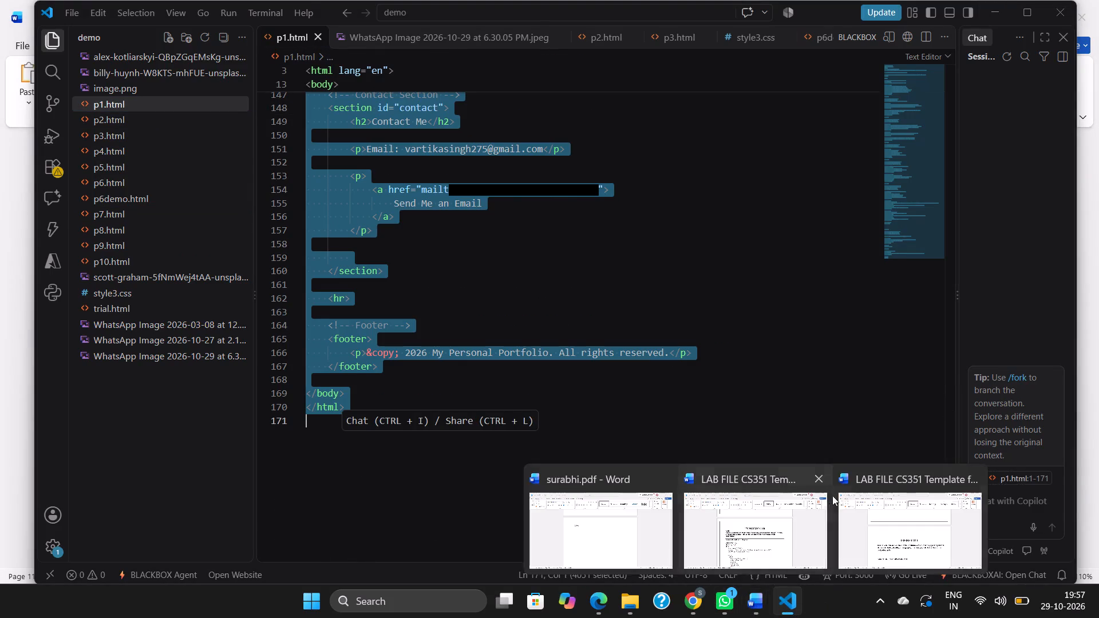
pyautogui.click(872, 524)
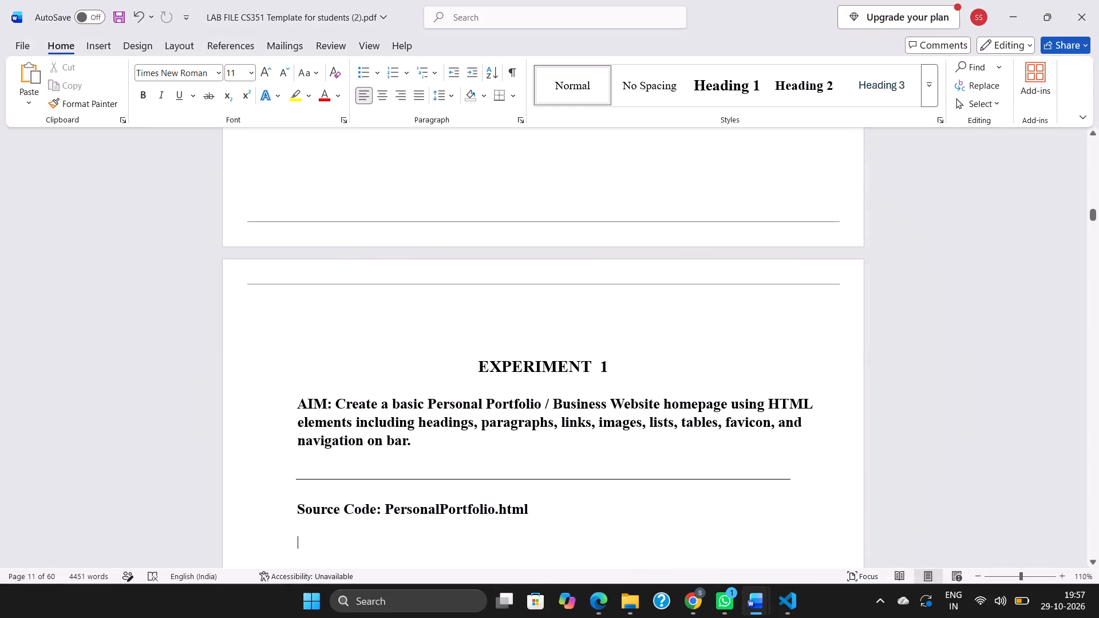
pyautogui.scroll(-1, 608, 447)
pyautogui.hotkey('ctrl', 'v')
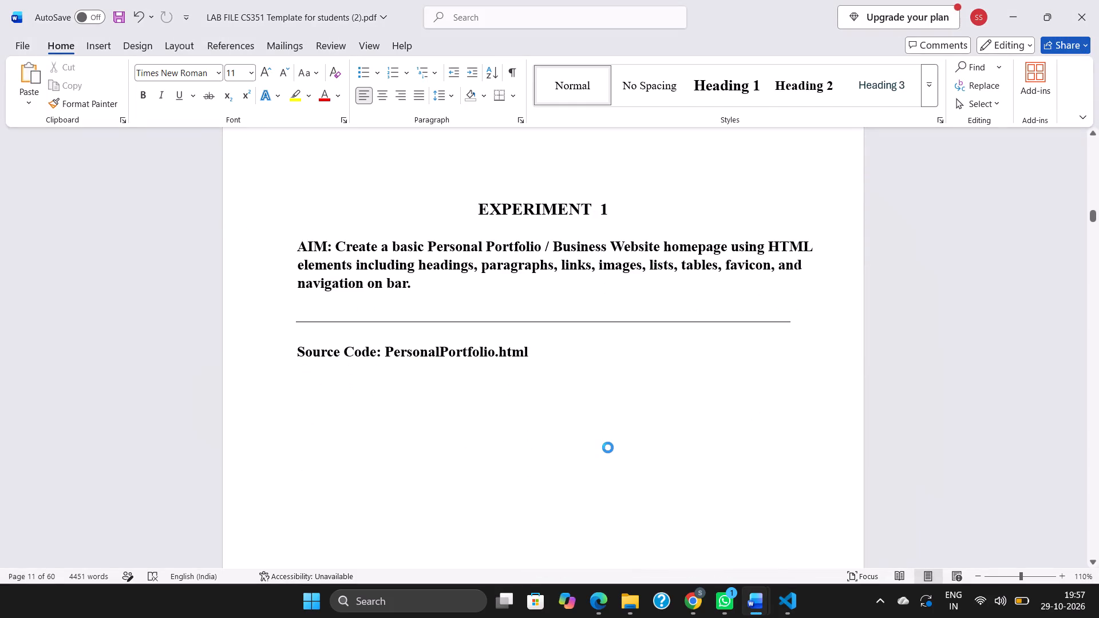
# Delete the old "Welcome to My Portfolio" output screenshot that follows the Experiment 1 code.
pyautogui.scroll(-2, 608, 447)
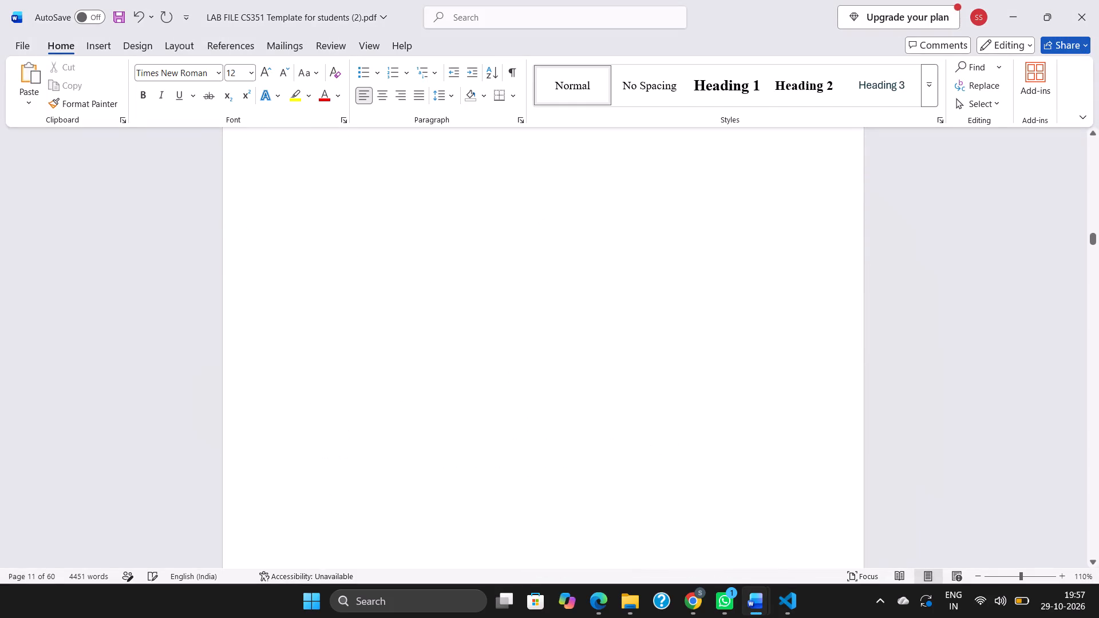
pyautogui.scroll(-5, 608, 447)
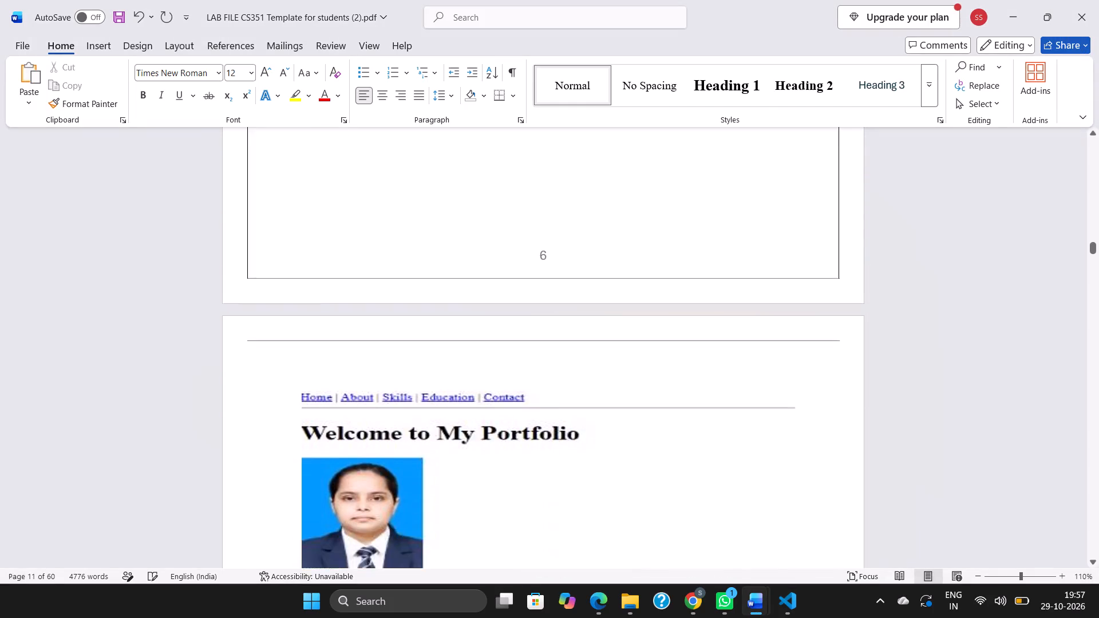
pyautogui.scroll(-1, 608, 447)
pyautogui.click(301, 424)
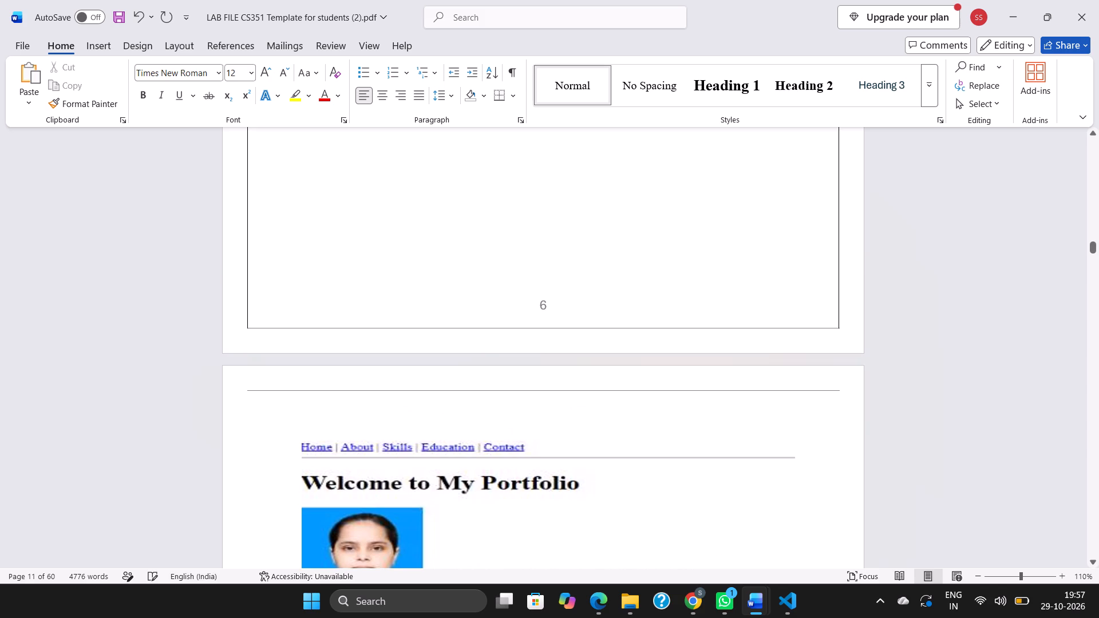
pyautogui.click(331, 312)
pyautogui.rightClick(473, 473)
pyautogui.click(415, 478)
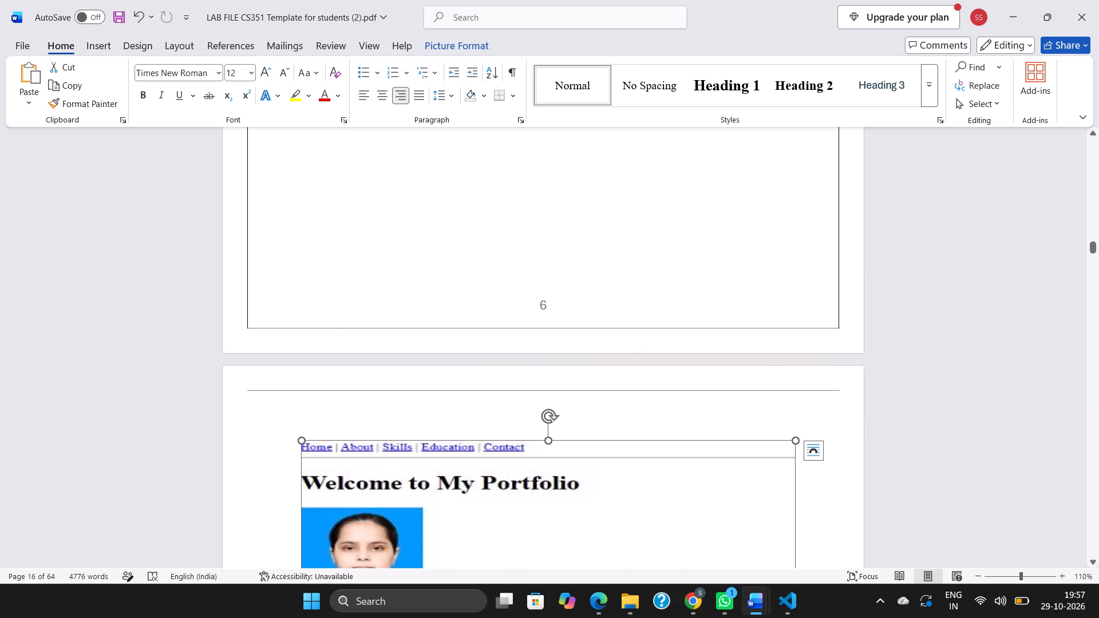
pyautogui.click(549, 415)
pyautogui.press('Delete')
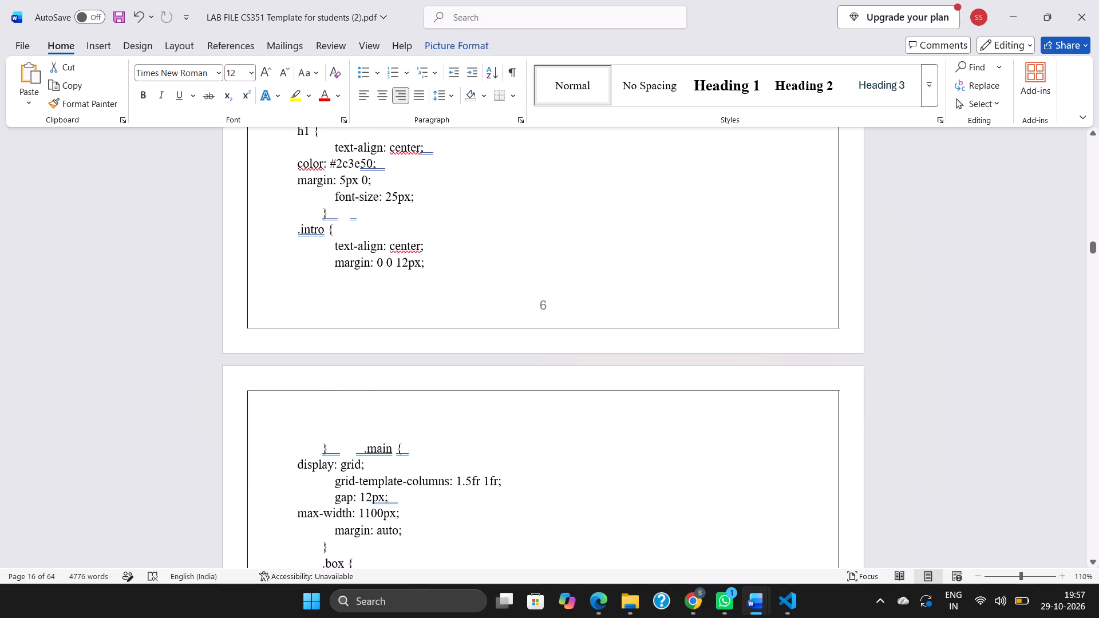
# Look through the lab file's Experiment 1 and Experiment 2 pages to check the code listings and page layout.
pyautogui.scroll(-6, 549, 415)
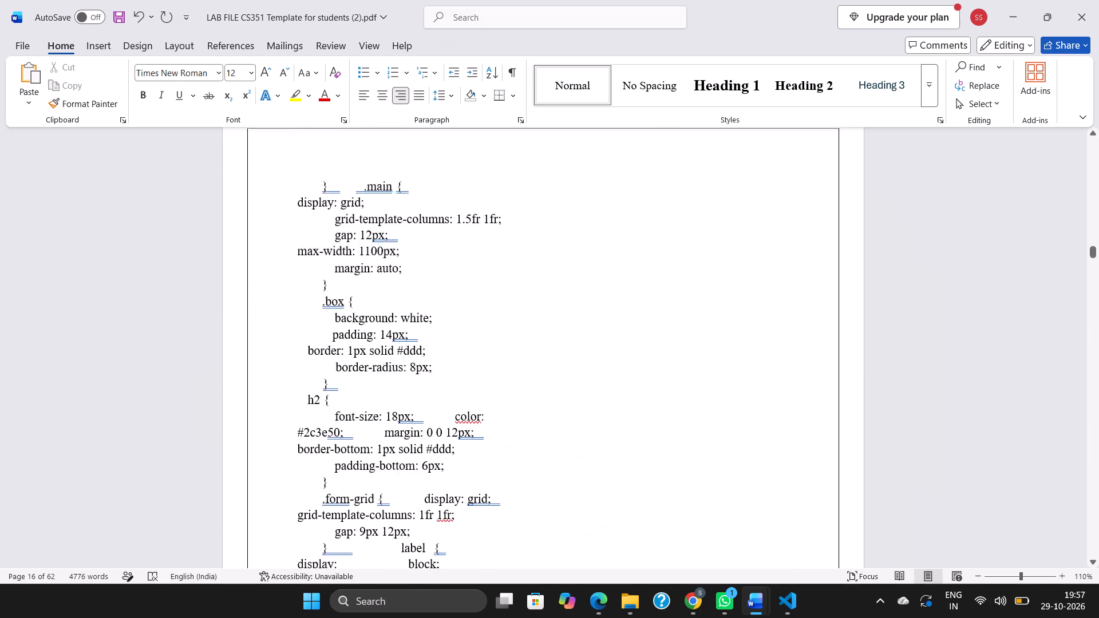
pyautogui.scroll(-7, 549, 415)
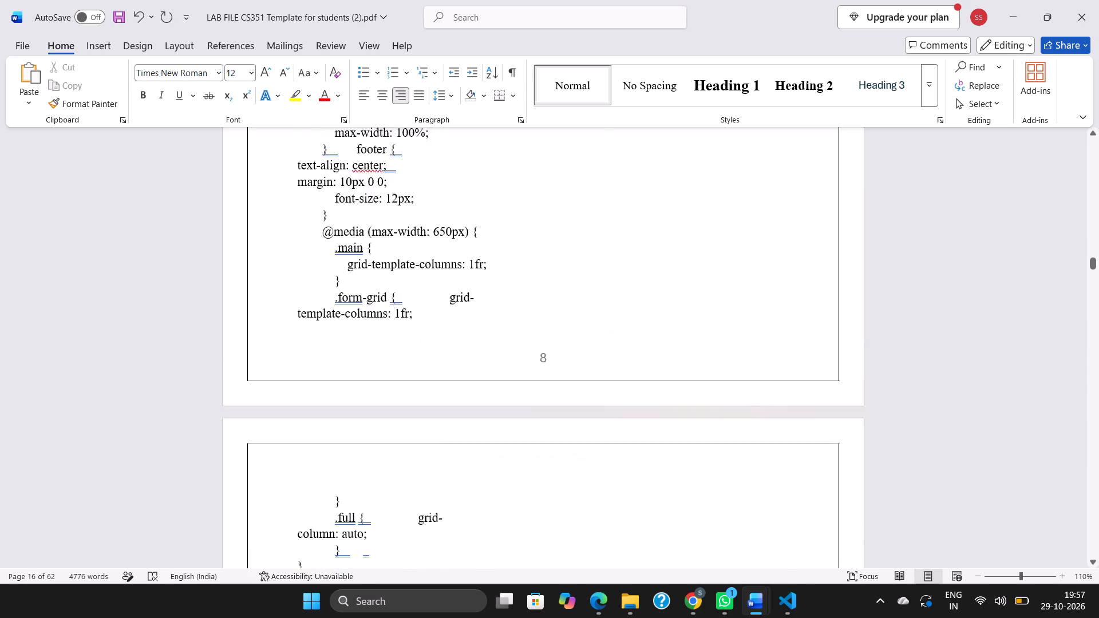
pyautogui.scroll(-9, 549, 415)
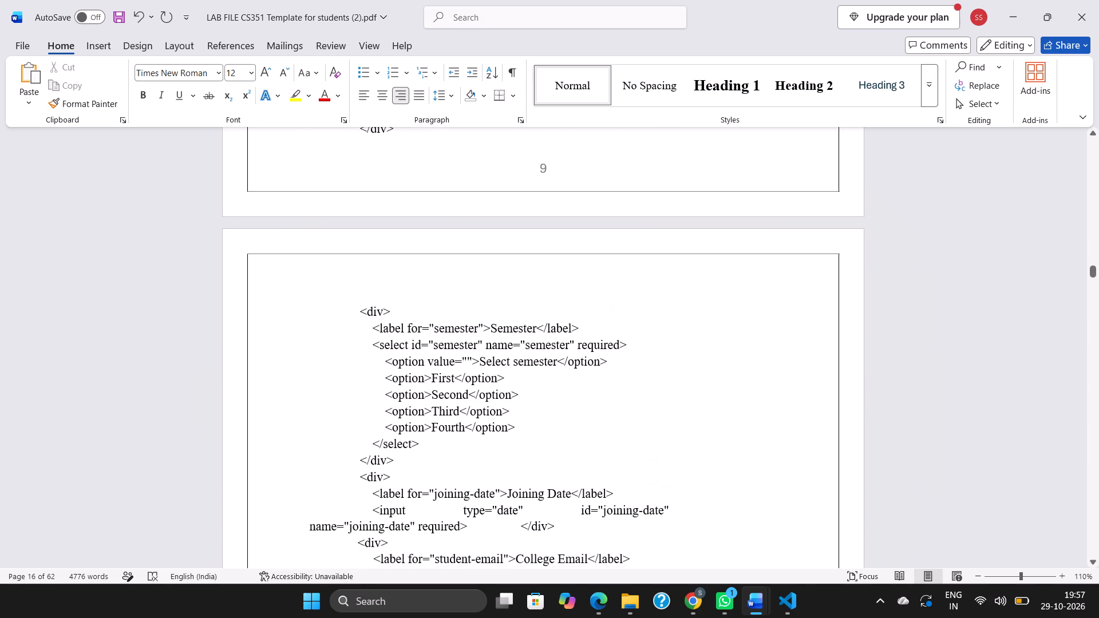
pyautogui.scroll(-8, 549, 415)
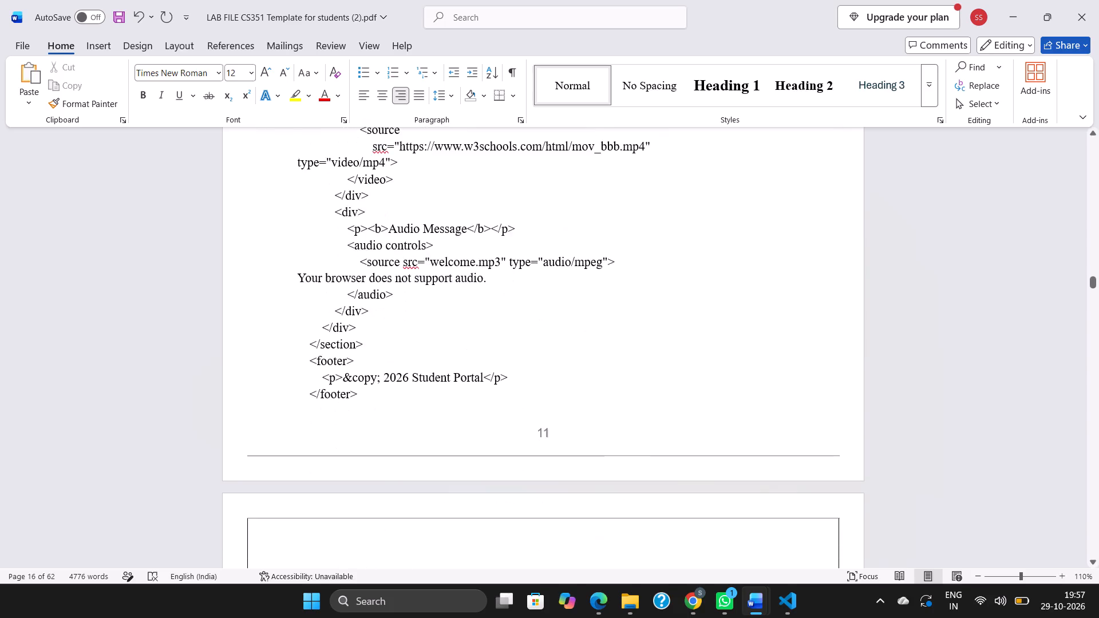
pyautogui.scroll(-3, 549, 415)
pyautogui.scroll(3, 549, 415)
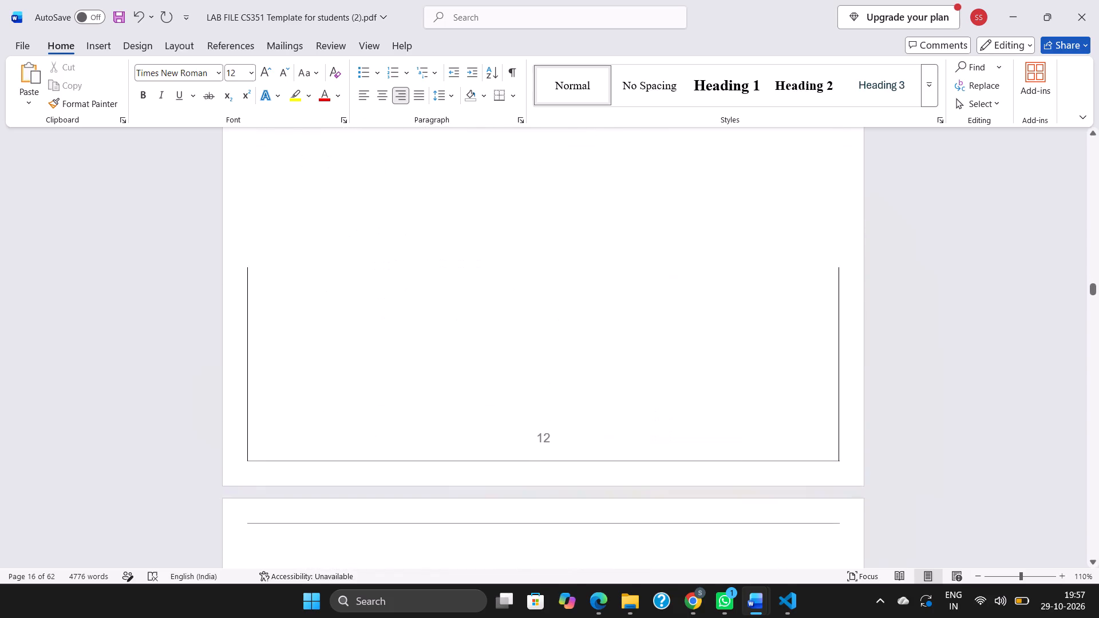
pyautogui.scroll(7, 549, 415)
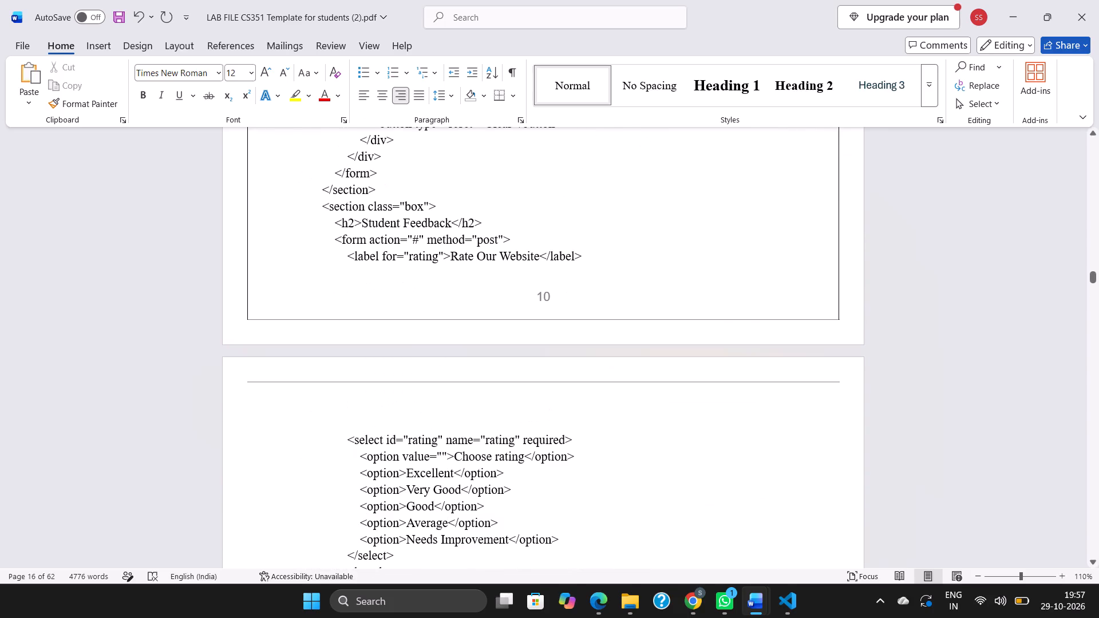
pyautogui.keyDown('ctrl'); pyautogui.scroll(-2, 549, 415); pyautogui.keyUp('ctrl')
pyautogui.scroll(18, 549, 415)
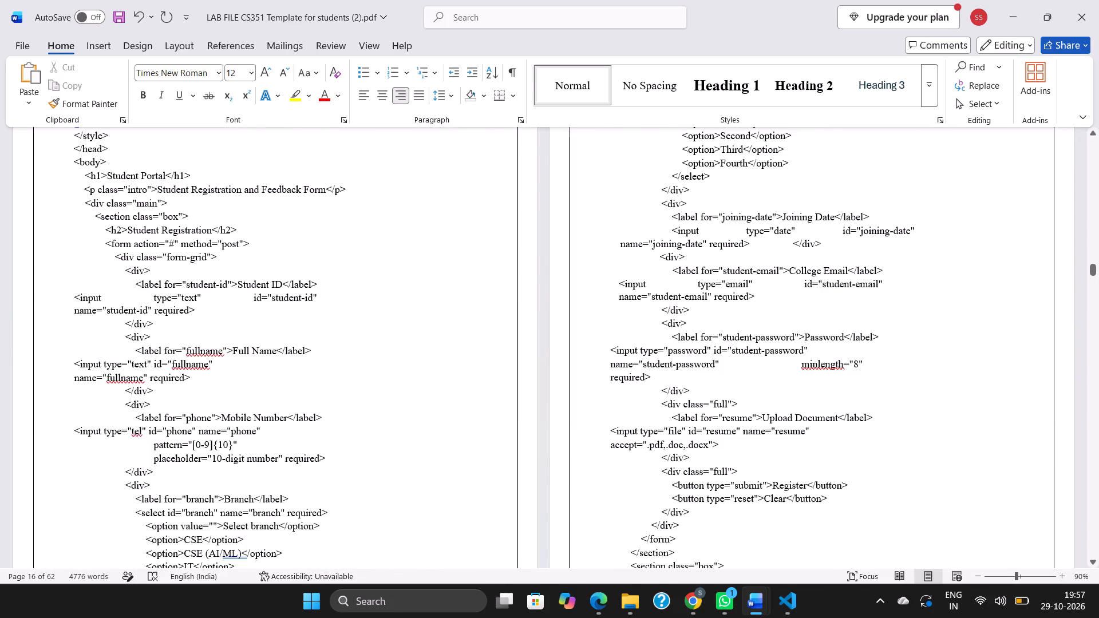
pyautogui.scroll(20, 549, 415)
pyautogui.scroll(19, 549, 415)
pyautogui.keyDown('ctrl'); pyautogui.scroll(-3, 549, 415); pyautogui.keyUp('ctrl')
pyautogui.scroll(5, 549, 415)
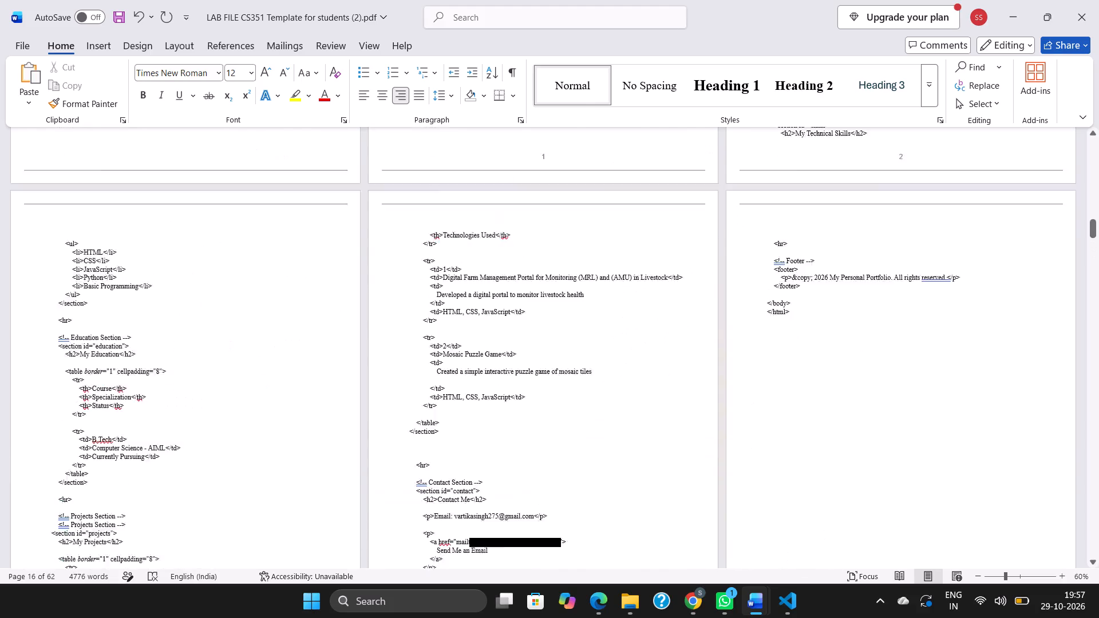
pyautogui.scroll(5, 549, 415)
pyautogui.hscroll(1, 549, 415)
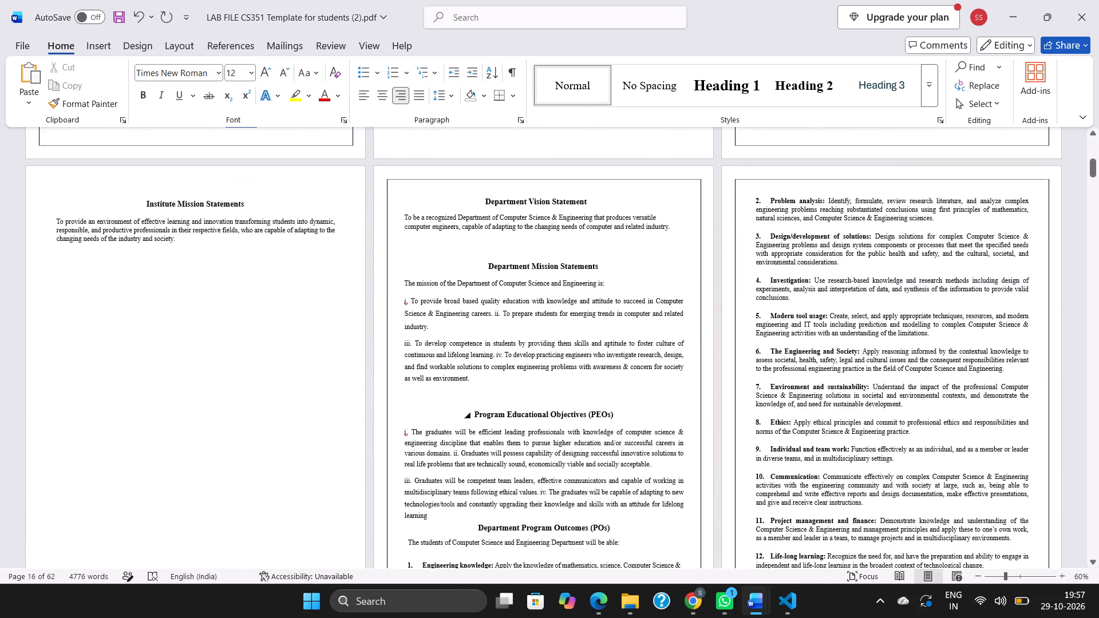
pyautogui.hscroll(1, 549, 415)
pyautogui.scroll(-2, 698, 445)
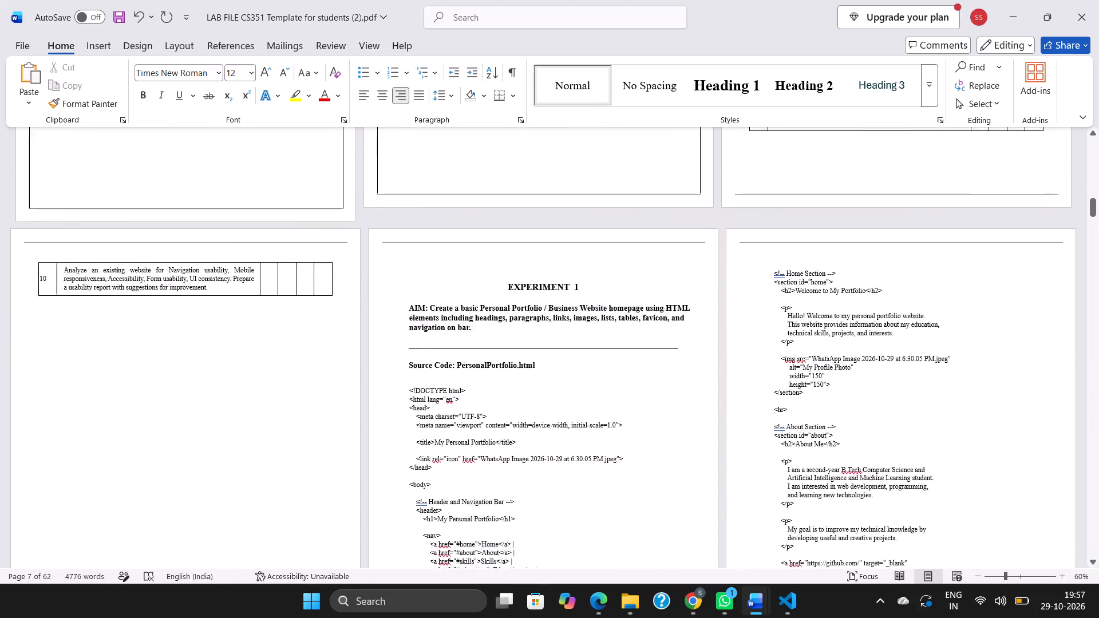
pyautogui.scroll(-4, 698, 445)
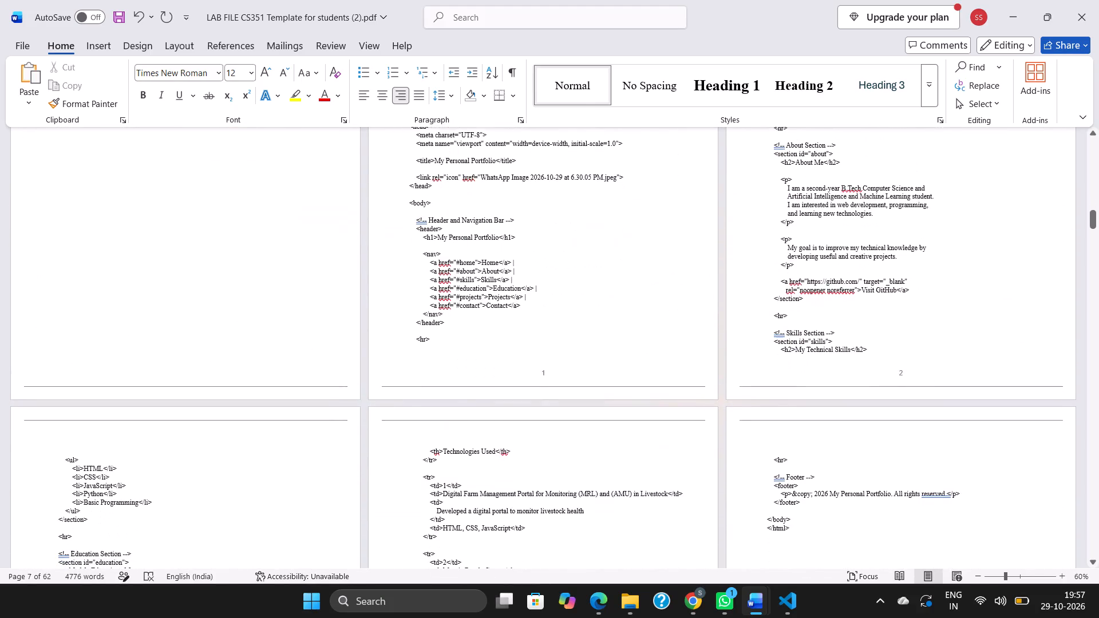
pyautogui.scroll(-5, 698, 445)
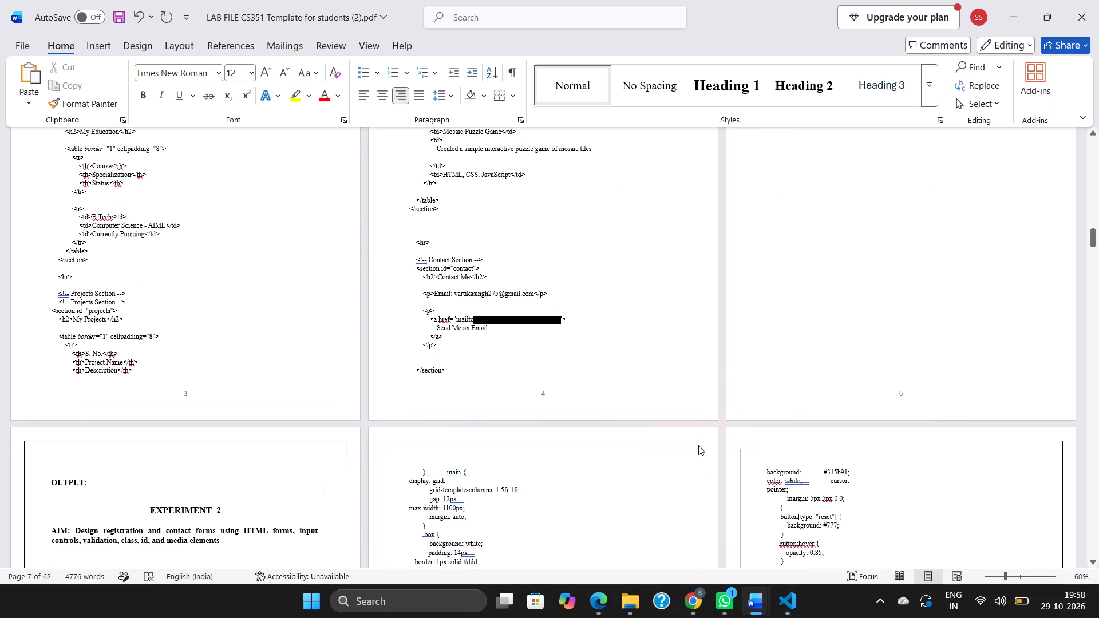
pyautogui.scroll(-1, 698, 445)
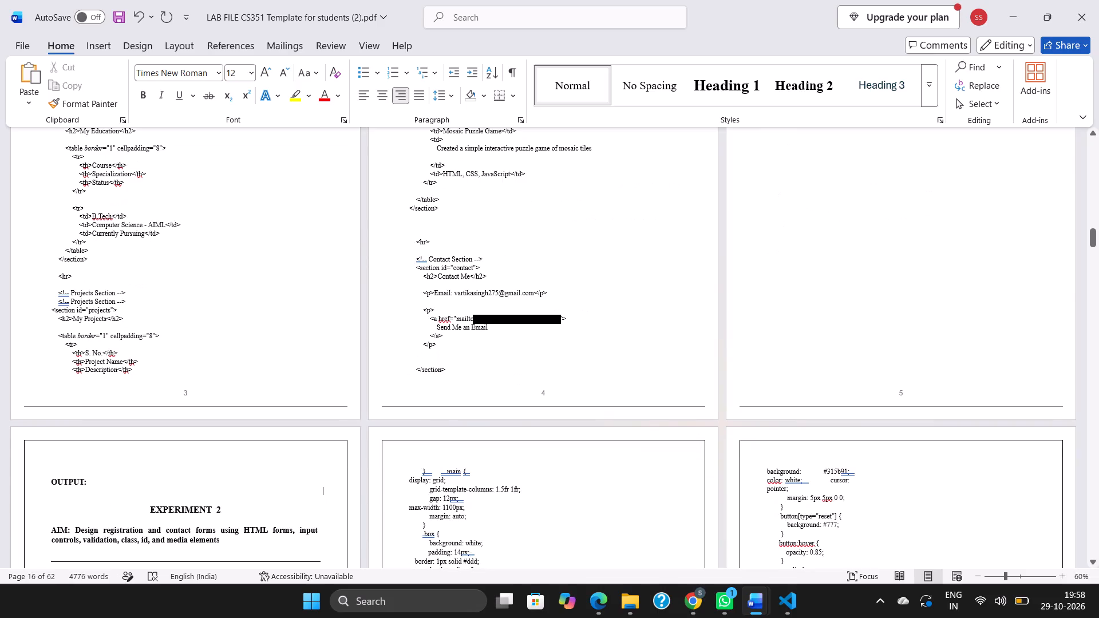
# Delete the "OUTPUT:" label above the Experiment 2 heading.
pyautogui.click(875, 249)
pyautogui.keyDown('ctrl'); pyautogui.scroll(1, 875, 249); pyautogui.keyUp('ctrl')
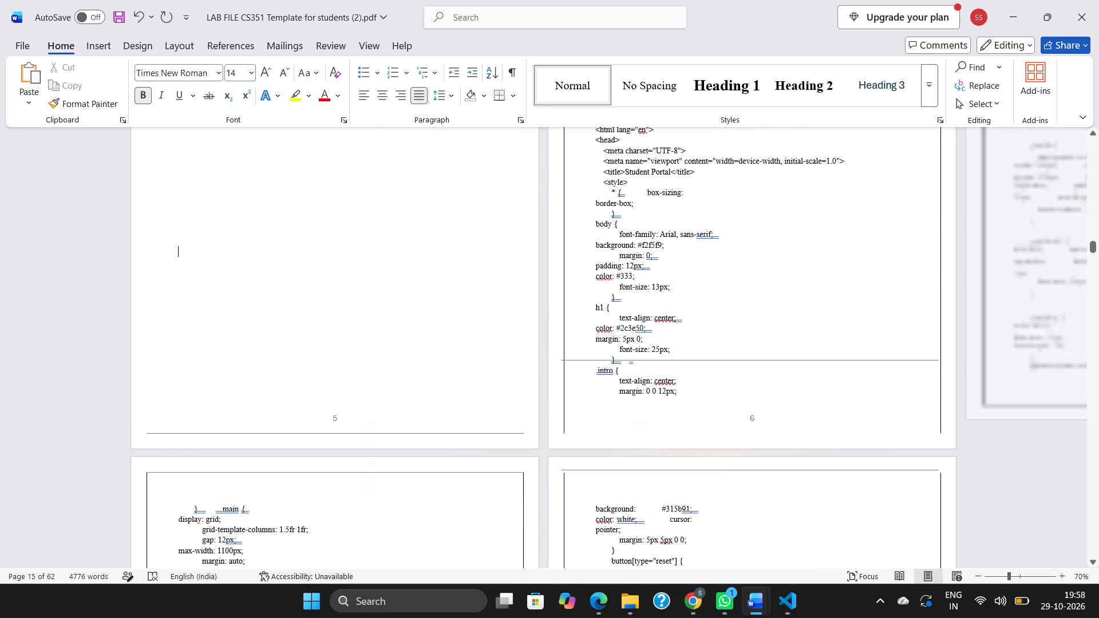
pyautogui.keyDown('ctrl'); pyautogui.scroll(3, 875, 249); pyautogui.keyUp('ctrl')
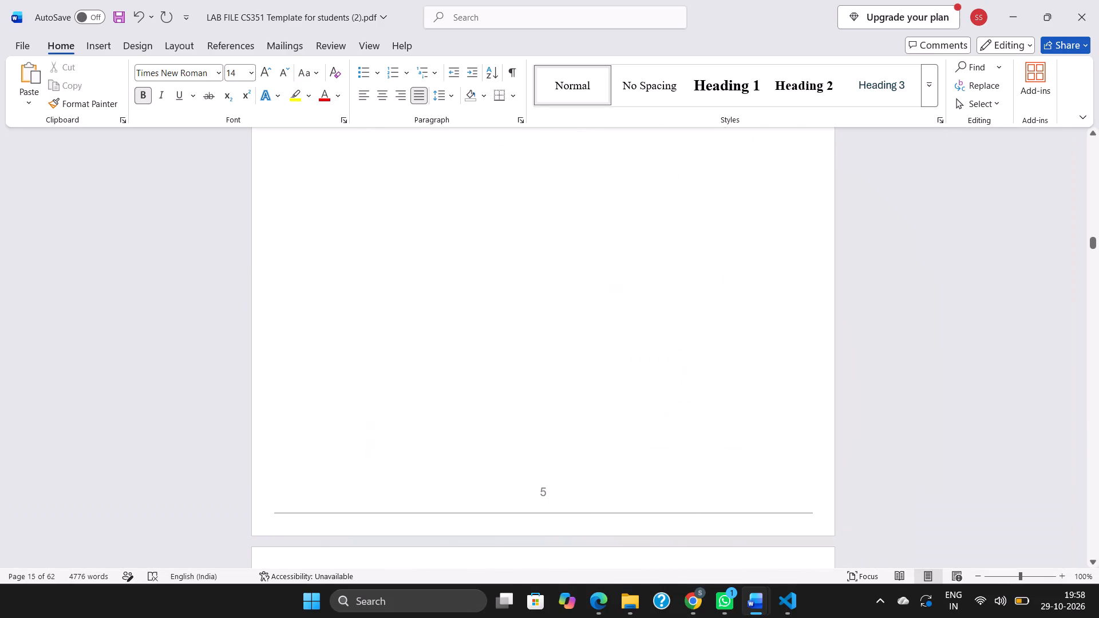
pyautogui.scroll(2, 875, 249)
pyautogui.scroll(-2, 875, 249)
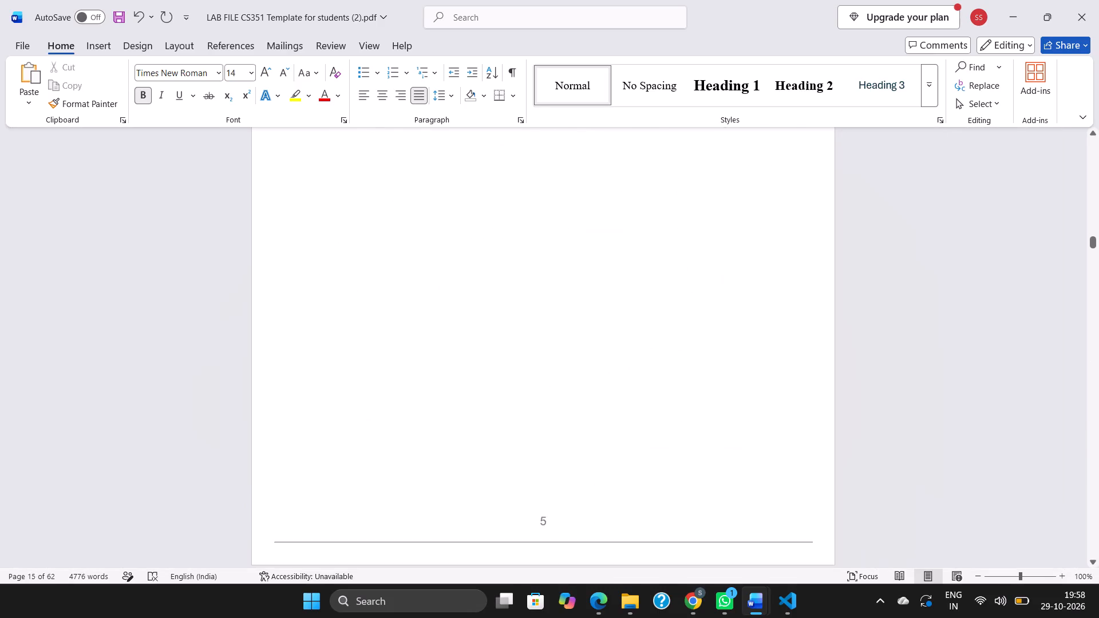
pyautogui.scroll(-1, 875, 249)
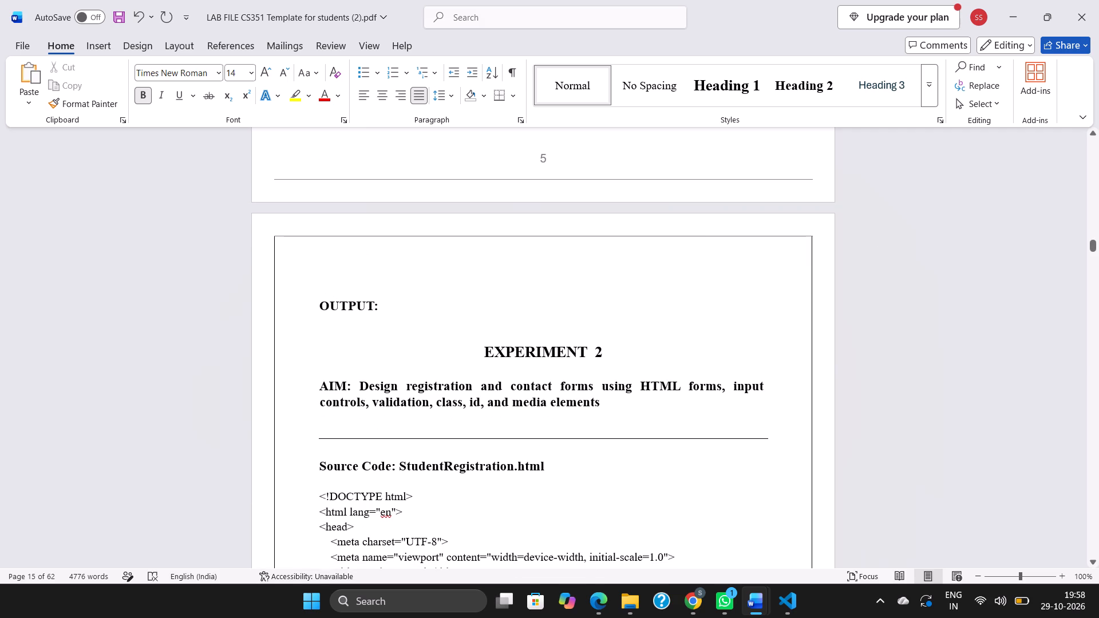
pyautogui.moveTo(393, 315); pyautogui.dragTo(342, 310)
pyautogui.press('BackSpace')
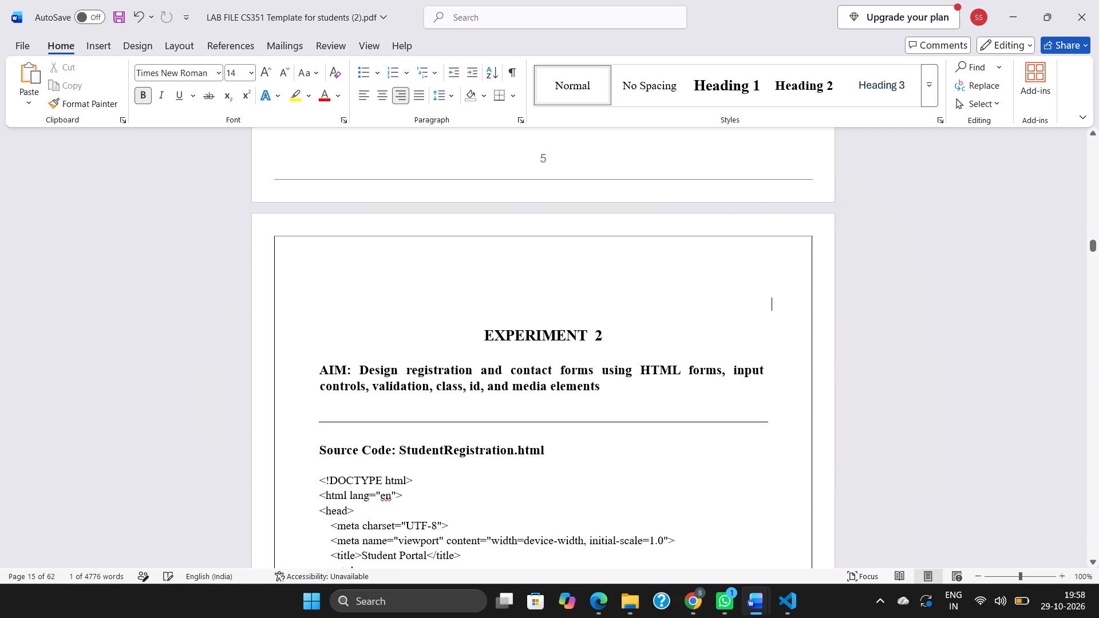
# Remove the surplus blank lines above the Experiment 2 heading while keeping the heading at the top of its page.
pyautogui.press('BackSpace')
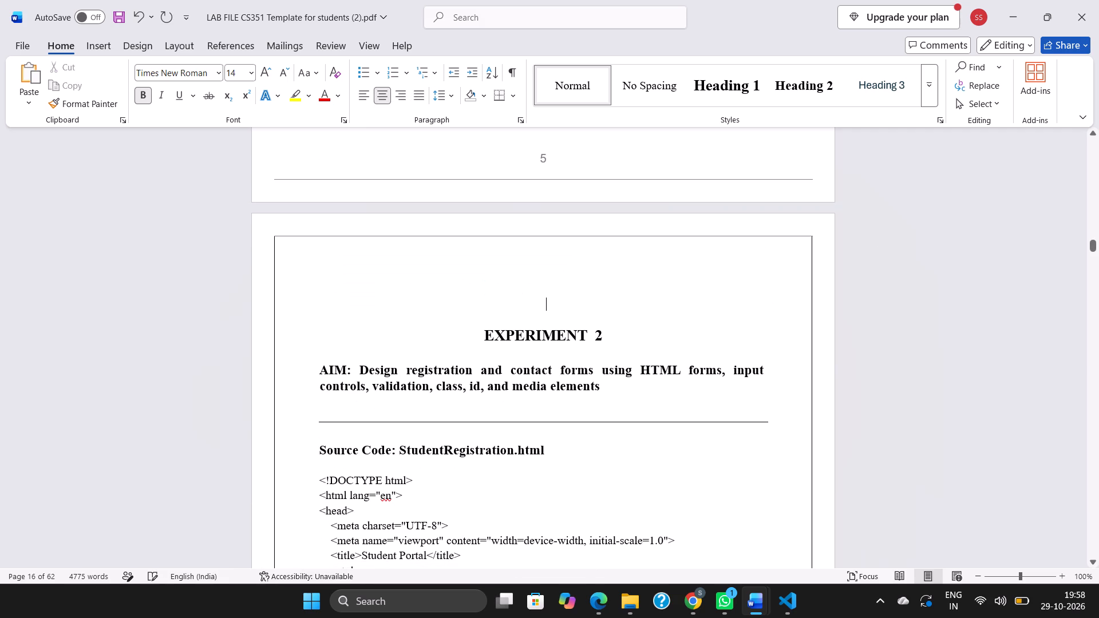
pyautogui.press('BackSpace')
pyautogui.press('BackSpace')
pyautogui.press('BackSpace')
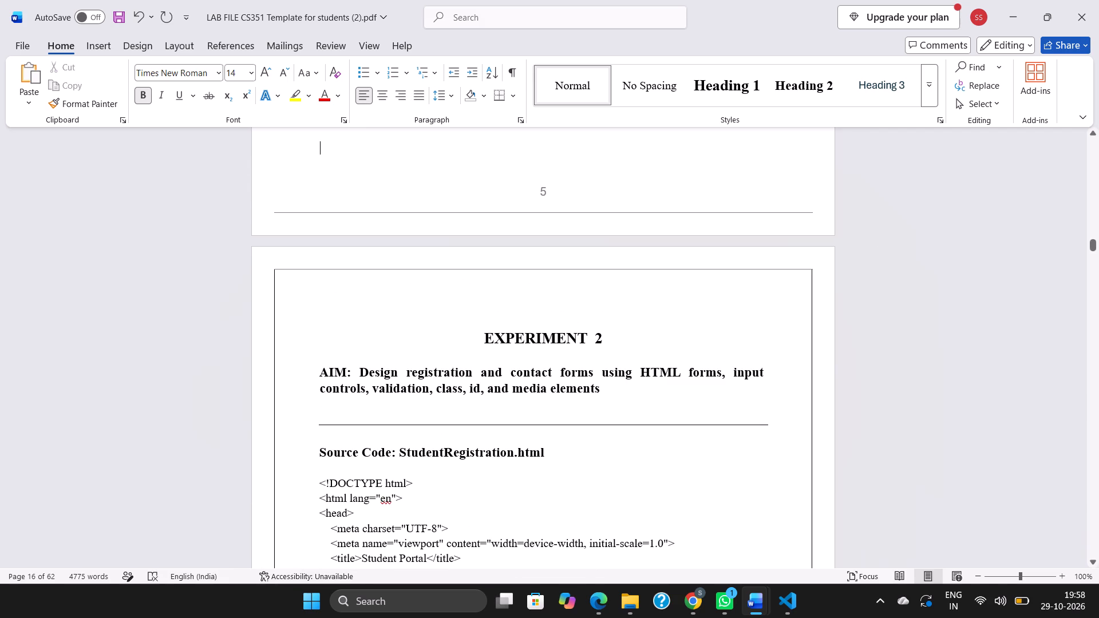
pyautogui.press('BackSpace')
pyautogui.press('BackSpace')
pyautogui.press('BackSpace')
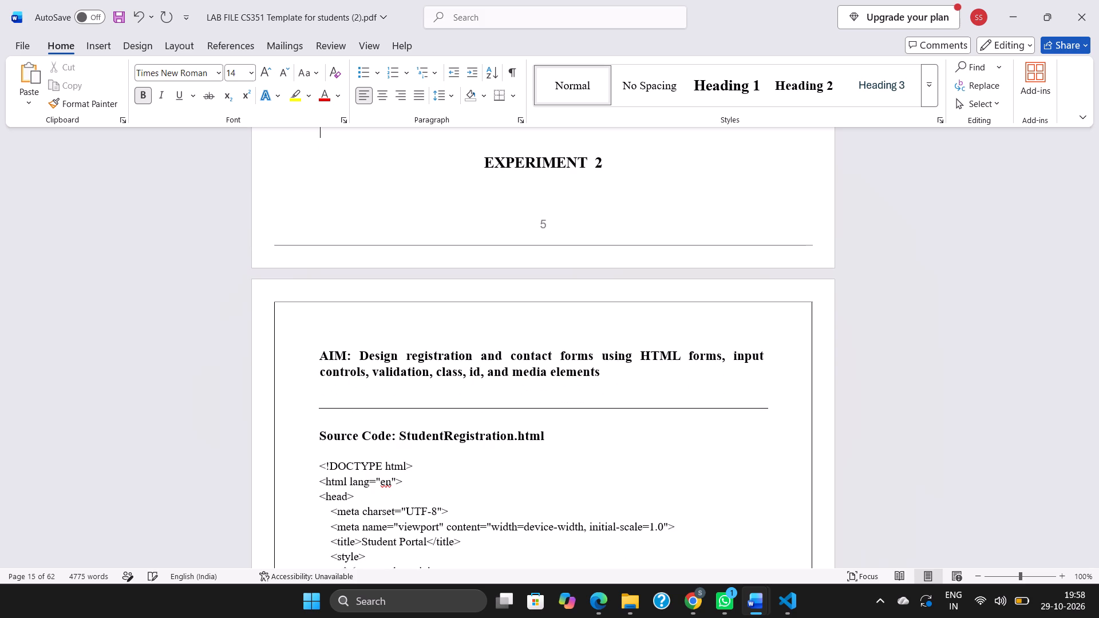
pyautogui.press('Return')
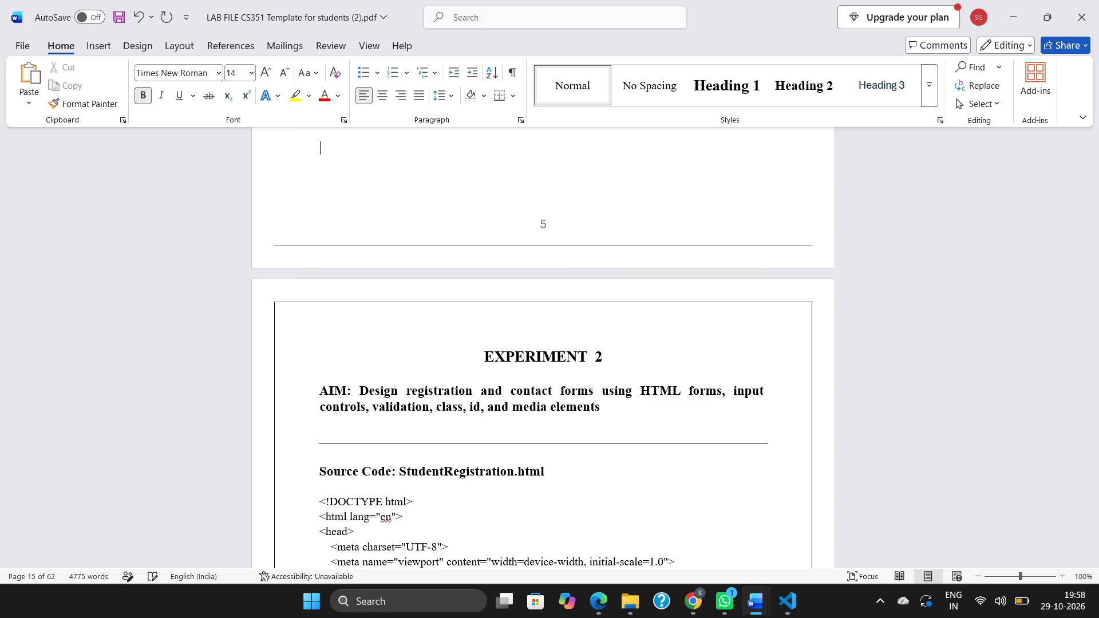
# Insert a blank page after the closing </html> line of the Experiment 1 code.
pyautogui.scroll(4, 342, 310)
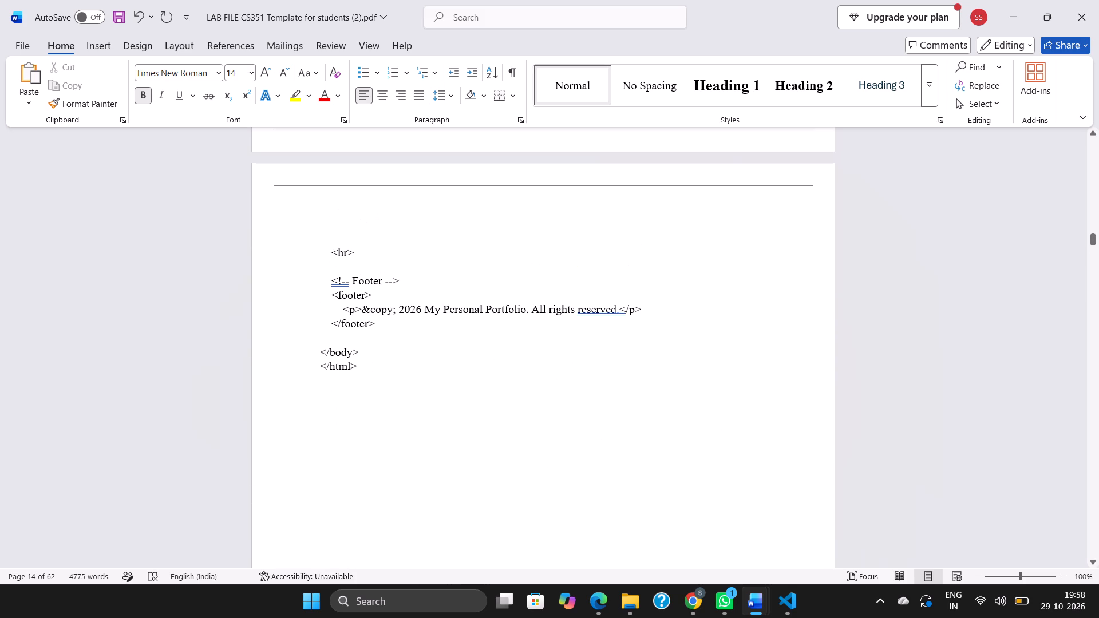
pyautogui.click(364, 372)
pyautogui.scroll(-1, 364, 372)
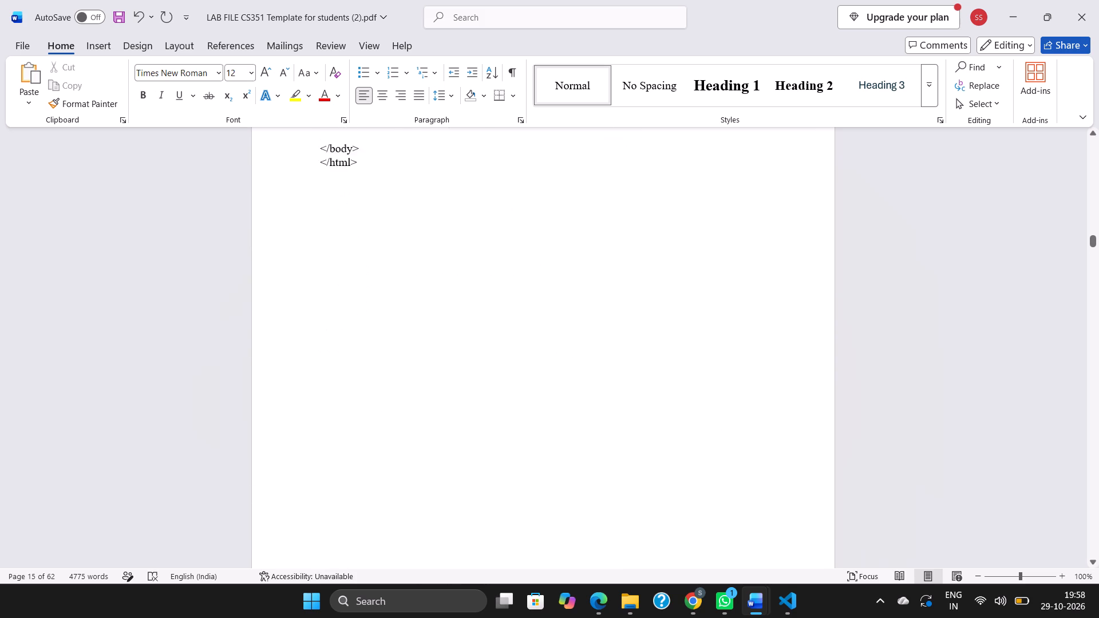
pyautogui.scroll(-1, 364, 372)
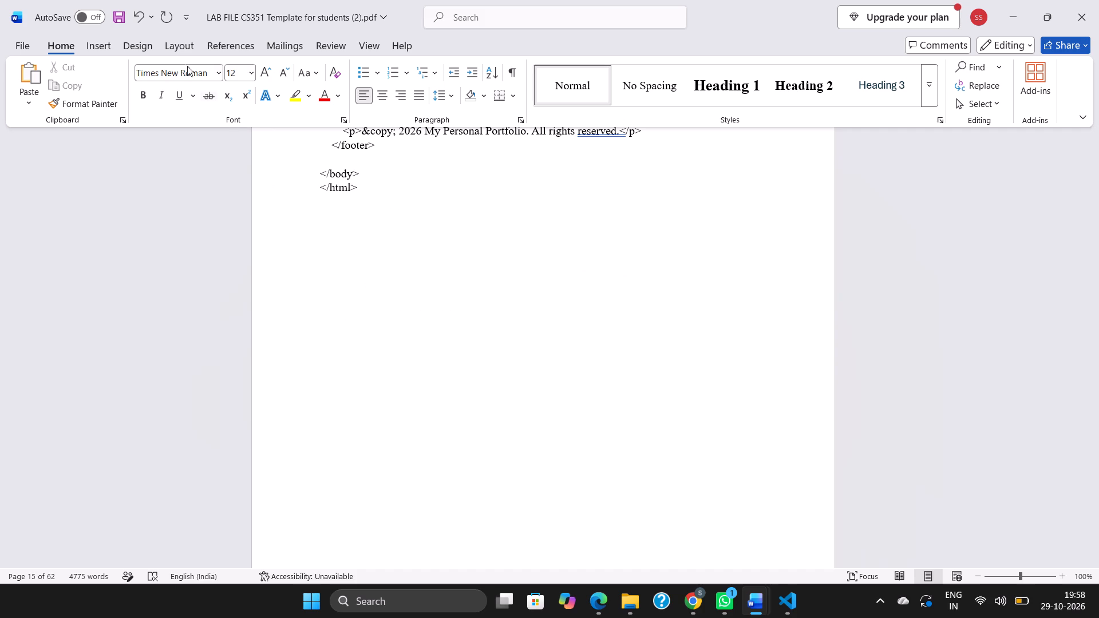
pyautogui.click(102, 54)
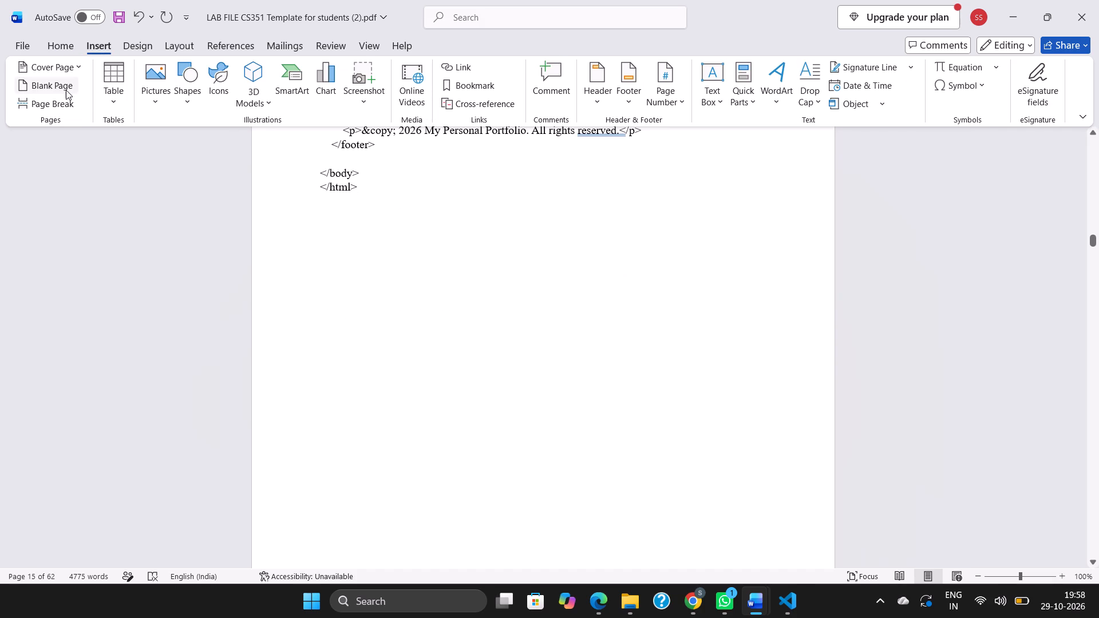
pyautogui.click(66, 90)
# Add six blank lines before the Experiment 2 heading to push it onto the next page.
pyautogui.scroll(-1, 476, 332)
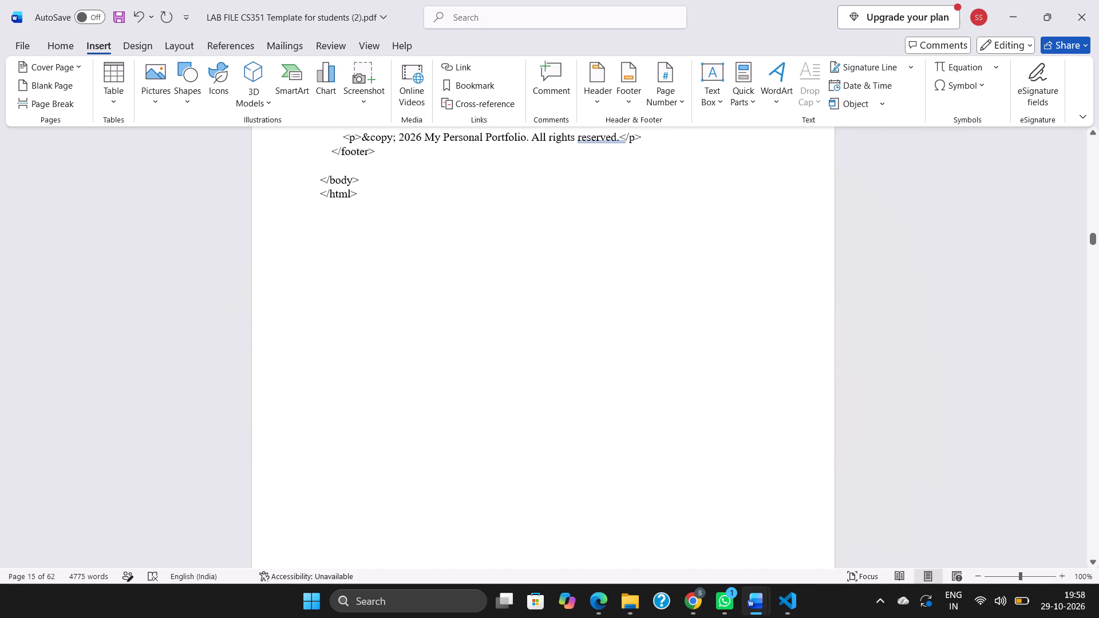
pyautogui.scroll(-4, 476, 332)
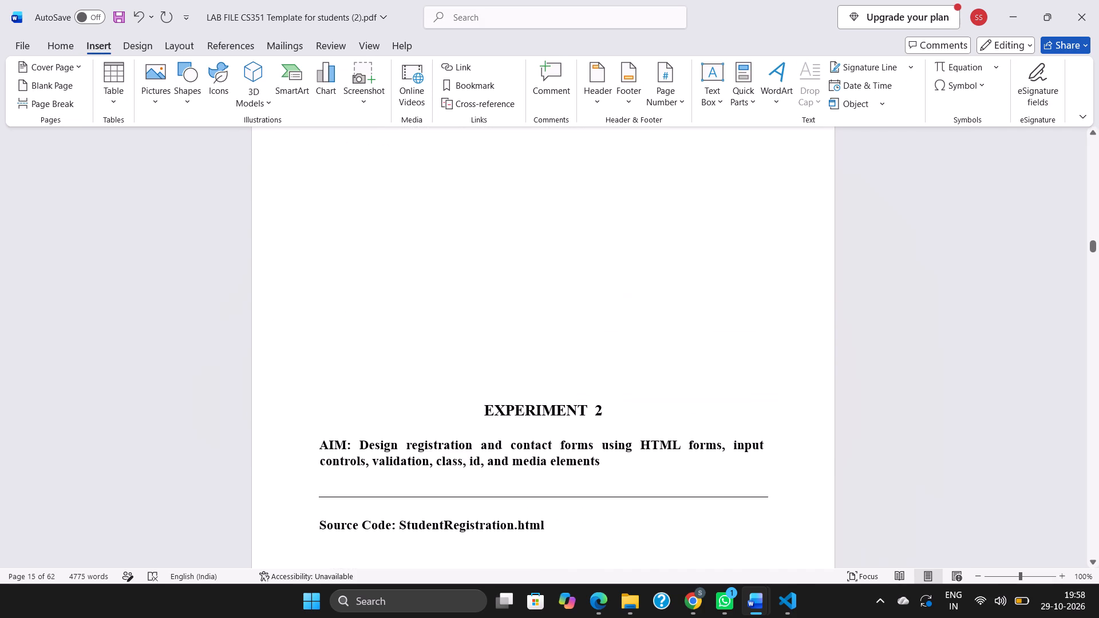
pyautogui.scroll(-3, 476, 332)
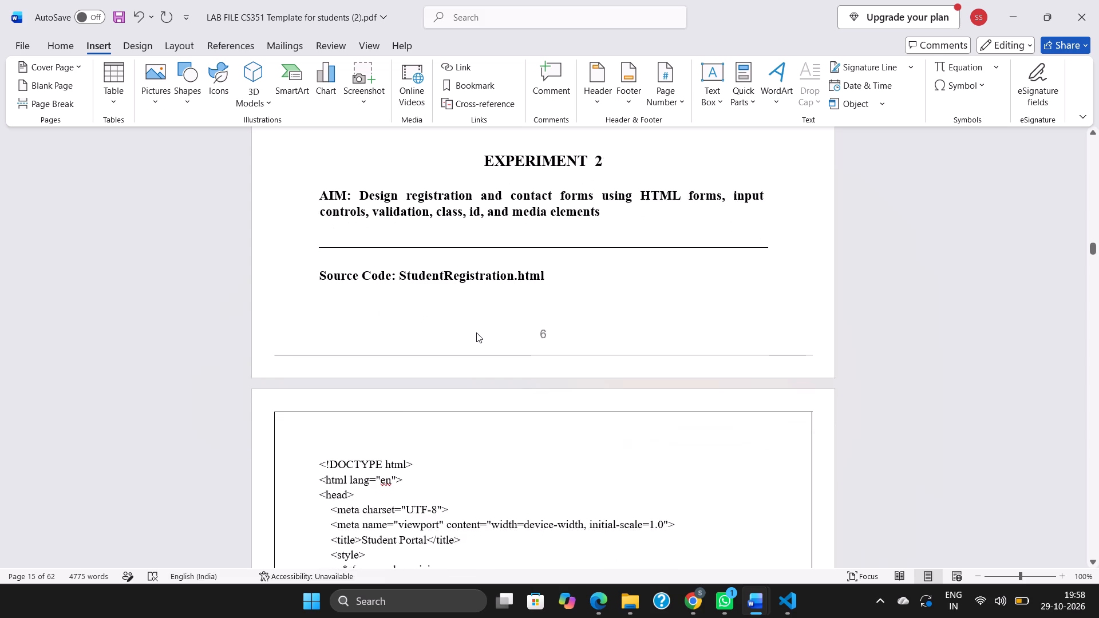
pyautogui.scroll(-1, 476, 332)
pyautogui.scroll(1, 474, 225)
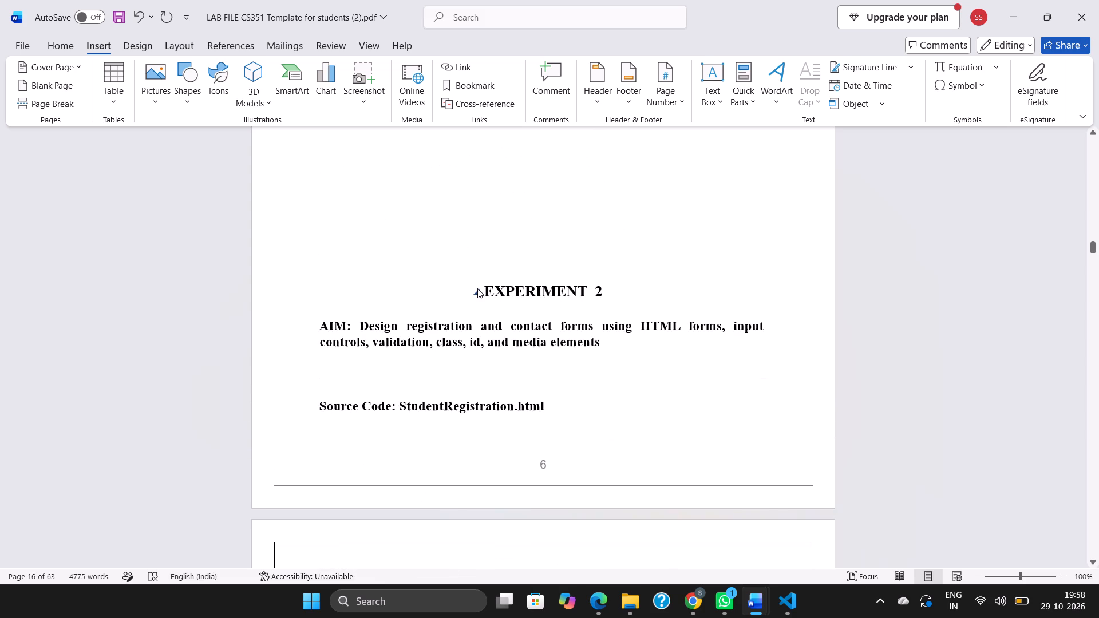
pyautogui.click(477, 289)
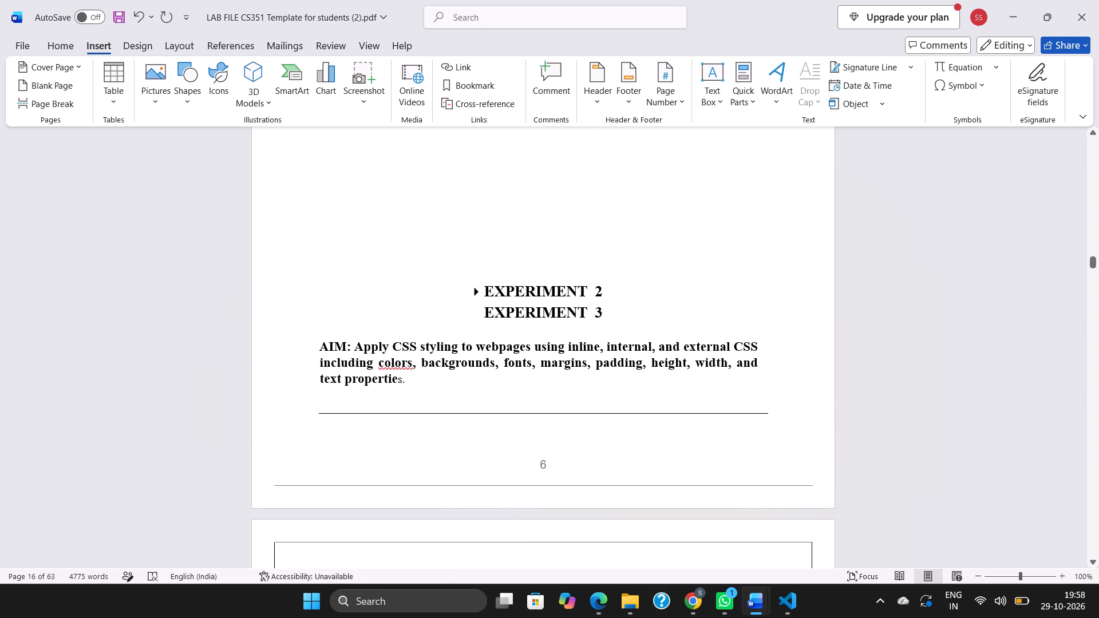
pyautogui.hotkey('ctrl', 'z')
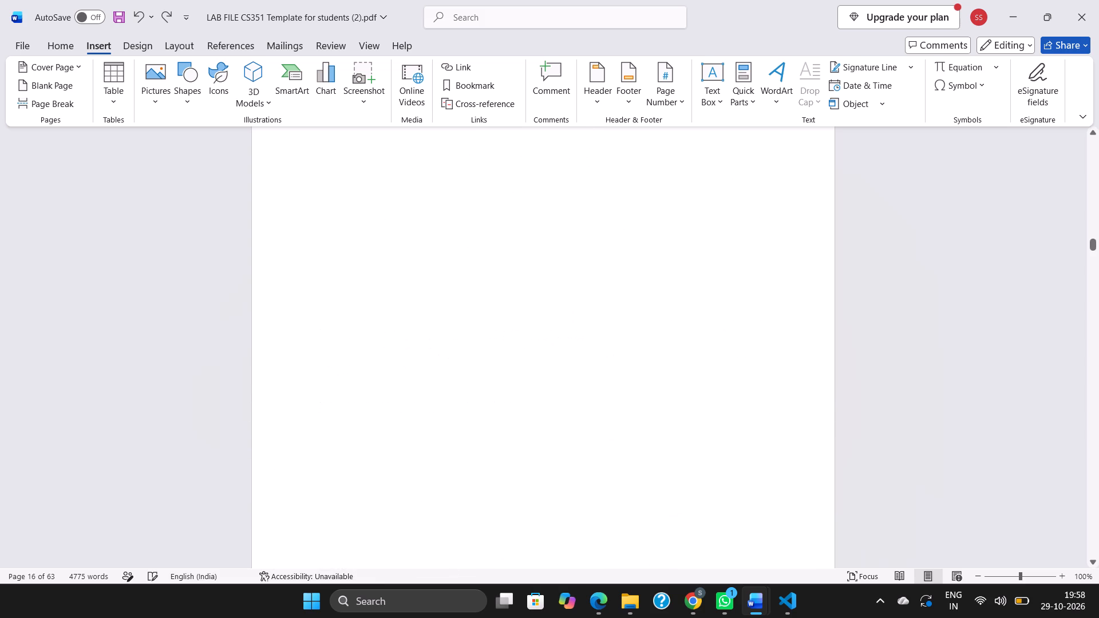
pyautogui.scroll(-2, 480, 277)
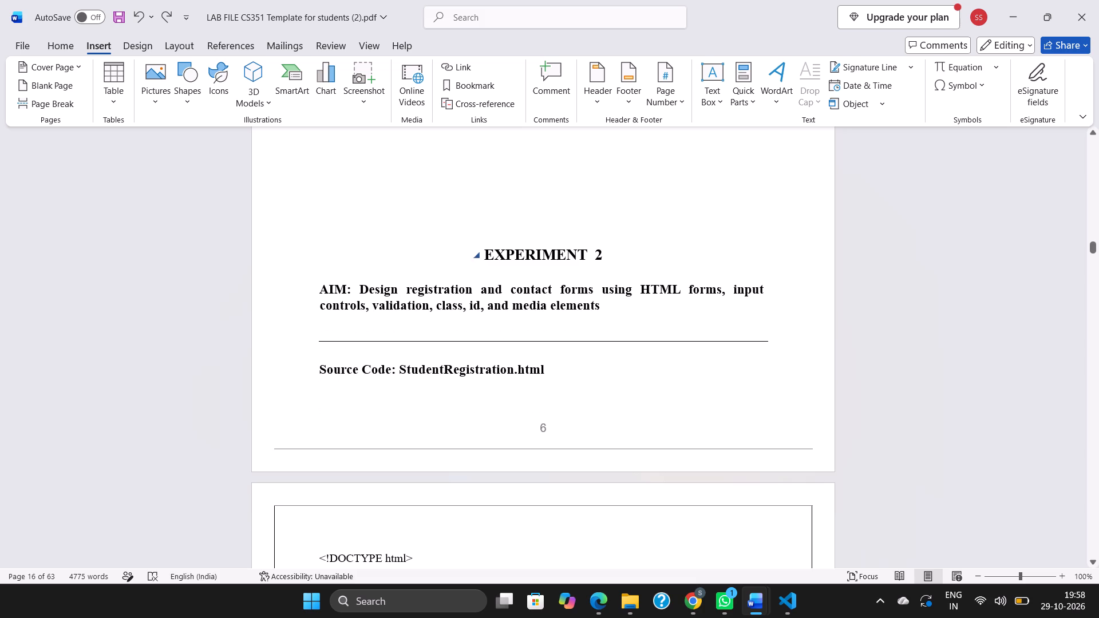
pyautogui.click(459, 254)
pyautogui.press('Return')
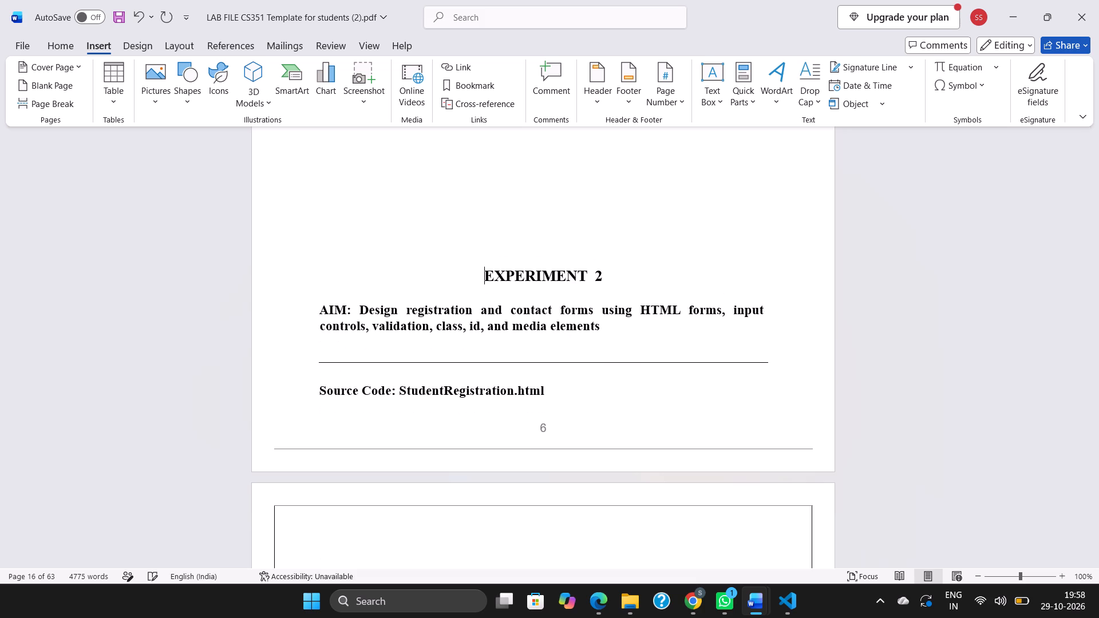
pyautogui.press('Return')
pyautogui.press('Return')
pyautogui.press('Return')
pyautogui.press('Return')
pyautogui.press('Return')
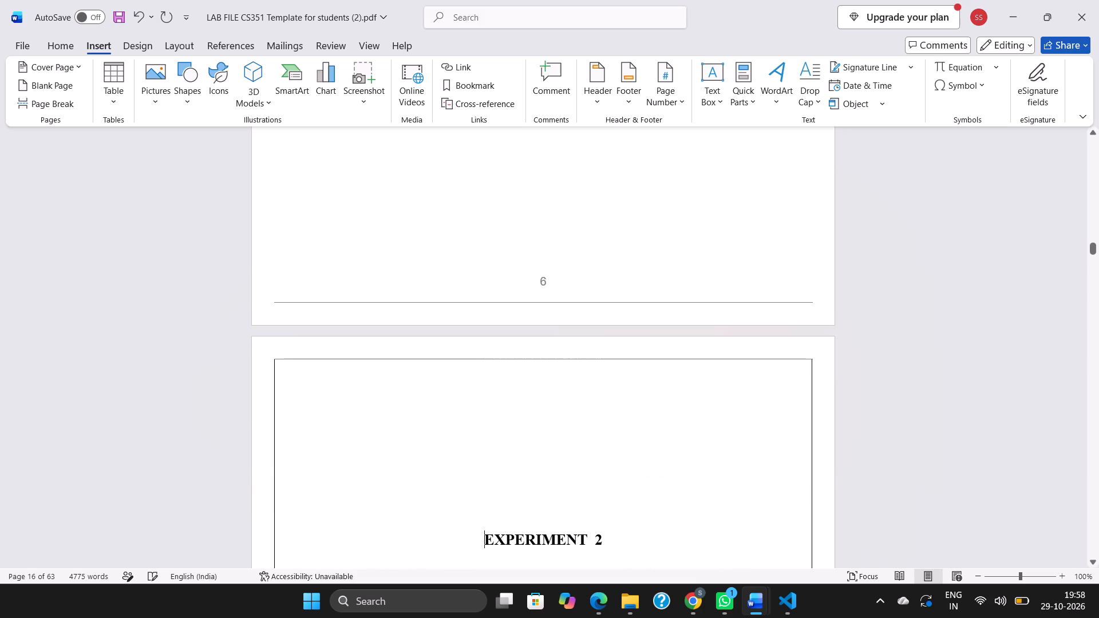
# Trim the blank space above the Experiment 2 heading while keeping the heading near the top of its own page.
pyautogui.scroll(-1, 459, 254)
pyautogui.scroll(1, 459, 254)
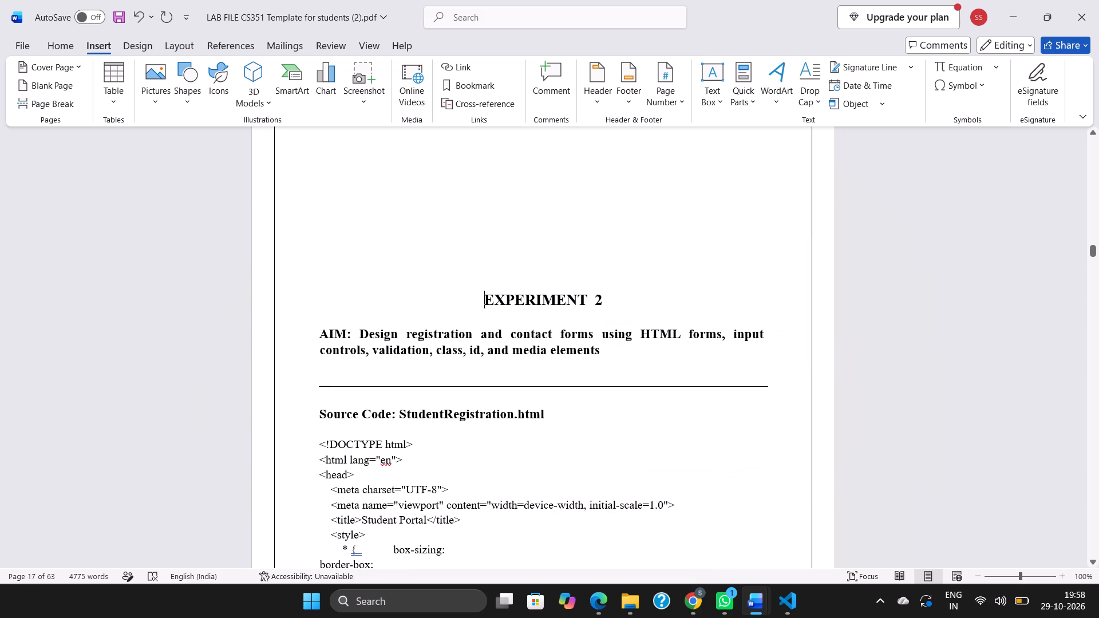
pyautogui.click(476, 256)
pyautogui.press('BackSpace')
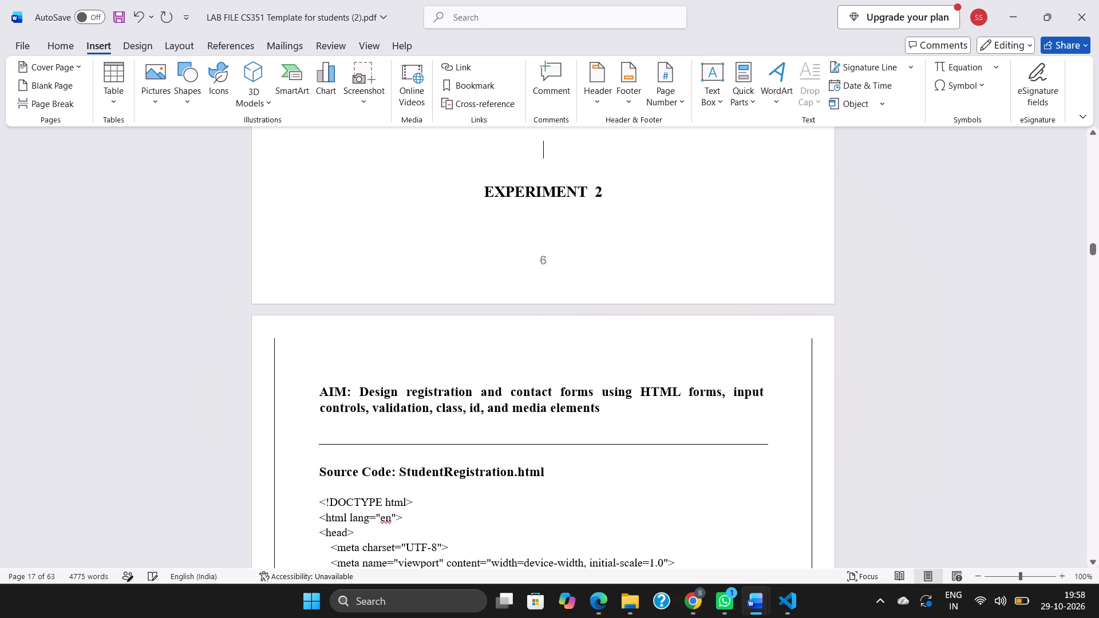
pyautogui.press('Return')
pyautogui.press('Return')
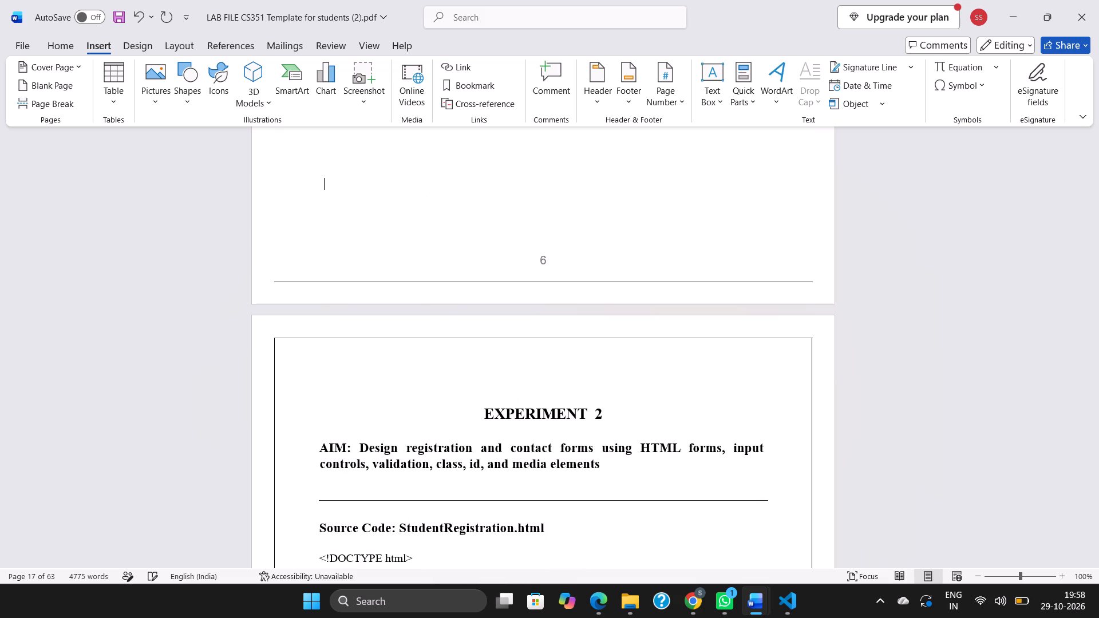
pyautogui.click(468, 397)
pyautogui.click(457, 412)
pyautogui.press('BackSpace')
pyautogui.press('Return')
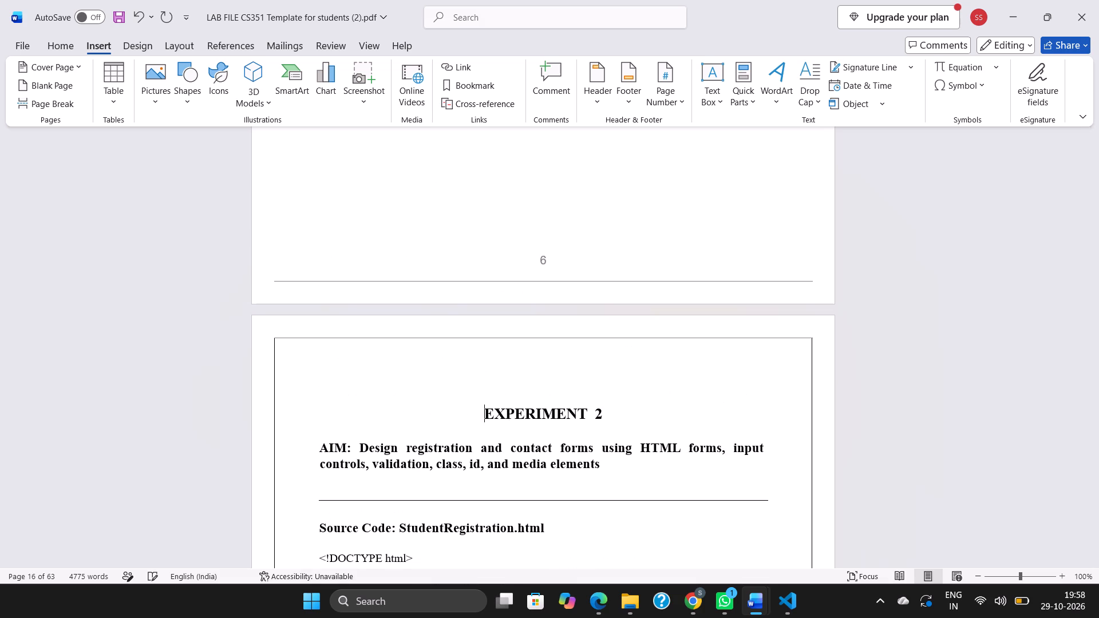
# Insert Screenshot 2026-10-27 144345.png from the Screenshots folder on the blank page before Experiment 2.
pyautogui.scroll(2, 457, 412)
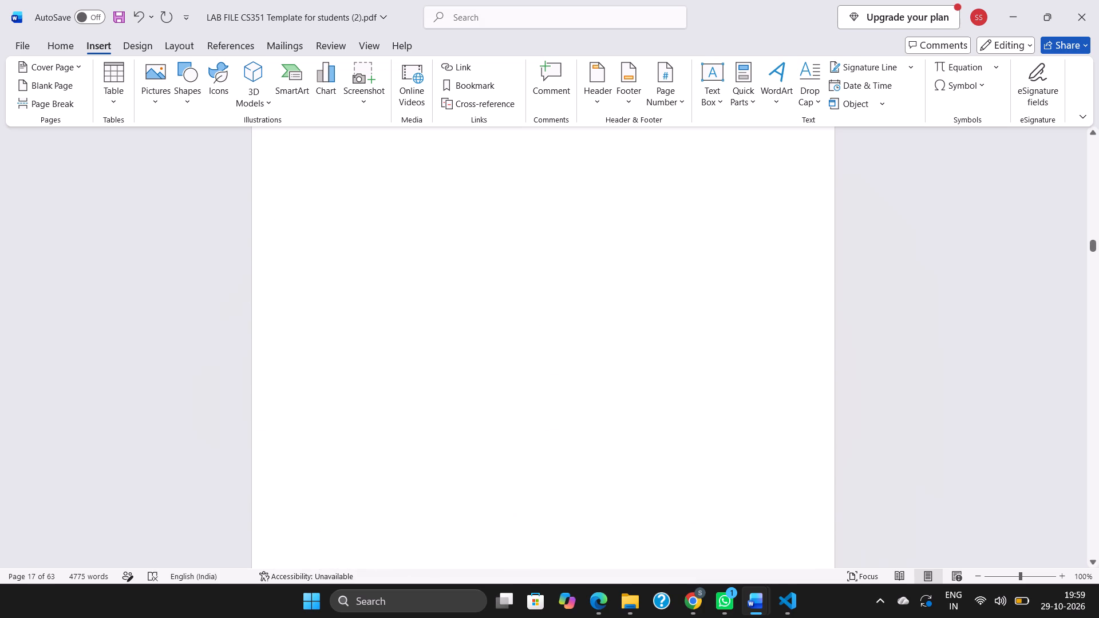
pyautogui.scroll(3, 457, 412)
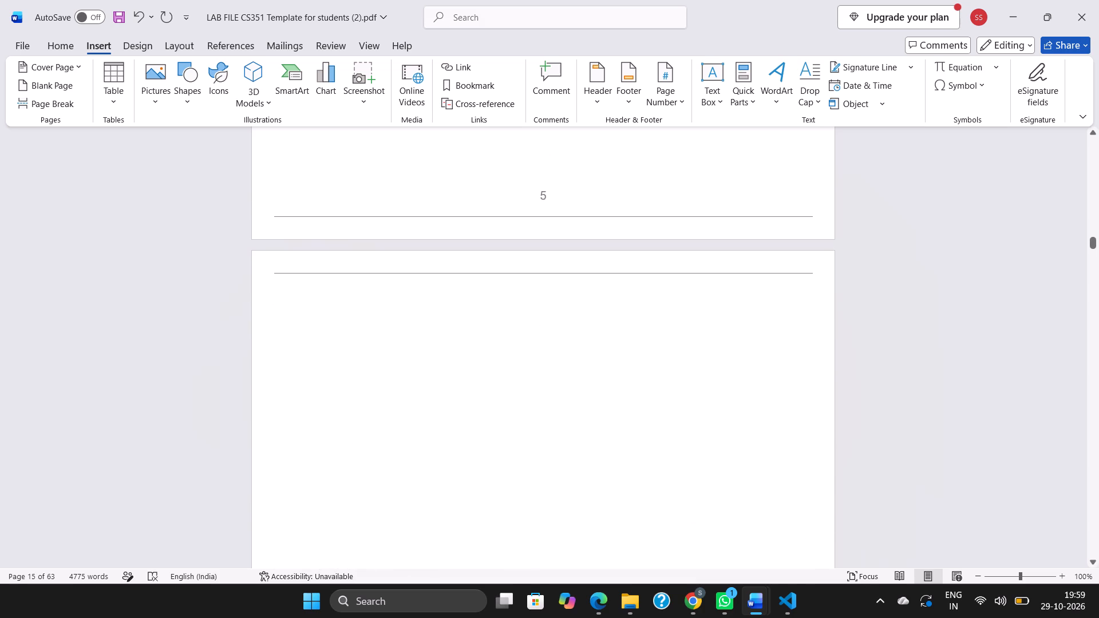
pyautogui.click(322, 344)
pyautogui.click(628, 592)
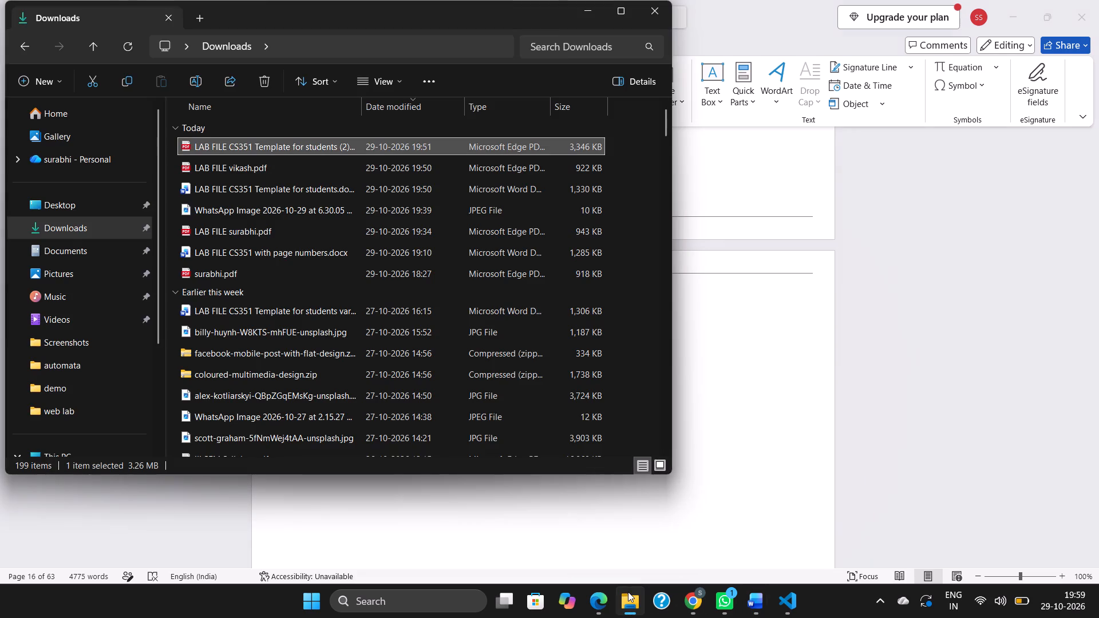
pyautogui.click(61, 335)
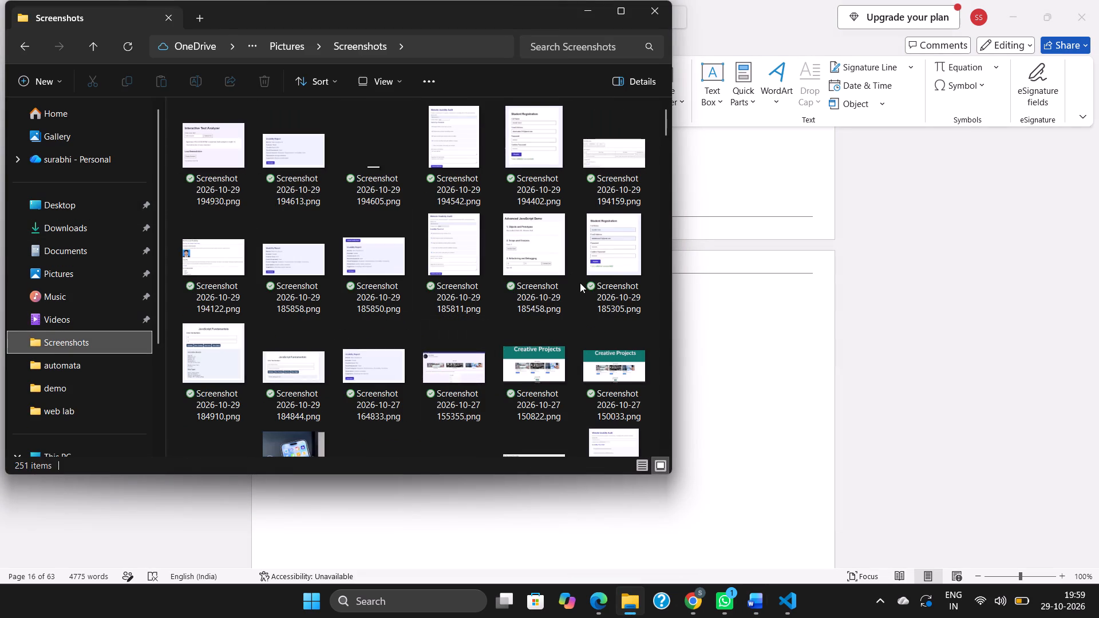
pyautogui.scroll(-1, 361, 313)
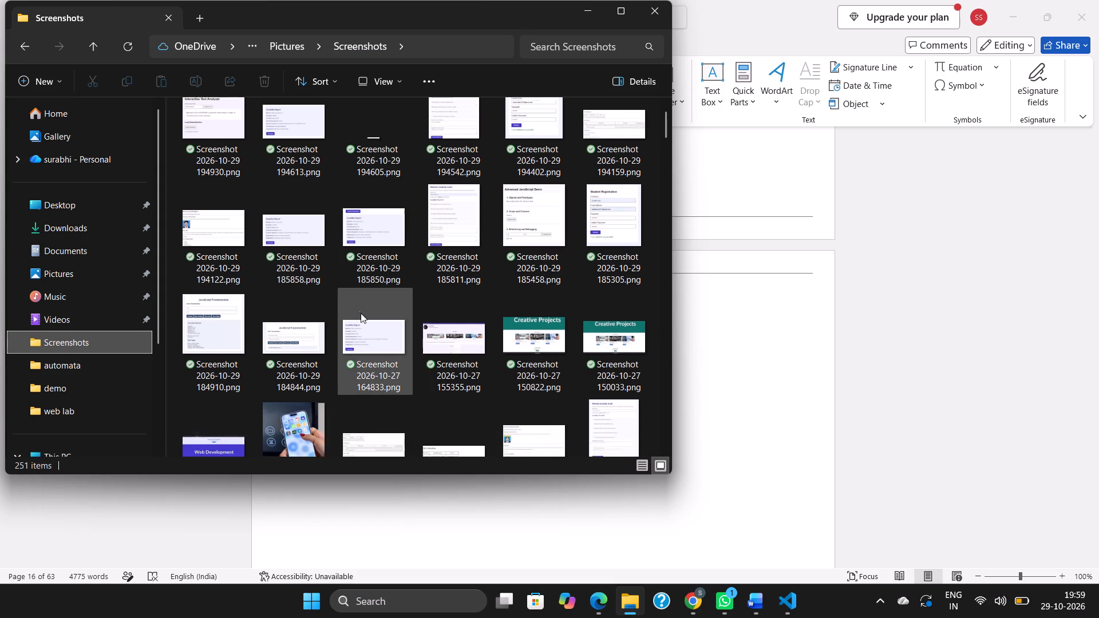
pyautogui.scroll(-2, 361, 313)
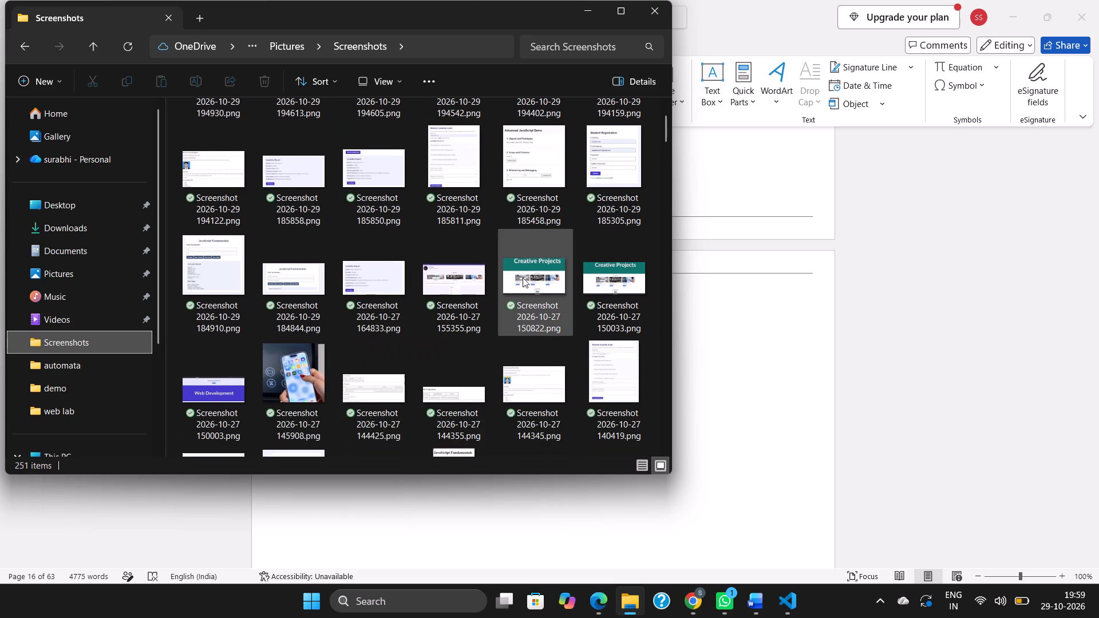
pyautogui.scroll(-2, 546, 307)
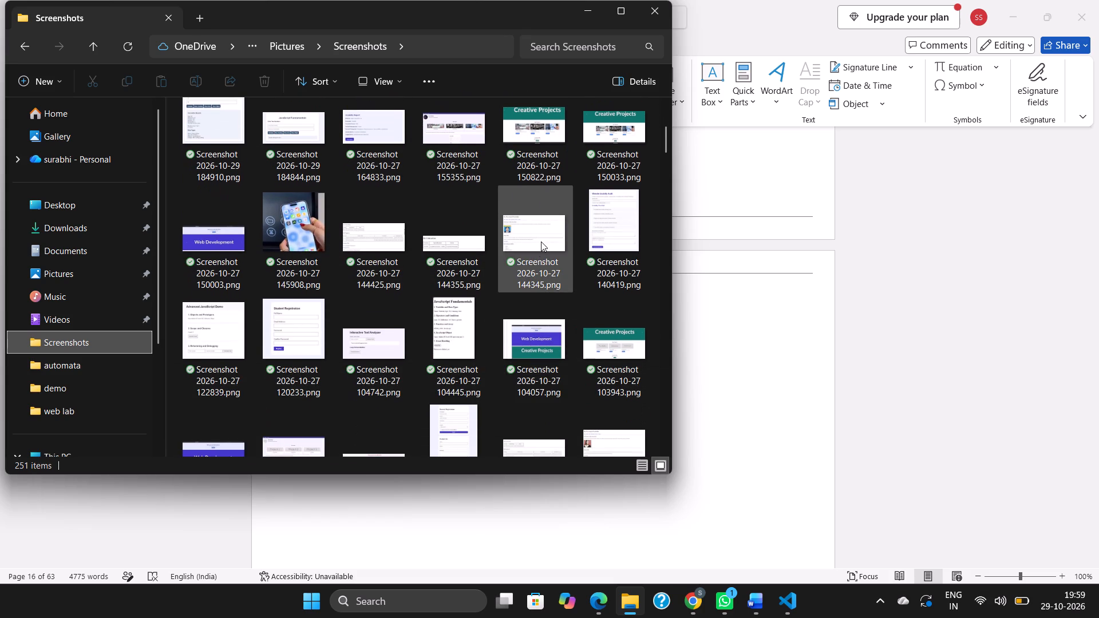
pyautogui.rightClick(512, 237)
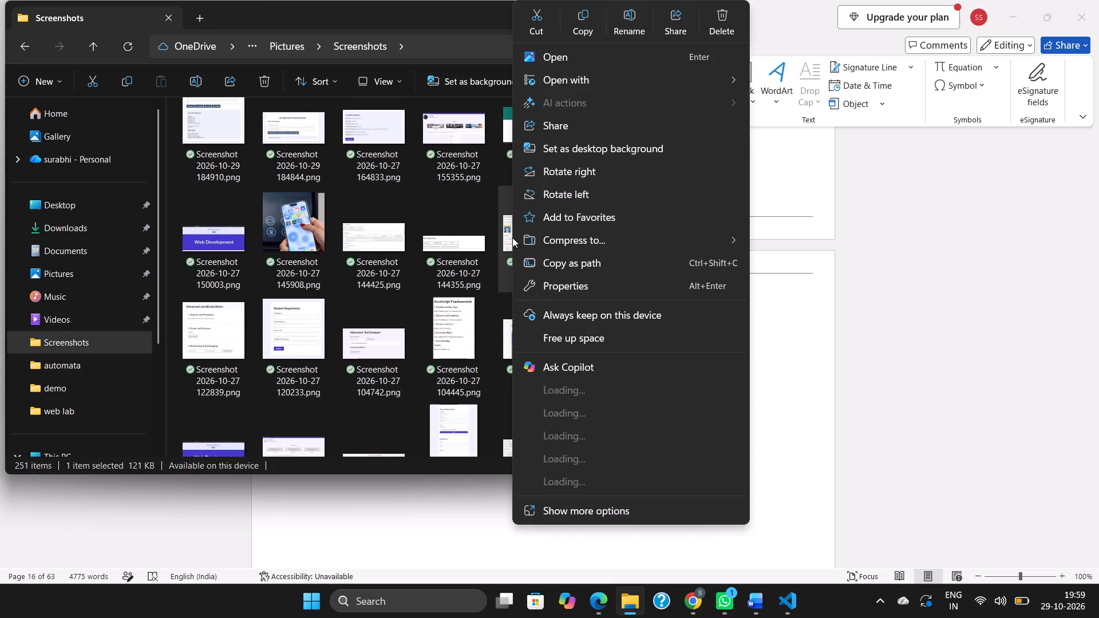
pyautogui.click(584, 18)
pyautogui.click(587, 14)
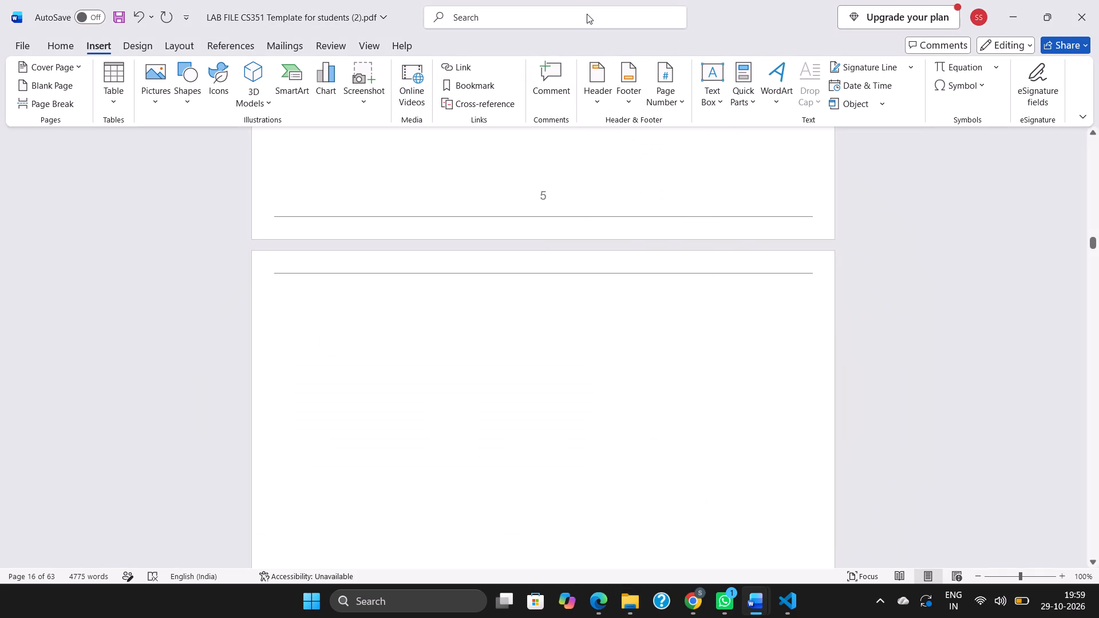
pyautogui.hotkey('ctrl', 'v')
pyautogui.scroll(-4, 587, 14)
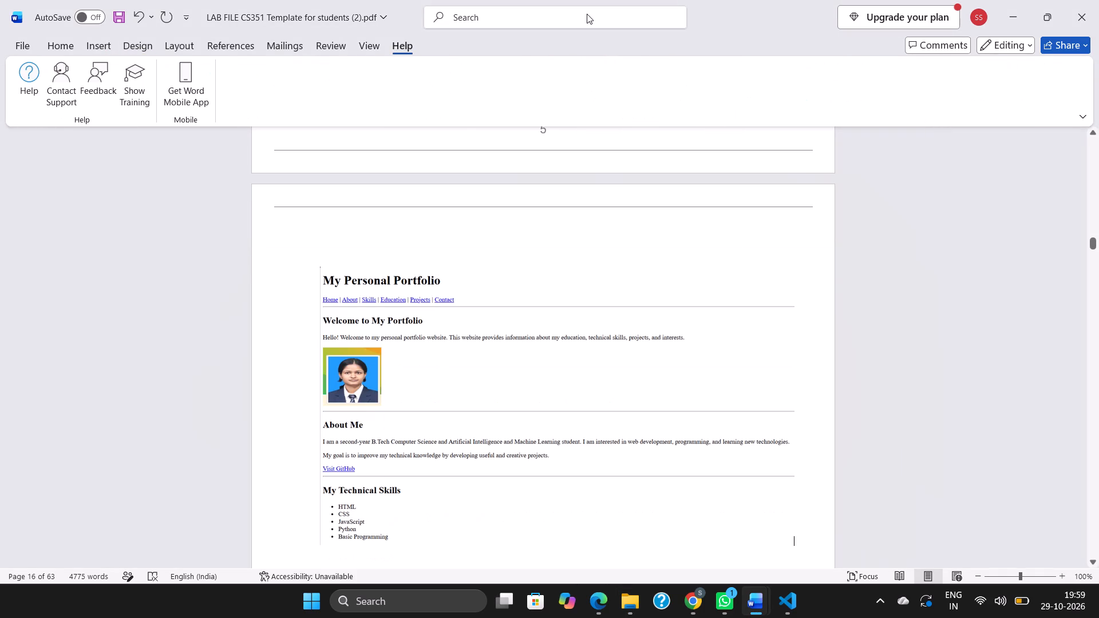
# Insert Screenshot 2026-10-27 144425.png from the Screenshots folder directly below the first portfolio screenshot.
pyautogui.click(65, 39)
pyautogui.scroll(-2, 354, 335)
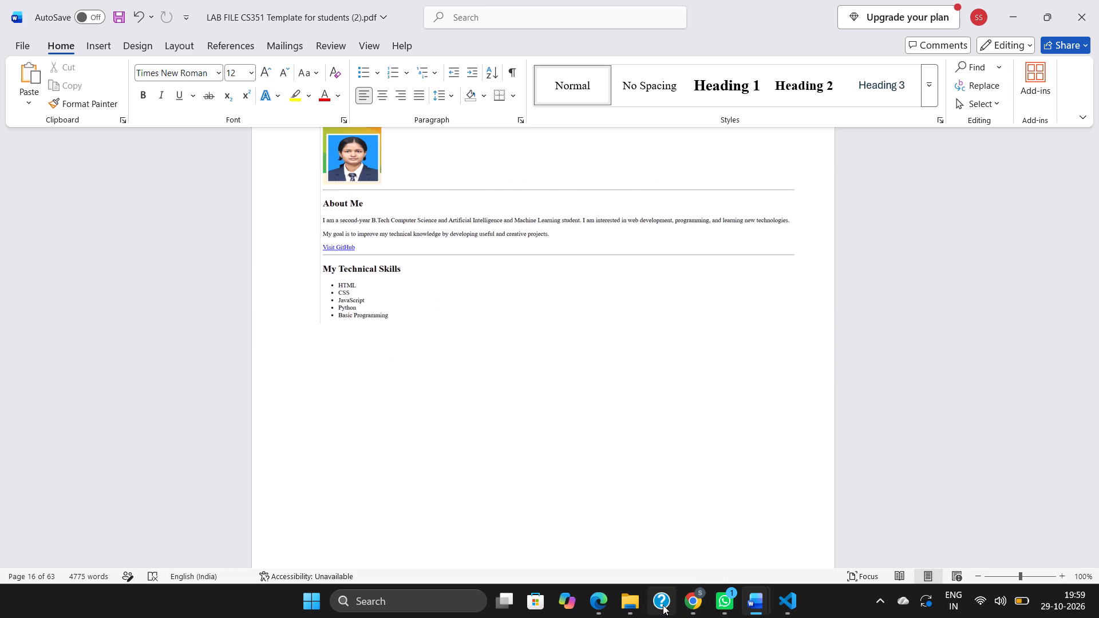
pyautogui.click(637, 604)
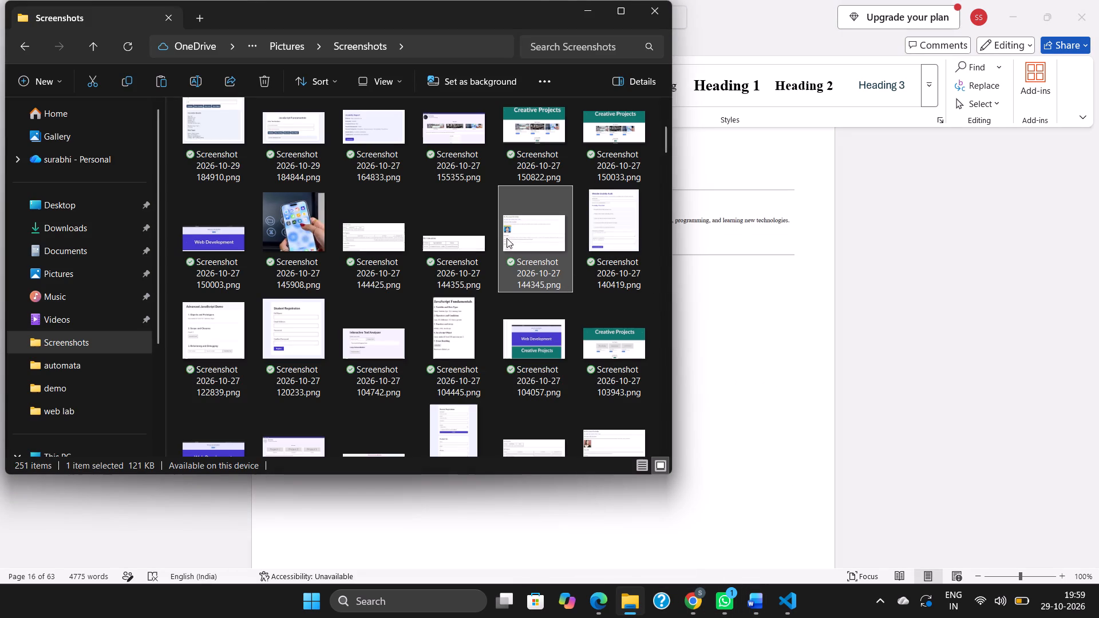
pyautogui.rightClick(456, 240)
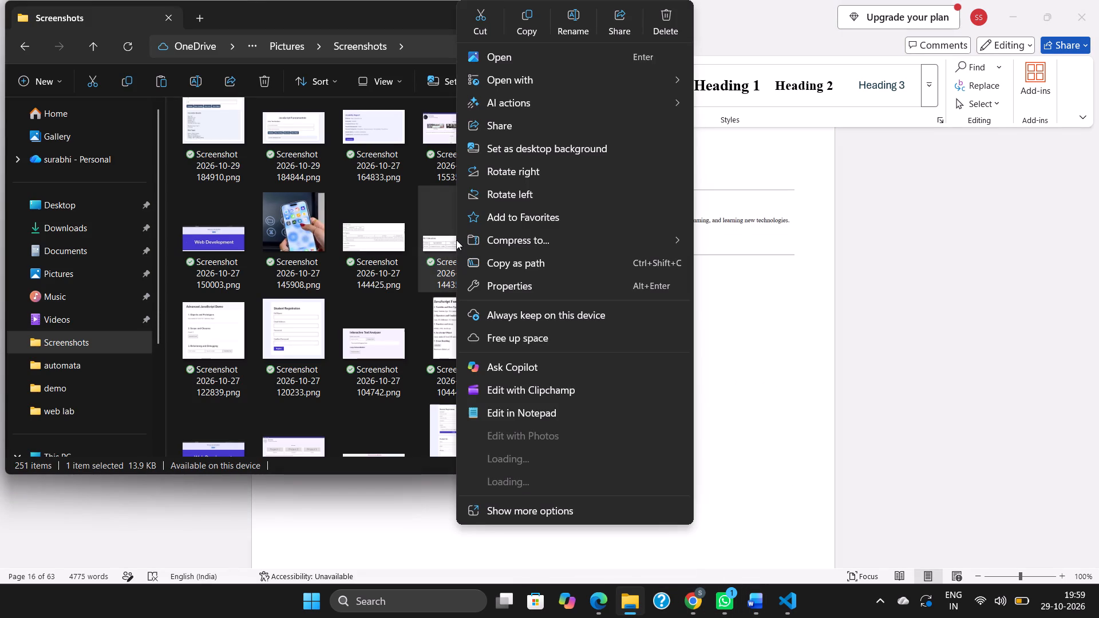
pyautogui.click(765, 296)
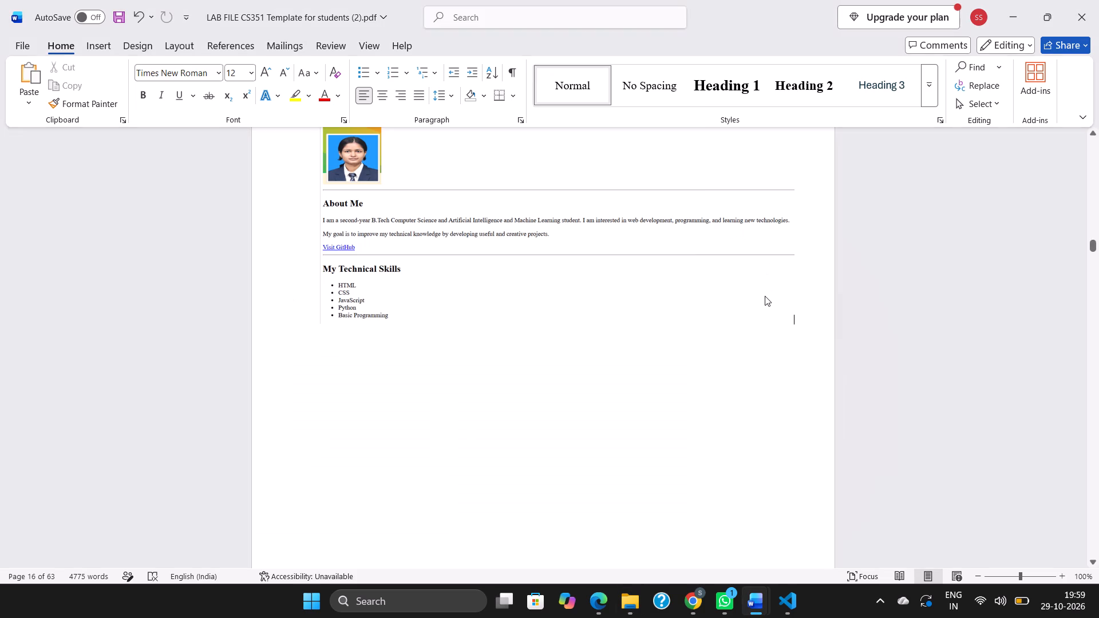
pyautogui.click(622, 616)
pyautogui.rightClick(381, 237)
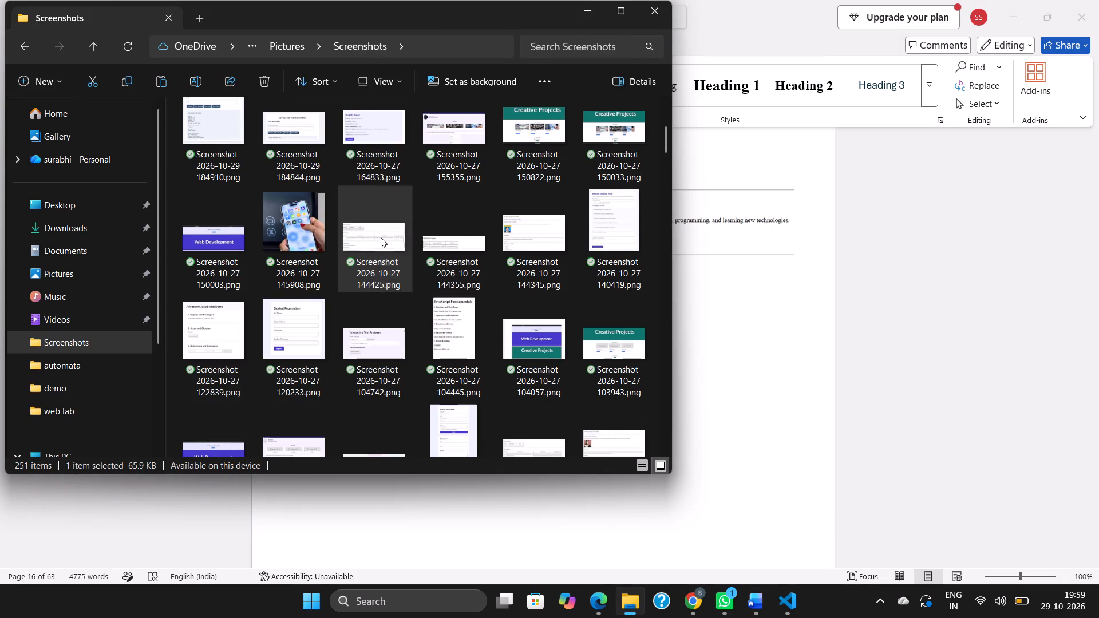
pyautogui.click(451, 17)
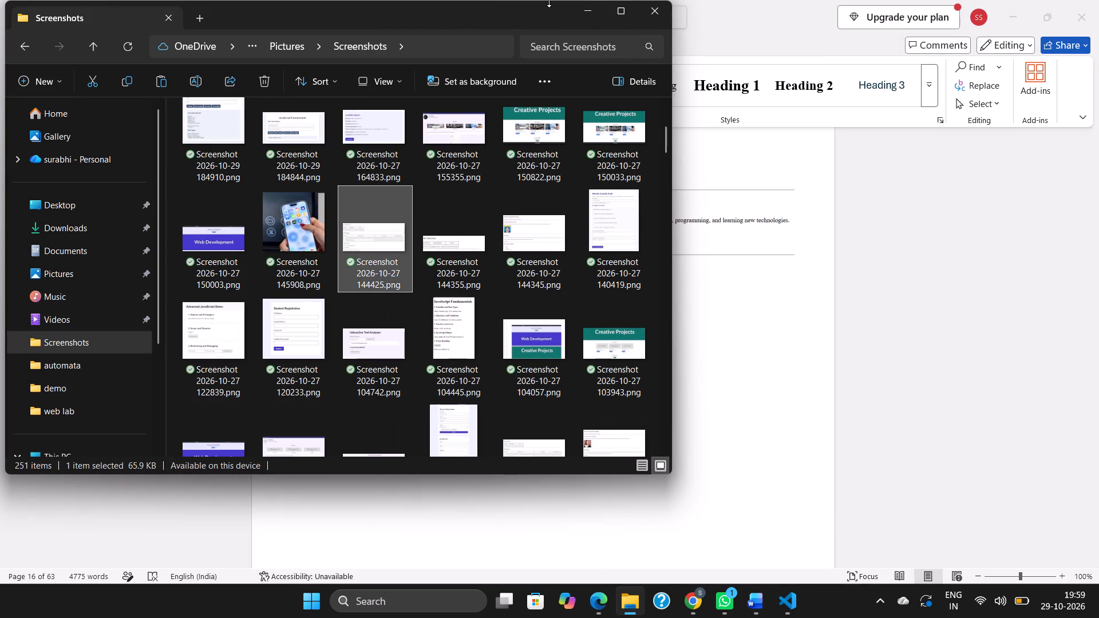
pyautogui.click(588, 20)
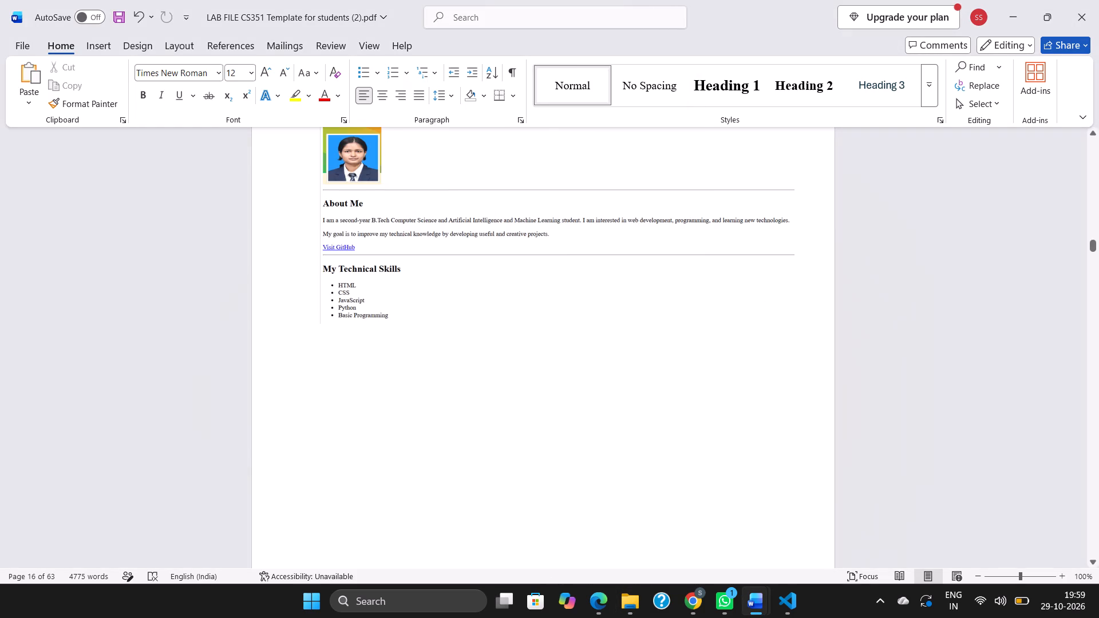
pyautogui.hotkey('ctrl', 'v')
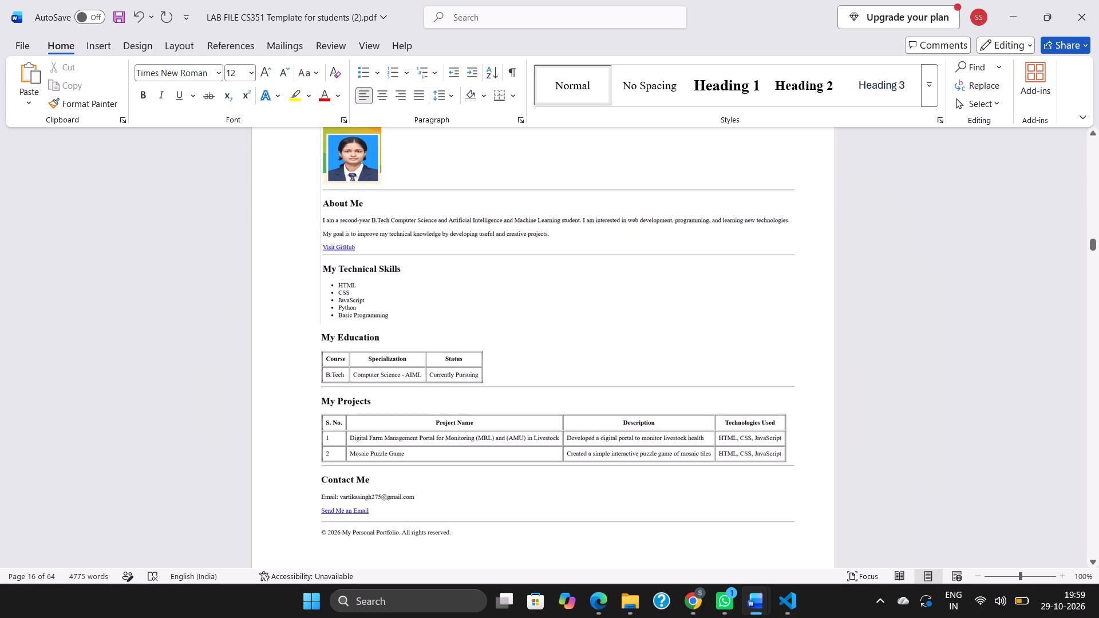
# Set the empty line above the My Personal Portfolio screenshot to bold, 18 pt text.
pyautogui.scroll(5, 529, 336)
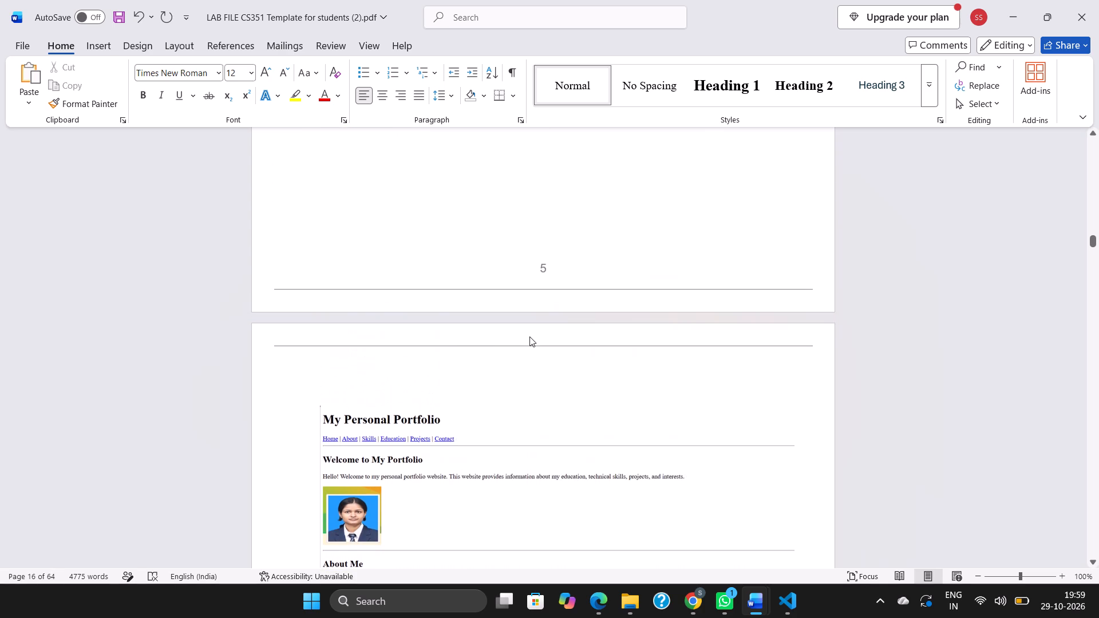
pyautogui.click(335, 376)
pyautogui.click(142, 94)
pyautogui.click(255, 81)
pyautogui.write('out')
pyautogui.press('BackSpace')
pyautogui.press('BackSpace')
pyautogui.press('BackSpace')
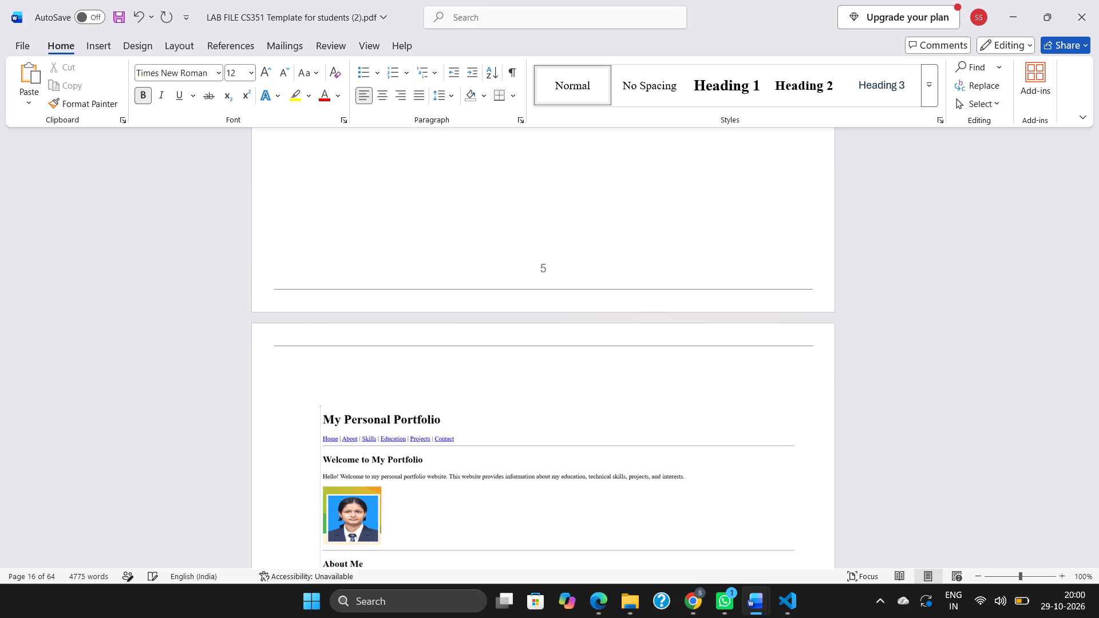
pyautogui.click(256, 73)
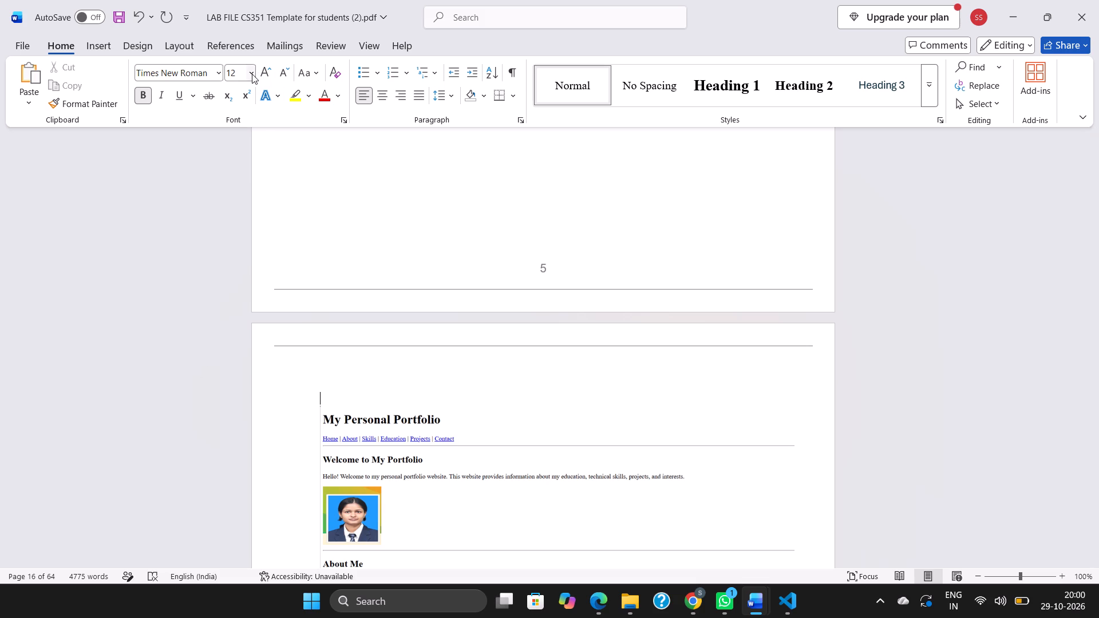
pyautogui.click(252, 74)
pyautogui.click(240, 209)
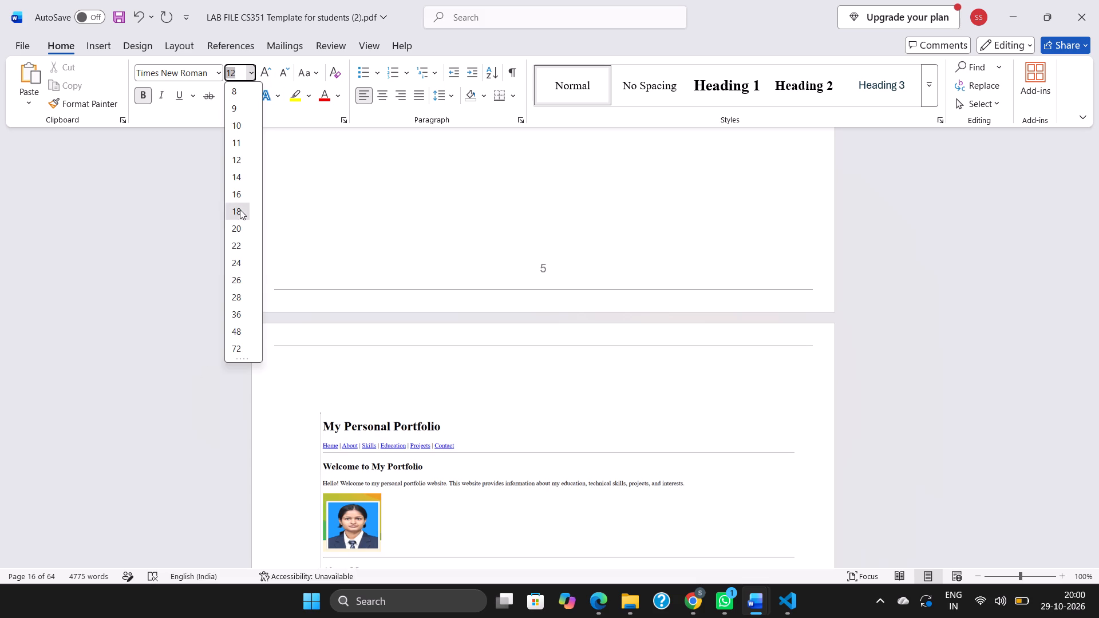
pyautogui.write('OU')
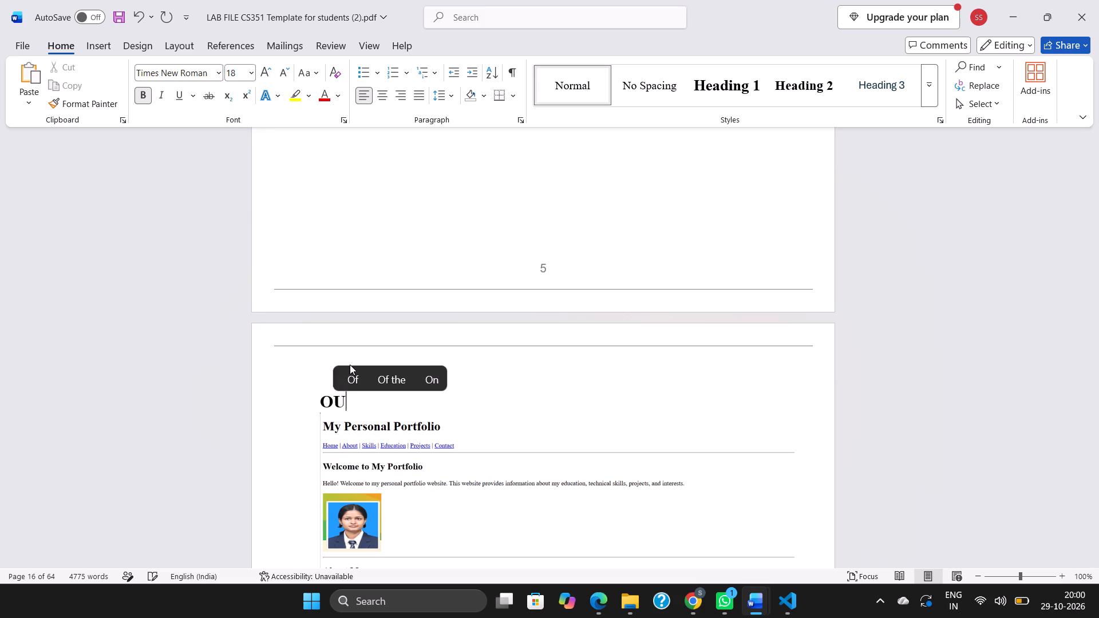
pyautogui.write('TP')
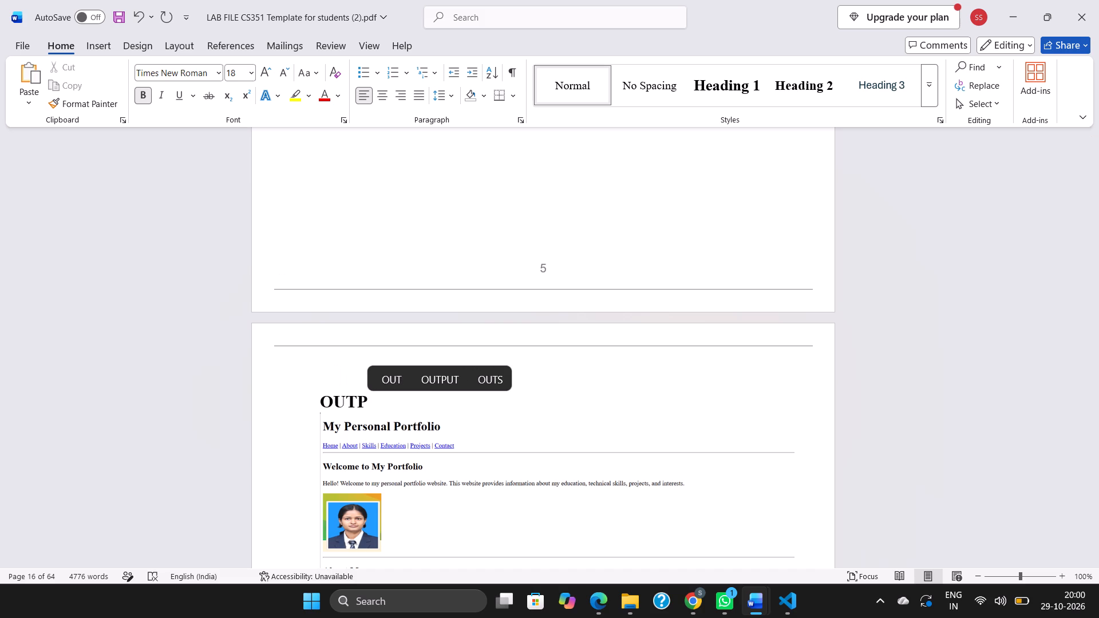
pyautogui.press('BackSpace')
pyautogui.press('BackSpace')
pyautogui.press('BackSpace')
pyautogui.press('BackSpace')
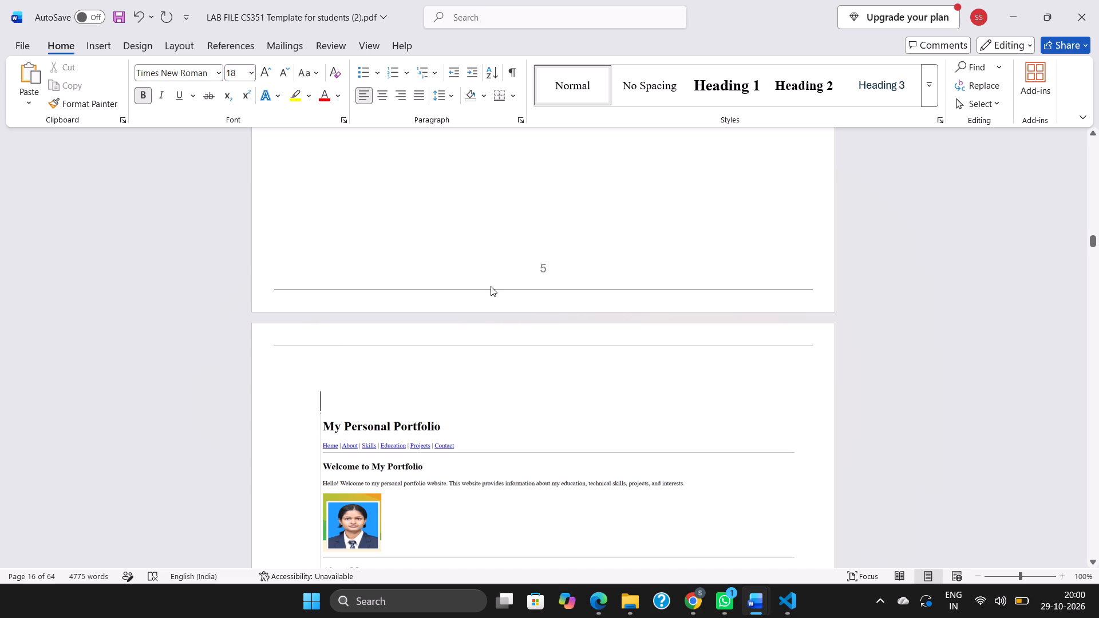
# Examine the wording and font formatting of the output label above the Student Portal screenshot in Experiment 2.
pyautogui.scroll(-18, 491, 286)
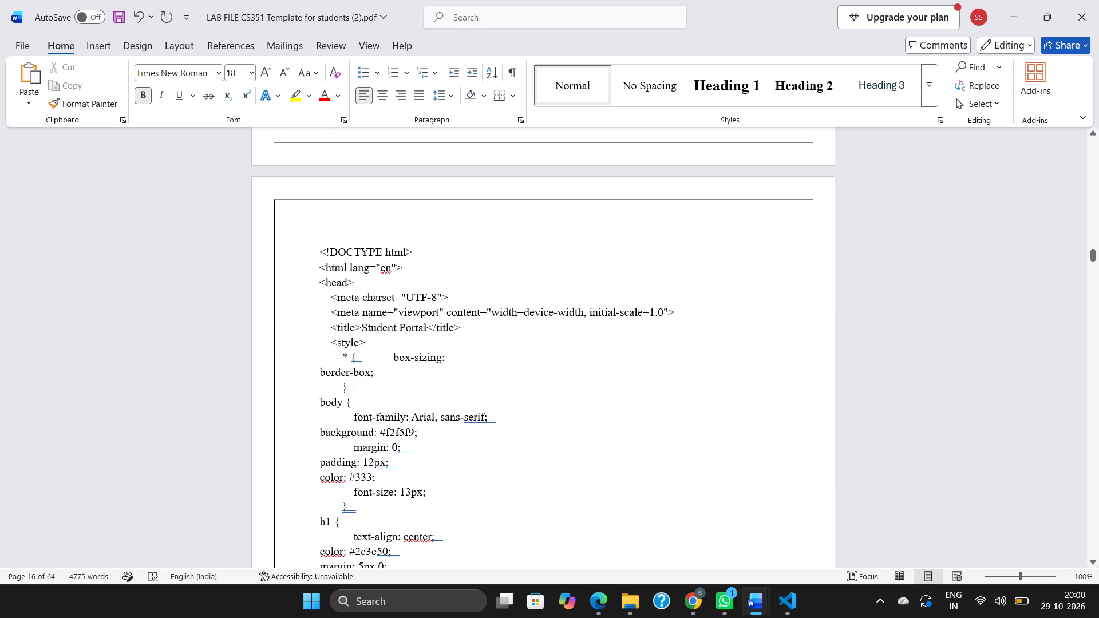
pyautogui.scroll(-12, 491, 286)
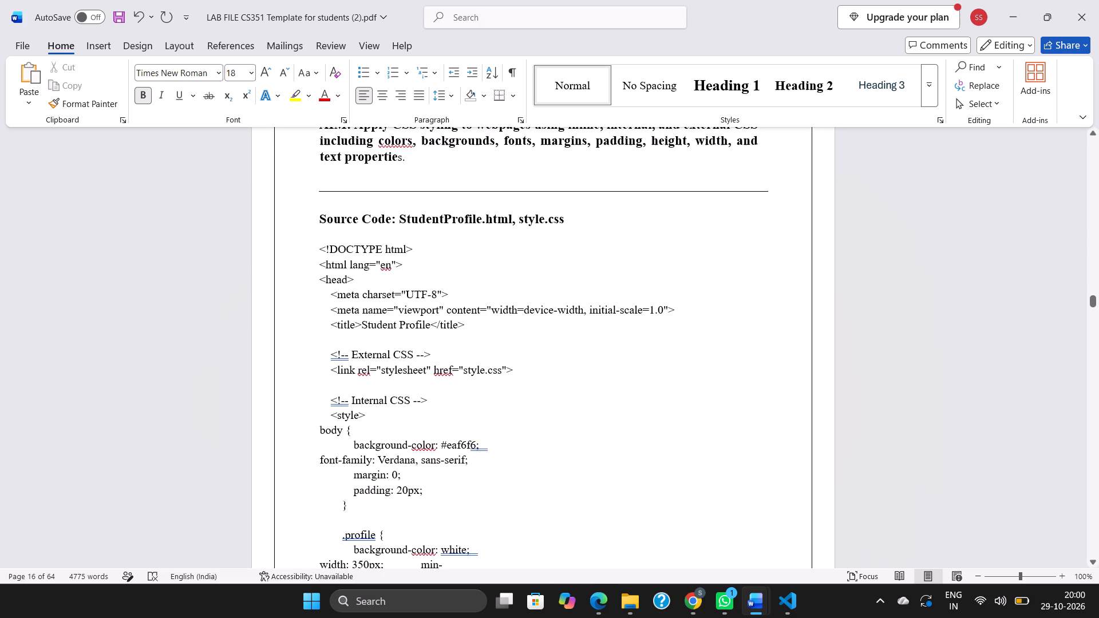
pyautogui.scroll(3, 491, 286)
pyautogui.scroll(-1, 491, 286)
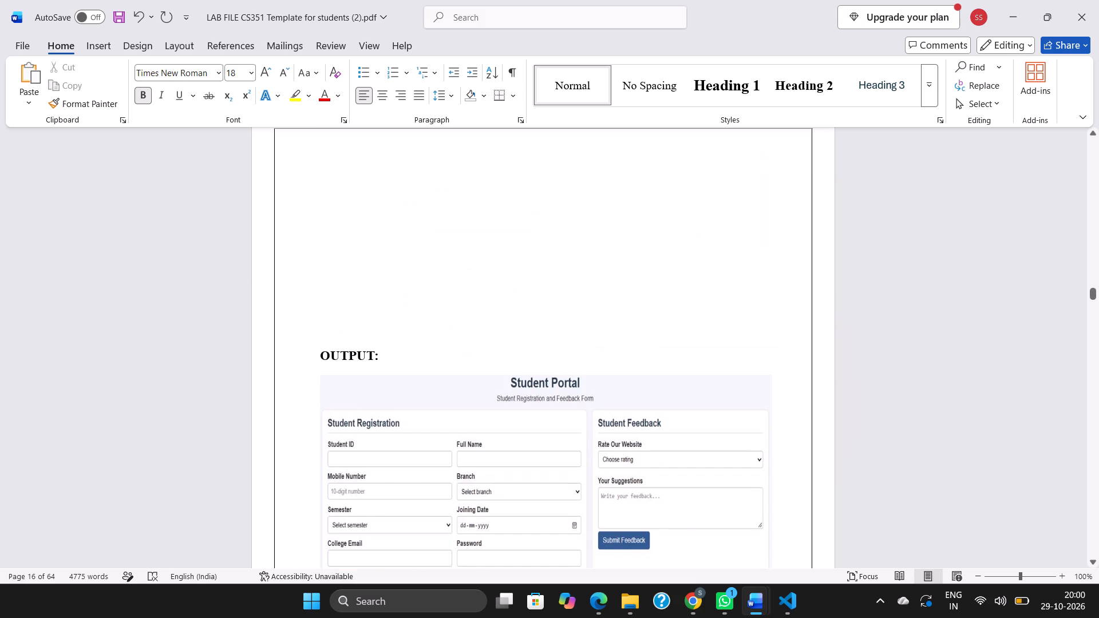
pyautogui.click(375, 351)
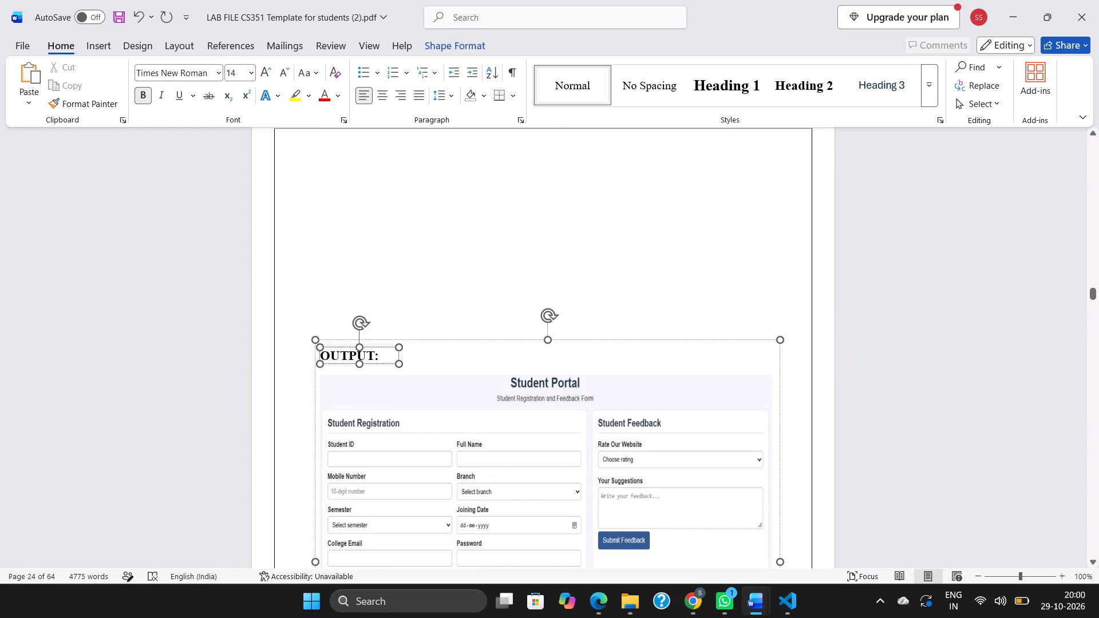
pyautogui.click(431, 282)
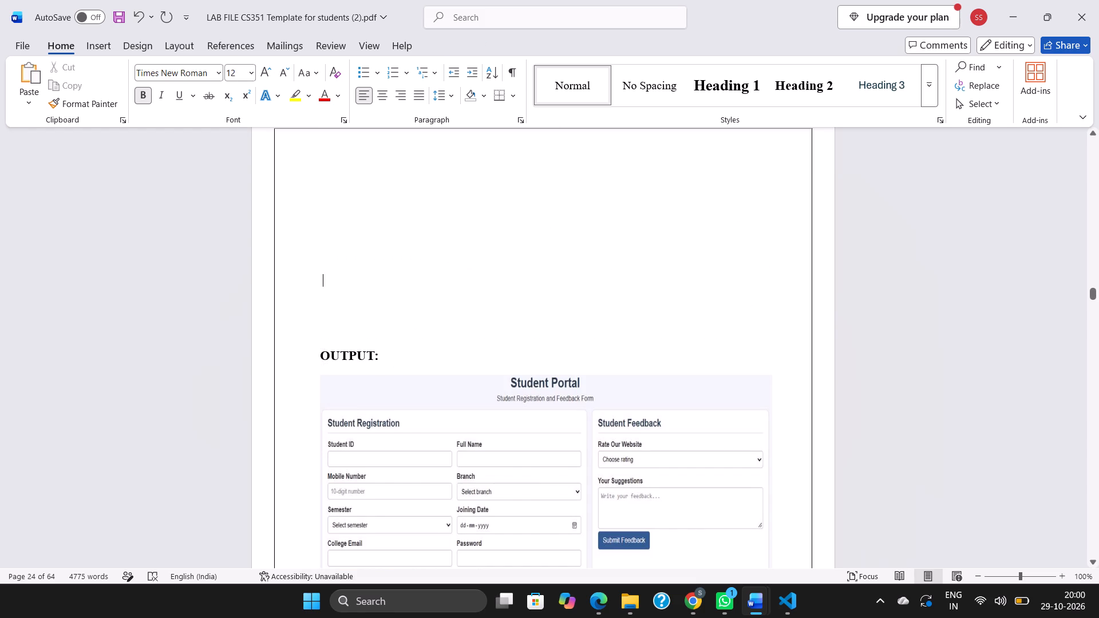
pyautogui.click(356, 356)
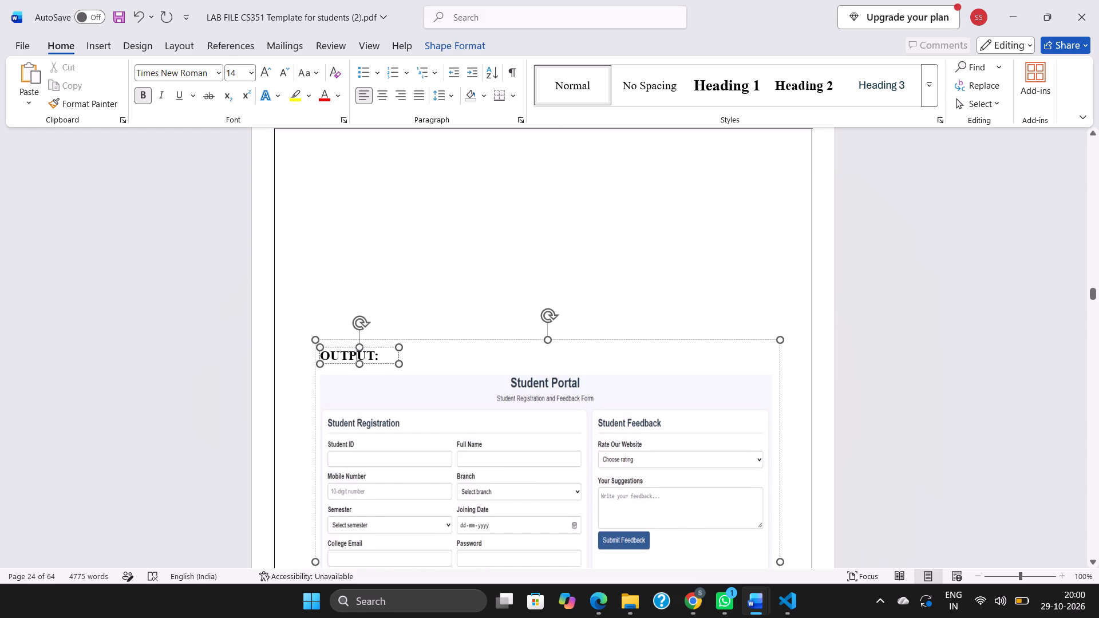
# Add the label "Output:" on the line above the My Personal Portfolio screenshot.
pyautogui.scroll(9, 429, 223)
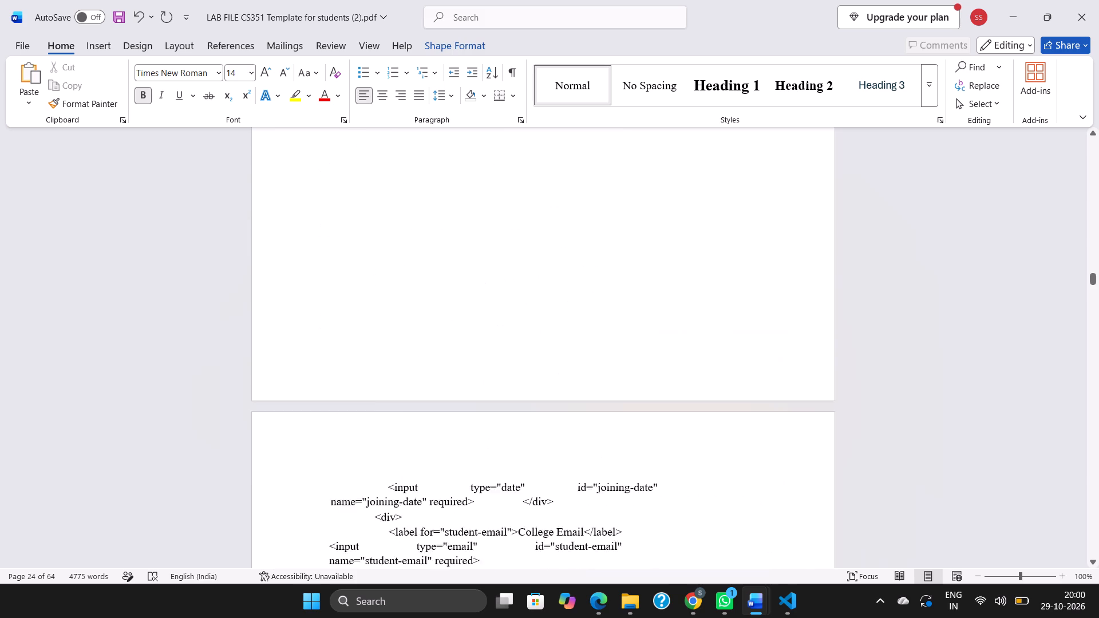
pyautogui.scroll(10, 429, 223)
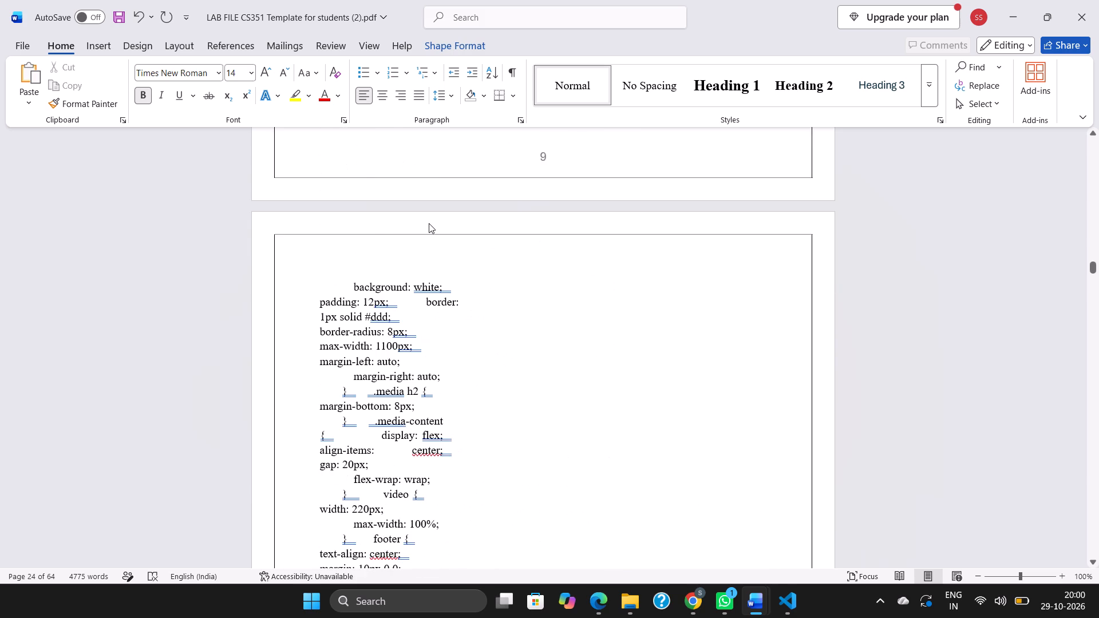
pyautogui.scroll(8, 429, 223)
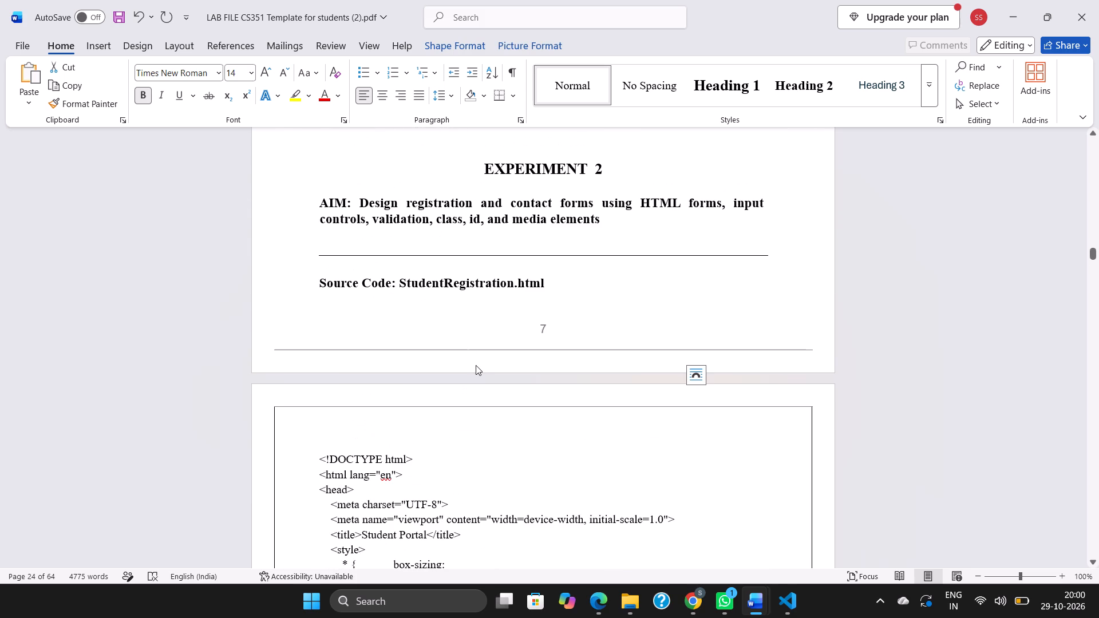
pyautogui.scroll(5, 476, 365)
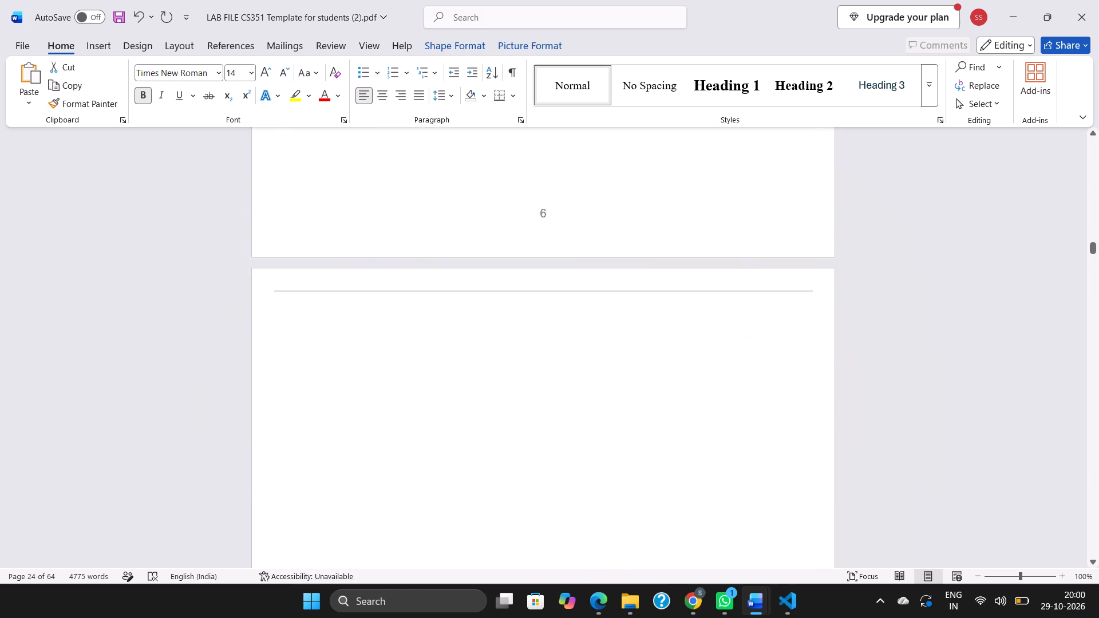
pyautogui.scroll(5, 476, 365)
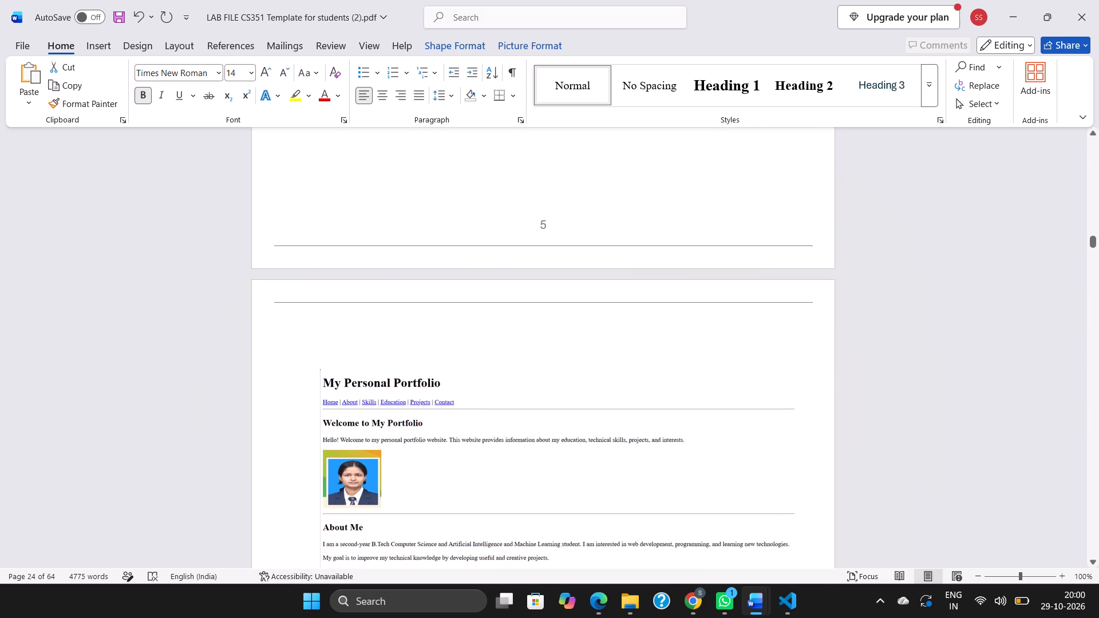
pyautogui.click(346, 351)
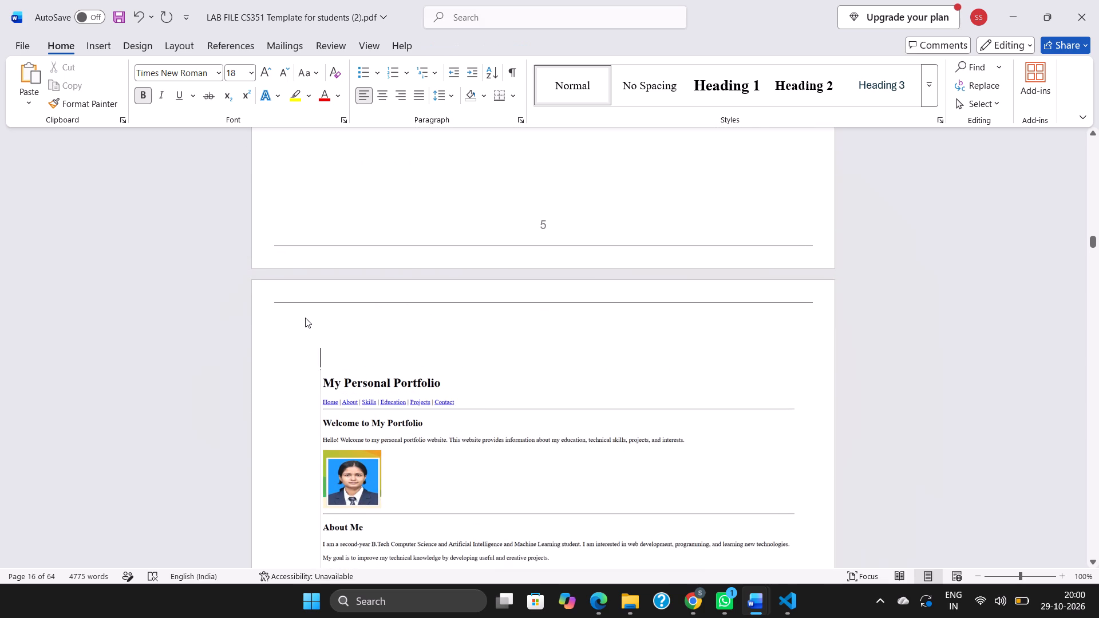
pyautogui.press('o')
pyautogui.press('u')
pyautogui.press('BackSpace')
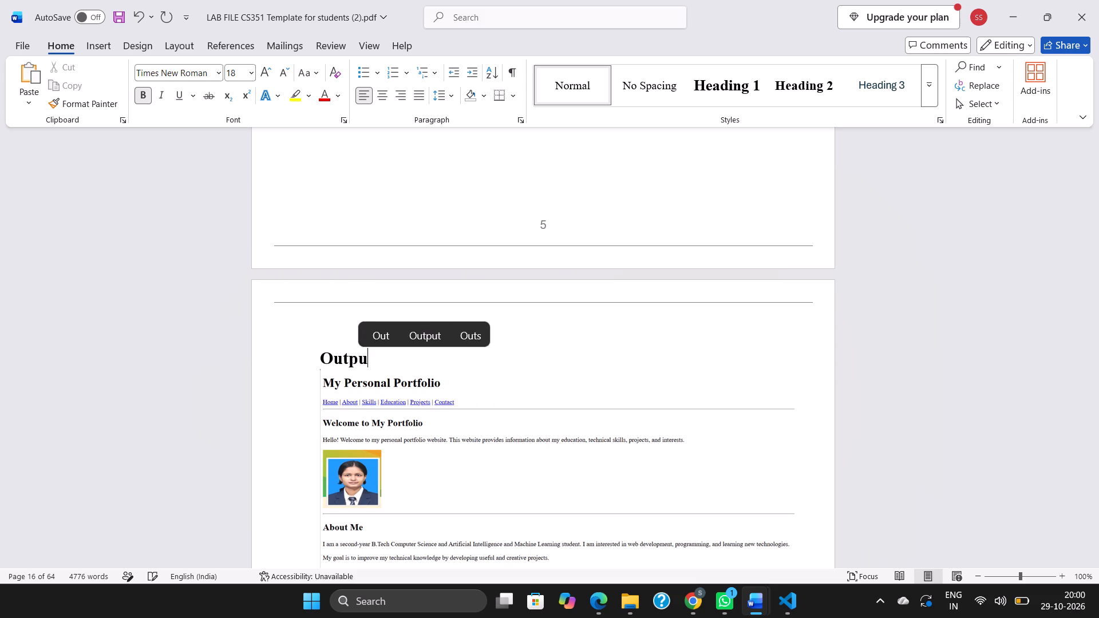
pyautogui.hotkey('shift', ':')
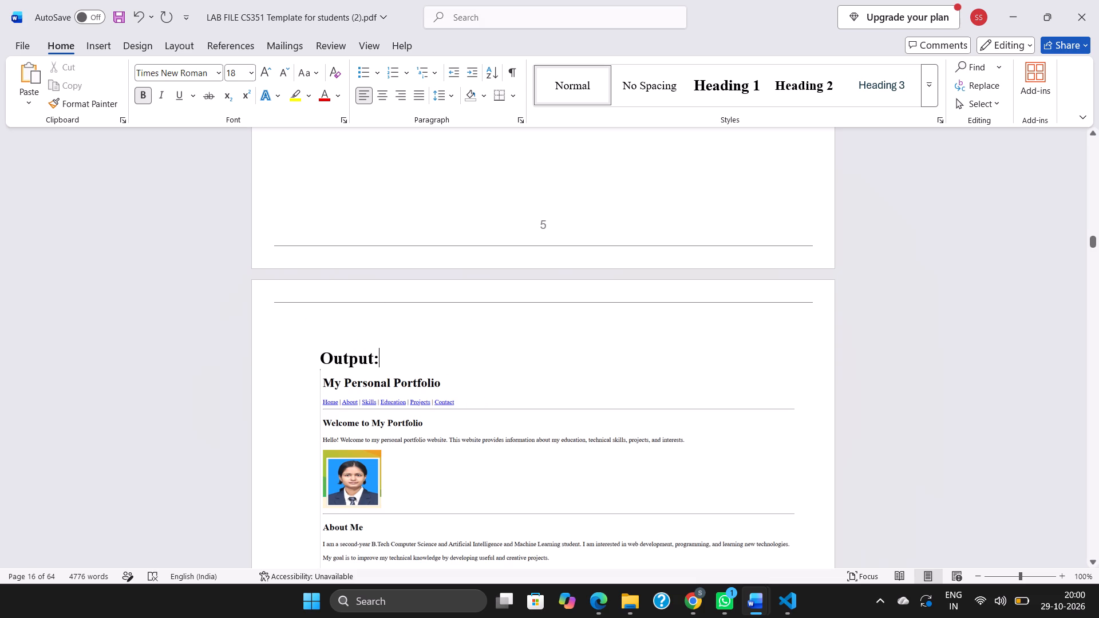
# Remove the blank lines above the Experiment 2 heading so it starts at the top of its page, directly above the AIM.
pyautogui.scroll(-5, 418, 392)
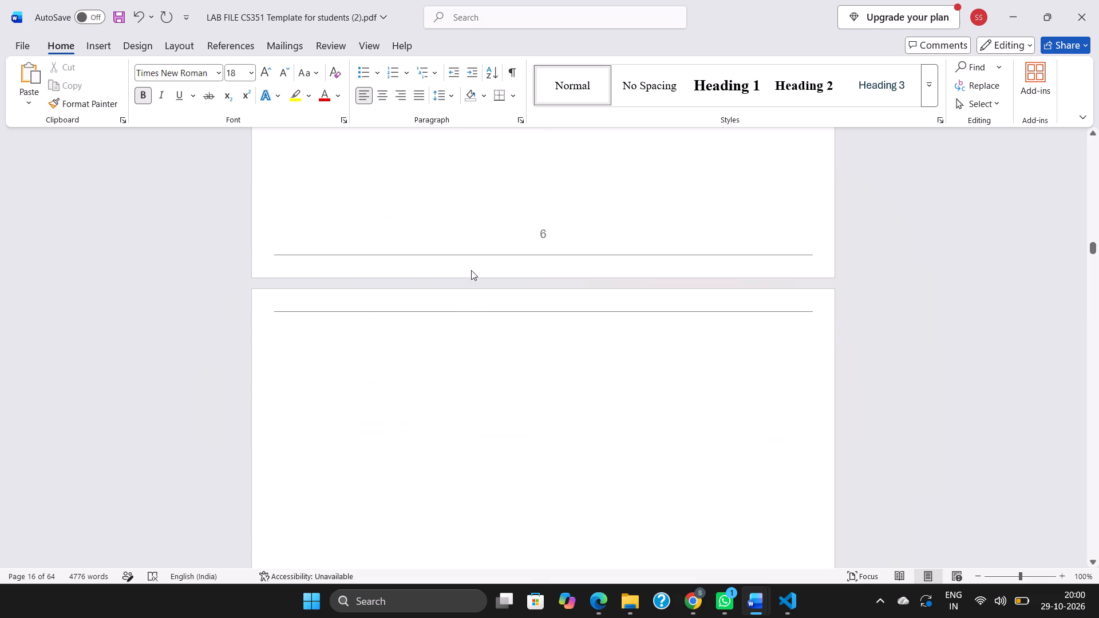
pyautogui.scroll(-3, 471, 388)
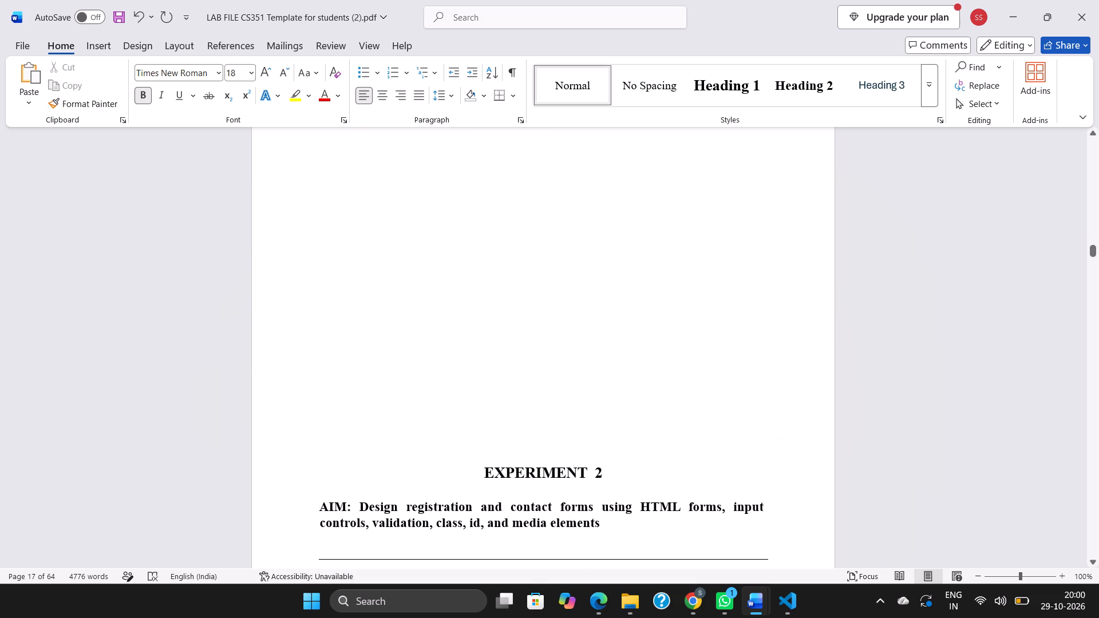
pyautogui.click(469, 470)
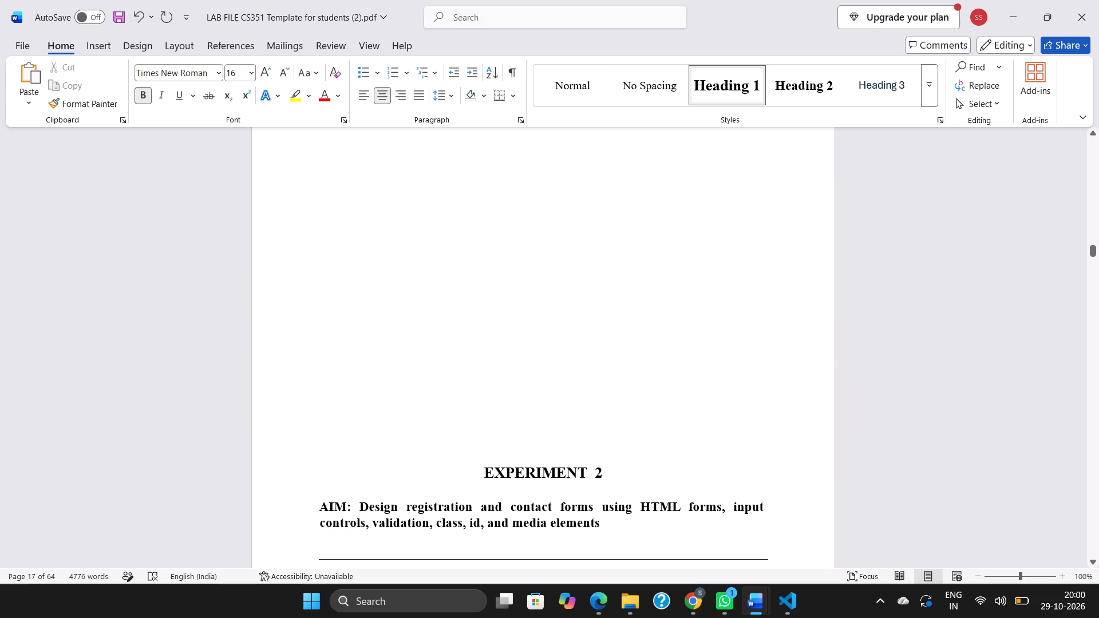
pyautogui.press('BackSpace')
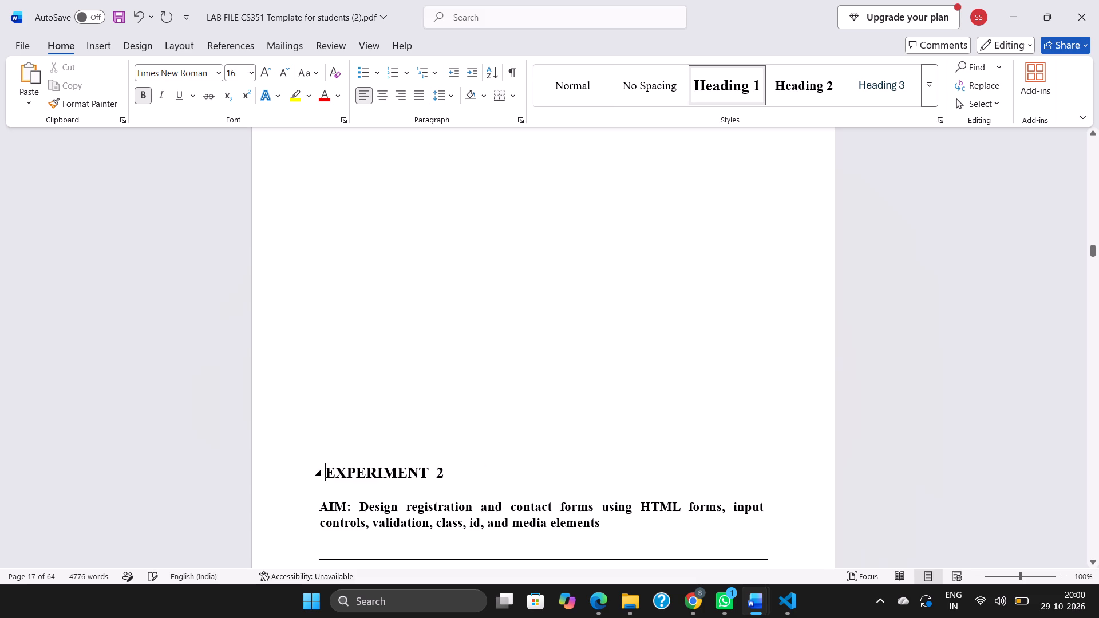
pyautogui.press('BackSpace')
pyautogui.press('BackSpace')
pyautogui.press('BackSpace')
pyautogui.press('BackSpace')
pyautogui.press('BackSpace')
pyautogui.press('BackSpace')
pyautogui.press('BackSpace')
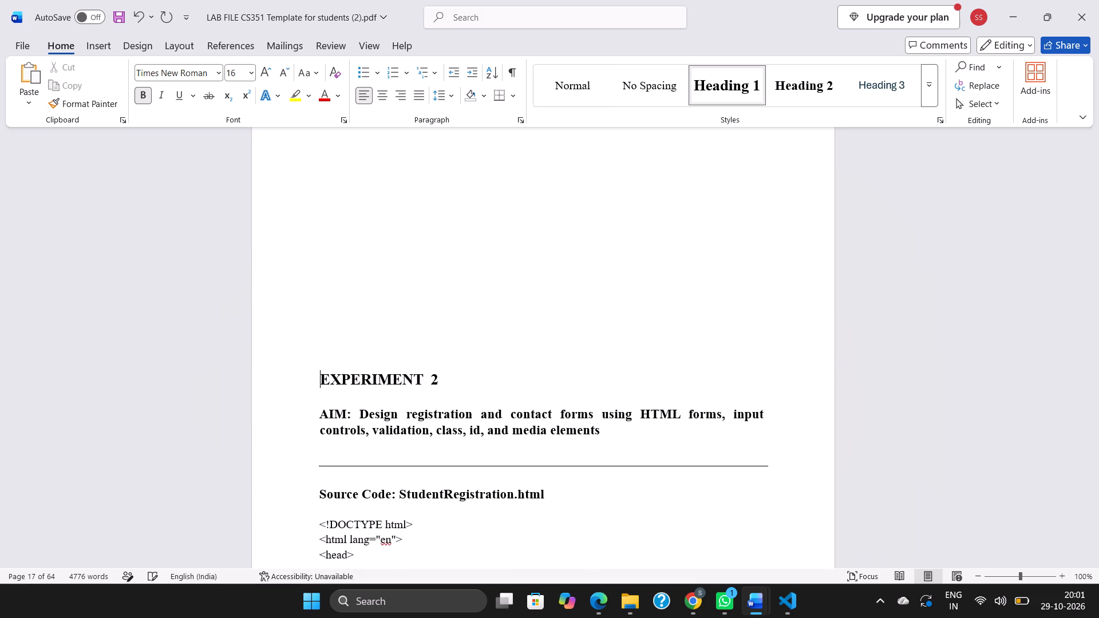
pyautogui.press('BackSpace')
pyautogui.press('BackSpace')
pyautogui.press('BackSpace')
pyautogui.press('BackSpace')
pyautogui.press('BackSpace')
pyautogui.press('BackSpace')
pyautogui.press('BackSpace')
pyautogui.press('BackSpace')
pyautogui.press('BackSpace')
pyautogui.press('BackSpace')
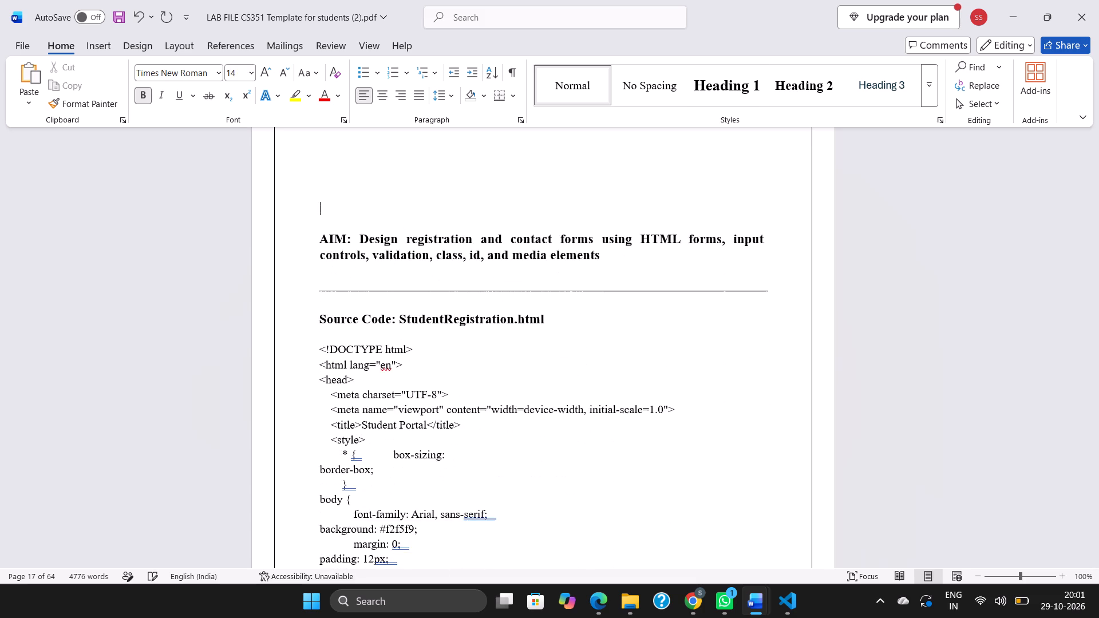
pyautogui.press('BackSpace')
pyautogui.press('BackSpace')
pyautogui.press('BackSpace')
pyautogui.scroll(1, 469, 470)
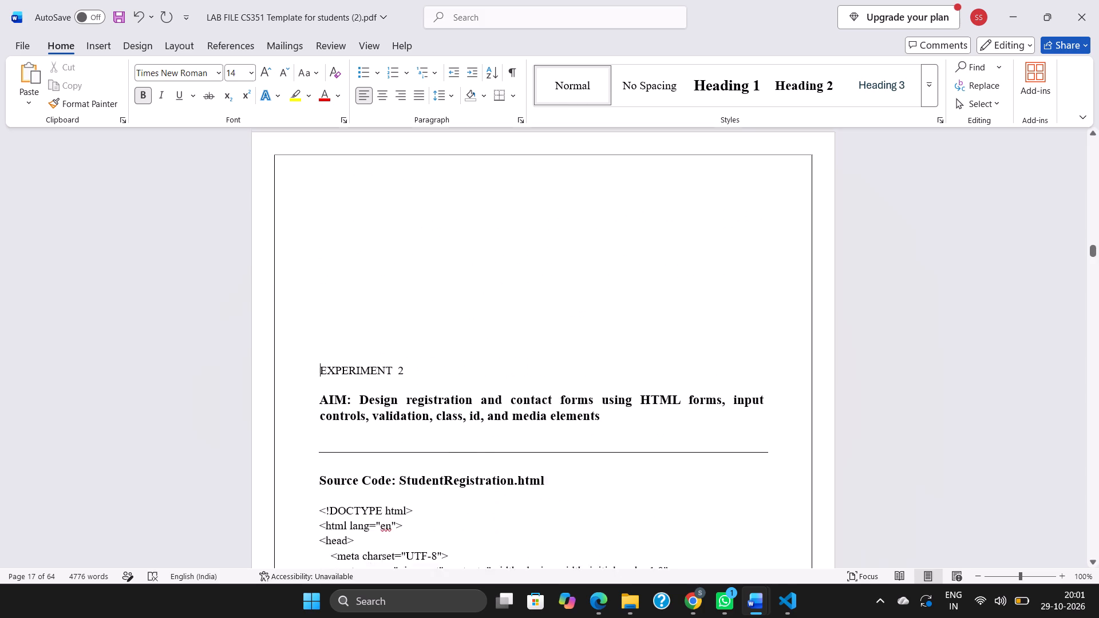
pyautogui.scroll(1, 469, 470)
pyautogui.press('BackSpace')
pyautogui.press('BackSpace')
pyautogui.press('BackSpace')
pyautogui.press('BackSpace')
pyautogui.press('BackSpace')
pyautogui.press('BackSpace')
pyautogui.press('BackSpace')
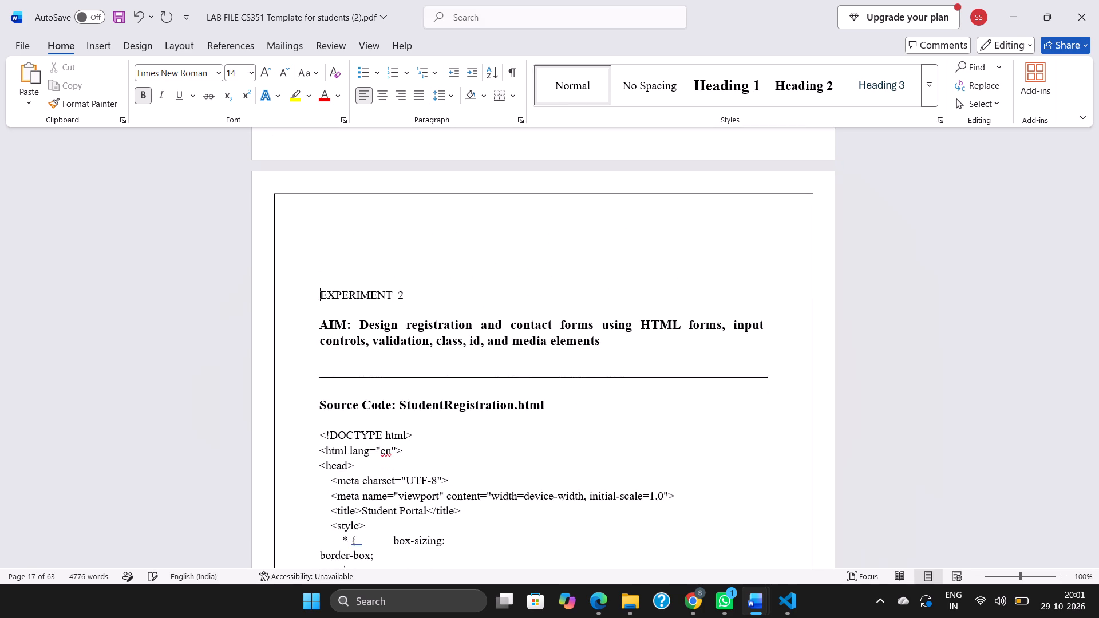
pyautogui.press('BackSpace')
pyautogui.press('BackSpace')
pyautogui.press('BackSpace')
pyautogui.press('BackSpace')
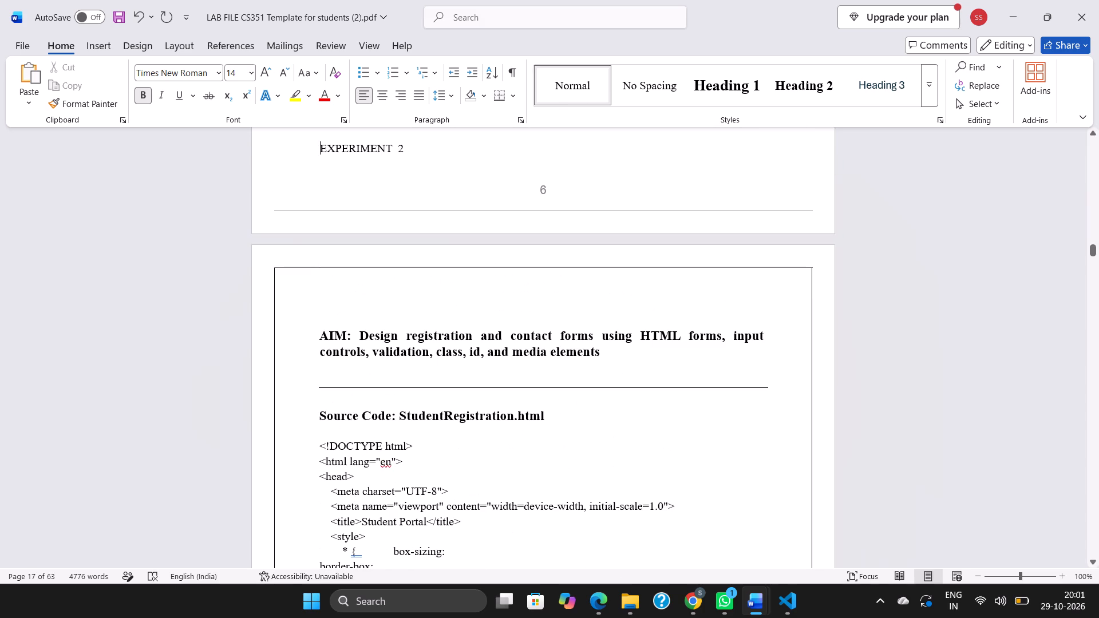
pyautogui.press('Return')
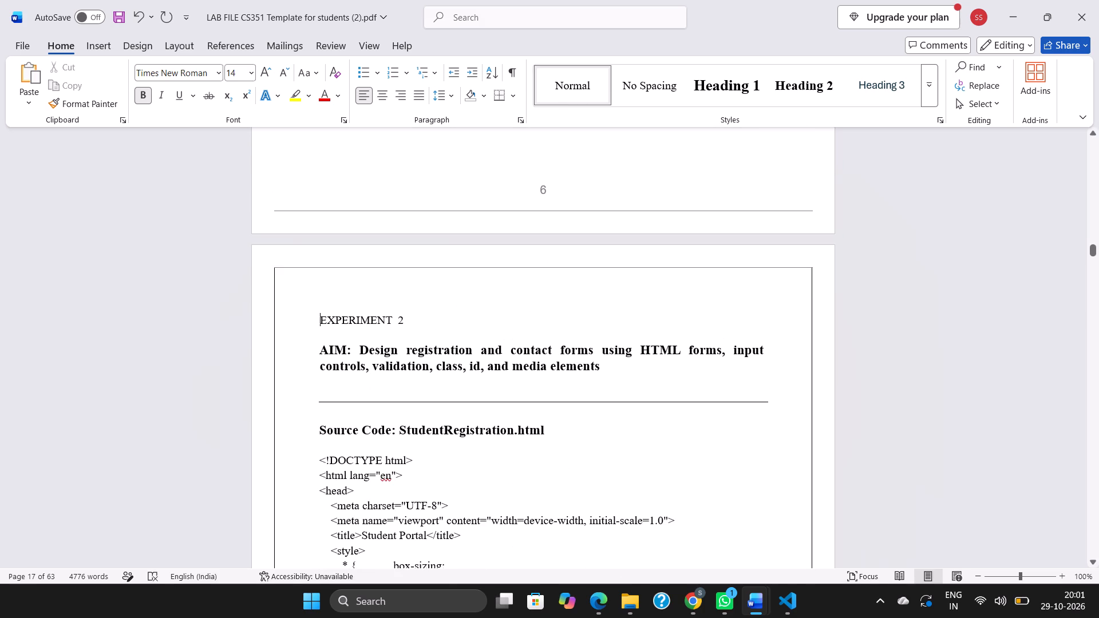
# Center the EXPERIMENT 2 heading.
pyautogui.moveTo(319, 318); pyautogui.dragTo(416, 323)
pyautogui.click(383, 97)
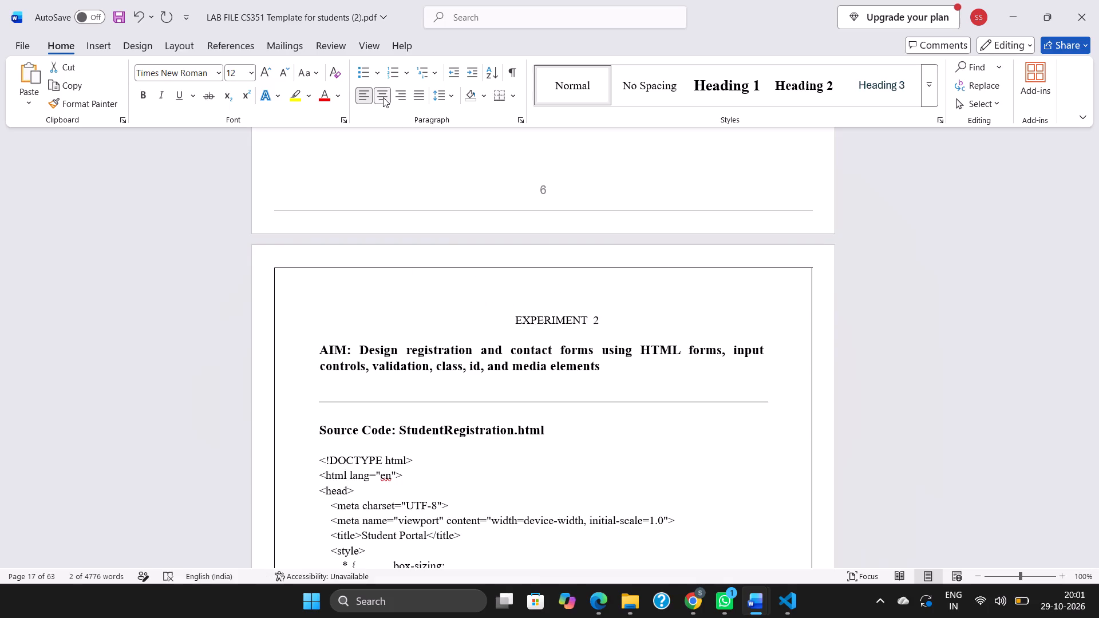
# Examine the font, size and style formatting of the EXPERIMENT 1 heading, and return towards Experiment 2.
pyautogui.scroll(6, 519, 254)
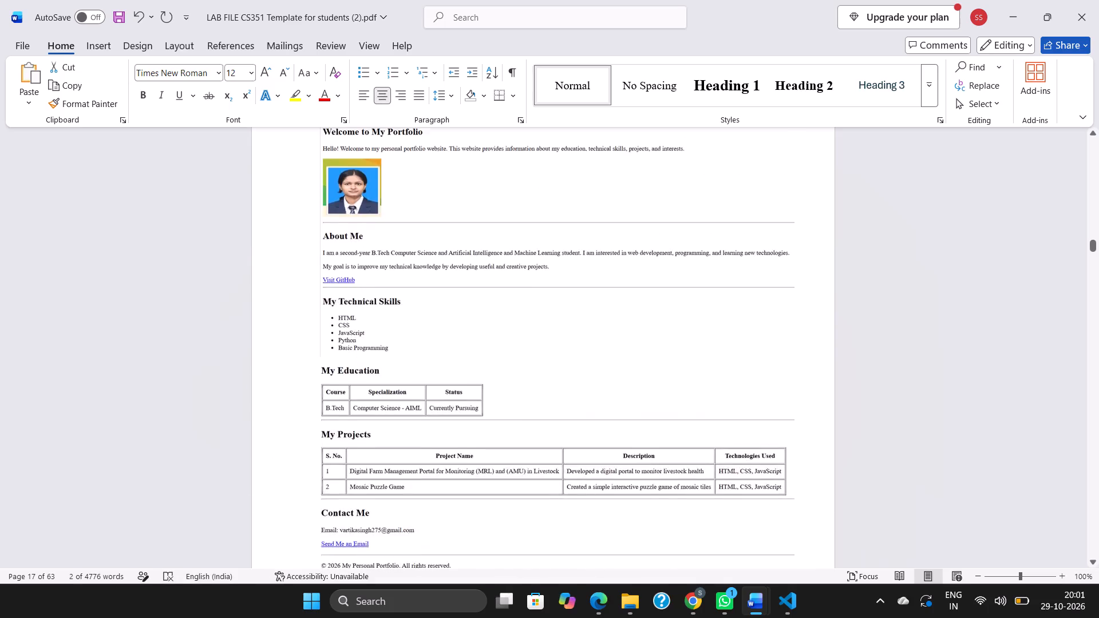
pyautogui.scroll(8, 519, 254)
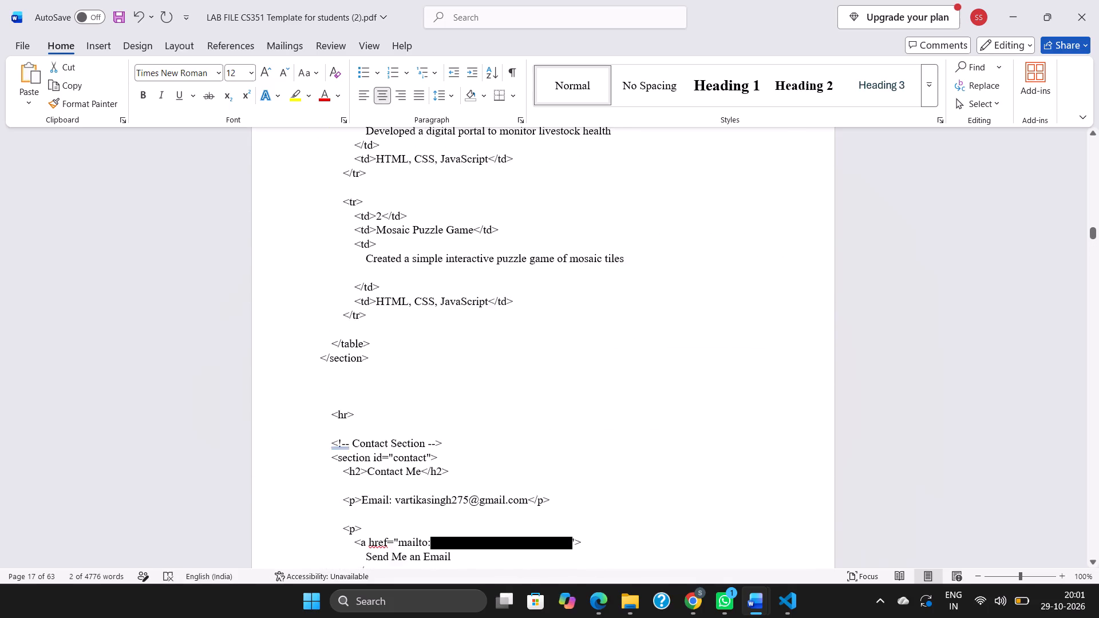
pyautogui.scroll(8, 519, 254)
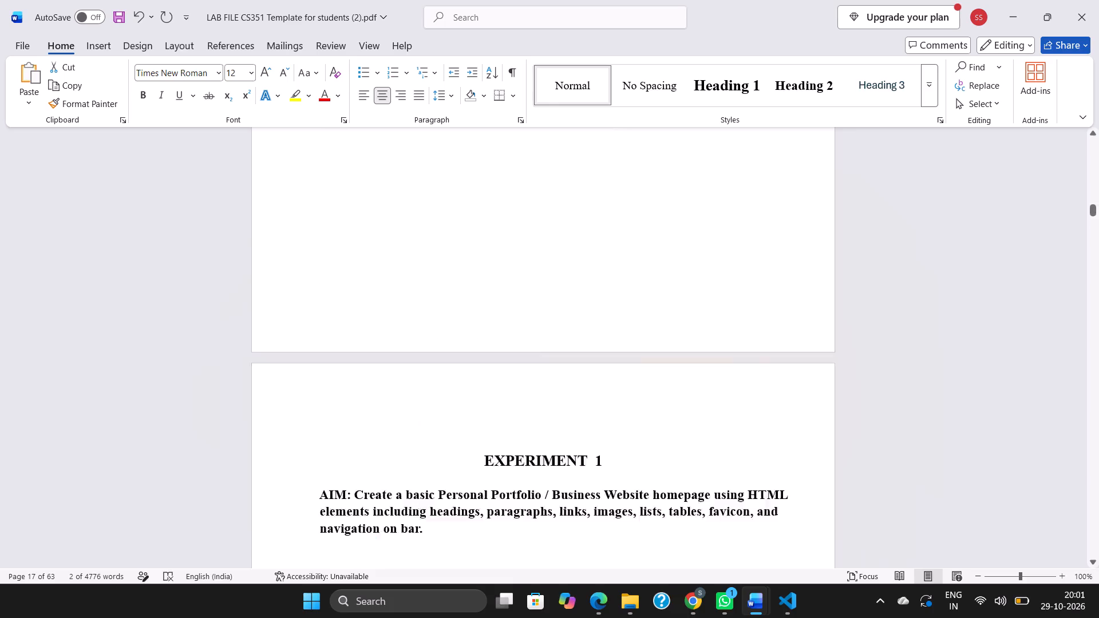
pyautogui.scroll(2, 519, 254)
pyautogui.scroll(-1, 519, 254)
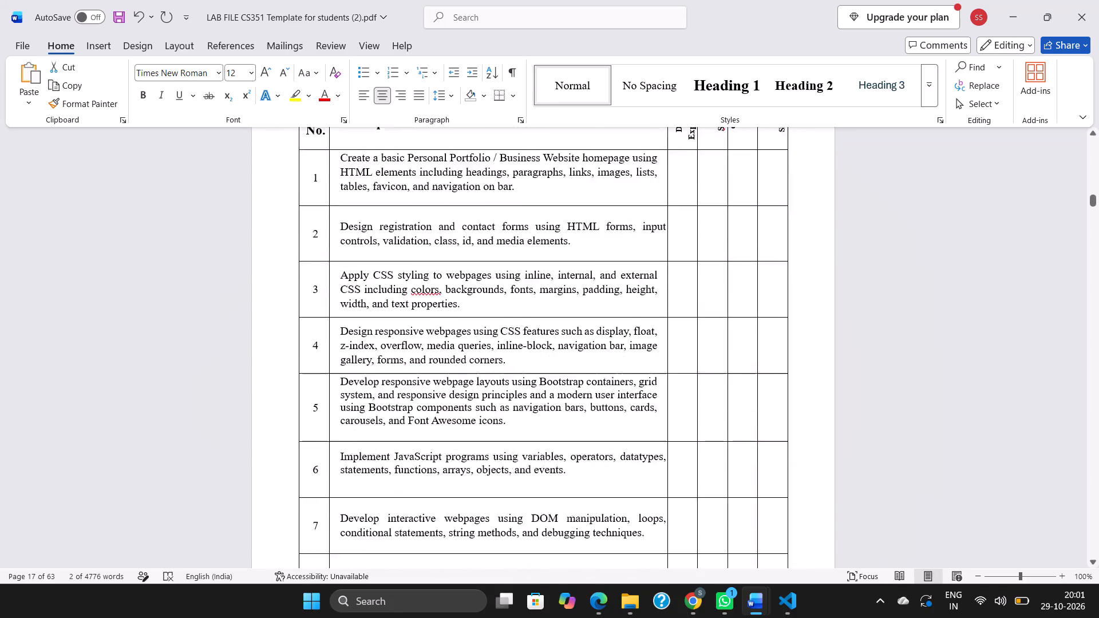
pyautogui.scroll(-2, 519, 254)
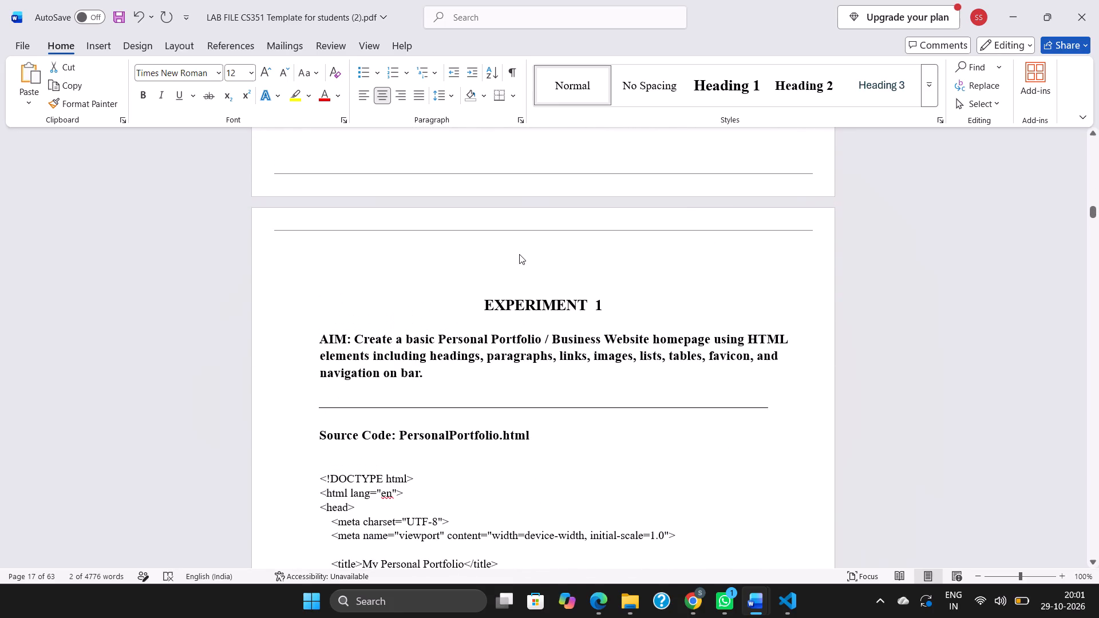
pyautogui.click(529, 303)
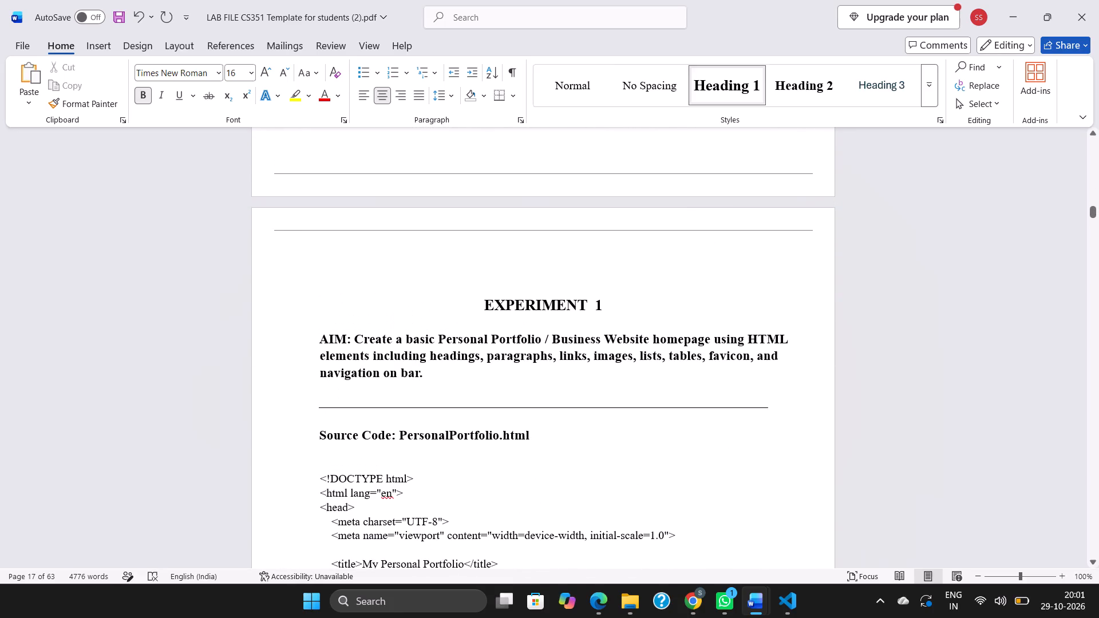
pyautogui.scroll(-11, 610, 394)
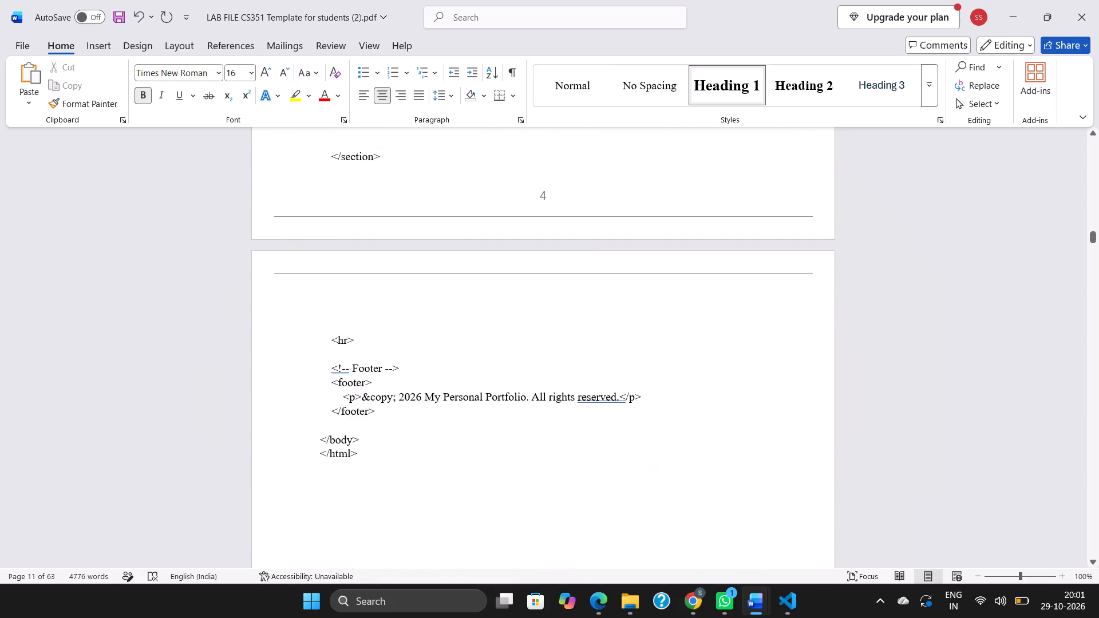
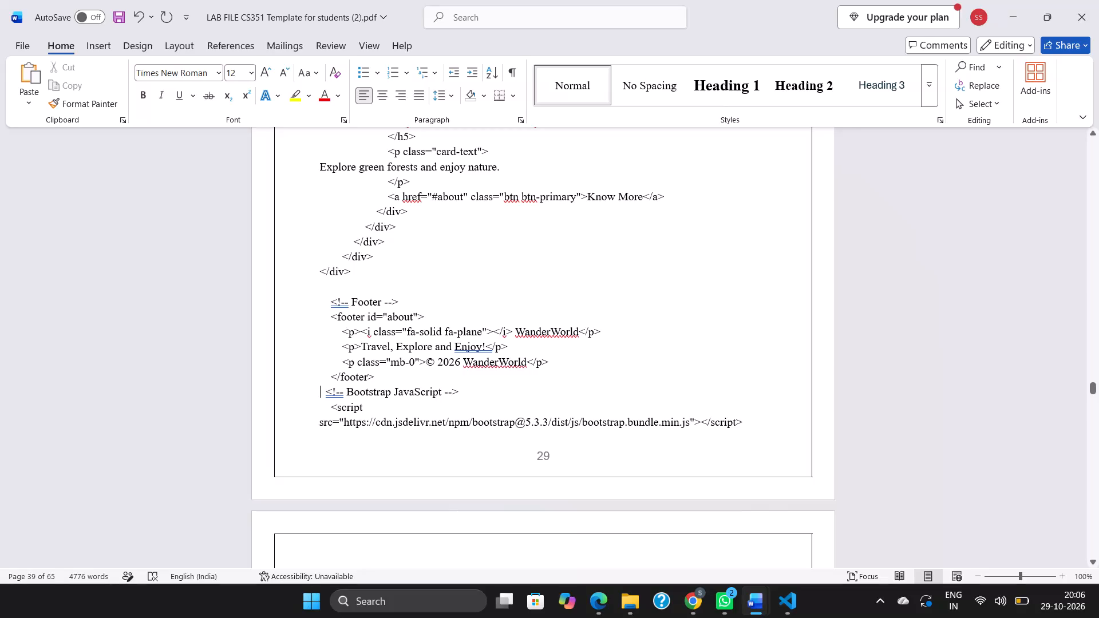
# Remove the blank line above the Footer comment in the WanderWorld source code.
pyautogui.click(321, 296)
pyautogui.press('BackSpace')
pyautogui.press('BackSpace')
pyautogui.press('BackSpace')
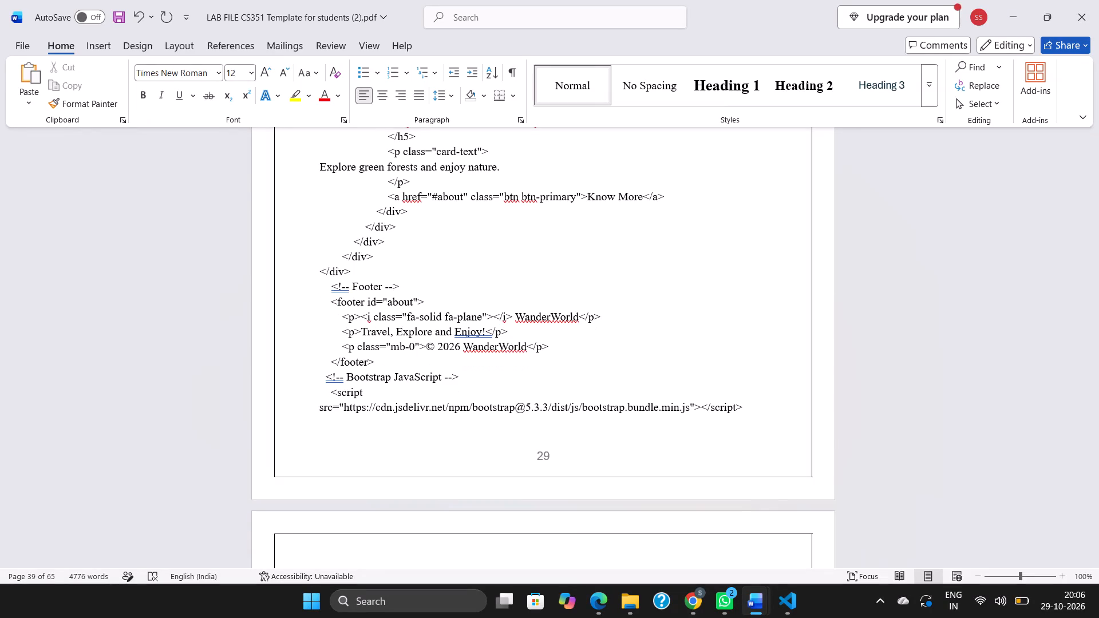
# Delete the indentation and line break before the closing </h5> tag of the Forest card in the WanderWorld code.
pyautogui.scroll(1, 326, 164)
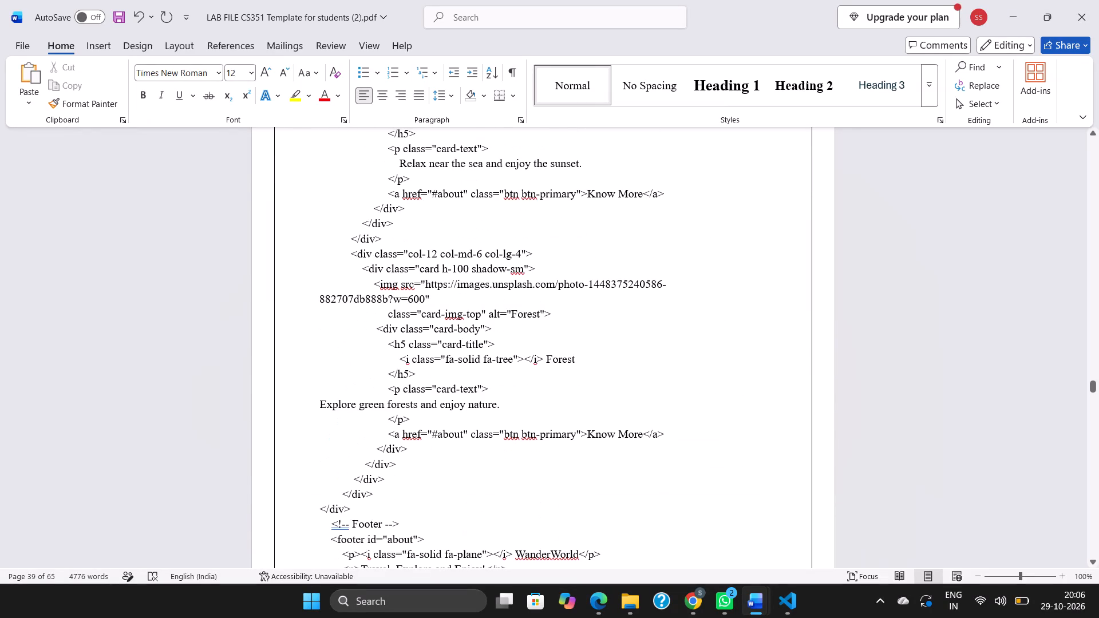
pyautogui.click(386, 381)
pyautogui.press('BackSpace')
pyautogui.press('BackSpace')
pyautogui.press('BackSpace')
pyautogui.press('BackSpace')
pyautogui.press('BackSpace')
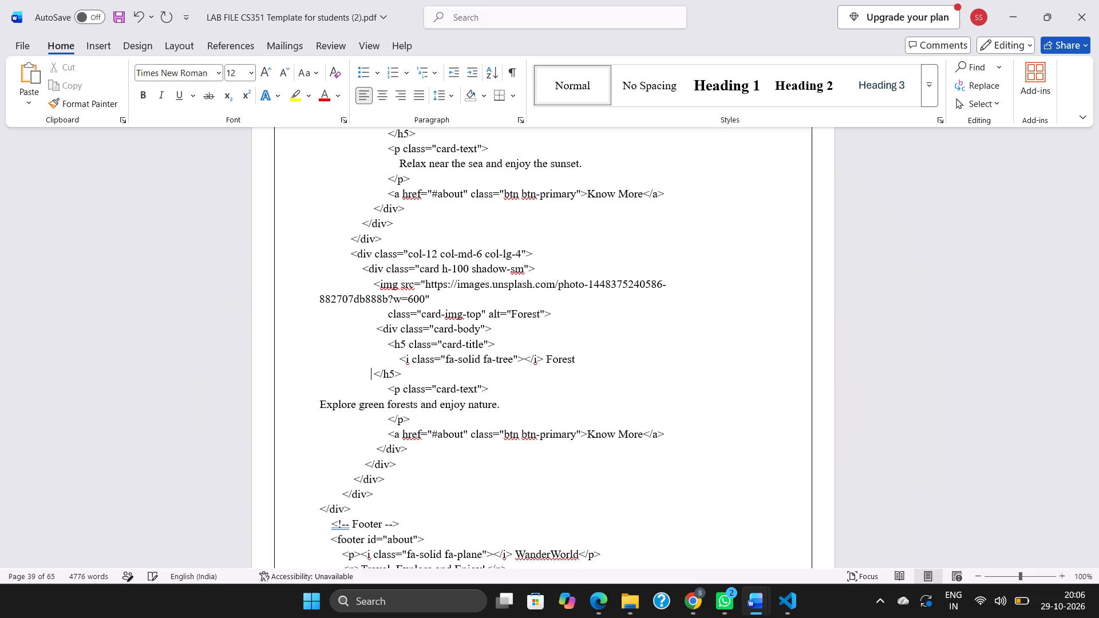
pyautogui.press('BackSpace')
pyautogui.press('BackSpace')
pyautogui.press('BackSpace')
pyautogui.press('BackSpace')
pyautogui.press('BackSpace')
pyautogui.press('BackSpace')
pyautogui.press('BackSpace')
pyautogui.press('BackSpace')
pyautogui.press('BackSpace')
pyautogui.press('BackSpace')
pyautogui.press('BackSpace')
pyautogui.press('BackSpace')
pyautogui.press('BackSpace')
pyautogui.press('BackSpace')
pyautogui.press('BackSpace')
pyautogui.press('BackSpace')
pyautogui.press('BackSpace')
pyautogui.press('BackSpace')
pyautogui.press('BackSpace')
pyautogui.press('BackSpace')
pyautogui.press('BackSpace')
# Remove the blank lines above the WanderWorld OUTPUT label so it sits near the top of its page with its screenshot.
pyautogui.scroll(-1, 386, 381)
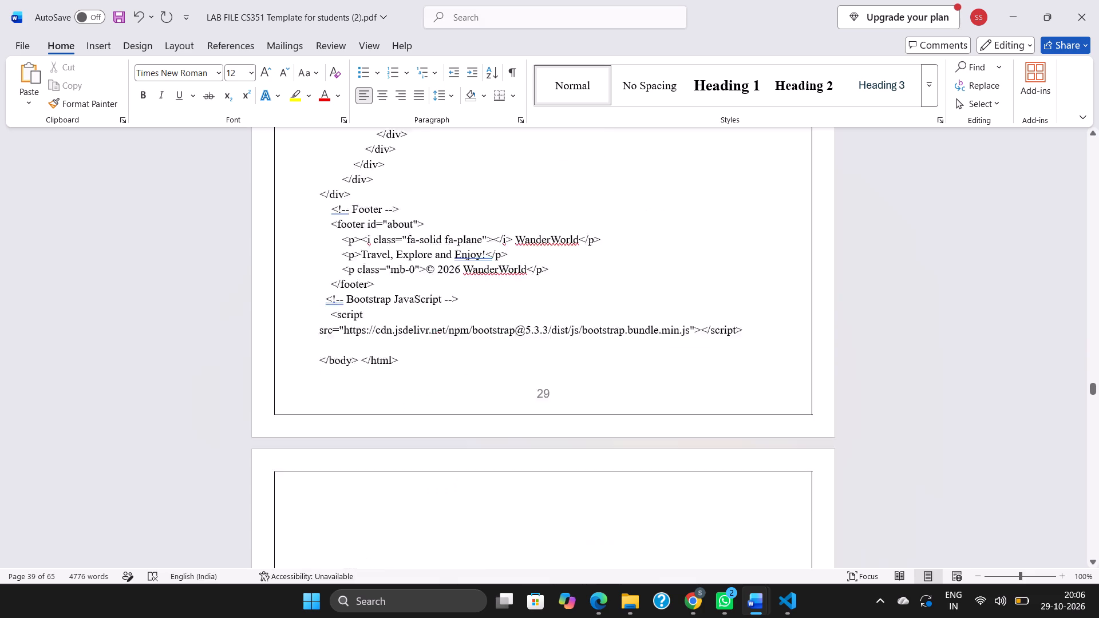
pyautogui.scroll(-4, 386, 381)
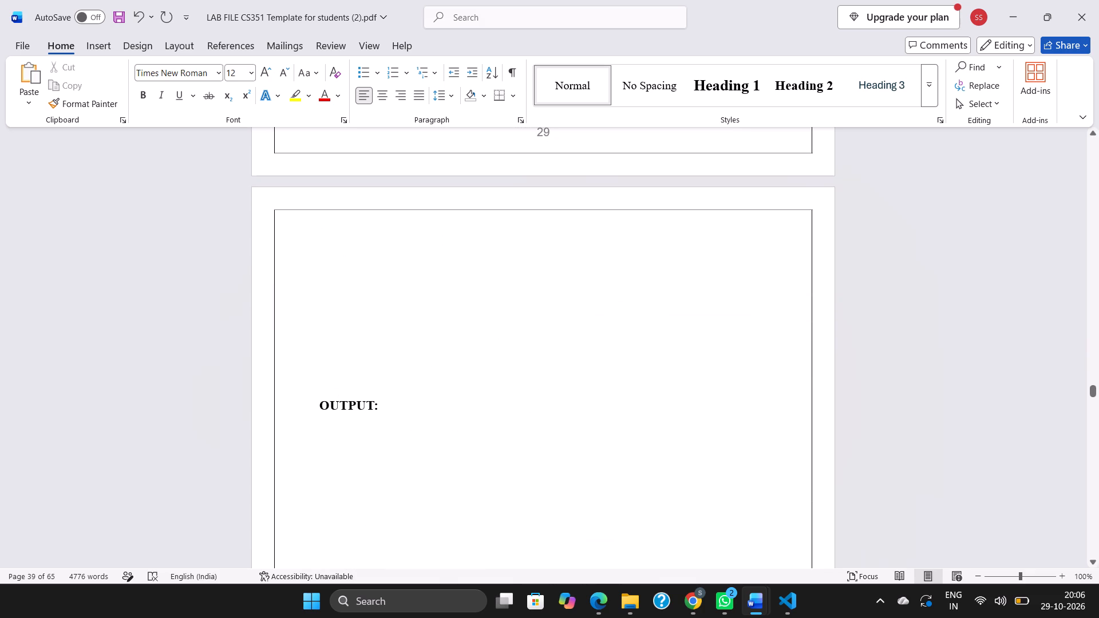
pyautogui.click(314, 403)
pyautogui.press('BackSpace')
pyautogui.press('BackSpace')
pyautogui.press('BackSpace')
pyautogui.press('BackSpace')
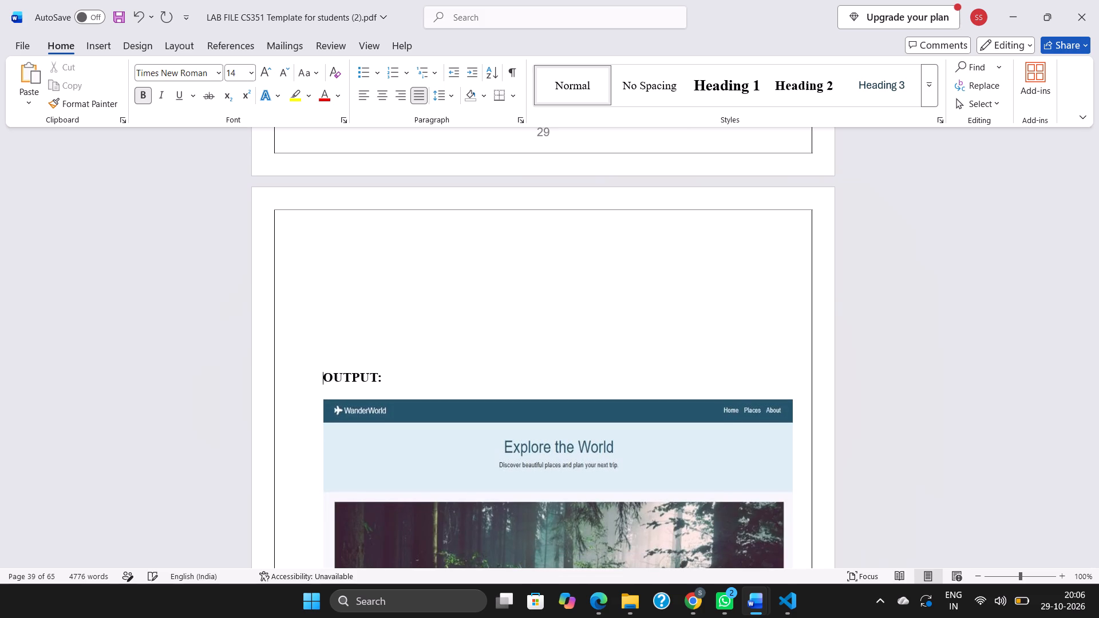
pyautogui.press('BackSpace')
pyautogui.press('BackSpace')
pyautogui.press('BackSpace')
pyautogui.press('BackSpace')
pyautogui.press('BackSpace')
pyautogui.press('BackSpace')
pyautogui.press('BackSpace')
pyautogui.press('BackSpace')
pyautogui.press('BackSpace')
pyautogui.press('BackSpace')
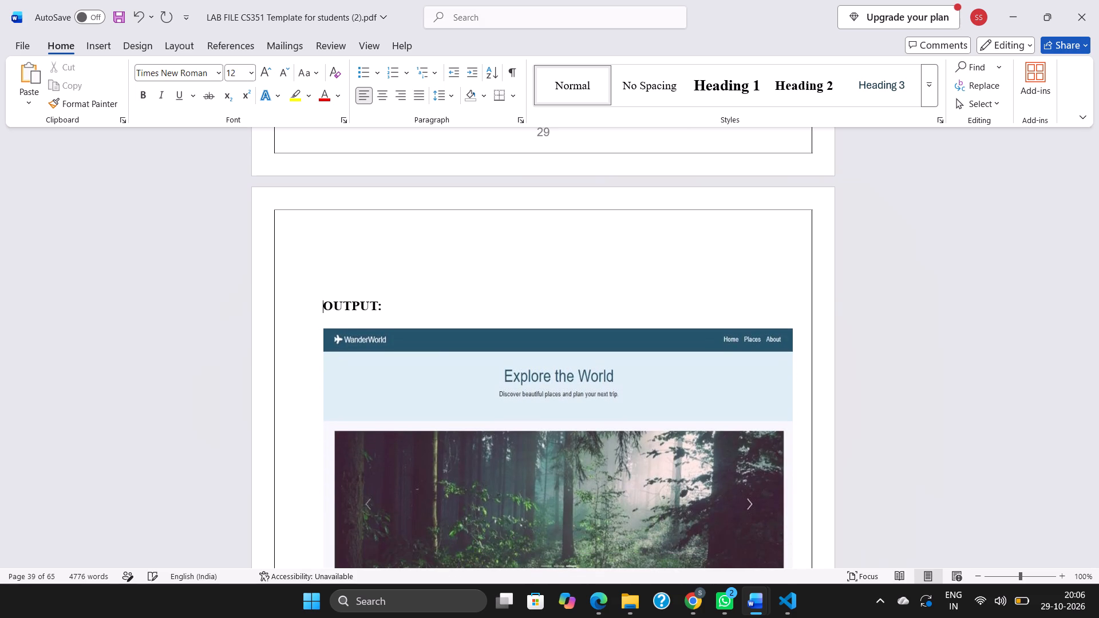
pyautogui.press('BackSpace')
# Push the EXPERIMENT 6 heading to the top of the following page, directly above its AIM, without extra blank lines.
pyautogui.scroll(-2, 314, 403)
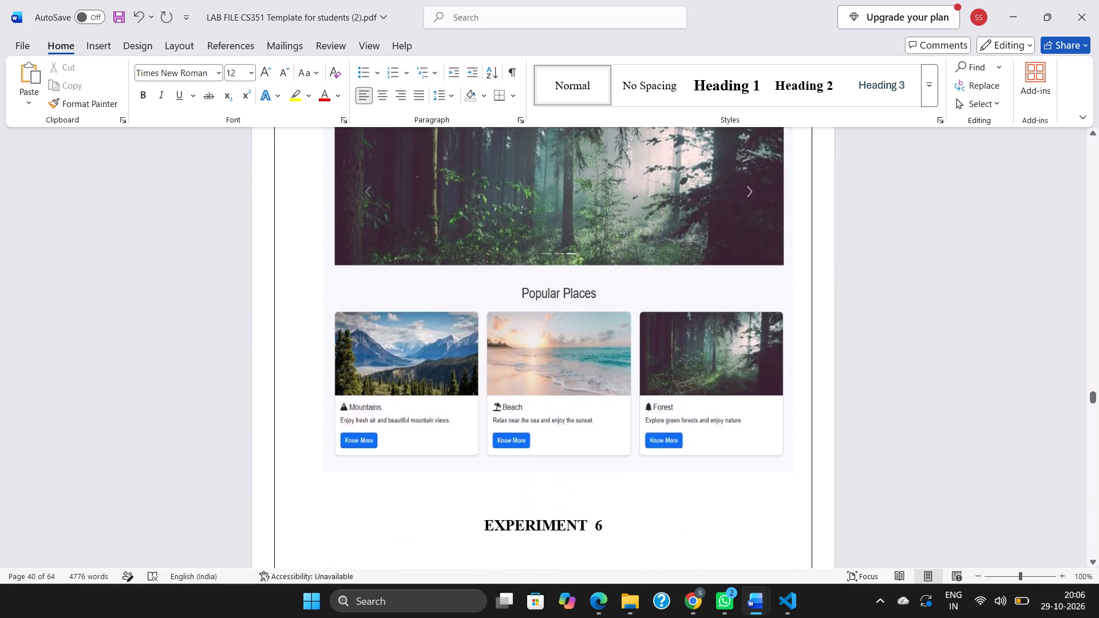
pyautogui.scroll(-3, 314, 403)
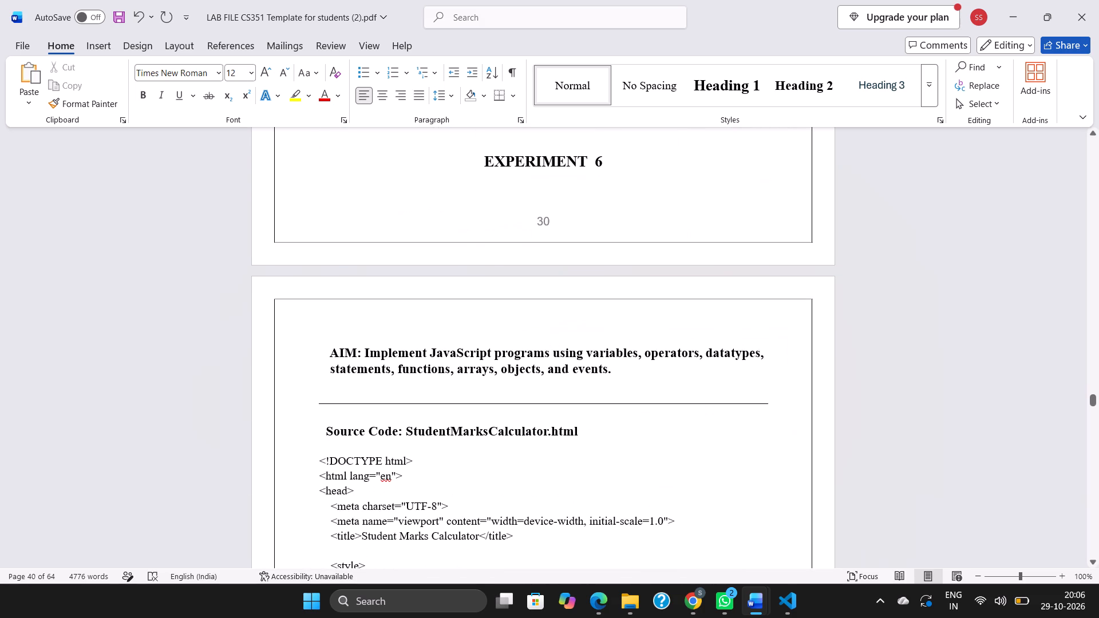
pyautogui.click(471, 161)
pyautogui.press('Return')
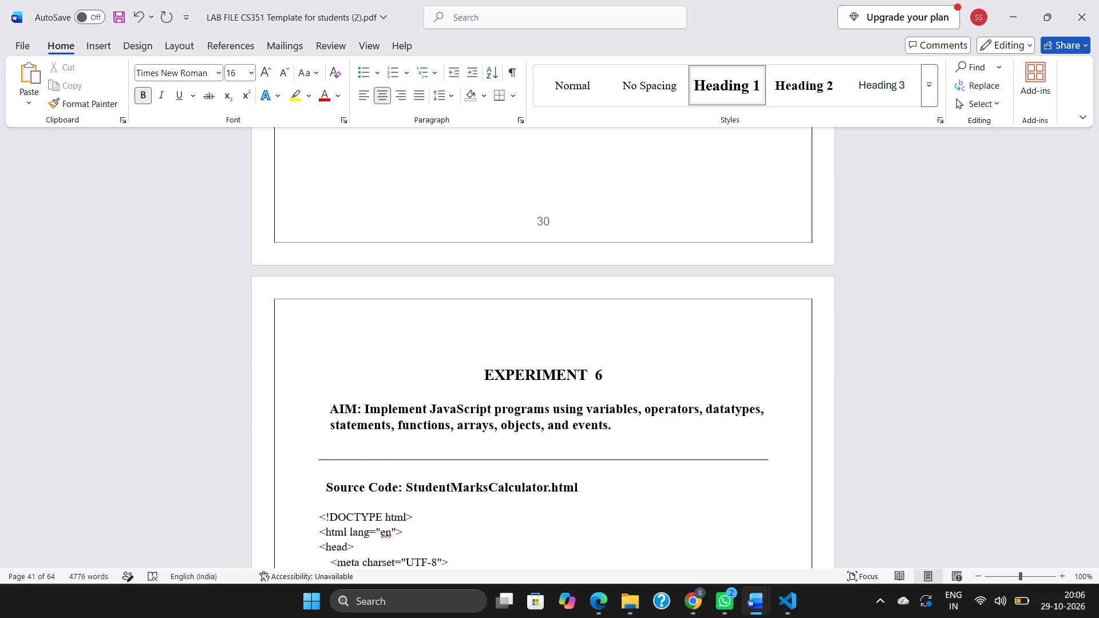
pyautogui.click(396, 328)
pyautogui.press('BackSpace')
pyautogui.press('BackSpace')
pyautogui.press('BackSpace')
pyautogui.press('BackSpace')
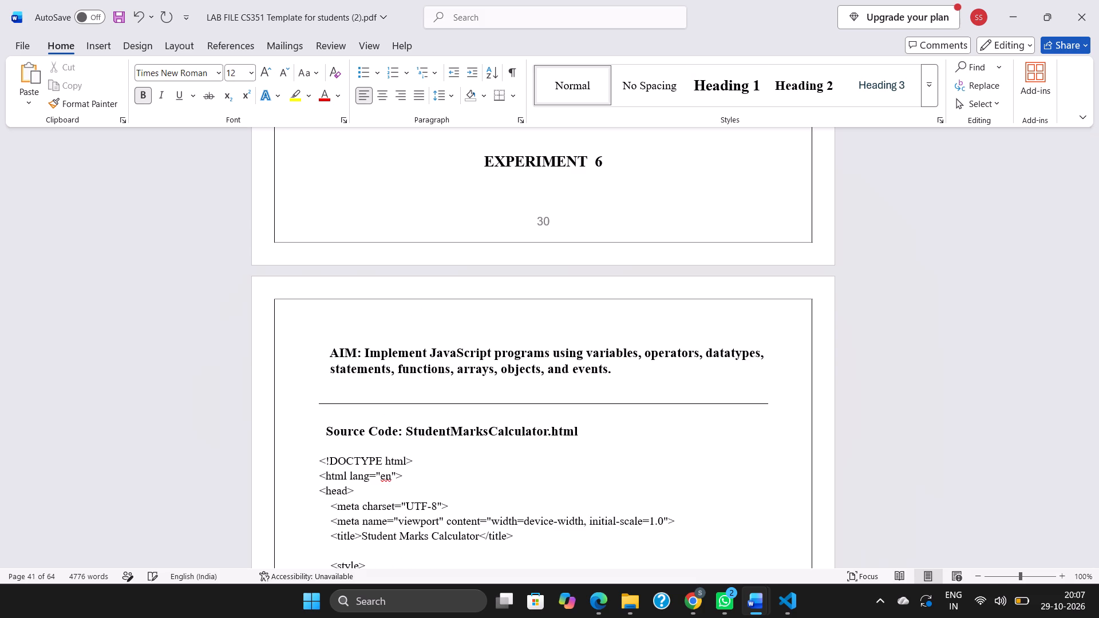
pyautogui.press('Return')
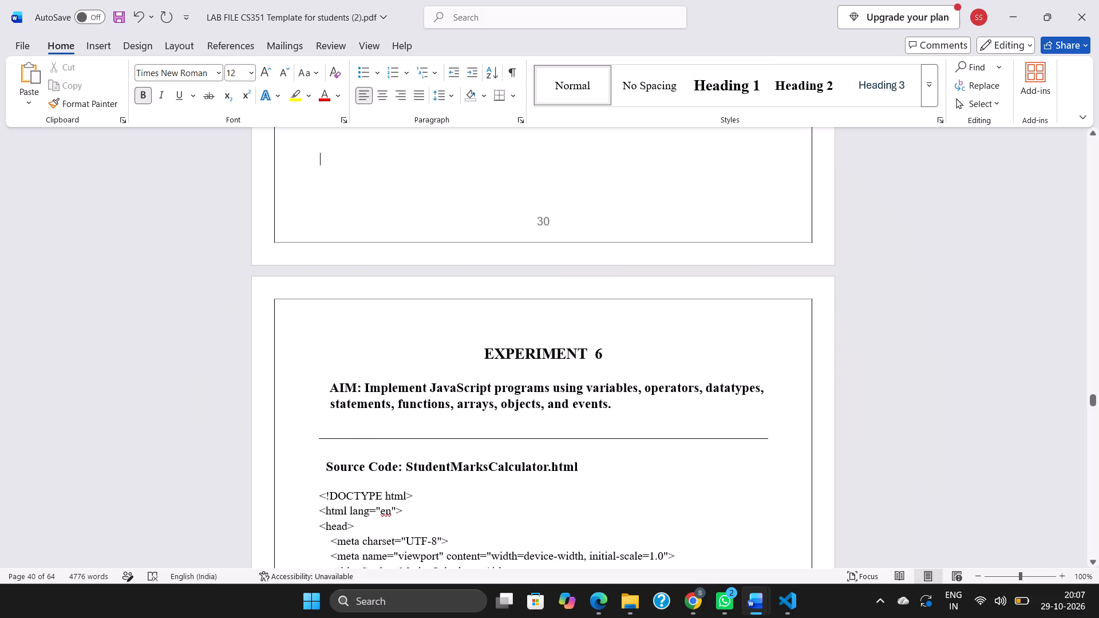
# Move the Student Marks Calculator's OUTPUT label down with blank lines so it starts the page holding its screenshot.
pyautogui.scroll(-10, 594, 461)
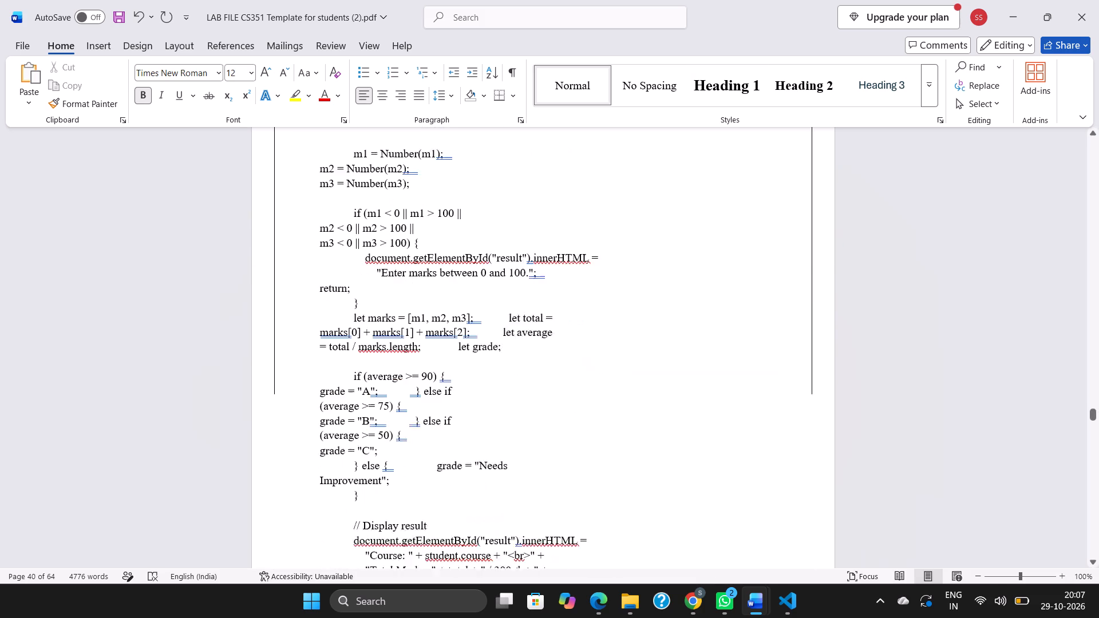
pyautogui.scroll(-4, 594, 461)
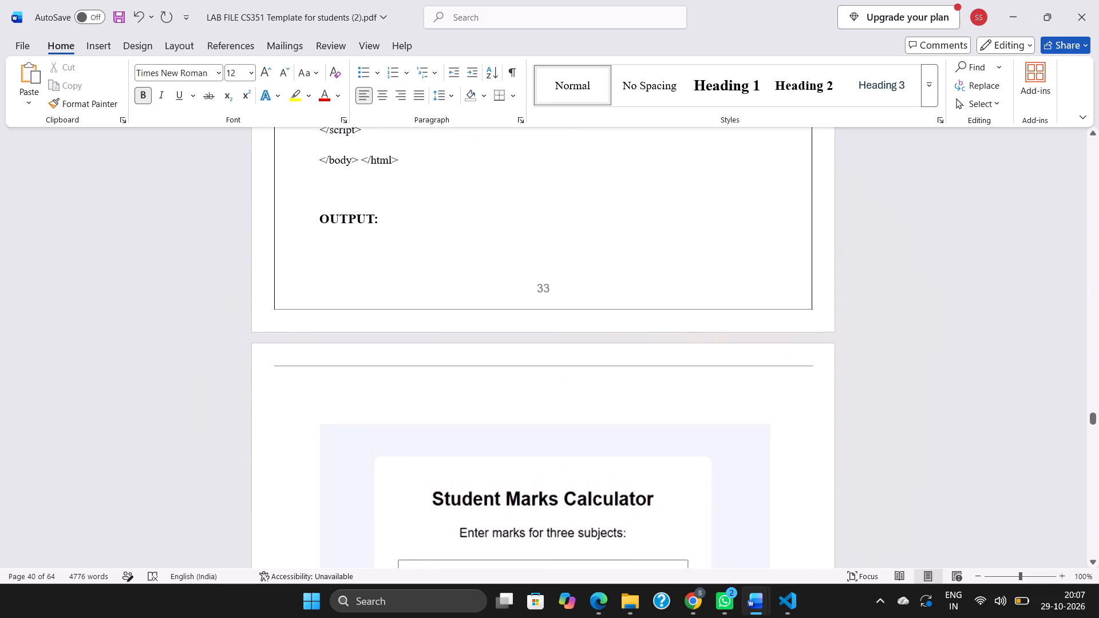
pyautogui.click(318, 214)
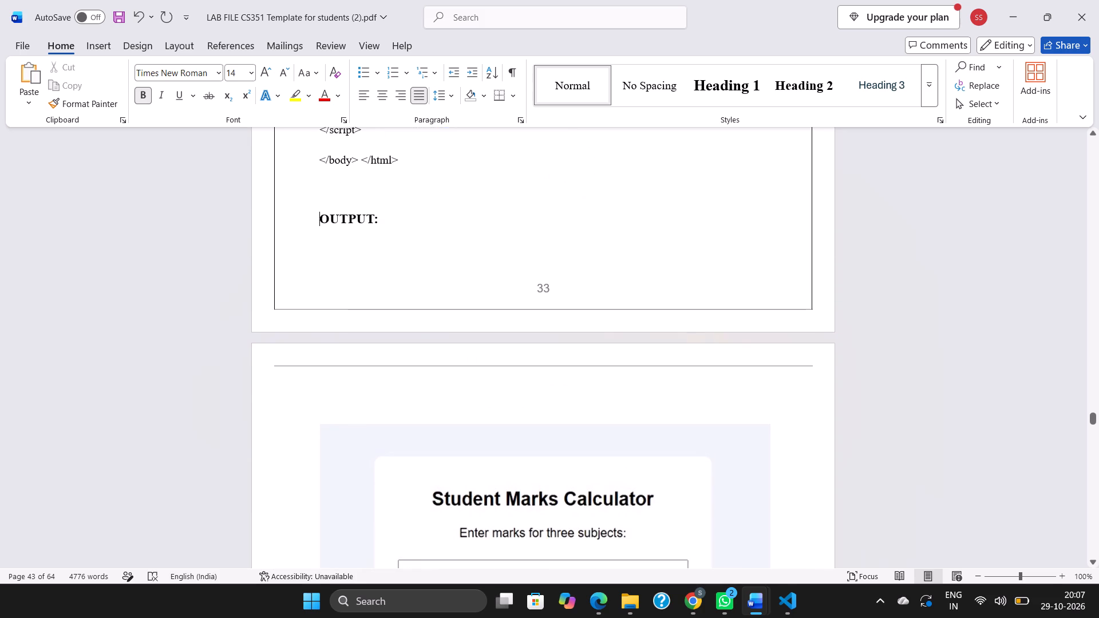
pyautogui.press('Return')
pyautogui.press('Return')
pyautogui.press('Return')
pyautogui.press('Return')
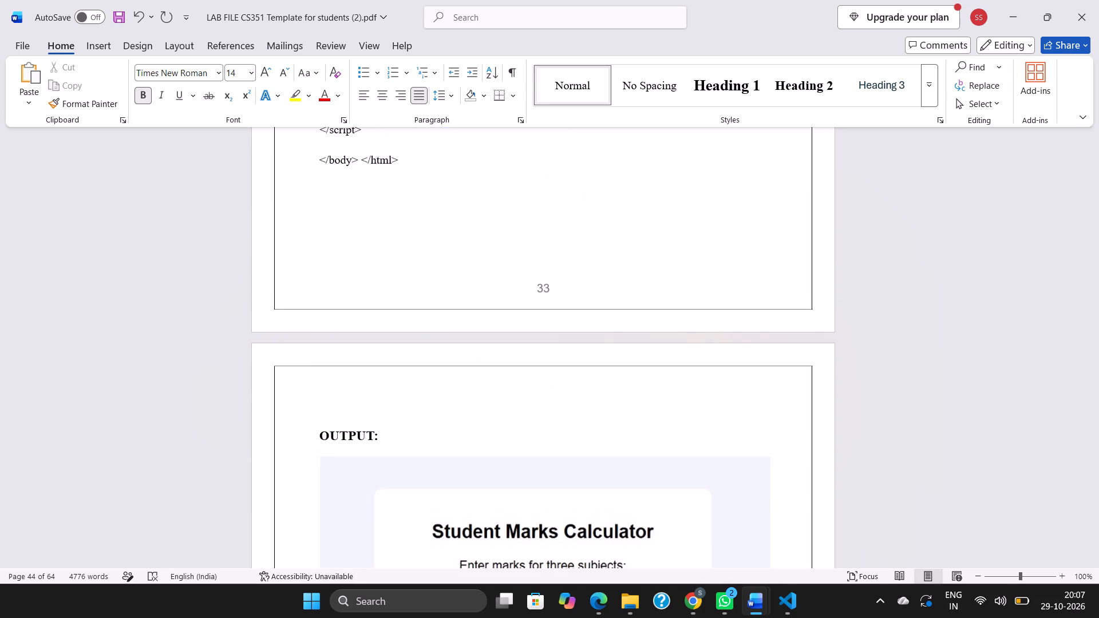
pyautogui.press('BackSpace')
# Push the EXPERIMENT 7 heading to the top of a new page above its AIM, trimming surplus blank lines.
pyautogui.scroll(-3, 318, 214)
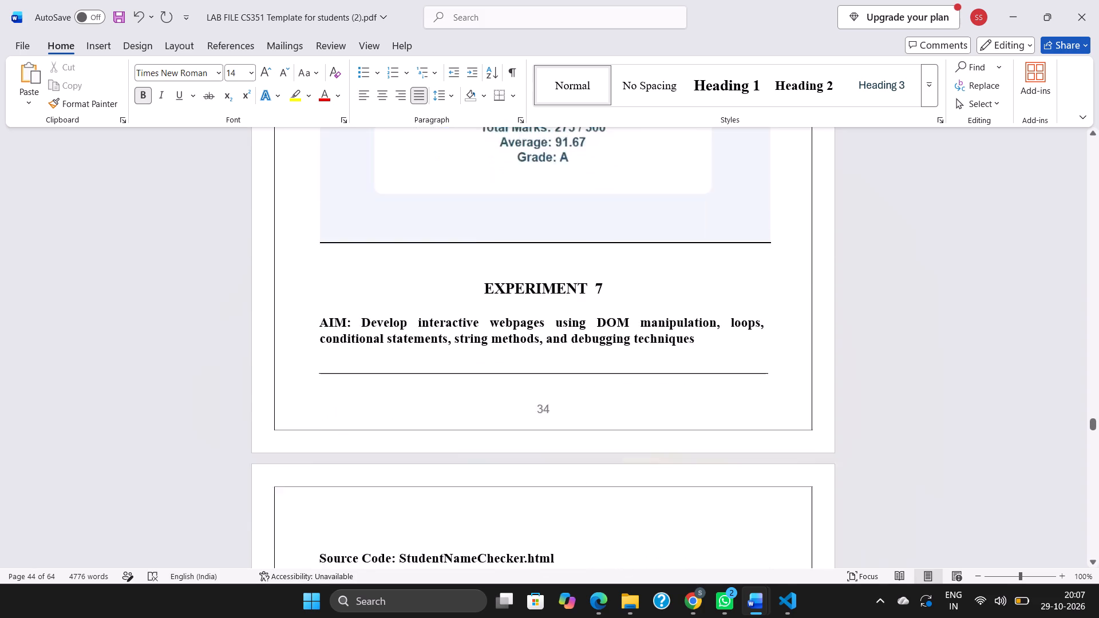
pyautogui.scroll(-1, 318, 214)
pyautogui.click(474, 249)
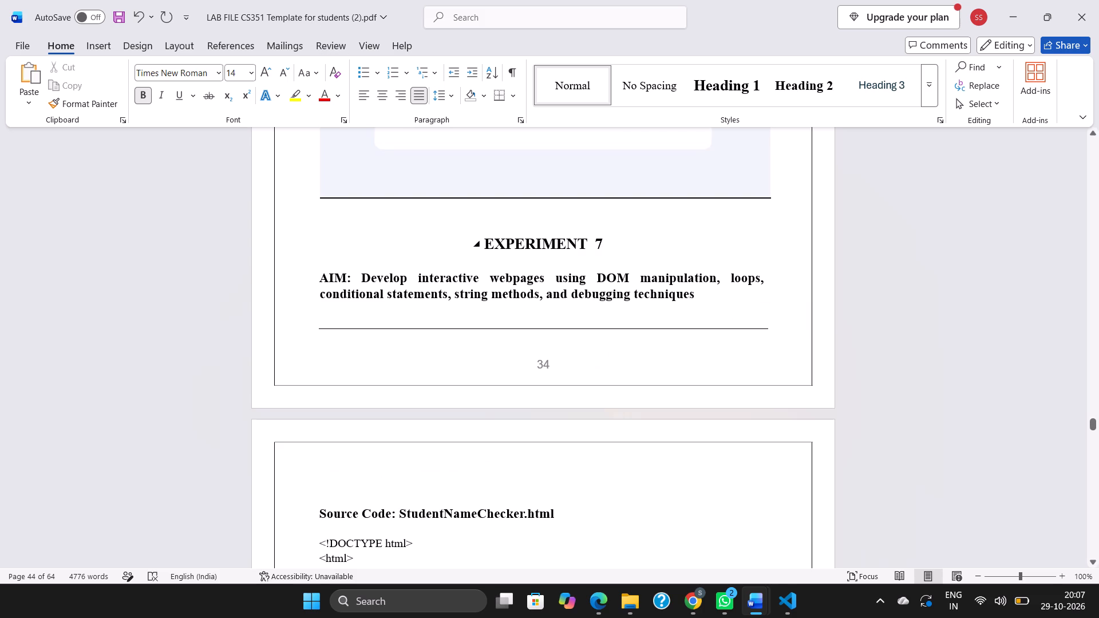
pyautogui.press('Return')
pyautogui.press('Return')
pyautogui.press('Return')
pyautogui.press('Return')
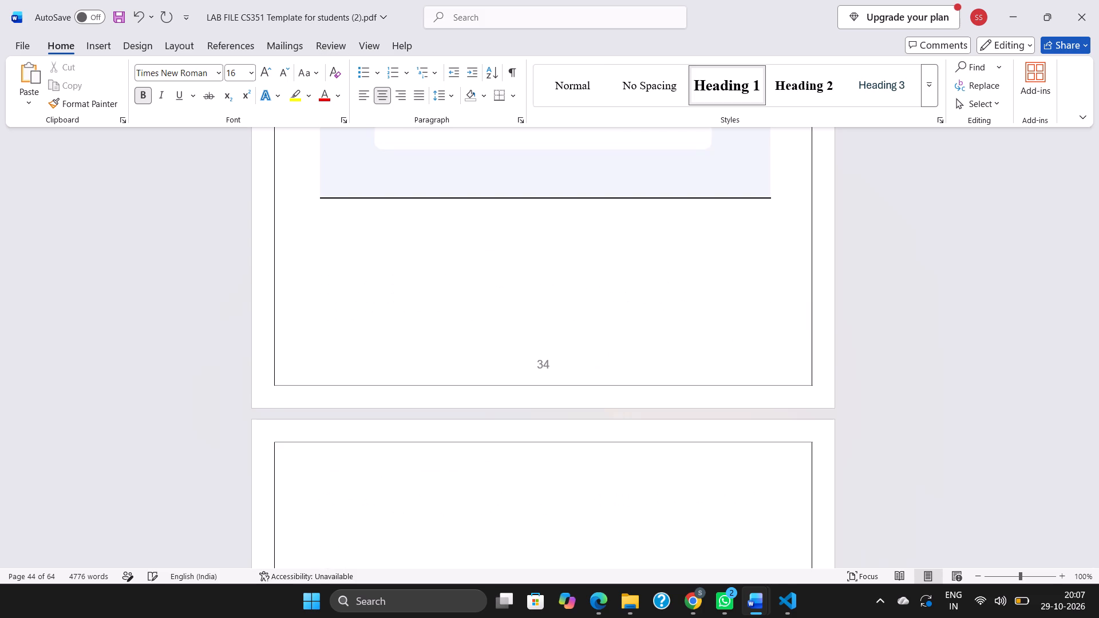
pyautogui.click(398, 496)
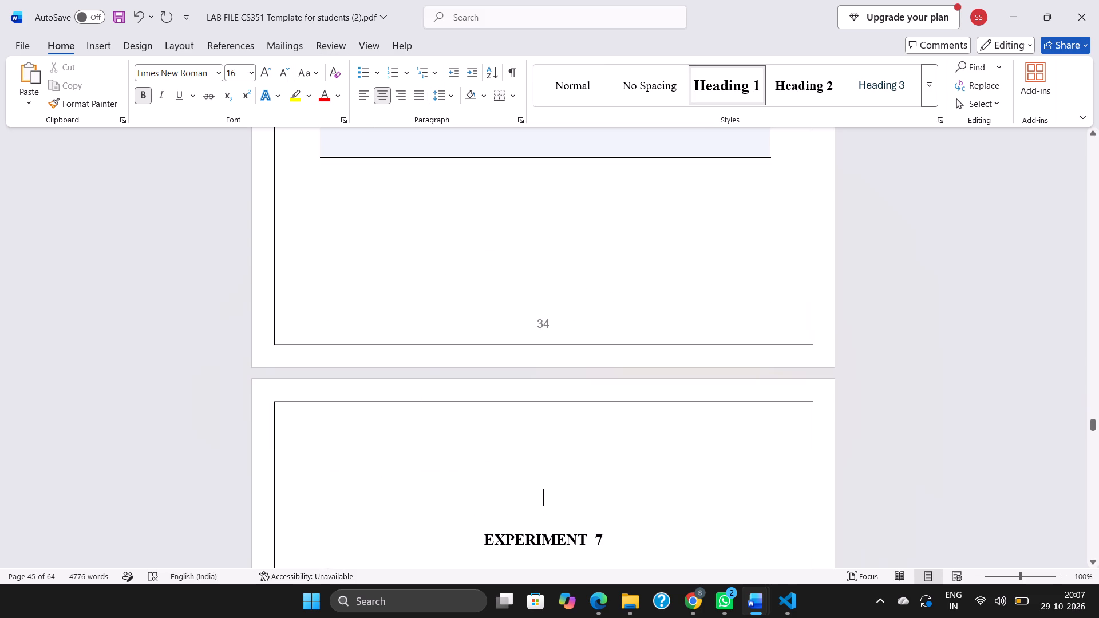
pyautogui.press('BackSpace')
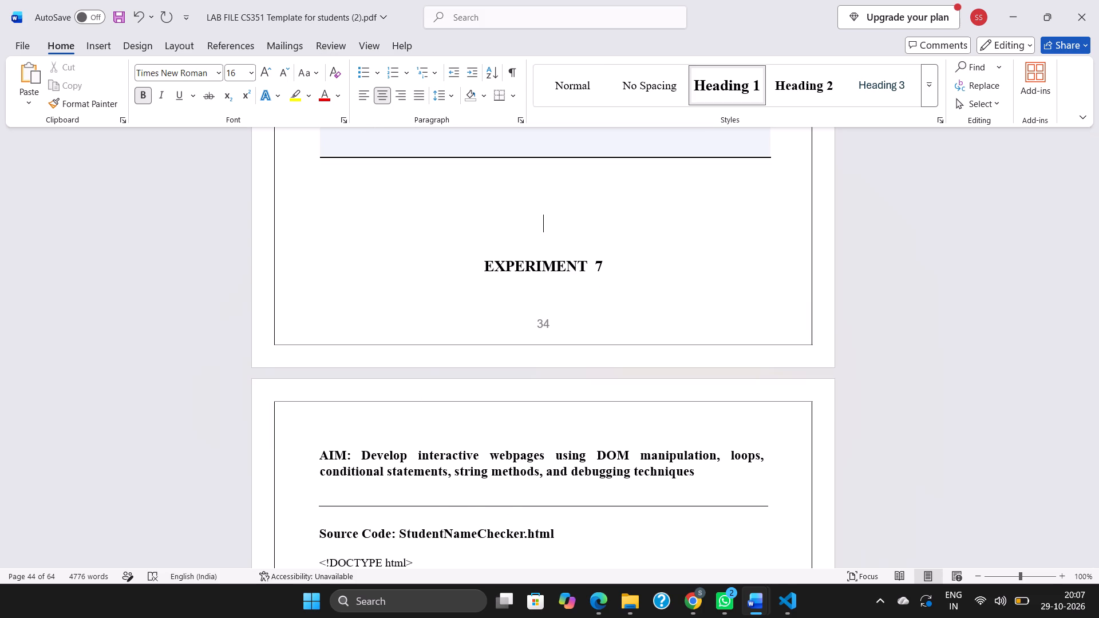
pyautogui.press('Return')
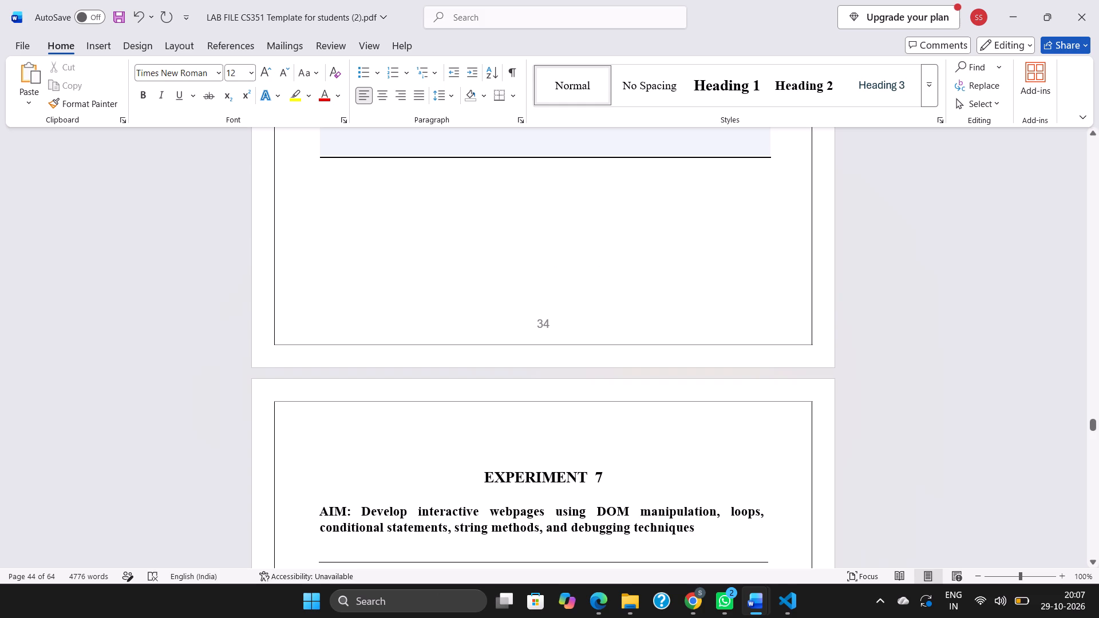
pyautogui.click(376, 462)
pyautogui.press('BackSpace')
pyautogui.press('Return')
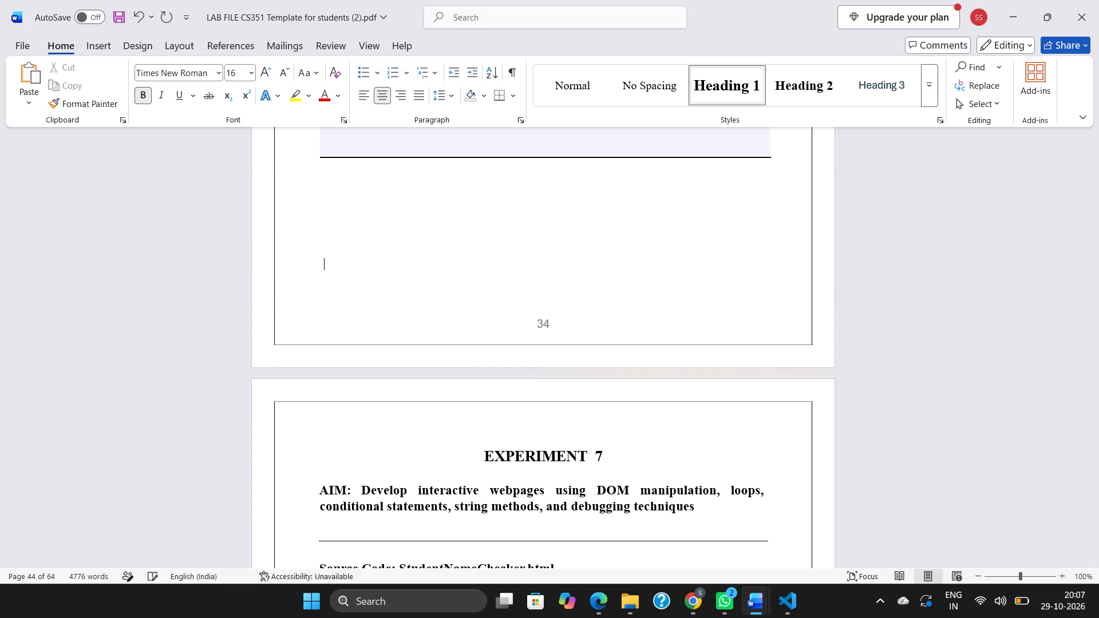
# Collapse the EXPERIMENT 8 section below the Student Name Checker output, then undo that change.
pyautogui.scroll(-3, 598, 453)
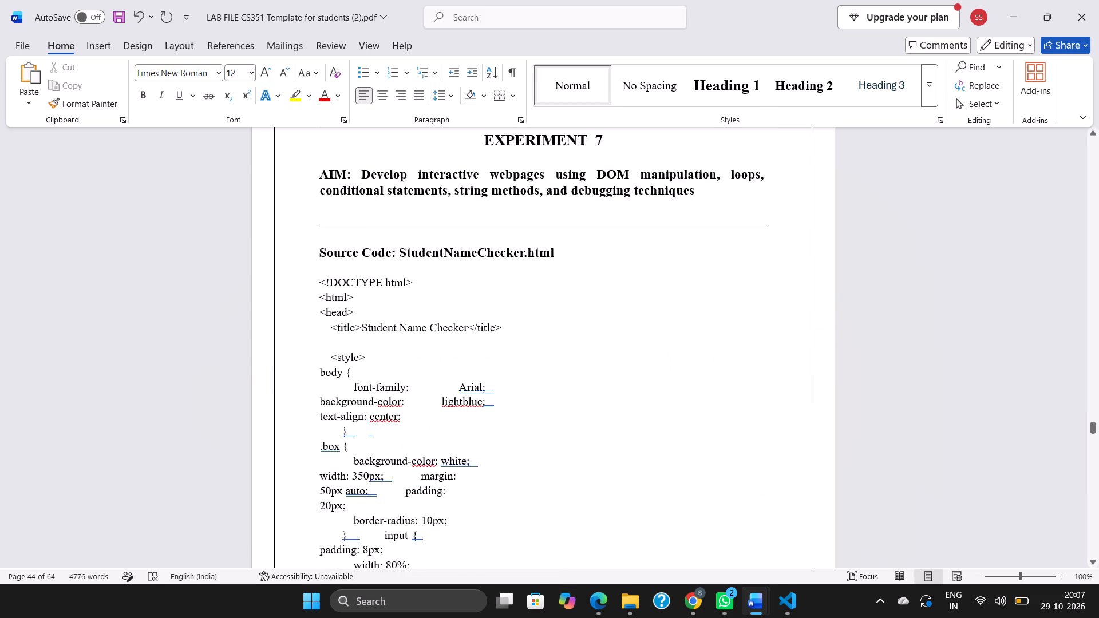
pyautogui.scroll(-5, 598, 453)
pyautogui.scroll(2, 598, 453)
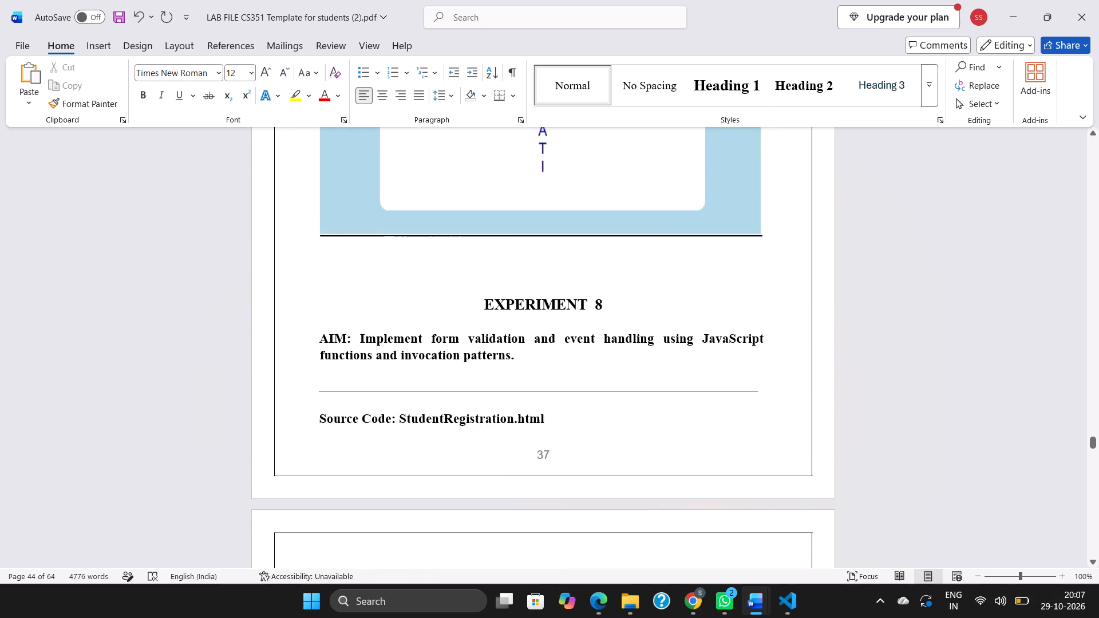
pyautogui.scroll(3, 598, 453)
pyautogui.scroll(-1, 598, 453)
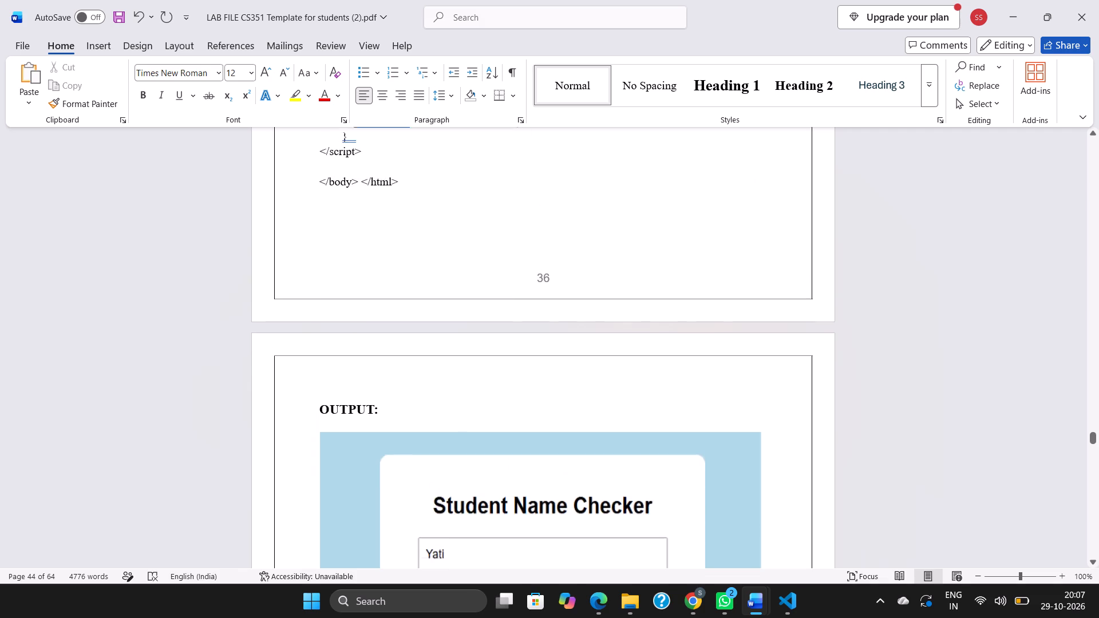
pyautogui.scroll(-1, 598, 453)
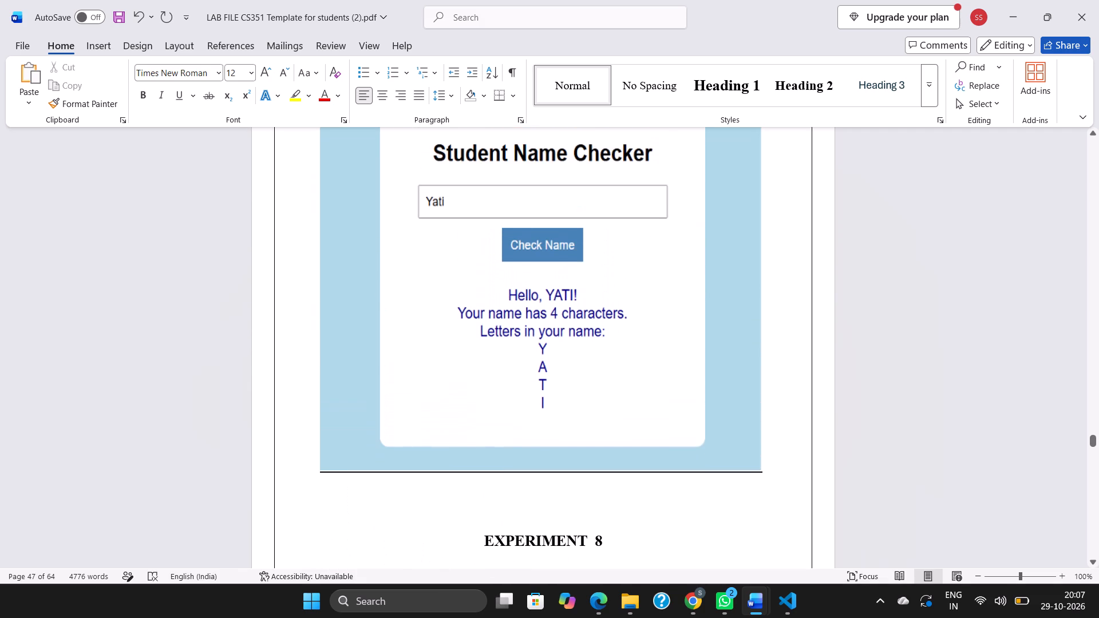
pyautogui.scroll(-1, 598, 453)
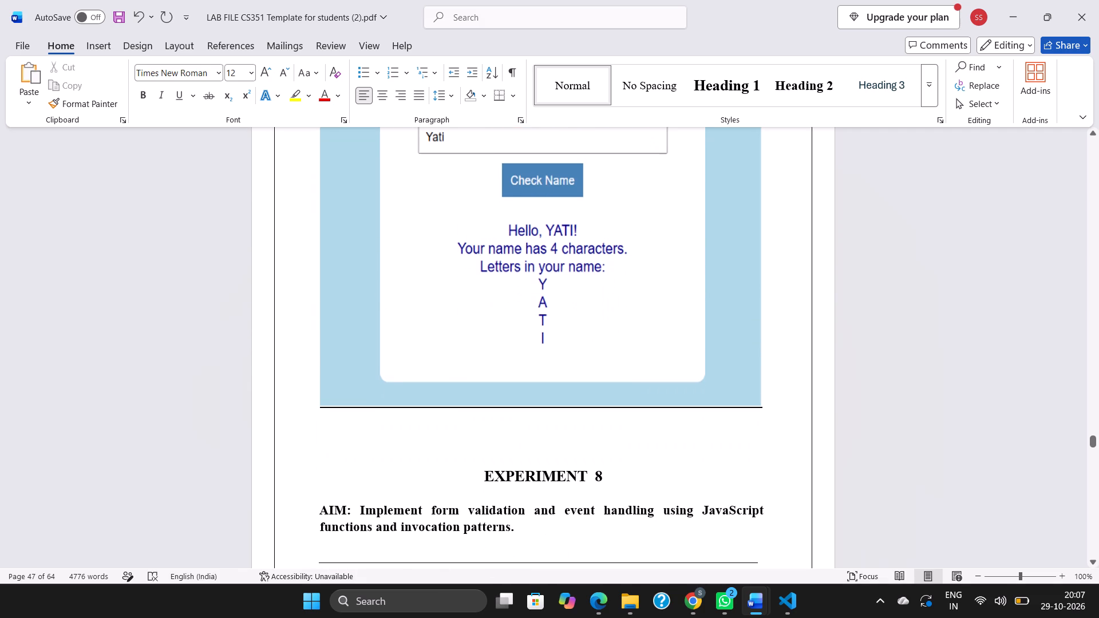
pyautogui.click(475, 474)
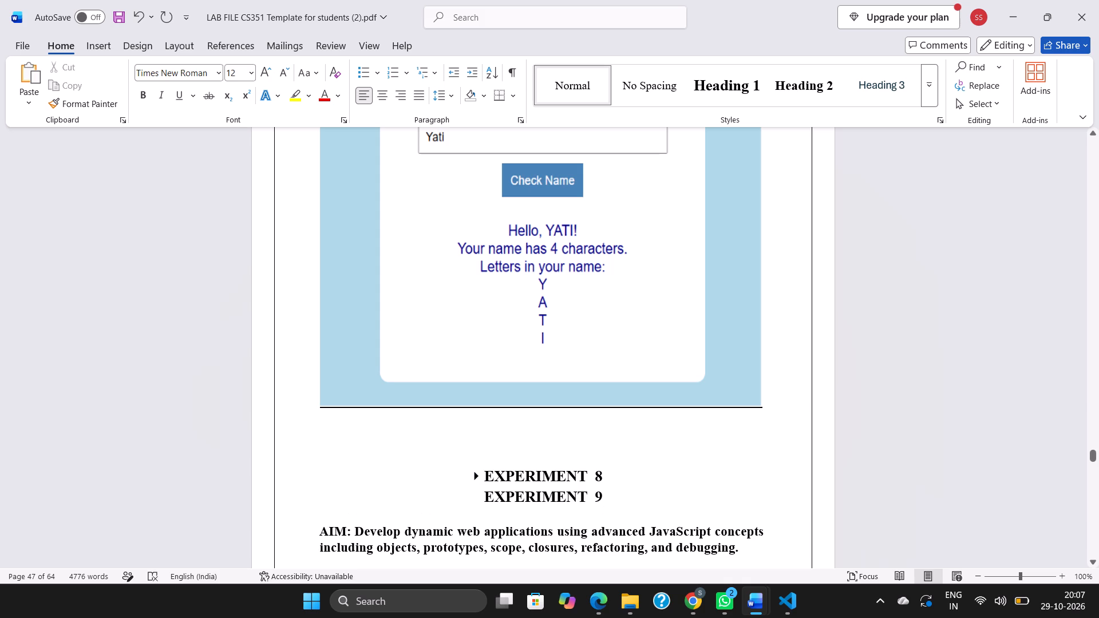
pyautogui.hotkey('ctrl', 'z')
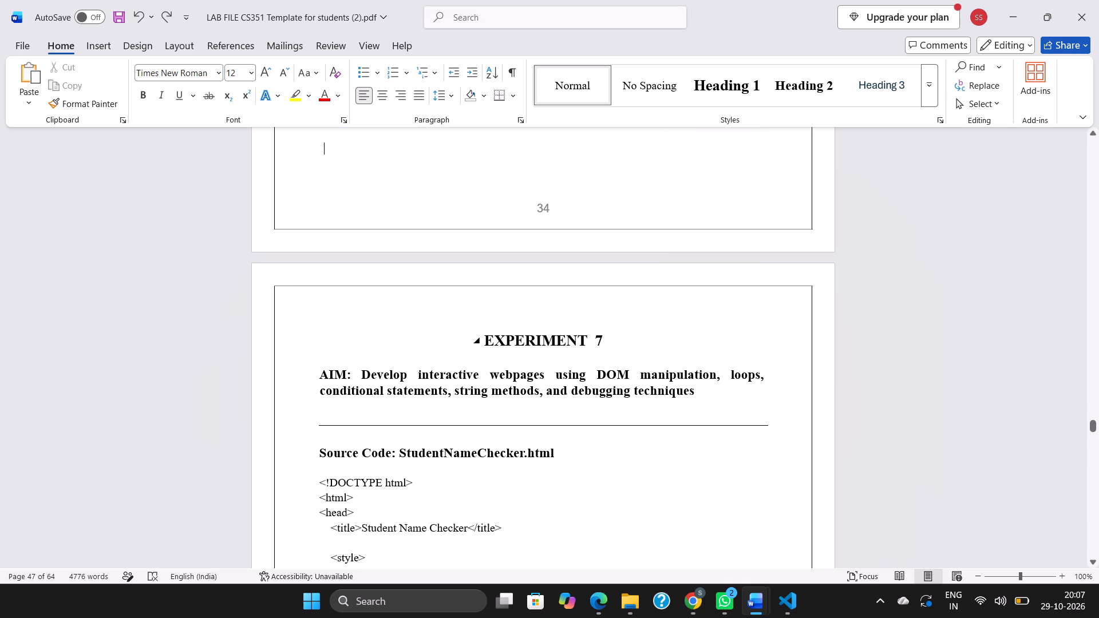
# Push the EXPERIMENT 8 heading with blank lines to the top of the page after the Student Name Checker output, directly above its AIM.
pyautogui.scroll(4, 454, 346)
pyautogui.scroll(-1, 454, 346)
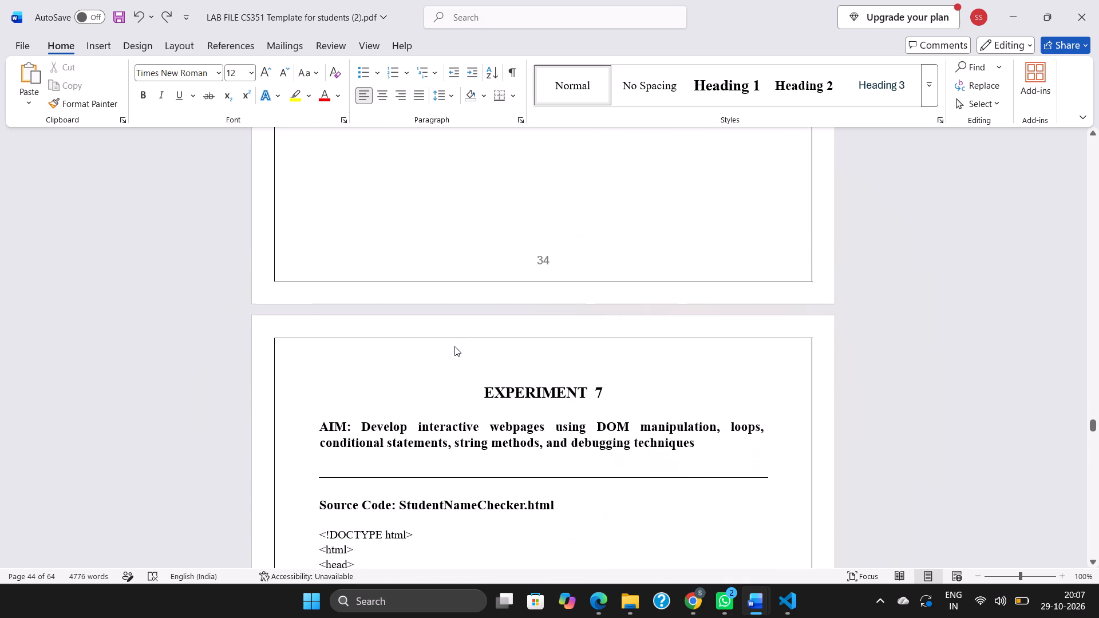
pyautogui.scroll(-7, 454, 346)
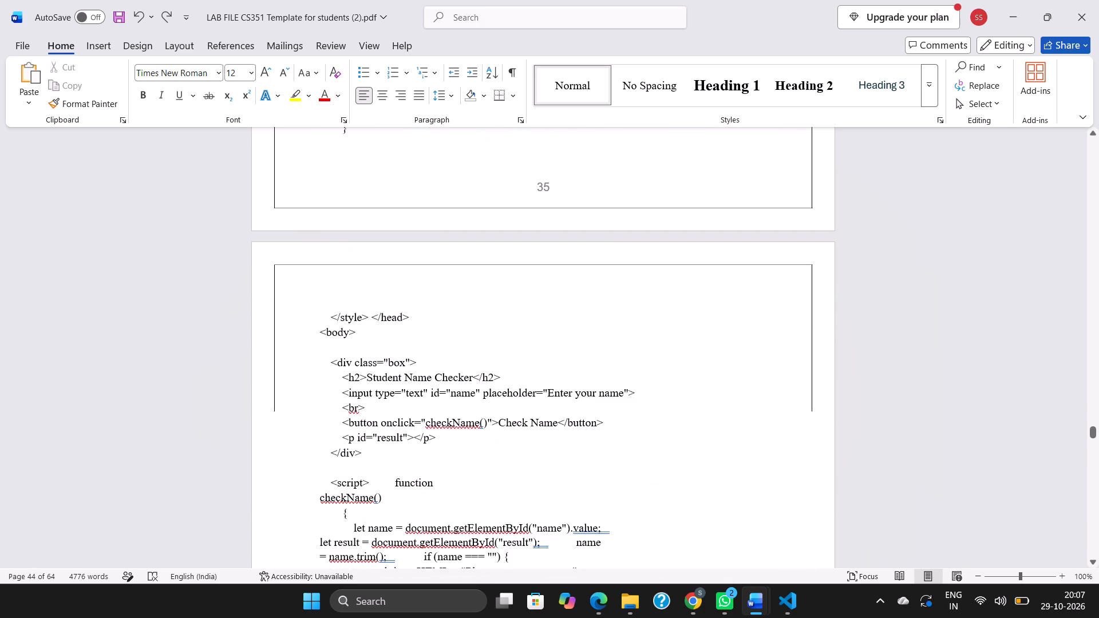
pyautogui.scroll(-5, 454, 346)
pyautogui.scroll(1, 454, 346)
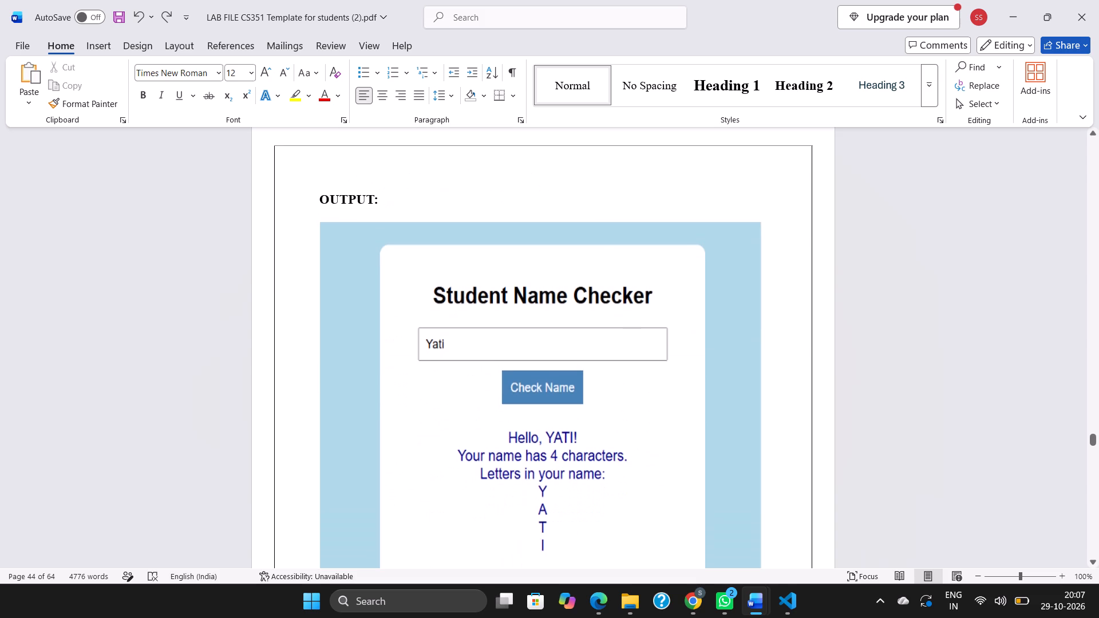
pyautogui.scroll(9, 454, 346)
pyautogui.scroll(-5, 454, 346)
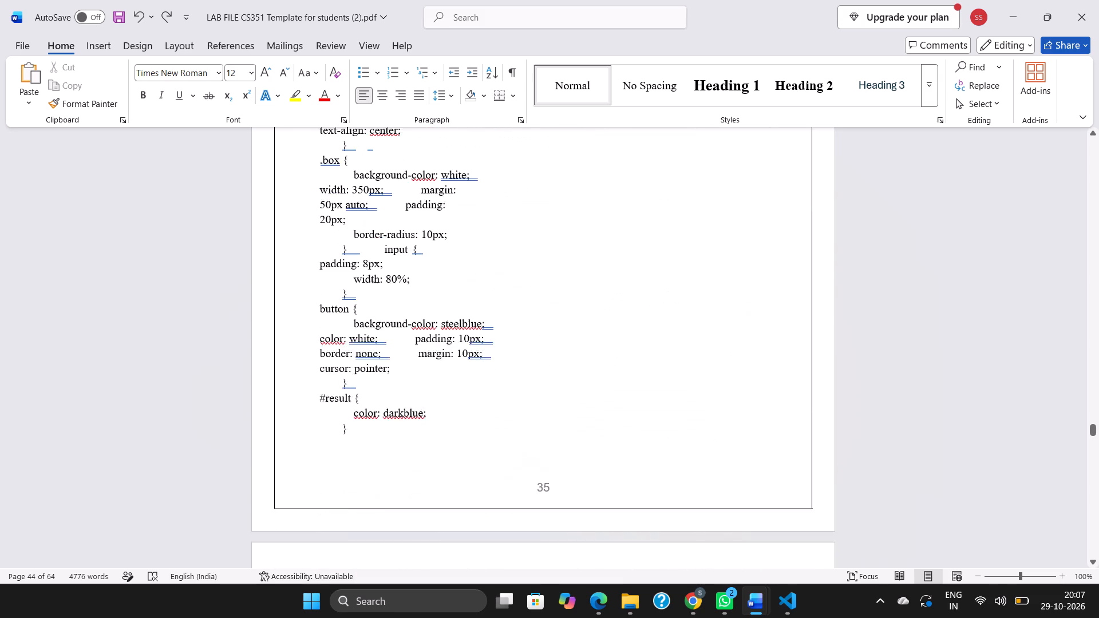
pyautogui.scroll(-7, 454, 346)
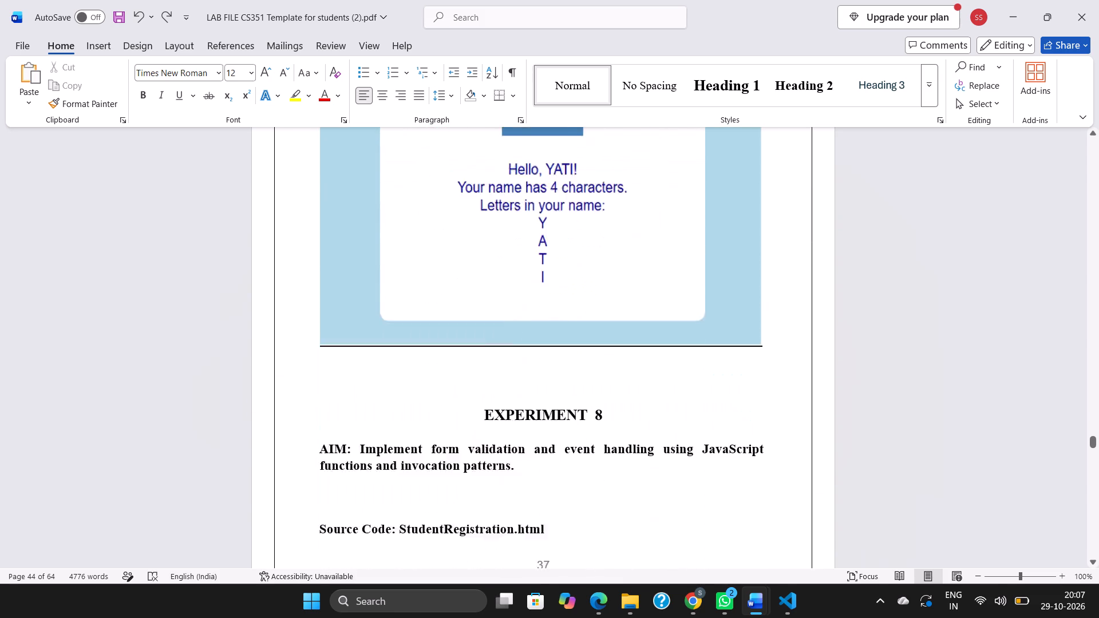
pyautogui.scroll(-2, 454, 346)
pyautogui.click(446, 366)
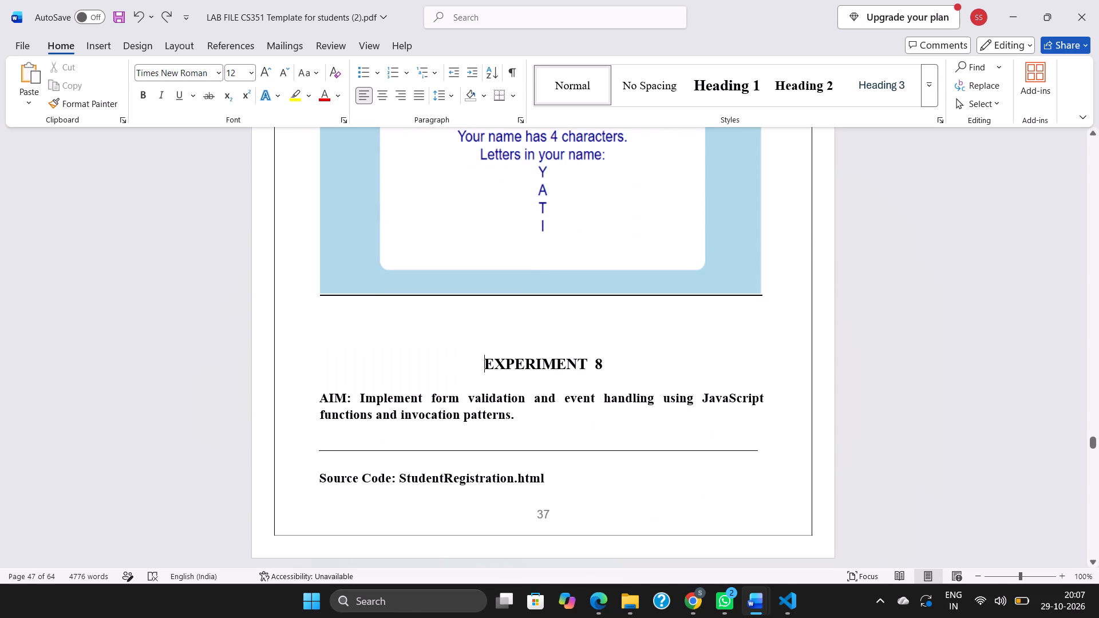
pyautogui.press('Return')
pyautogui.press('Return')
pyautogui.press('Return')
pyautogui.press('Return')
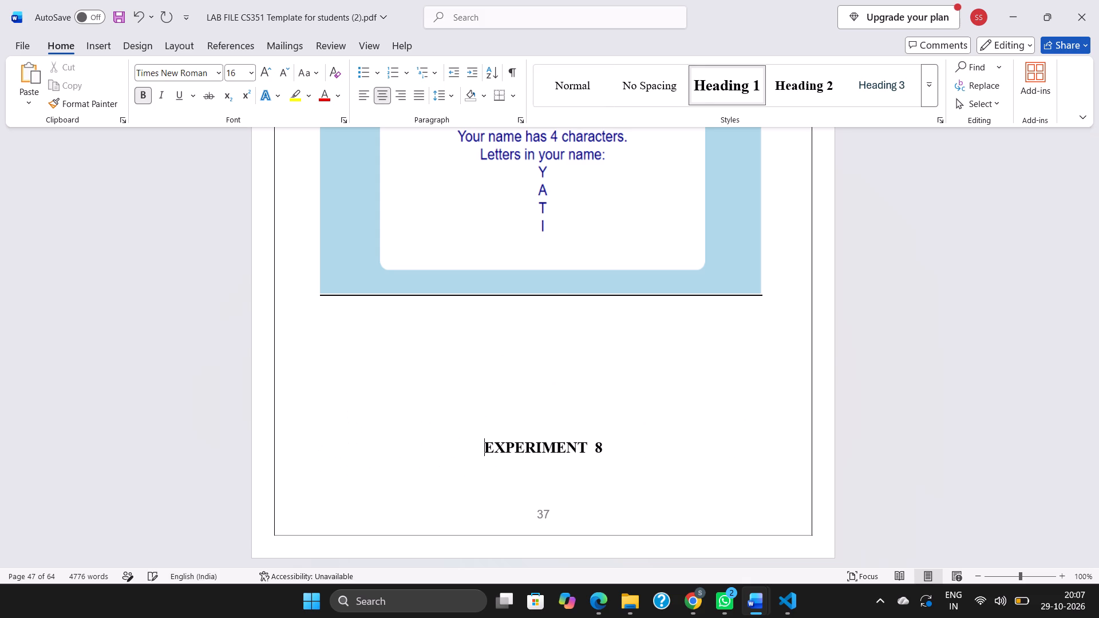
pyautogui.press('Return')
pyautogui.scroll(-1, 446, 366)
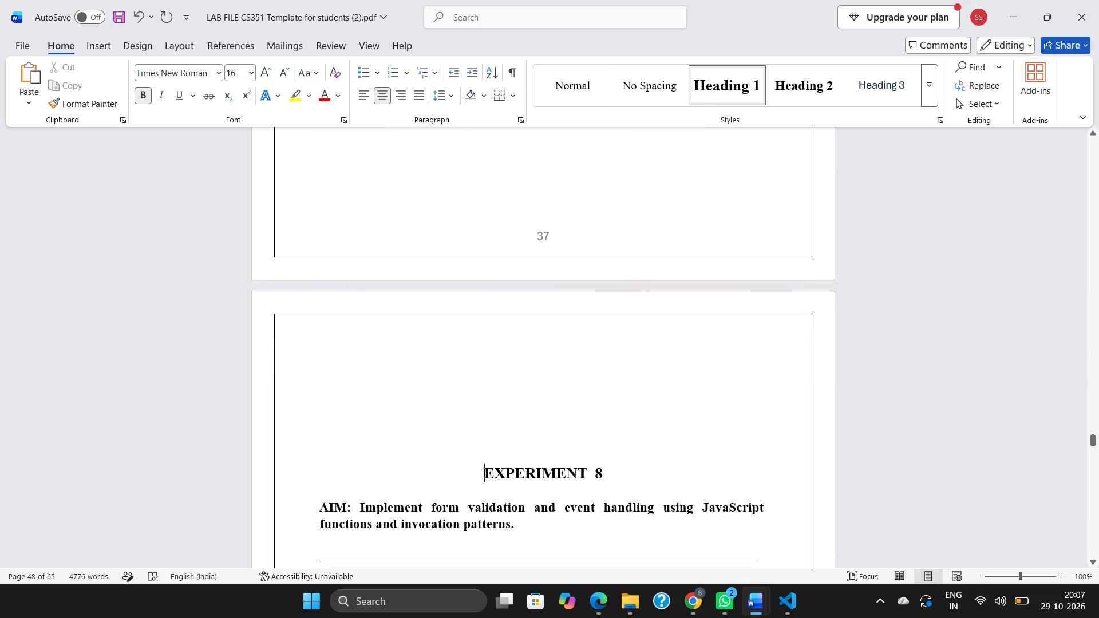
pyautogui.click(375, 447)
pyautogui.press('BackSpace')
pyautogui.press('BackSpace')
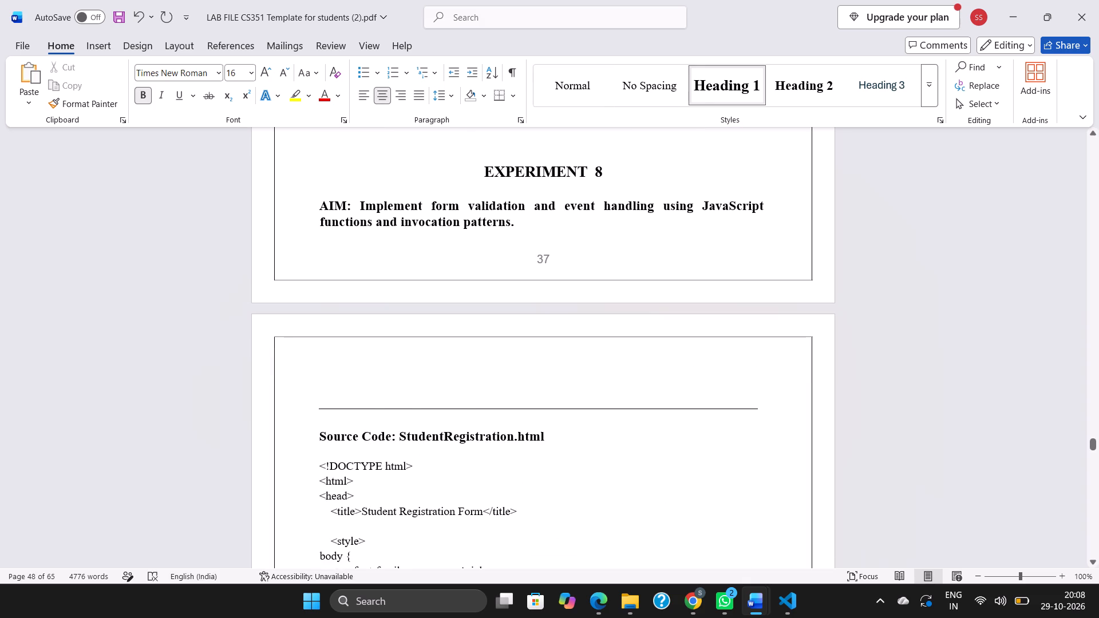
pyautogui.press('Return')
pyautogui.press('Return')
pyautogui.press('Return')
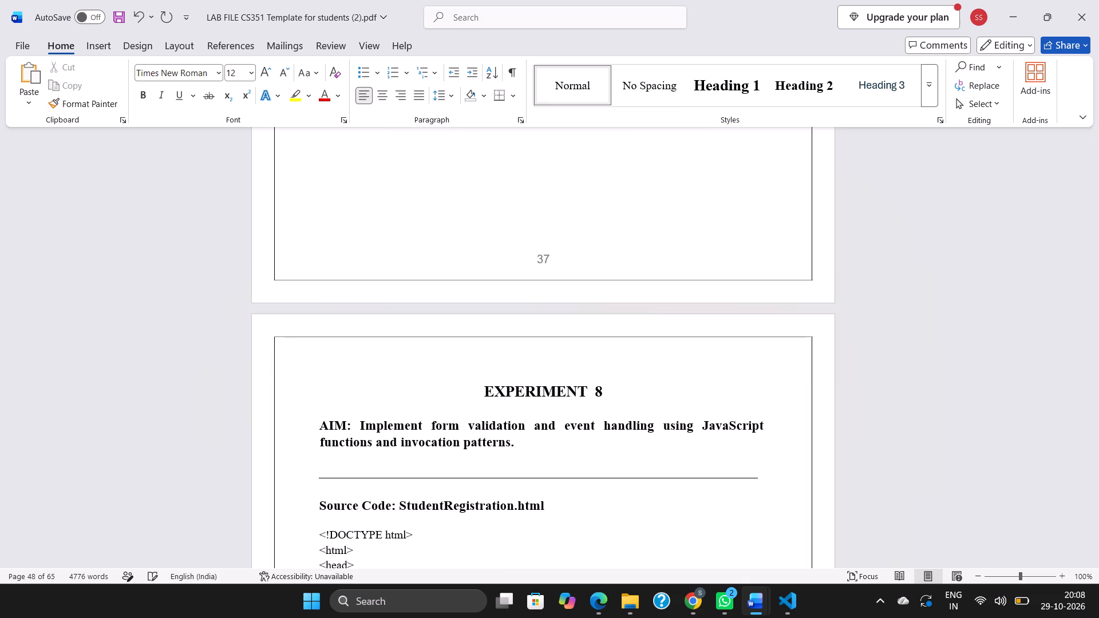
# Remove the blank line above the opening script tag in the StudentRegistration.html code and slightly reduce the tag's indent.
pyautogui.scroll(-6, 588, 492)
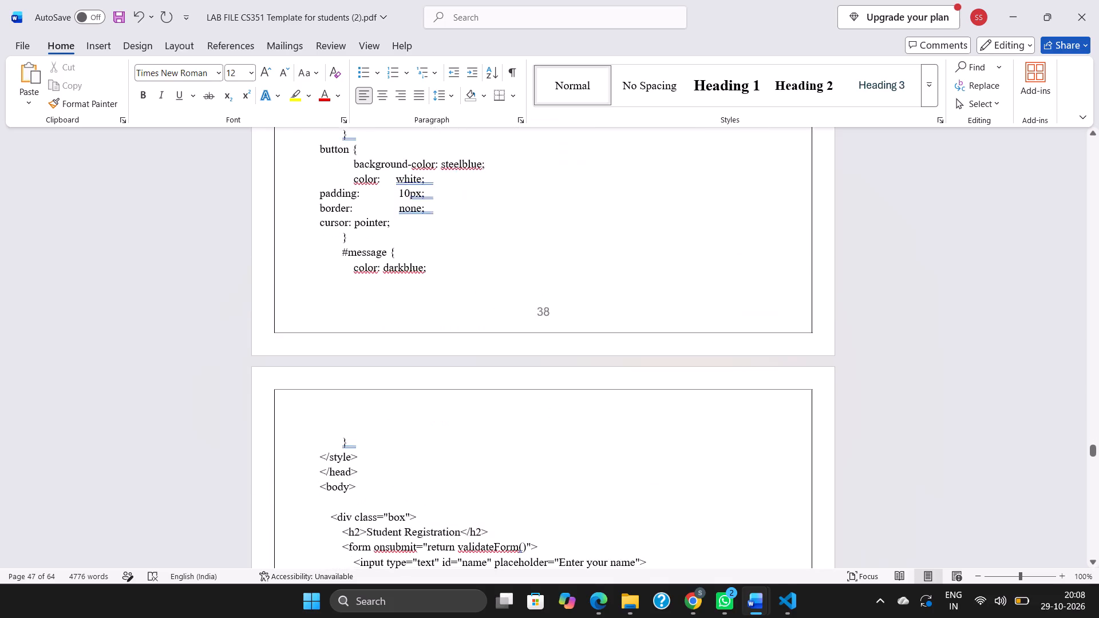
pyautogui.scroll(-8, 588, 492)
pyautogui.scroll(1, 588, 492)
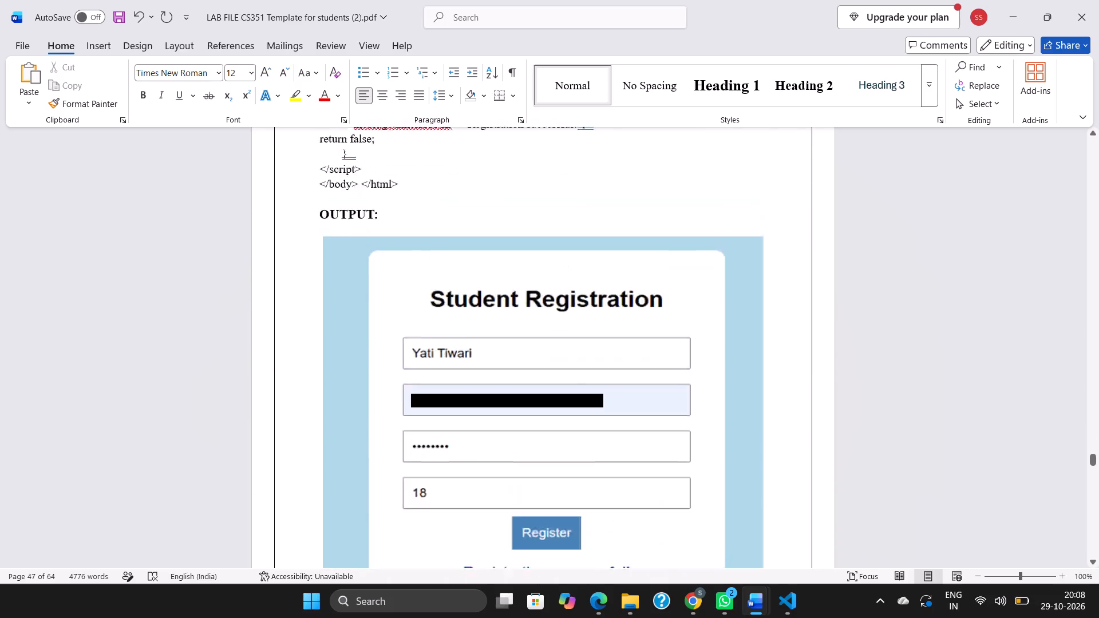
pyautogui.scroll(1, 588, 492)
pyautogui.scroll(3, 401, 256)
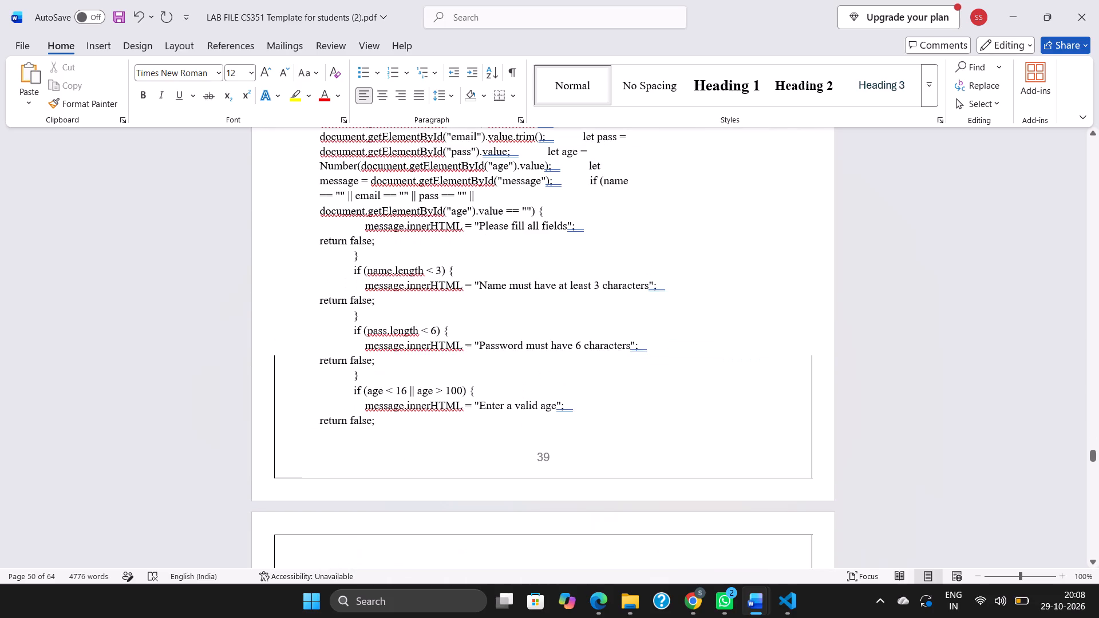
pyautogui.scroll(2, 378, 279)
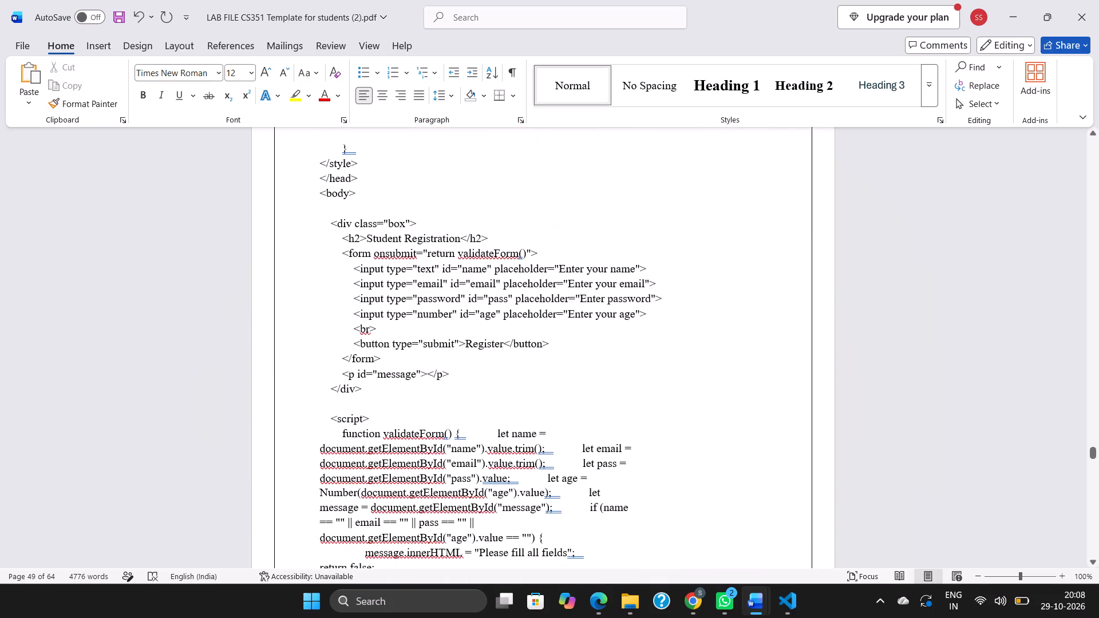
pyautogui.click(323, 415)
pyautogui.press('BackSpace')
pyautogui.press('BackSpace')
pyautogui.press('BackSpace')
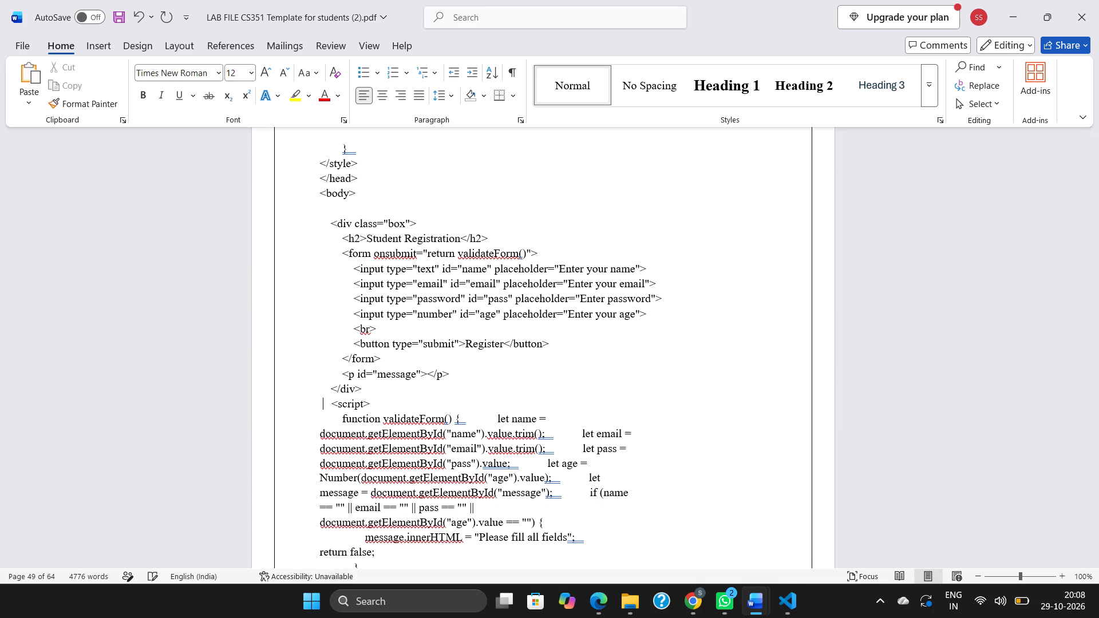
pyautogui.press('BackSpace')
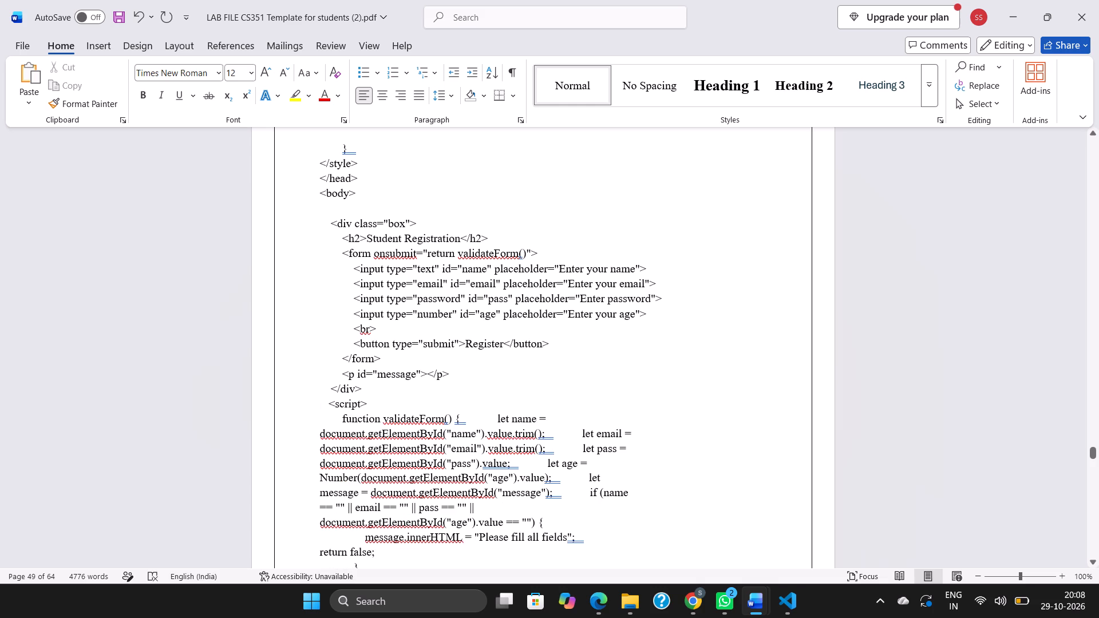
# Remove the indent and blank line before the div with class "box" so it directly follows the body tag.
pyautogui.click(327, 226)
pyautogui.press('BackSpace')
pyautogui.press('BackSpace')
pyautogui.press('BackSpace')
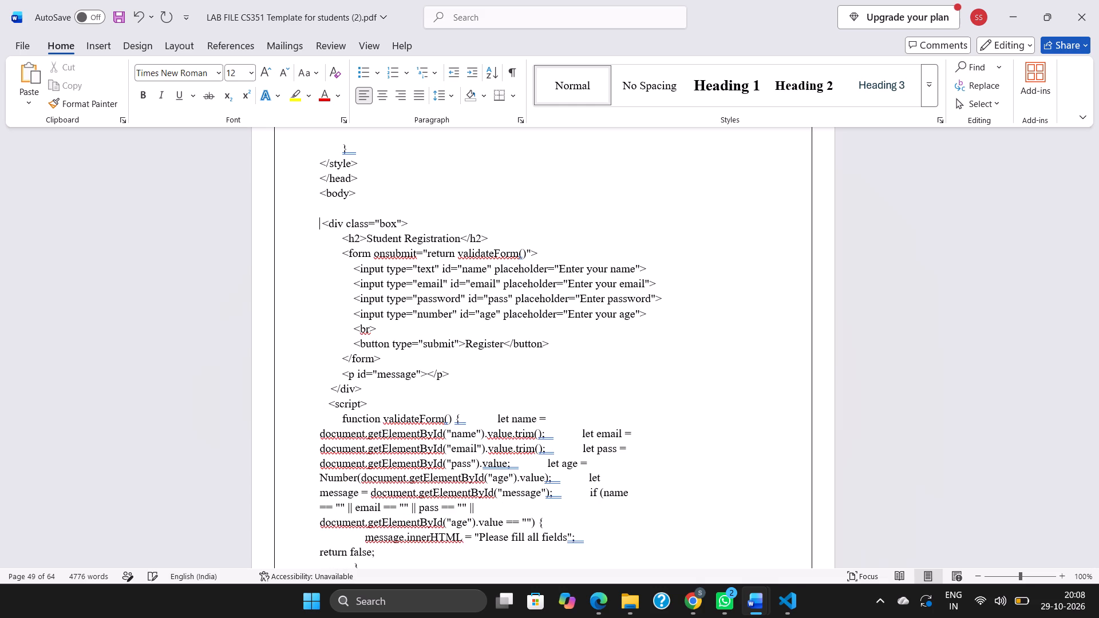
pyautogui.press('BackSpace')
pyautogui.press('BackSpace')
pyautogui.press('BackSpace')
# Join the closing style tag onto the line of the closing brace that precedes it in the registration code.
pyautogui.scroll(2, 327, 226)
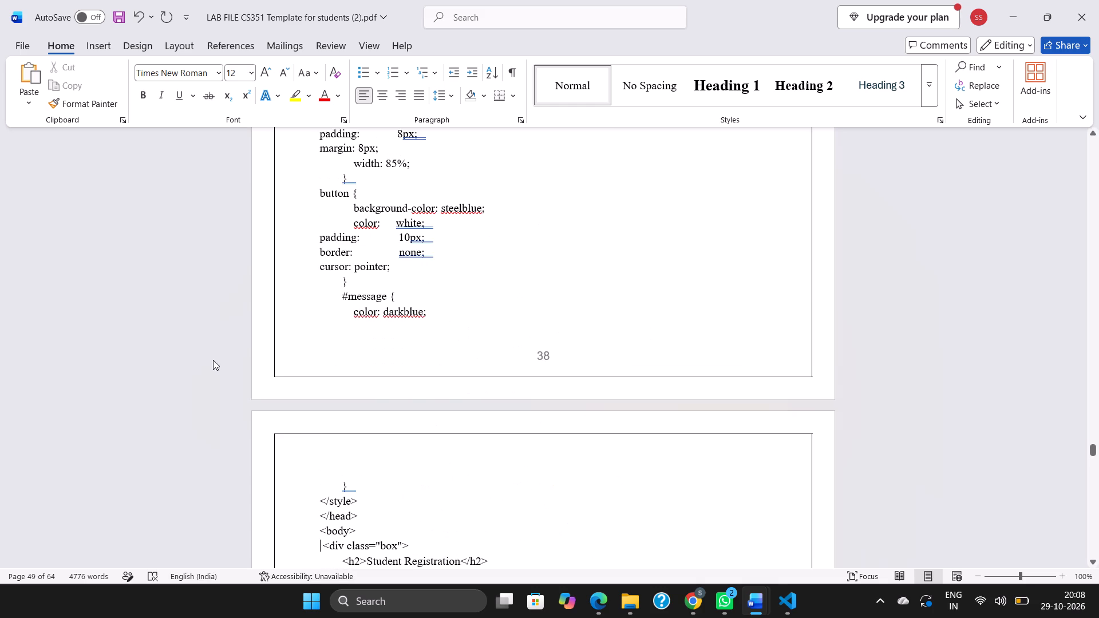
pyautogui.click(316, 497)
pyautogui.press('BackSpace')
pyautogui.press('BackSpace')
pyautogui.press('BackSpace')
pyautogui.press('BackSpace')
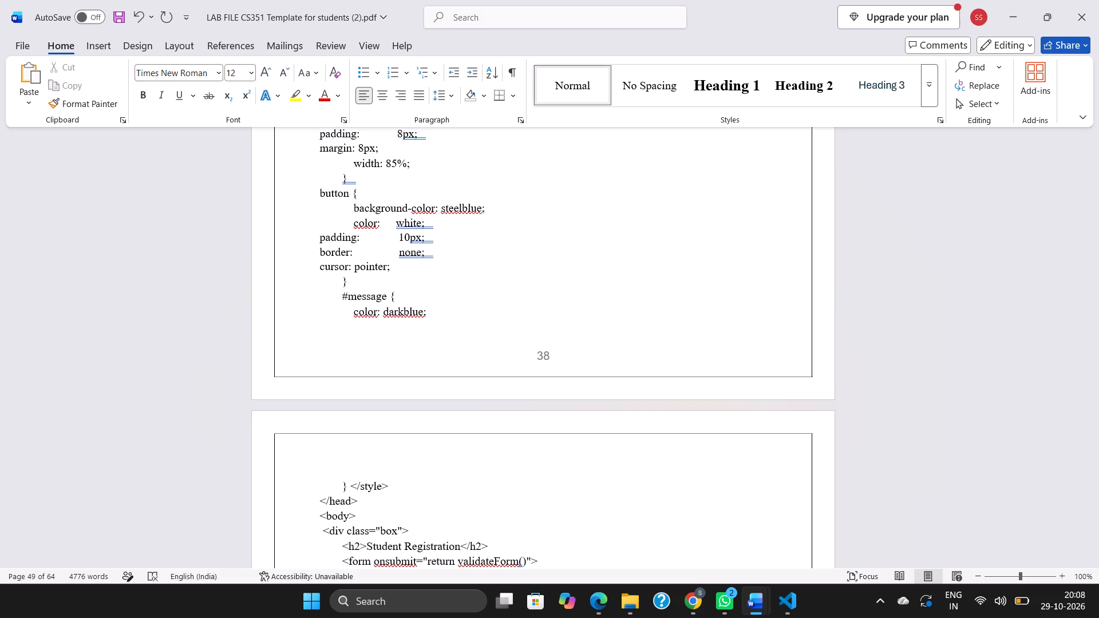
# Reduce the indent of the closing brace above the button rule in the StudentRegistration.html styles.
pyautogui.scroll(-5, 316, 497)
pyautogui.scroll(1, 316, 497)
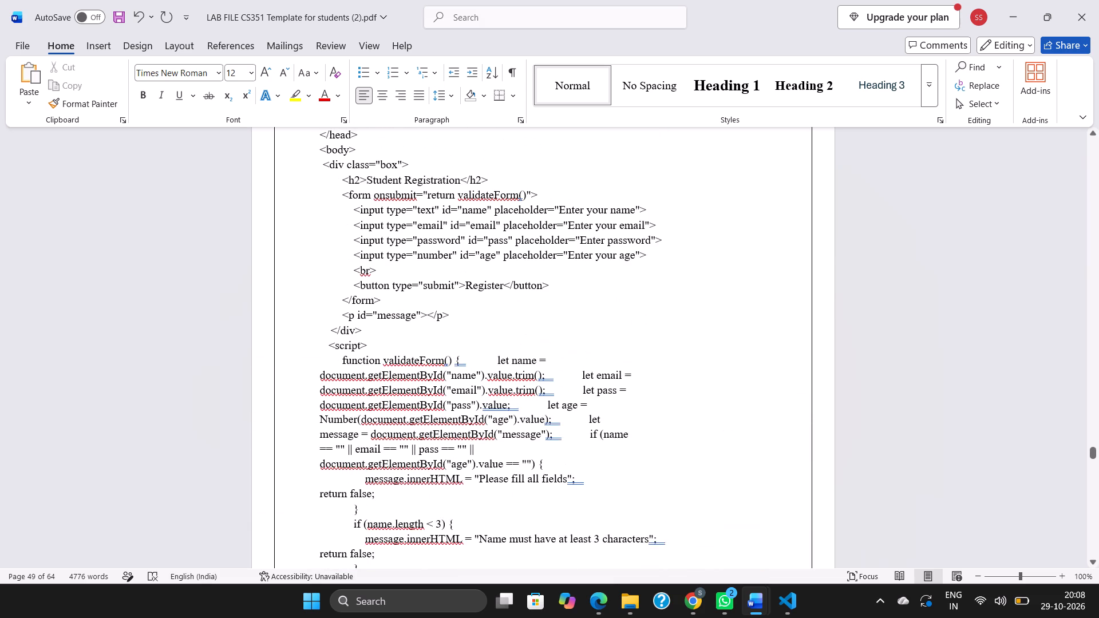
pyautogui.scroll(4, 316, 497)
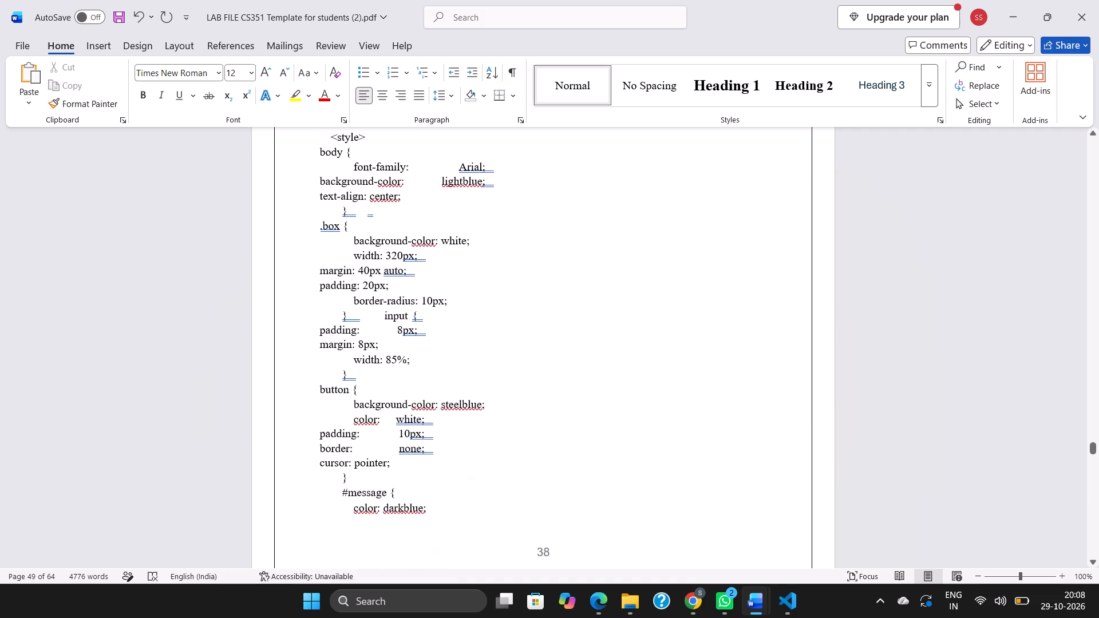
pyautogui.scroll(1, 316, 497)
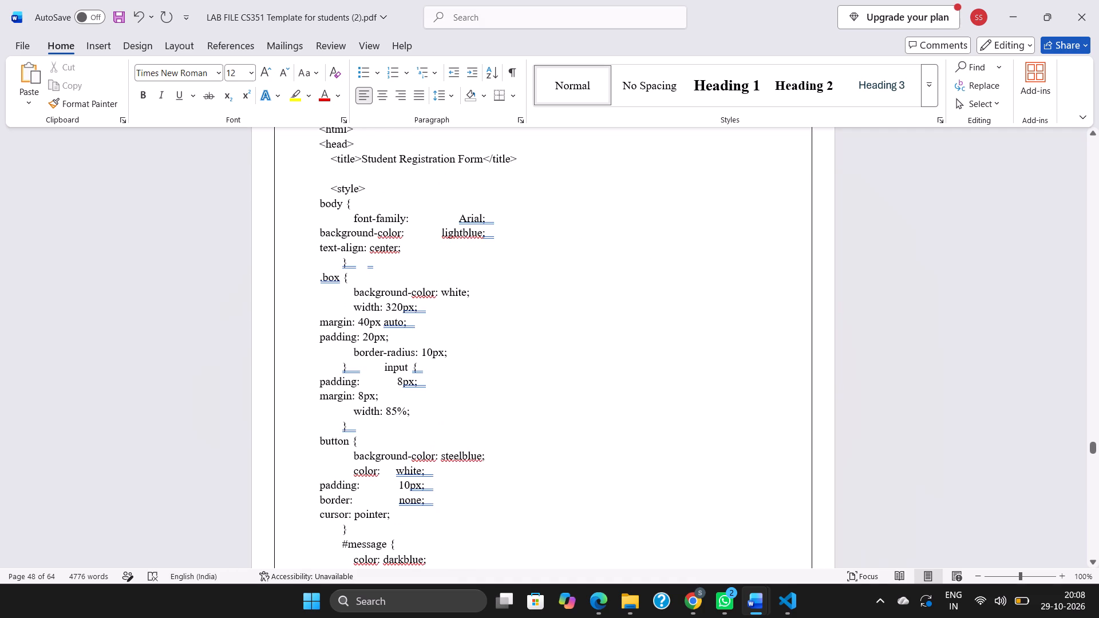
pyautogui.click(339, 427)
pyautogui.press('BackSpace')
pyautogui.press('BackSpace')
pyautogui.press('BackSpace')
pyautogui.press('BackSpace')
pyautogui.press('BackSpace')
pyautogui.press('BackSpace')
pyautogui.press('BackSpace')
pyautogui.press('BackSpace')
pyautogui.press('BackSpace')
pyautogui.press('BackSpace')
pyautogui.press('BackSpace')
pyautogui.press('BackSpace')
pyautogui.press('BackSpace')
pyautogui.press('BackSpace')
pyautogui.press('BackSpace')
pyautogui.press('BackSpace')
pyautogui.press('BackSpace')
pyautogui.press('BackSpace')
pyautogui.press('BackSpace')
pyautogui.press('BackSpace')
pyautogui.press('BackSpace')
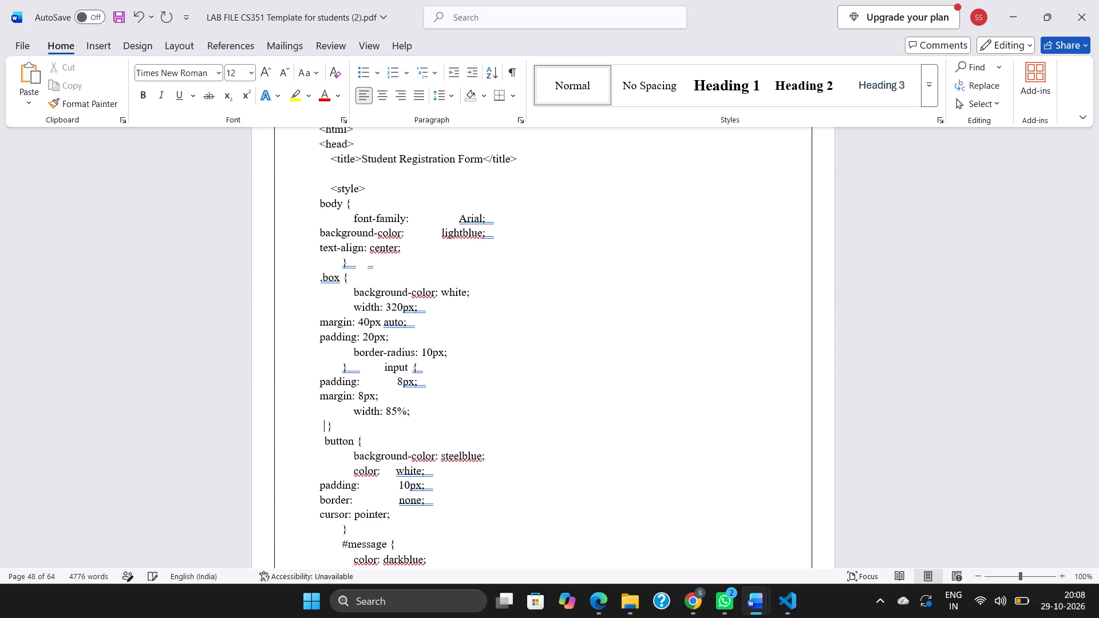
# Join the br tag onto the line of the age input in the StudentRegistration.html form code.
pyautogui.scroll(-2, 405, 505)
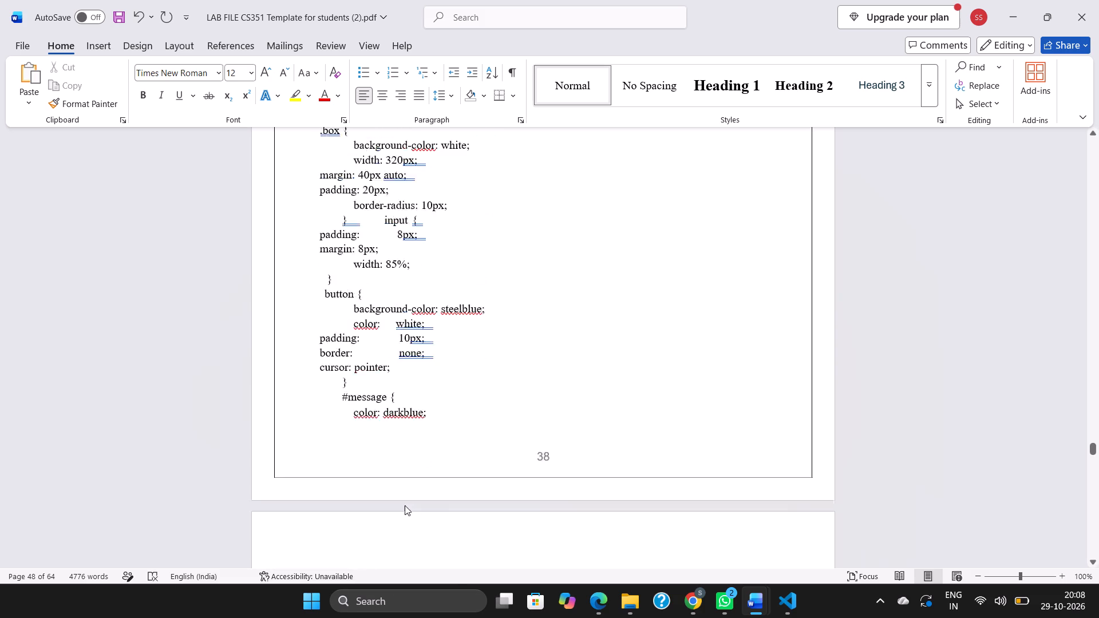
pyautogui.scroll(-1, 405, 505)
pyautogui.click(349, 498)
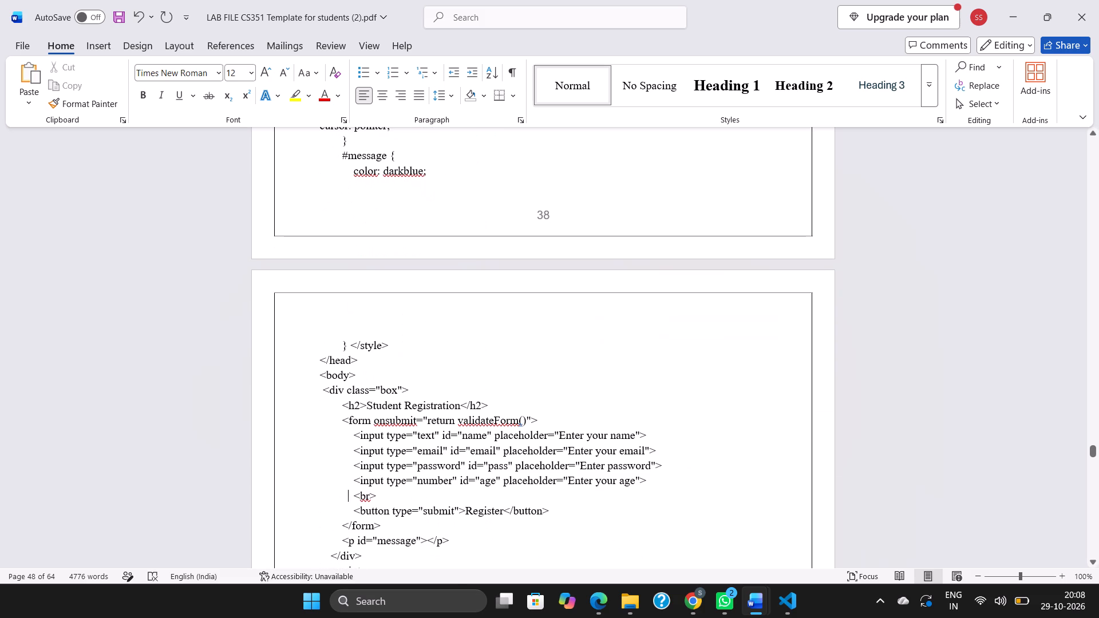
pyautogui.press('BackSpace')
pyautogui.press('BackSpace')
pyautogui.press('BackSpace')
pyautogui.press('BackSpace')
pyautogui.press('BackSpace')
pyautogui.press('BackSpace')
pyautogui.press('BackSpace')
pyautogui.press('BackSpace')
pyautogui.press('BackSpace')
pyautogui.press('BackSpace')
pyautogui.press('BackSpace')
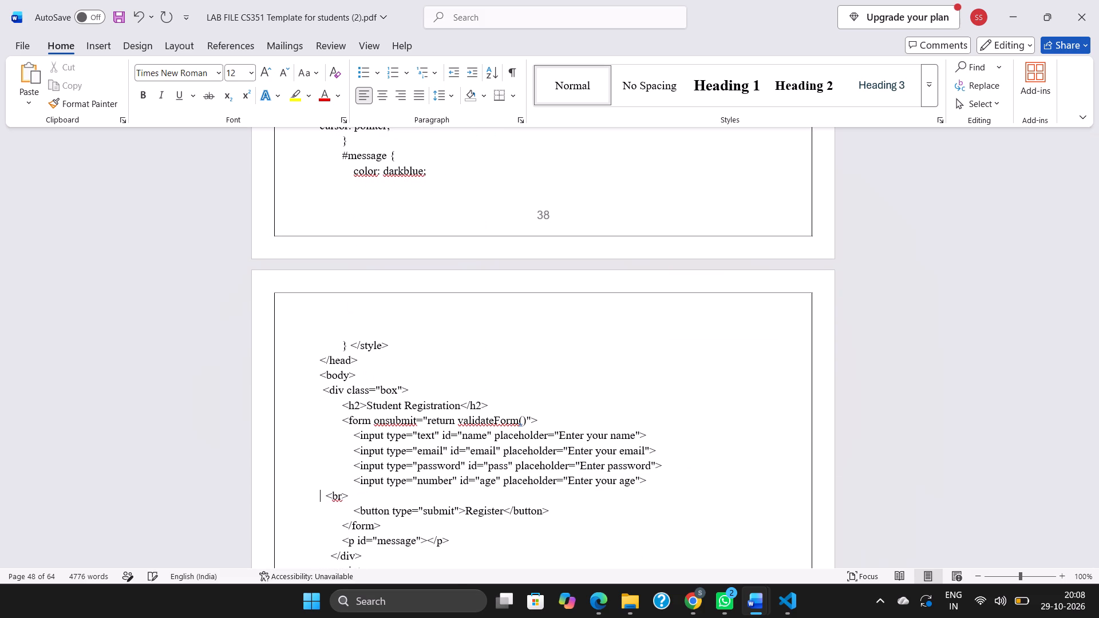
pyautogui.press('BackSpace')
pyautogui.press('BackSpace')
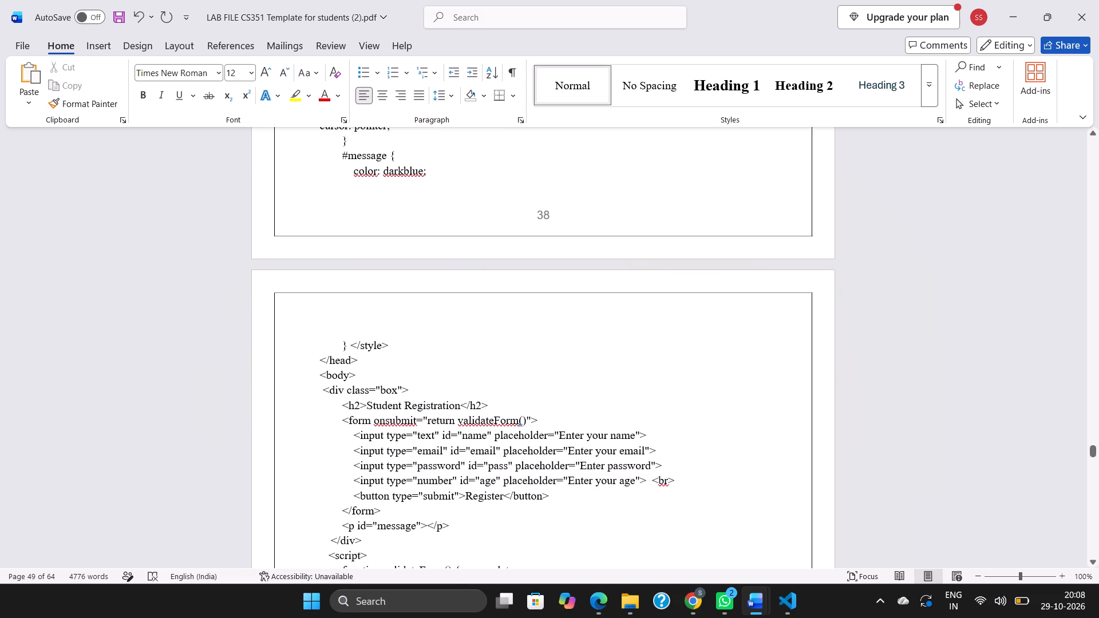
# Join the closing div tag onto the line of the paragraph with id "message" in the registration code.
pyautogui.scroll(-1, 334, 515)
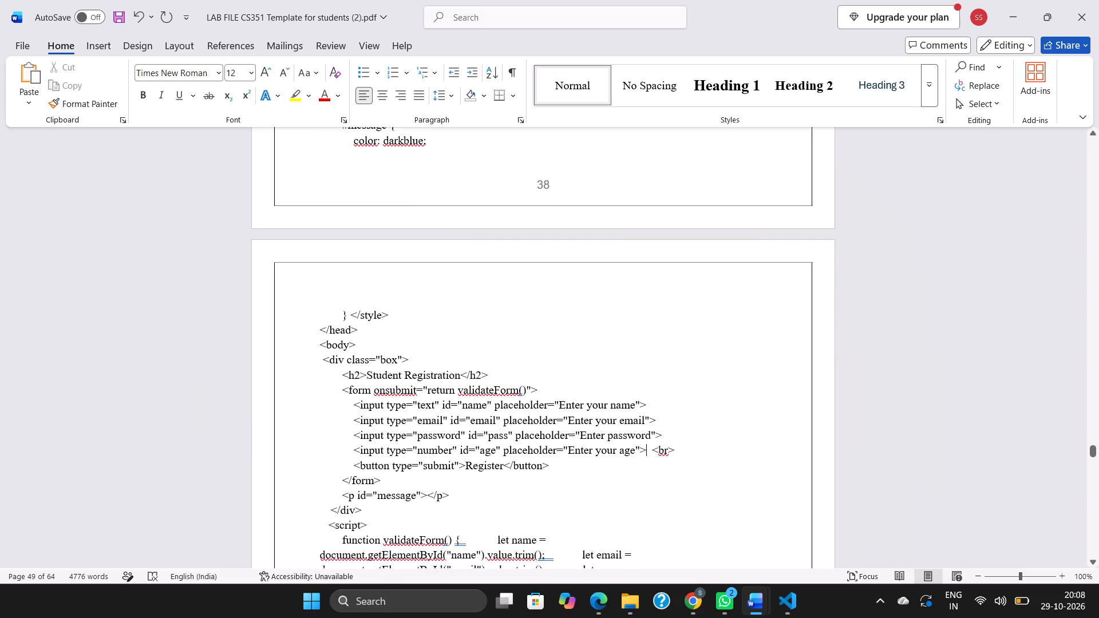
pyautogui.scroll(-1, 334, 515)
pyautogui.click(327, 522)
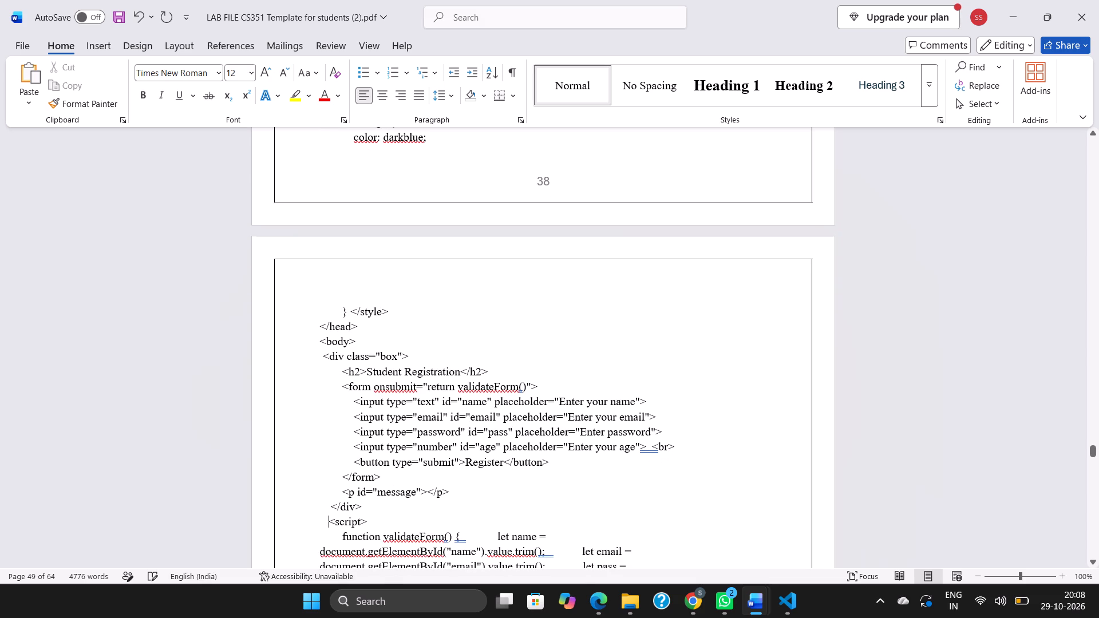
pyautogui.click(329, 509)
pyautogui.press('BackSpace')
pyautogui.press('BackSpace')
pyautogui.press('BackSpace')
pyautogui.press('BackSpace')
pyautogui.press('BackSpace')
pyautogui.press('BackSpace')
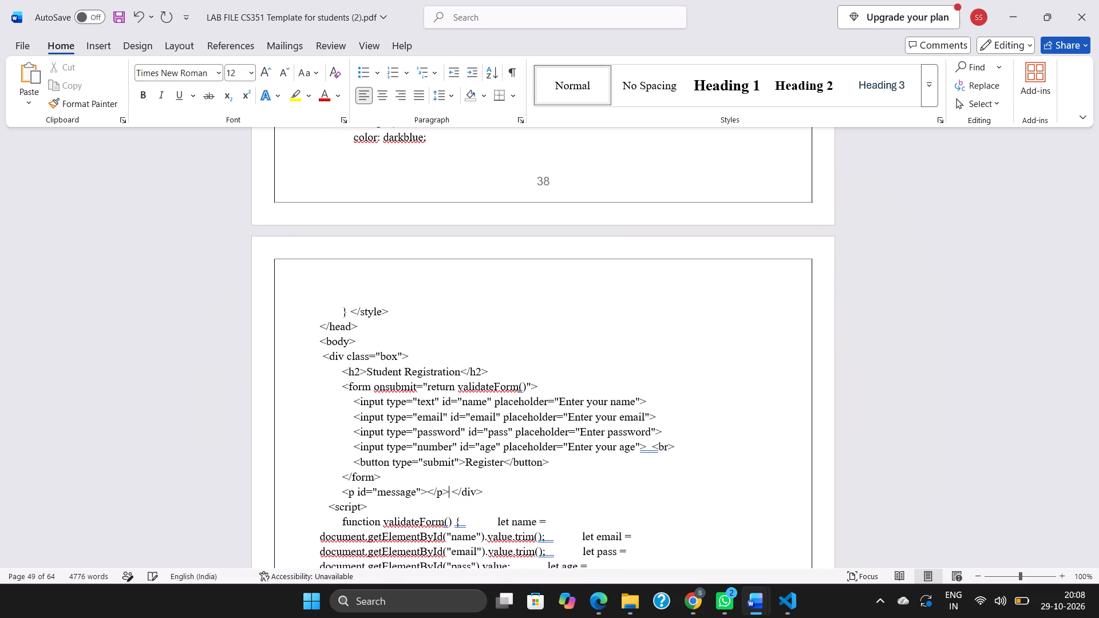
pyautogui.press('BackSpace')
pyautogui.hotkey('ctrl', 'z')
# Join the closing script tag onto the line of the closing brace that precedes it in the registration code.
pyautogui.scroll(-4, 329, 509)
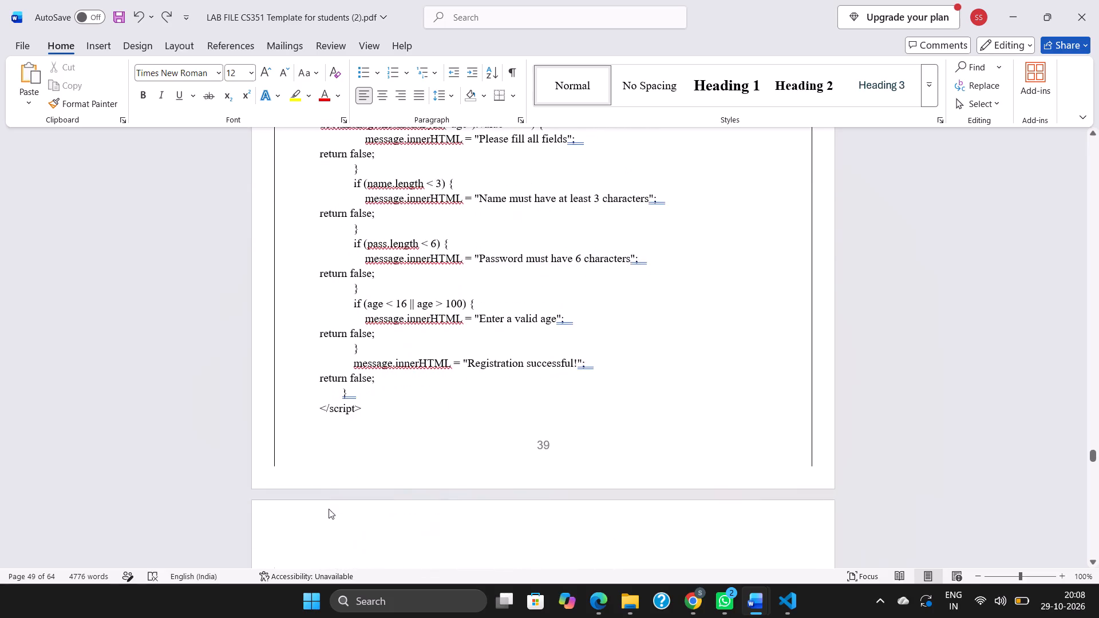
pyautogui.scroll(-3, 329, 509)
pyautogui.scroll(2, 329, 509)
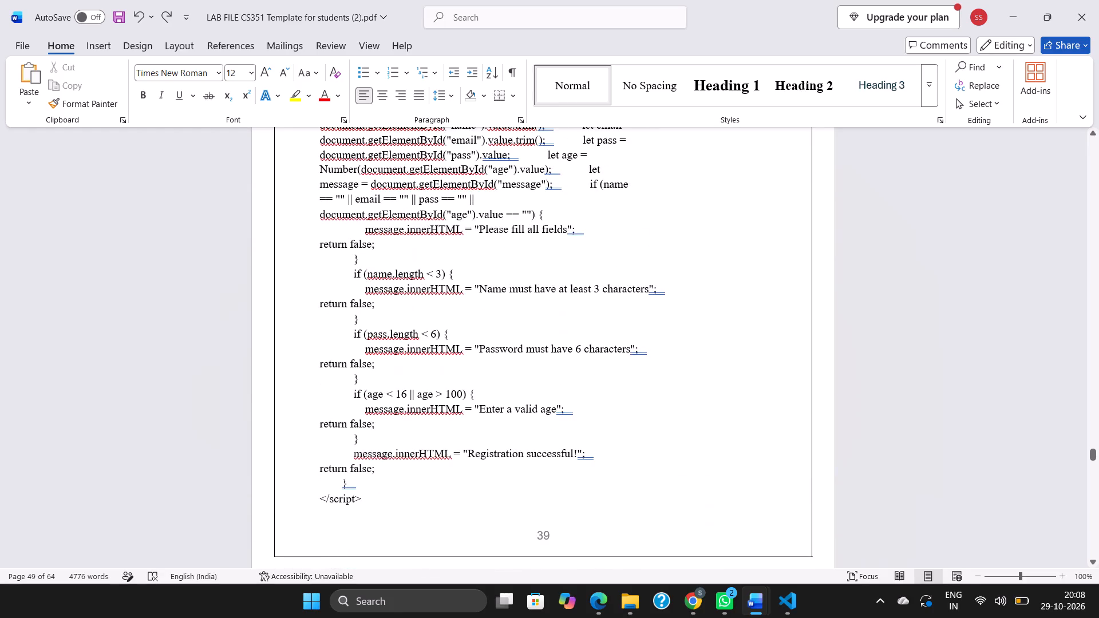
pyautogui.click(317, 496)
pyautogui.press('BackSpace')
pyautogui.press('BackSpace')
pyautogui.press('BackSpace')
pyautogui.press('BackSpace')
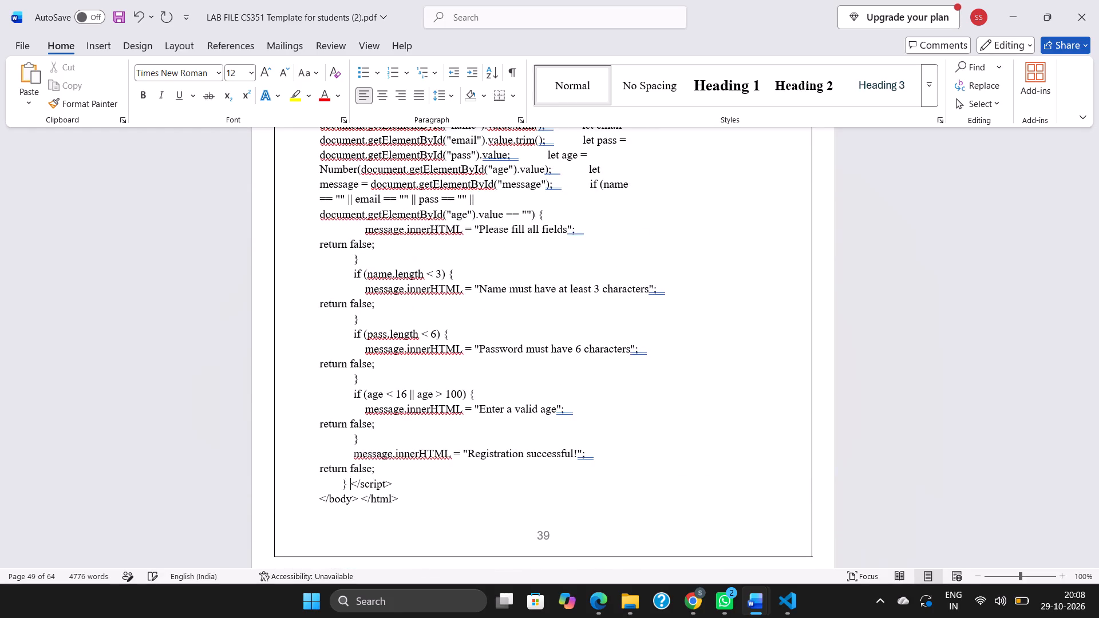
# Push the EXPERIMENT 9 heading down with blank lines so it starts at the top of a new page.
pyautogui.scroll(-4, 317, 496)
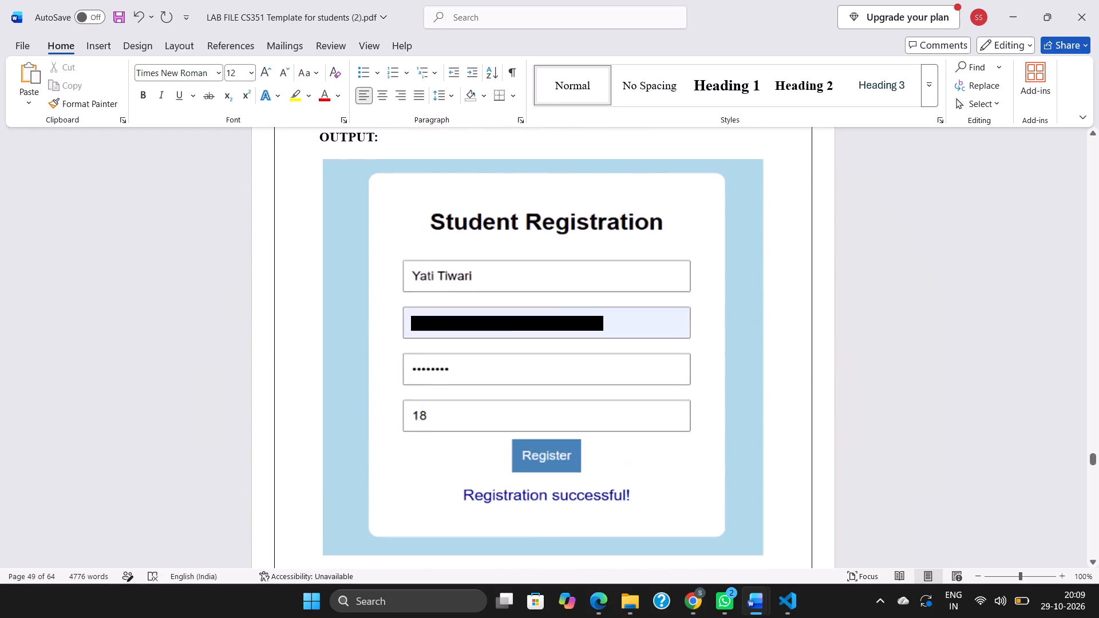
pyautogui.scroll(-3, 317, 496)
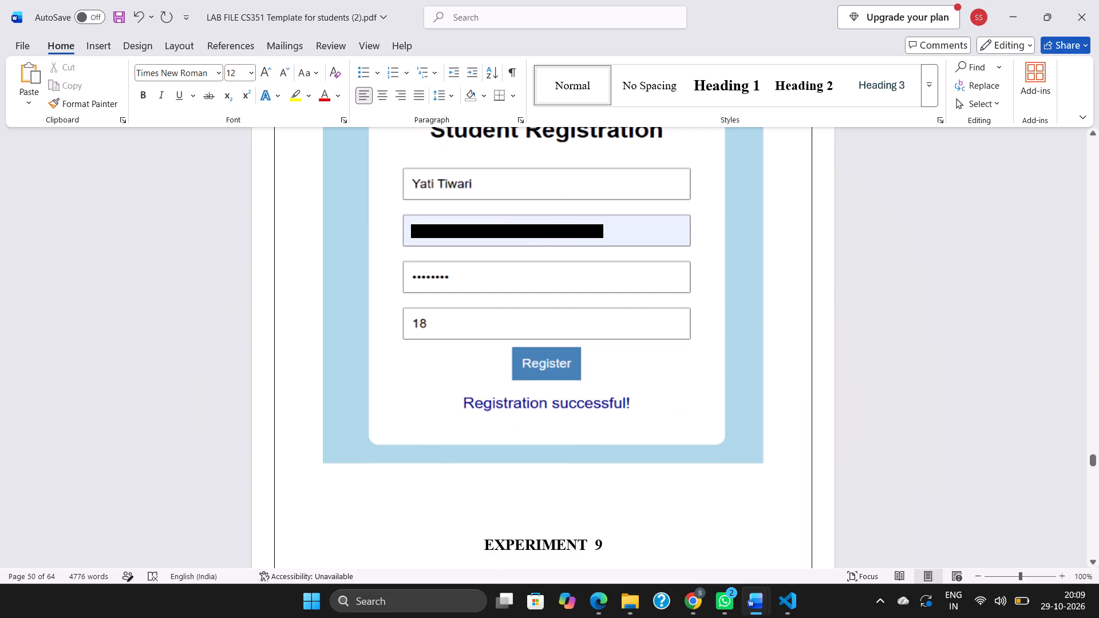
pyautogui.scroll(-2, 317, 496)
pyautogui.click(450, 541)
pyautogui.scroll(-1, 450, 541)
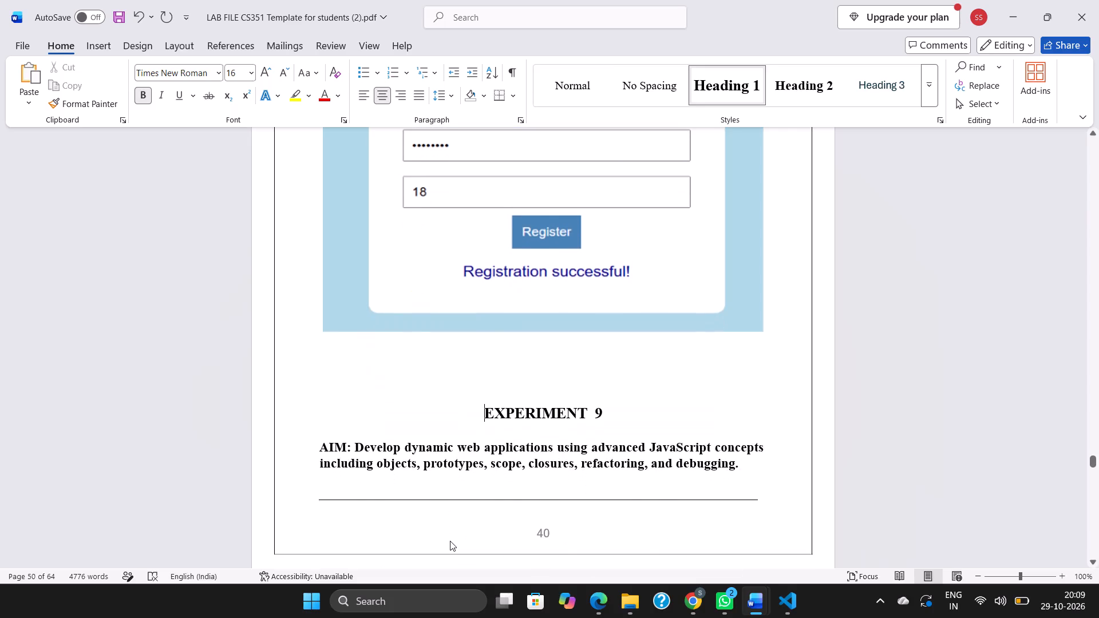
pyautogui.press('Return')
pyautogui.press('Return')
pyautogui.press('Return')
pyautogui.press('Return')
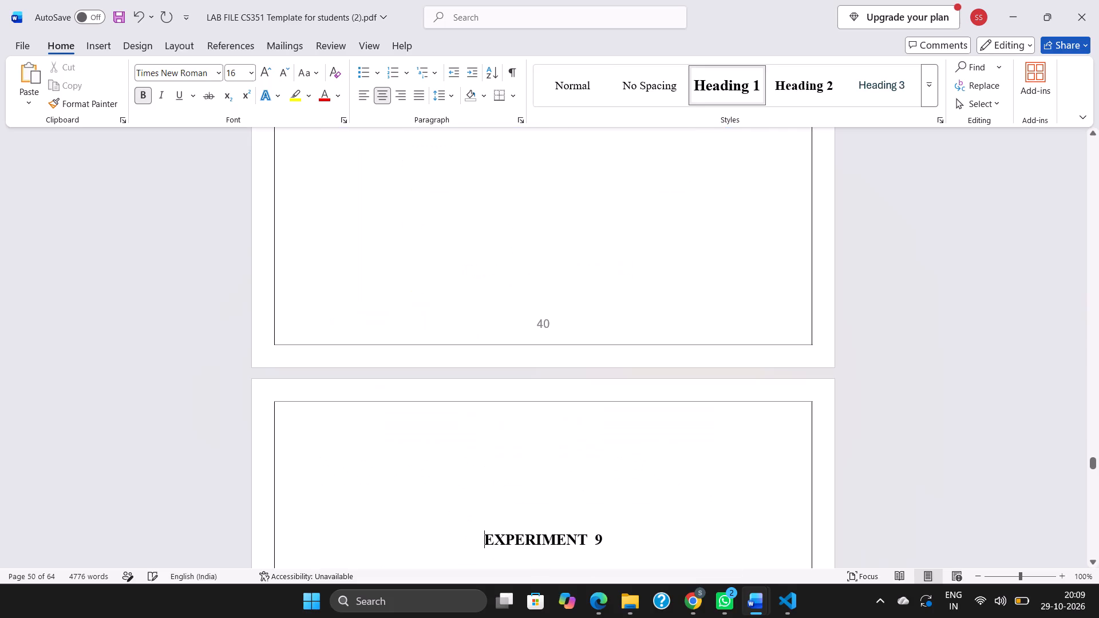
pyautogui.scroll(-1, 450, 541)
pyautogui.click(444, 399)
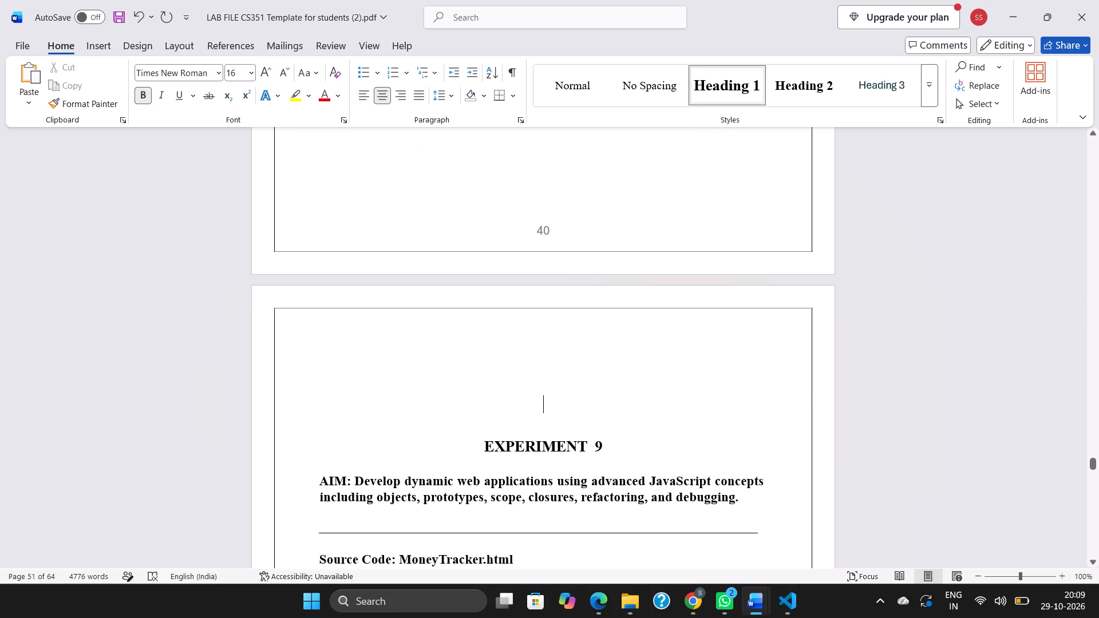
pyautogui.press('BackSpace')
pyautogui.press('Return')
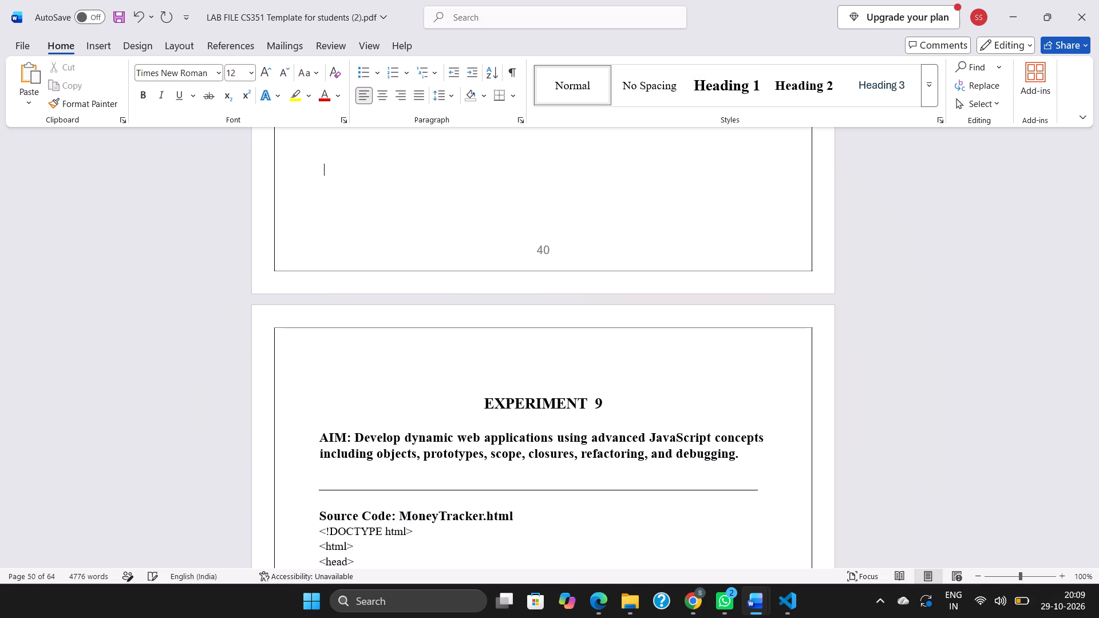
# Remove the blank lines and indent before Experiment 9's OUTPUT heading so it sits near the page top above the Money Tracker screenshots.
pyautogui.scroll(-8, 638, 522)
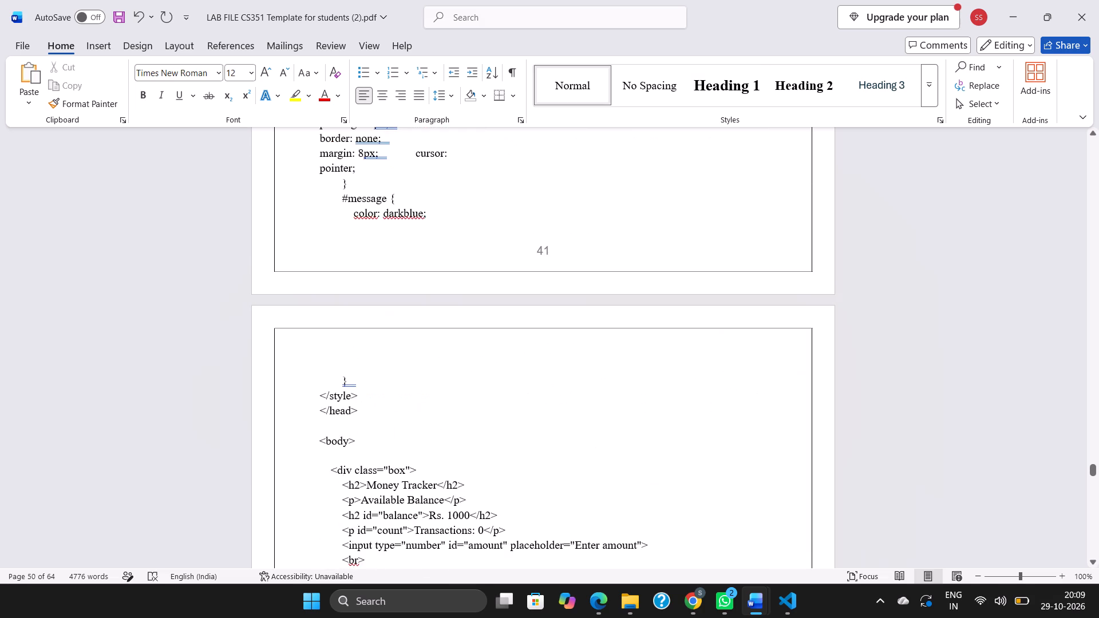
pyautogui.scroll(-9, 638, 522)
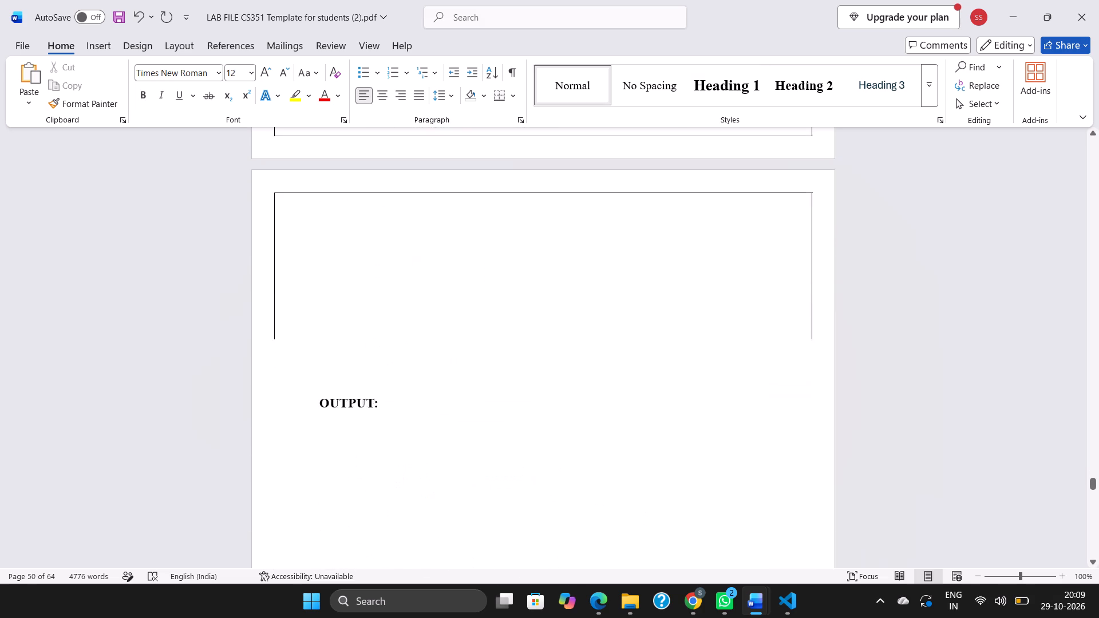
pyautogui.scroll(-2, 638, 522)
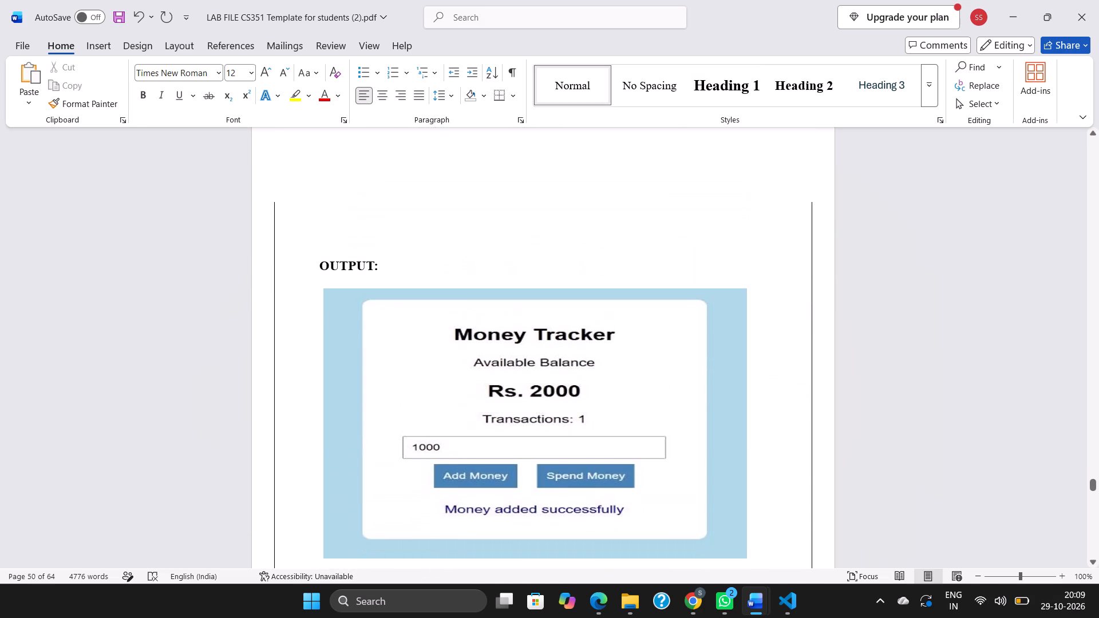
pyautogui.click(319, 263)
pyautogui.press('BackSpace')
pyautogui.press('BackSpace')
pyautogui.press('BackSpace')
pyautogui.press('BackSpace')
pyautogui.press('BackSpace')
pyautogui.press('BackSpace')
pyautogui.press('BackSpace')
pyautogui.press('BackSpace')
pyautogui.press('BackSpace')
pyautogui.press('BackSpace')
pyautogui.press('BackSpace')
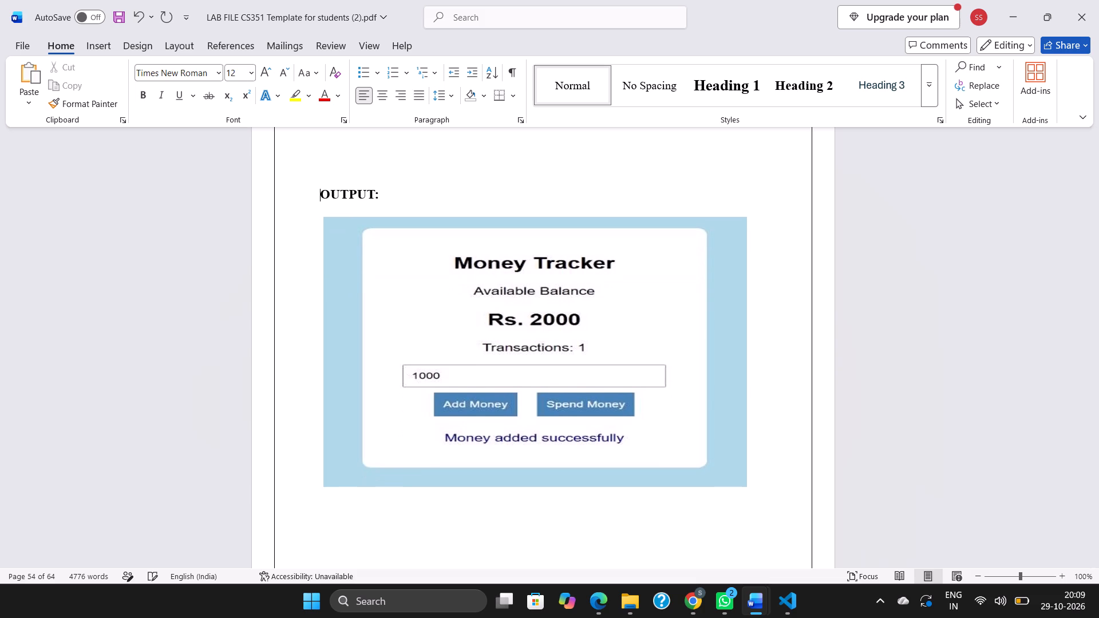
pyautogui.scroll(2, 319, 263)
pyautogui.press('BackSpace')
pyautogui.press('BackSpace')
pyautogui.press('BackSpace')
pyautogui.press('BackSpace')
pyautogui.press('BackSpace')
pyautogui.press('BackSpace')
pyautogui.press('BackSpace')
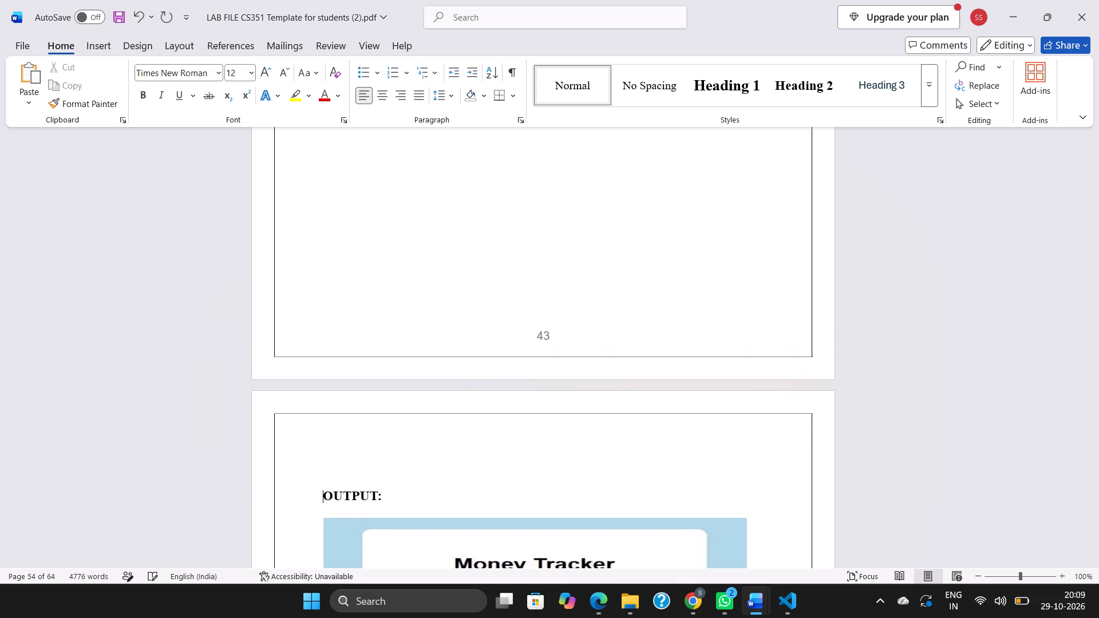
pyautogui.press('BackSpace')
pyautogui.press('BackSpace')
# Insert blank lines before Experiment 10's OUTPUT heading to move it onto the page with the Website Usability Report screenshot.
pyautogui.scroll(-3, 319, 263)
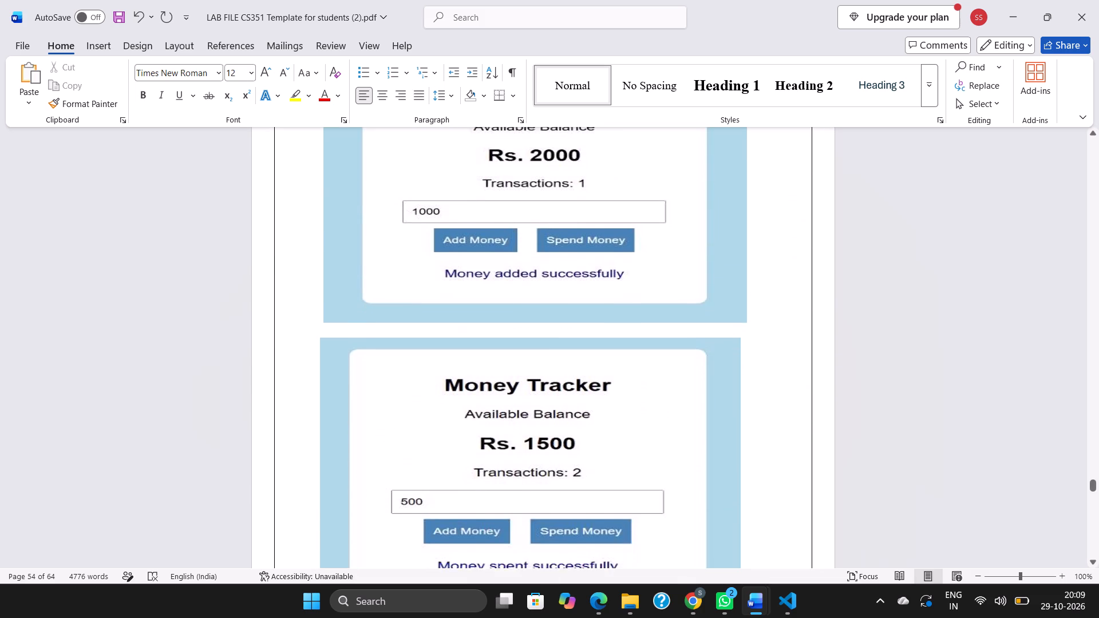
pyautogui.scroll(-3, 319, 263)
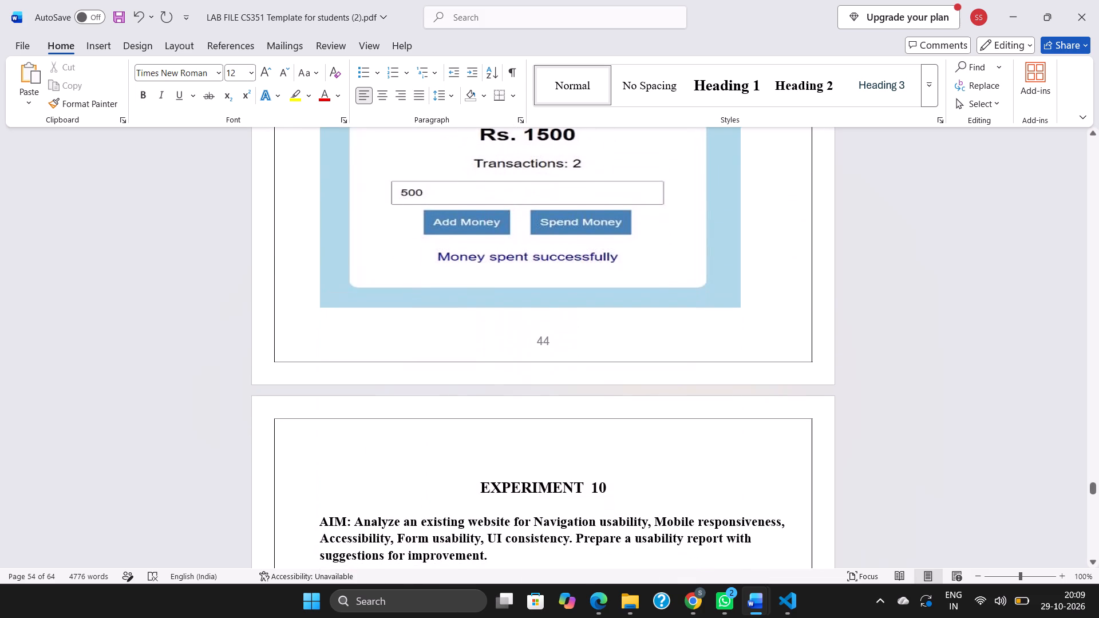
pyautogui.scroll(-4, 319, 263)
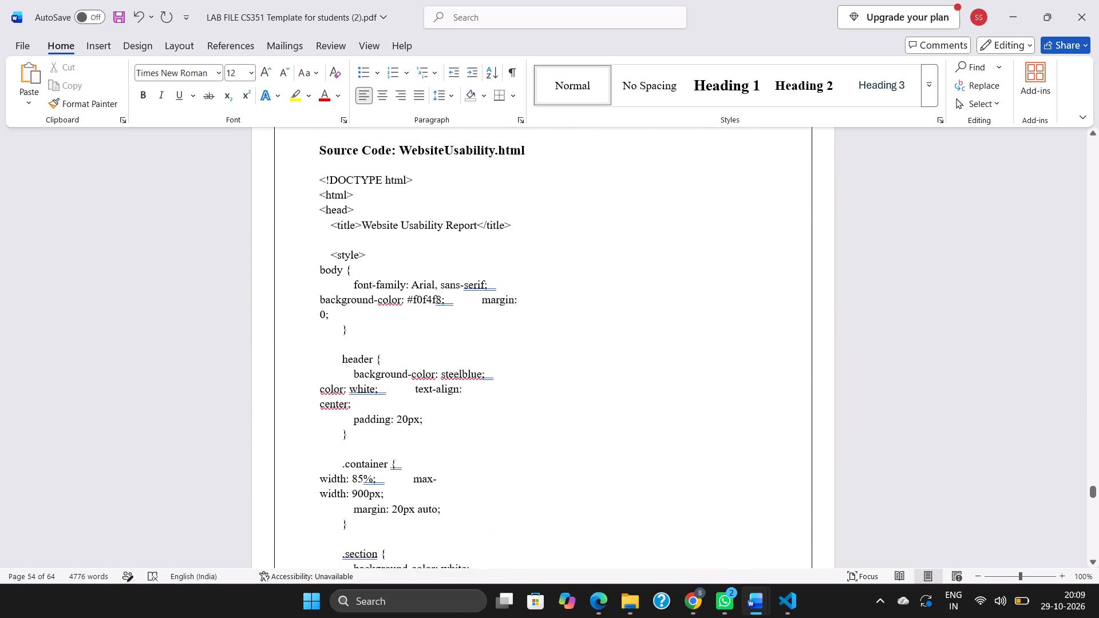
pyautogui.scroll(-9, 319, 263)
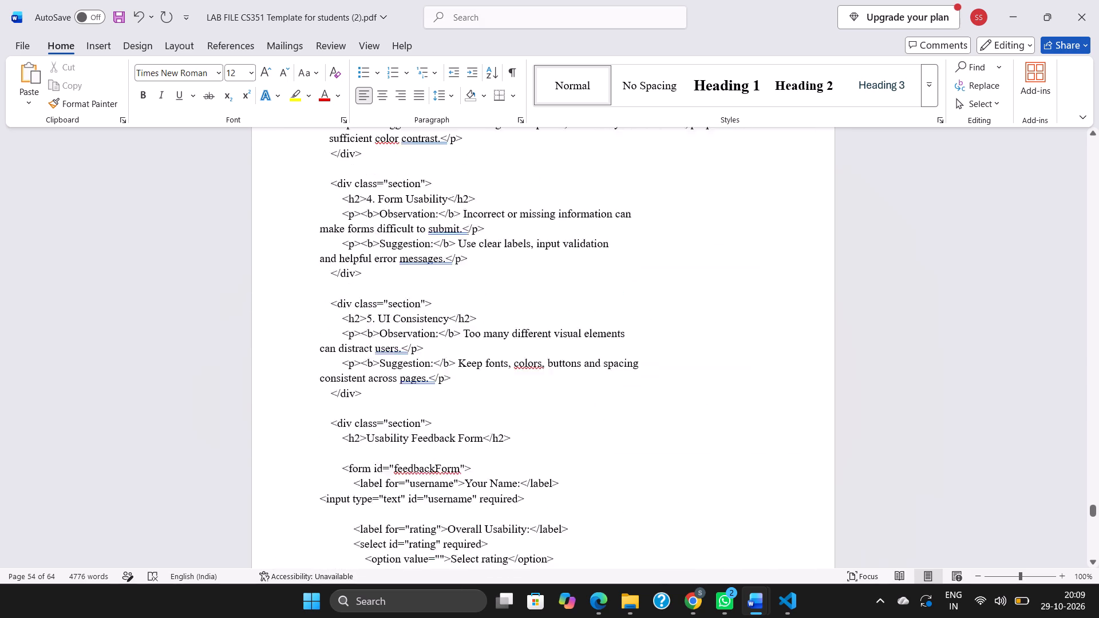
pyautogui.scroll(-7, 319, 263)
pyautogui.scroll(1, 319, 263)
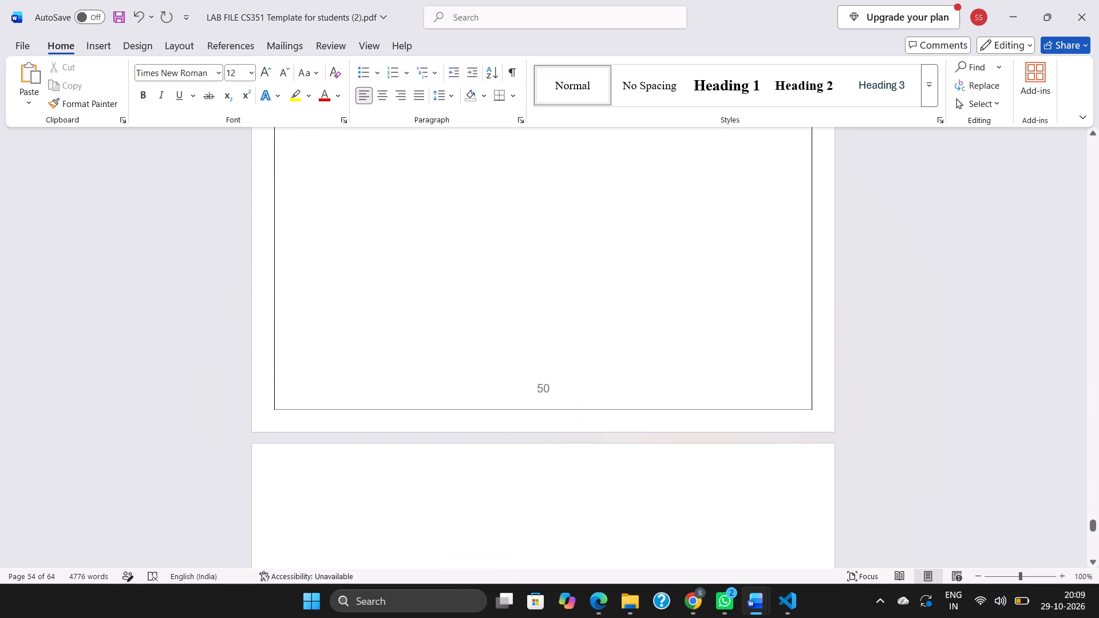
pyautogui.scroll(1, 319, 263)
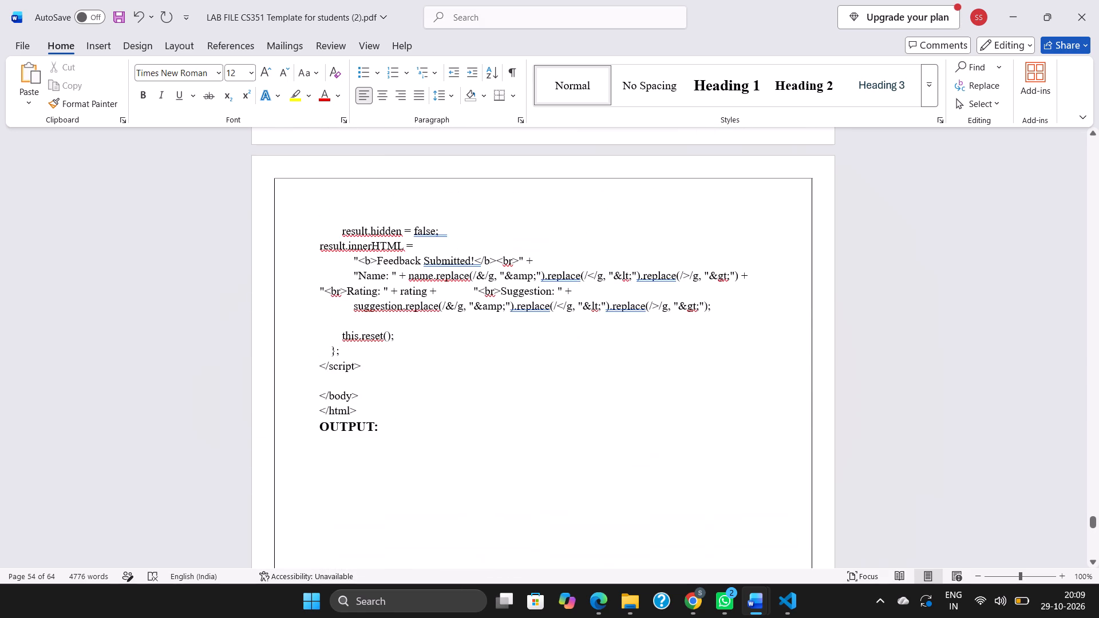
pyautogui.click(317, 422)
pyautogui.press('Return')
pyautogui.press('Return')
pyautogui.press('Return')
pyautogui.press('Return')
pyautogui.press('Return')
pyautogui.press('Return')
pyautogui.press('Return')
pyautogui.press('Return')
pyautogui.press('Return')
pyautogui.press('Return')
pyautogui.press('Return')
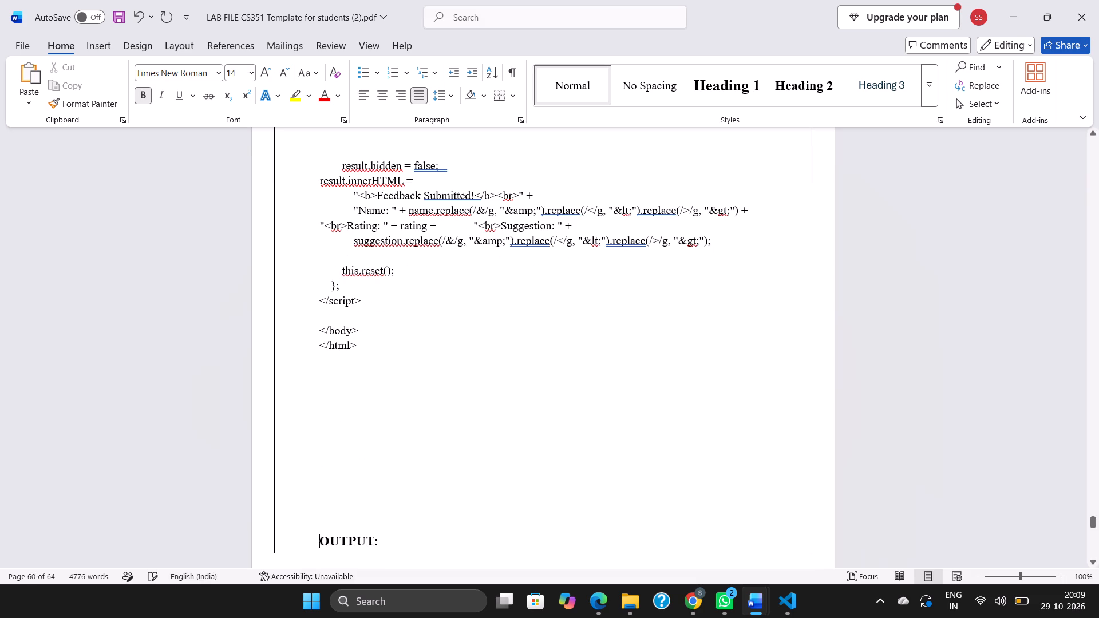
pyautogui.press('Return')
pyautogui.press('Return')
pyautogui.press('Return')
pyautogui.press('Return')
pyautogui.press('Return')
pyautogui.press('Return')
pyautogui.press('Return')
pyautogui.scroll(-1, 317, 422)
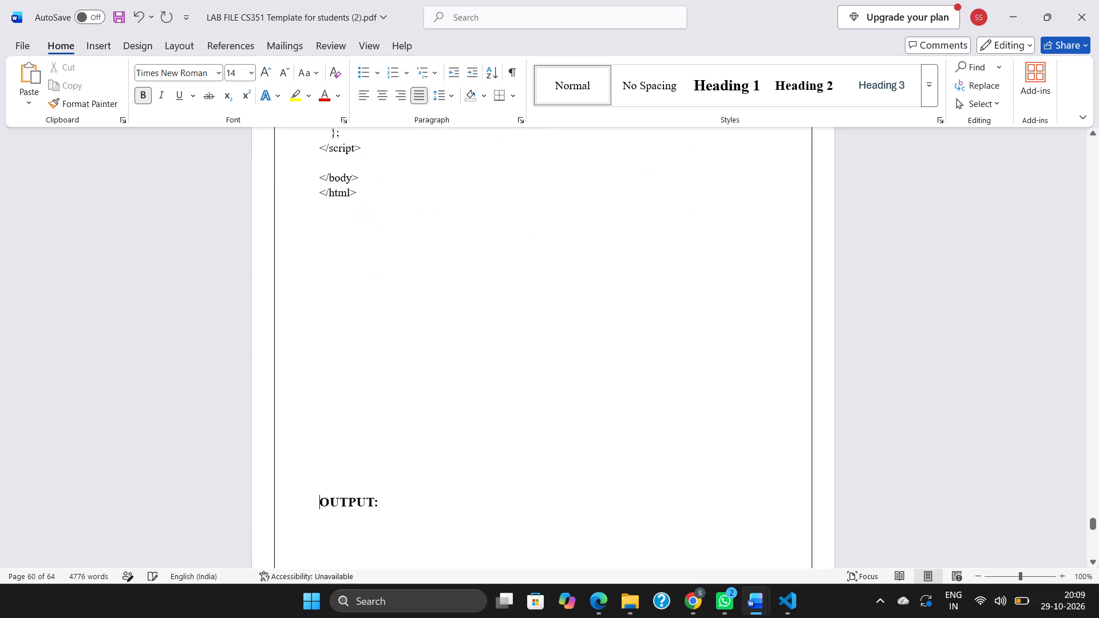
pyautogui.scroll(-1, 317, 422)
pyautogui.press('Return')
pyautogui.press('Return')
pyautogui.press('Return')
pyautogui.press('Return')
pyautogui.press('Return')
pyautogui.press('Return')
pyautogui.press('Return')
pyautogui.press('Return')
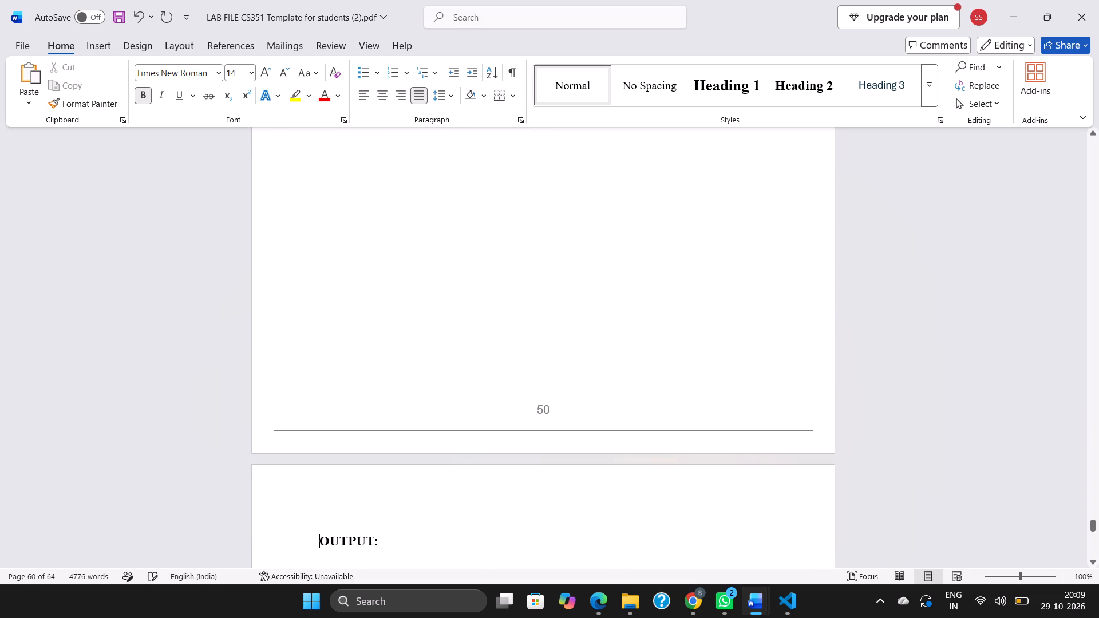
pyautogui.scroll(-4, 317, 422)
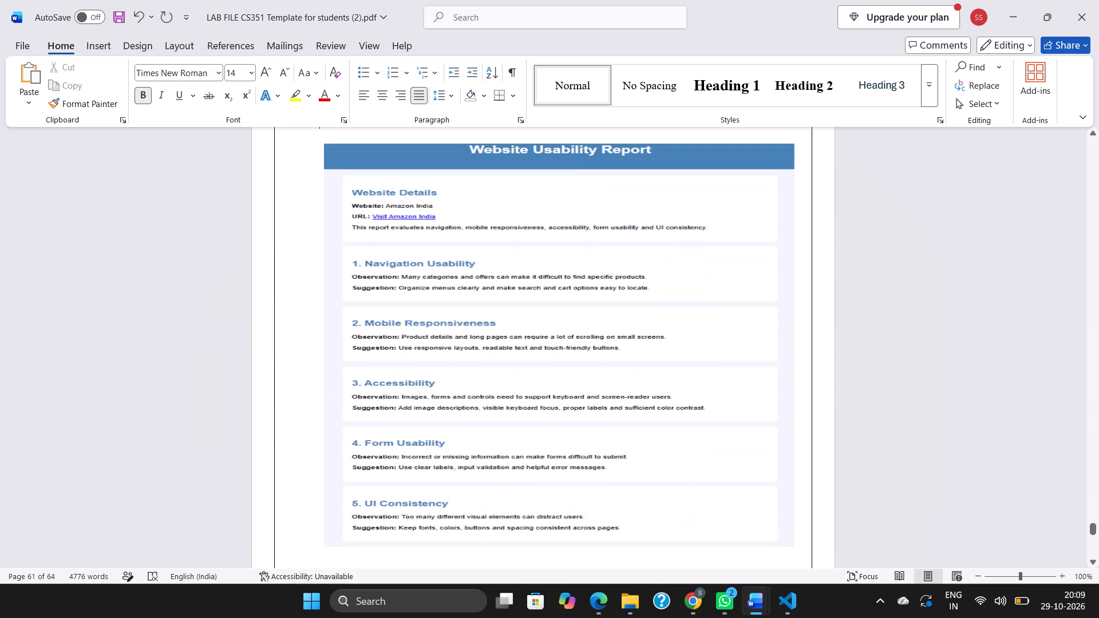
# Review Experiment 10's output screenshots and the usability report code on the preceding pages for layout, spacing and page breaks.
pyautogui.scroll(-3, 317, 422)
pyautogui.scroll(2, 317, 422)
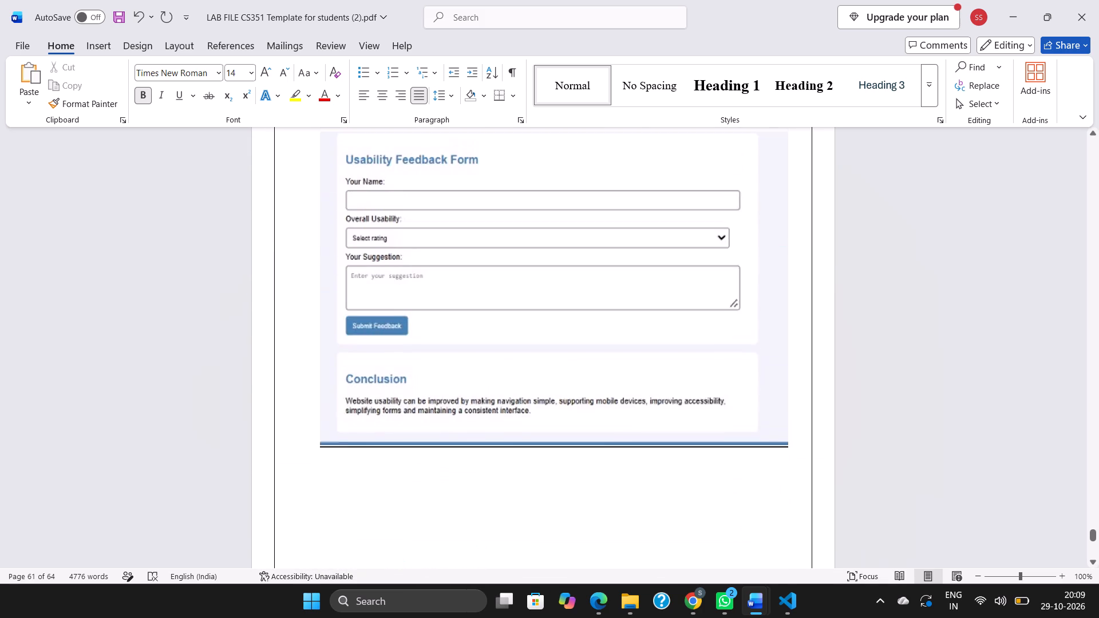
pyautogui.scroll(6, 317, 422)
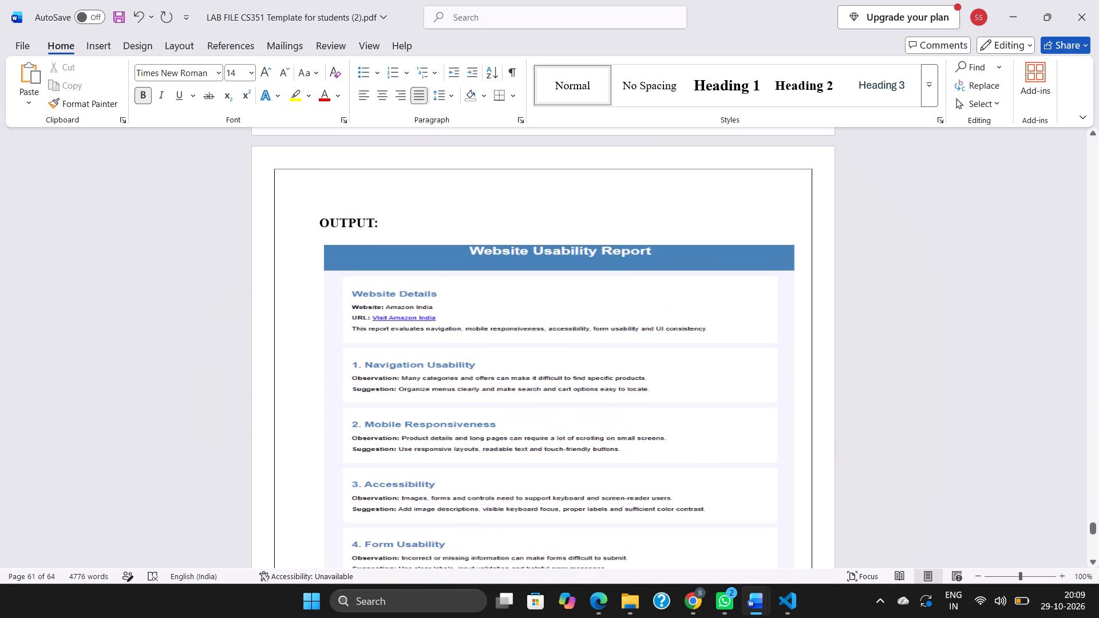
pyautogui.scroll(5, 317, 422)
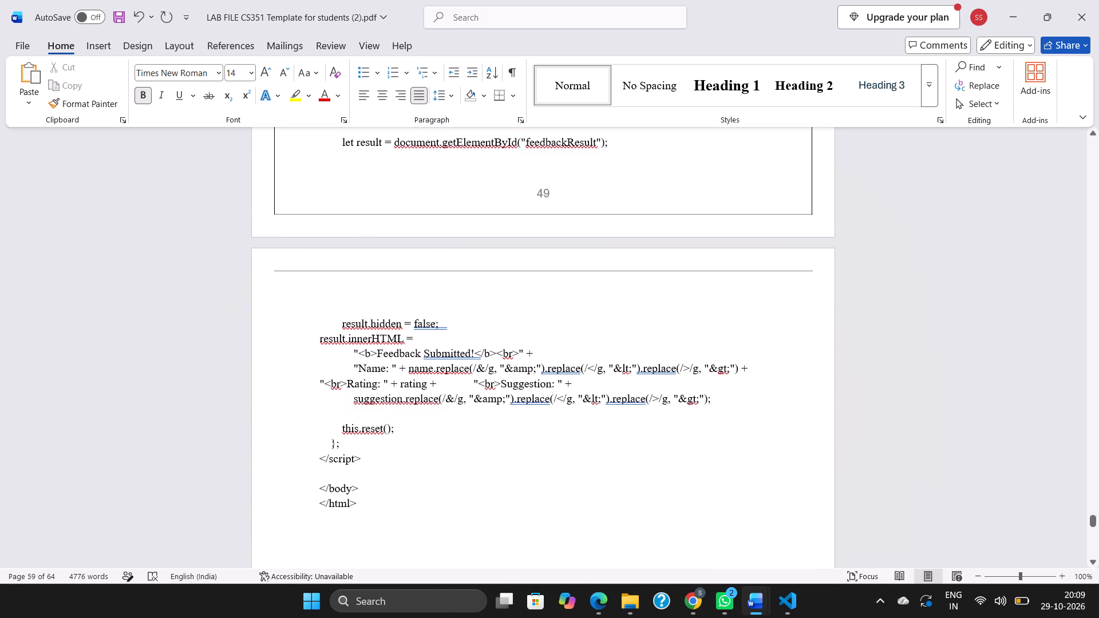
pyautogui.scroll(2, 591, 302)
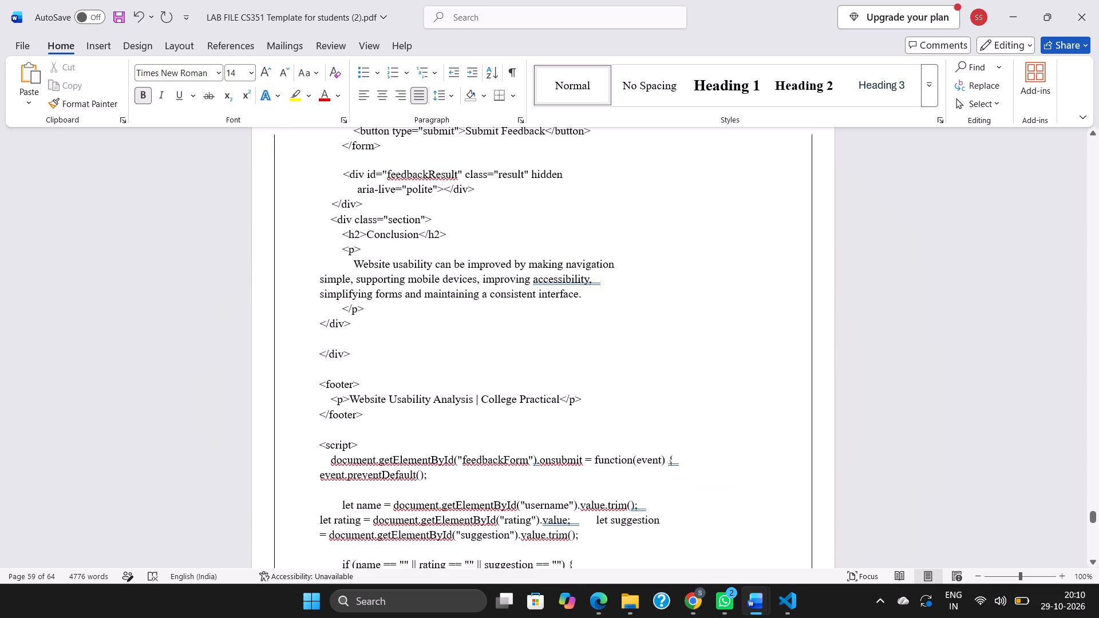
pyautogui.scroll(3, 591, 302)
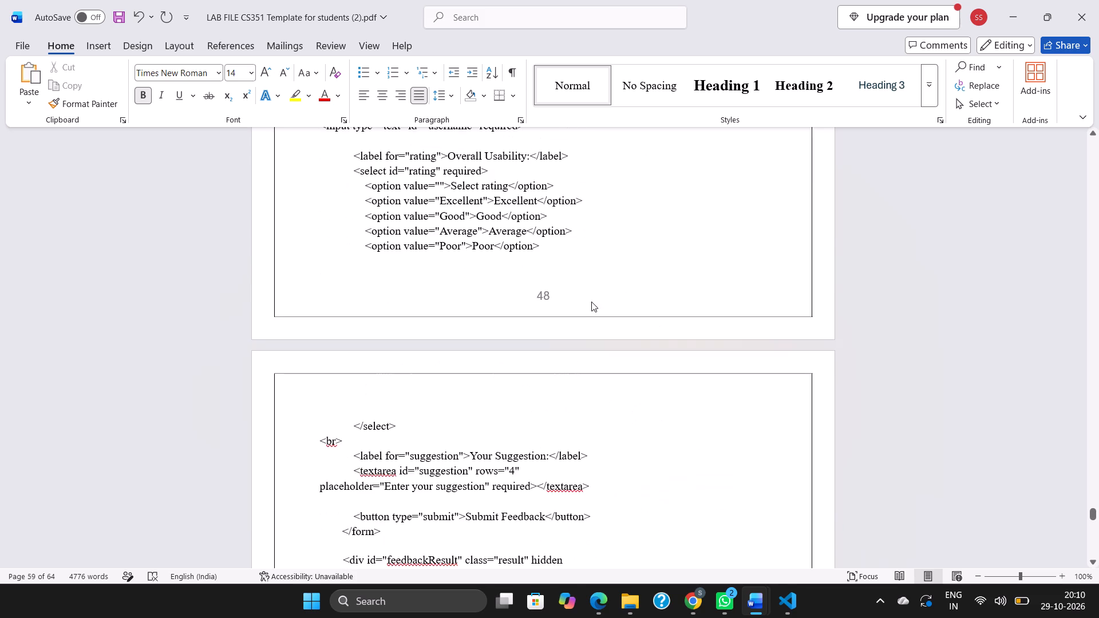
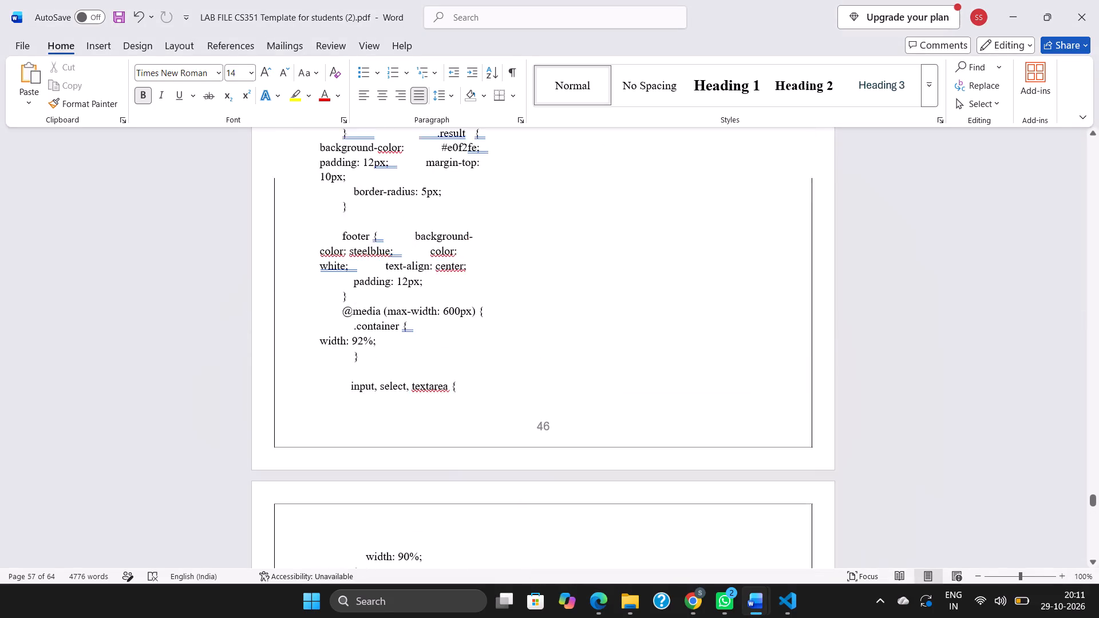
# Replace the Student Registration screenshot under Experiment 8's OUTPUT heading with the copied Student Registration form screenshot that includes Confirm Password.
pyautogui.scroll(6, 639, 312)
pyautogui.keyDown('ctrl'); pyautogui.scroll(-4, 639, 312); pyautogui.keyUp('ctrl')
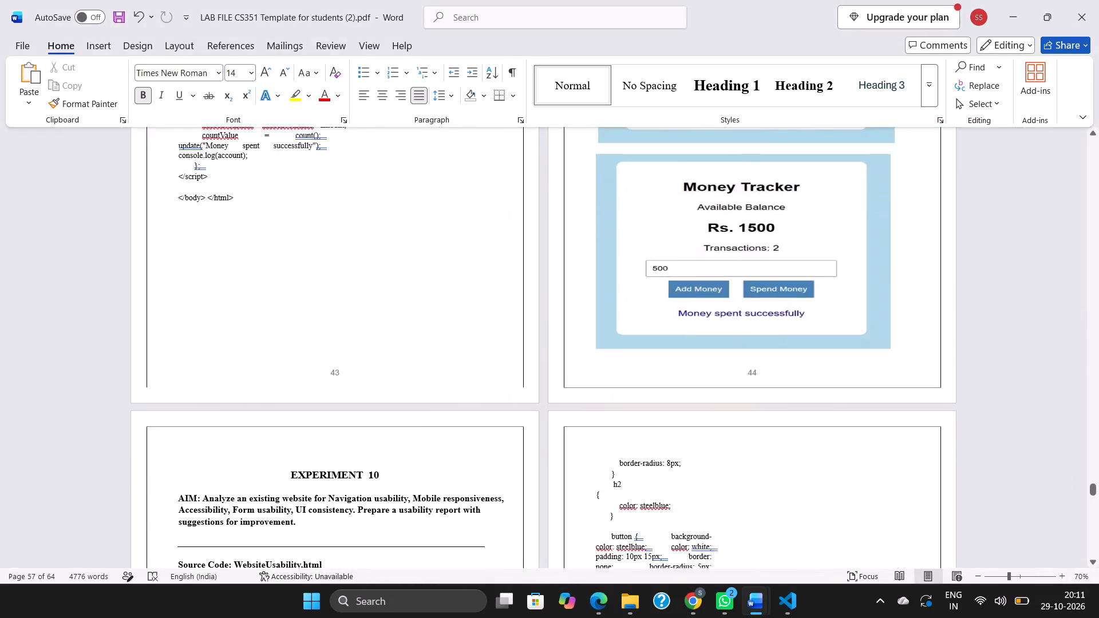
pyautogui.scroll(1, 639, 312)
pyautogui.keyDown('ctrl'); pyautogui.scroll(-1, 639, 312); pyautogui.keyUp('ctrl')
pyautogui.keyDown('ctrl'); pyautogui.scroll(3, 639, 312); pyautogui.keyUp('ctrl')
pyautogui.scroll(2, 639, 312)
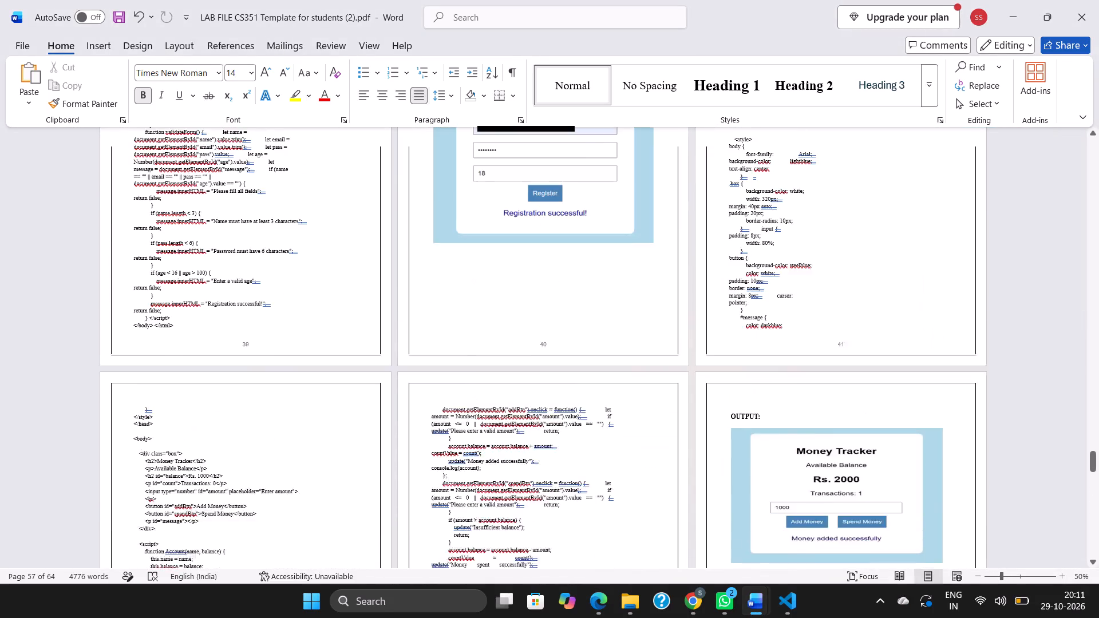
pyautogui.scroll(4, 639, 312)
pyautogui.click(560, 355)
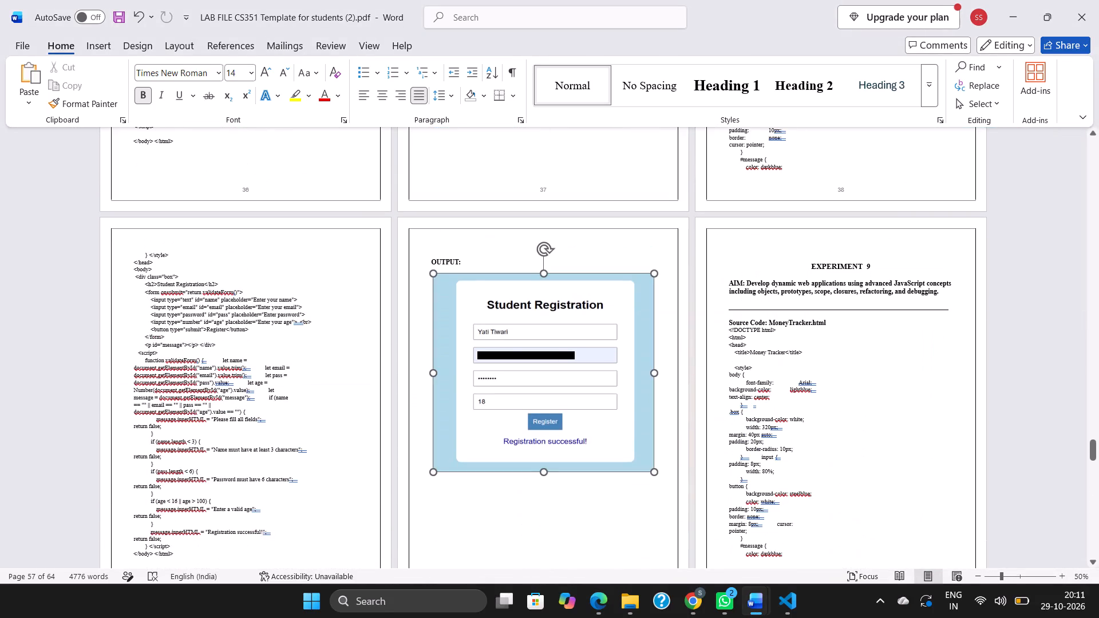
pyautogui.click(544, 251)
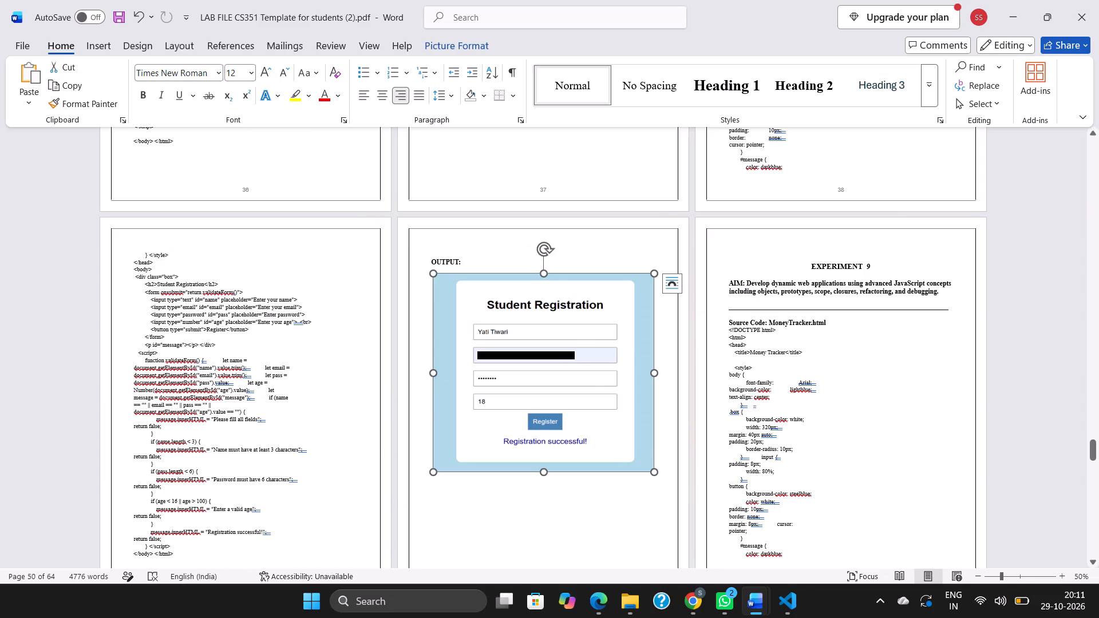
pyautogui.press('Delete')
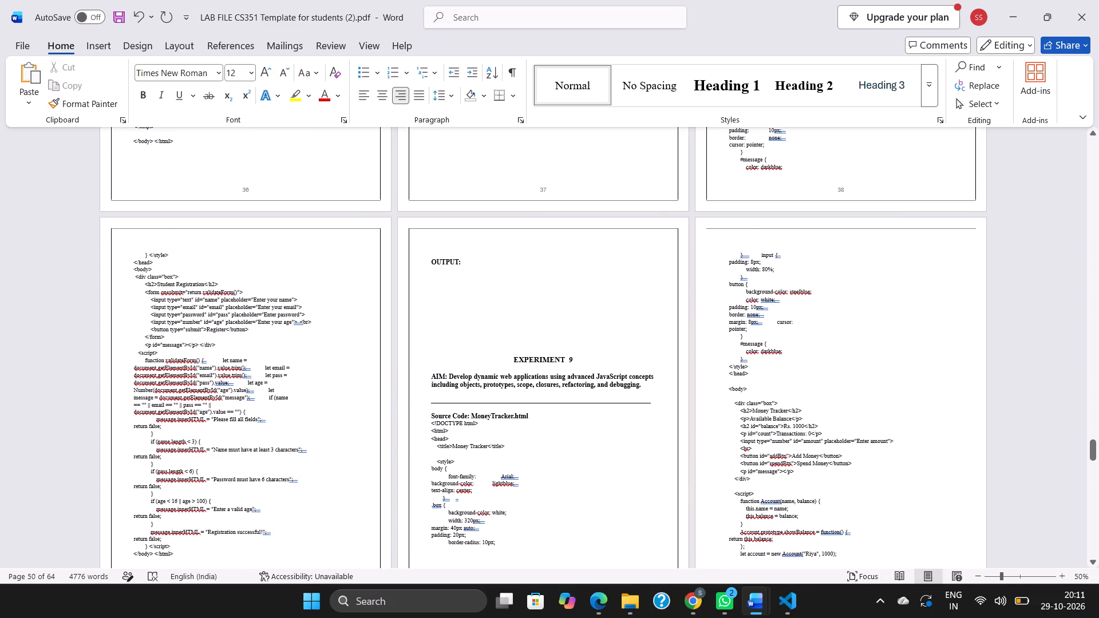
pyautogui.hotkey('ctrl', 'v')
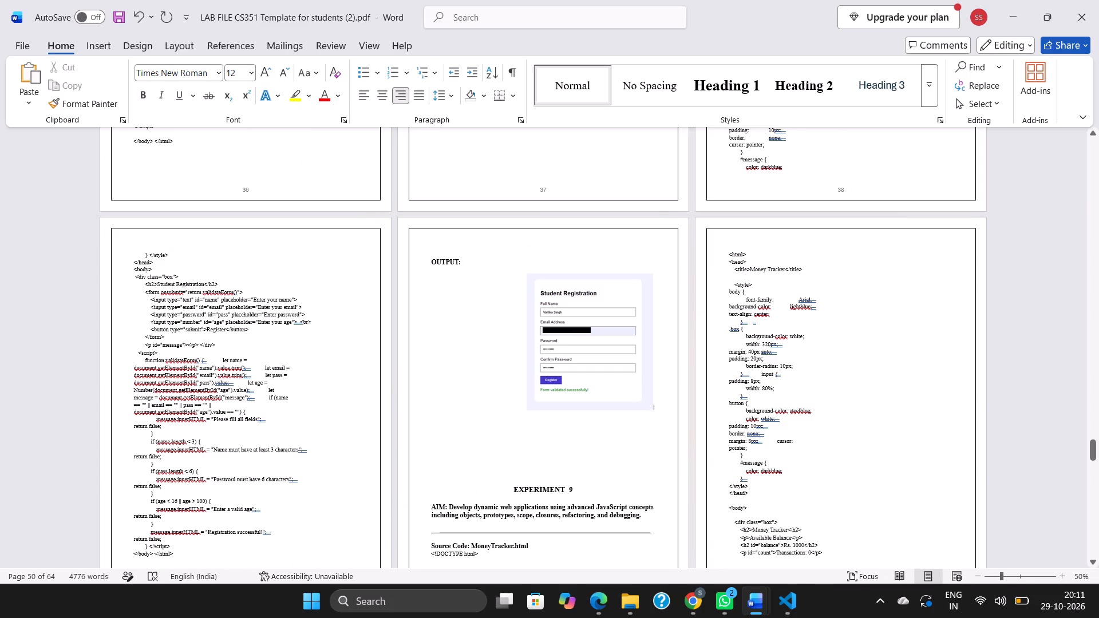
# Centre the new Student Registration screenshot and stretch it taller so the EXPERIMENT 9 heading moves to the next page.
pyautogui.click(587, 336)
pyautogui.click(382, 95)
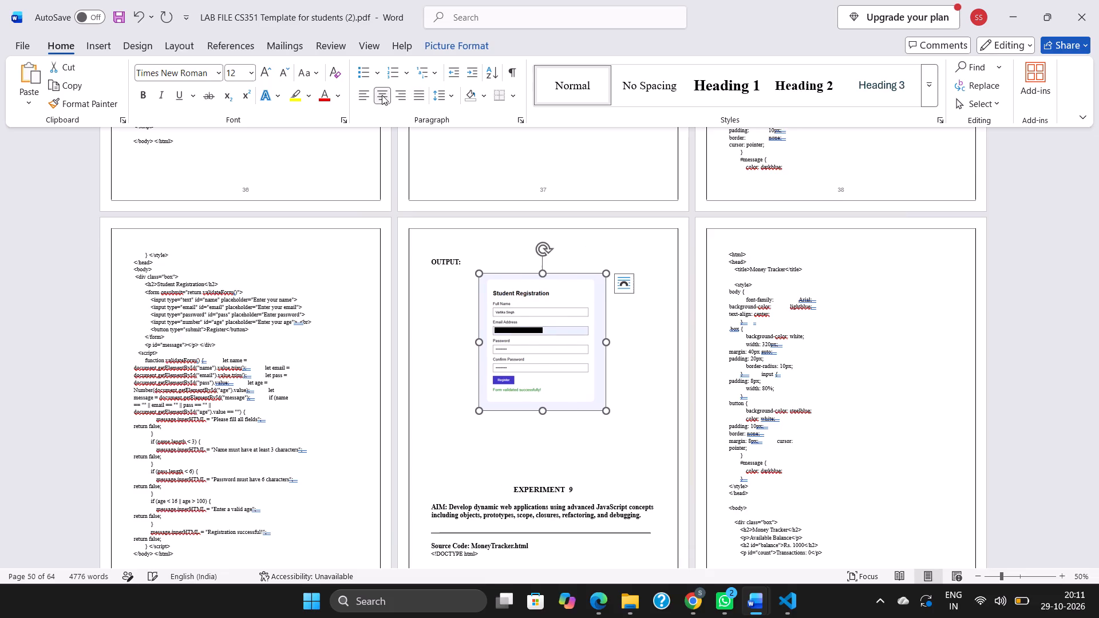
pyautogui.moveTo(542, 411); pyautogui.dragTo(552, 490)
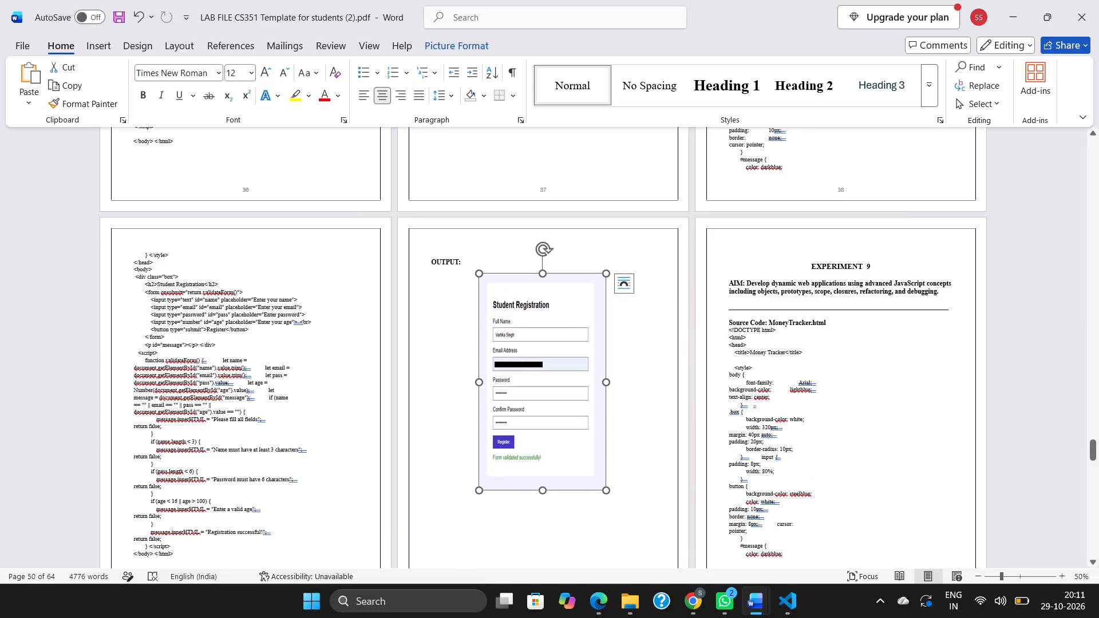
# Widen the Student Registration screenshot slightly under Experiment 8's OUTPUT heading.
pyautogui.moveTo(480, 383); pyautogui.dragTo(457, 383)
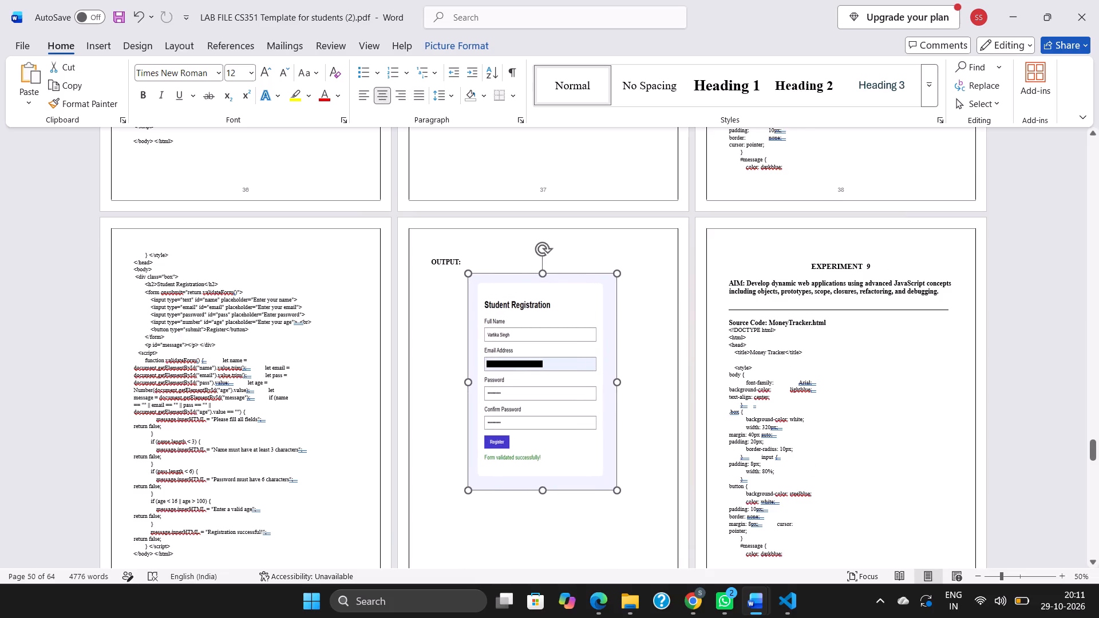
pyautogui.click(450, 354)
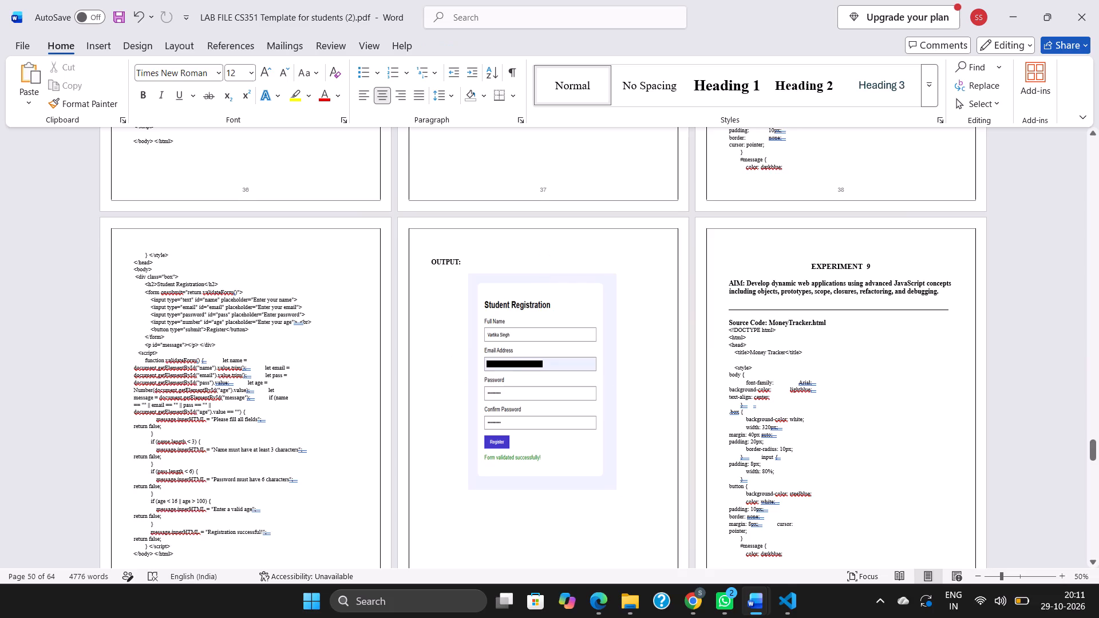
# Review the pages from Experiment 8's output back to the cover and Table of Contents for layout and page breaks.
pyautogui.scroll(-7, 663, 395)
pyautogui.scroll(8, 663, 395)
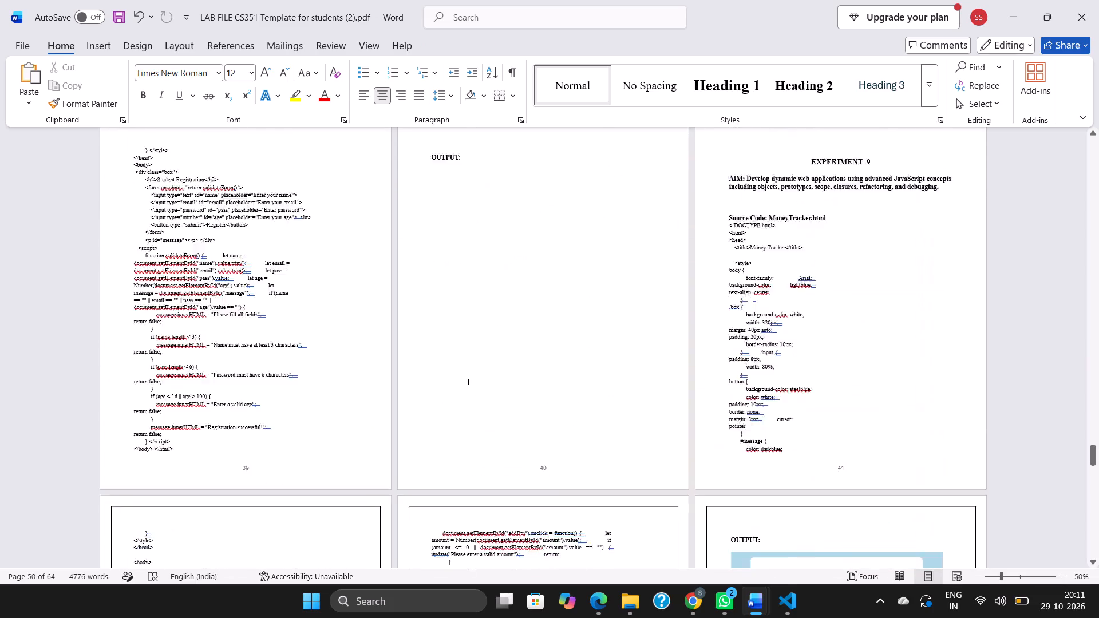
pyautogui.scroll(2, 663, 395)
pyautogui.scroll(20, 663, 395)
pyautogui.scroll(20, 663, 395)
pyautogui.scroll(20, 663, 395)
pyautogui.scroll(-13, 663, 395)
pyautogui.scroll(19, 663, 395)
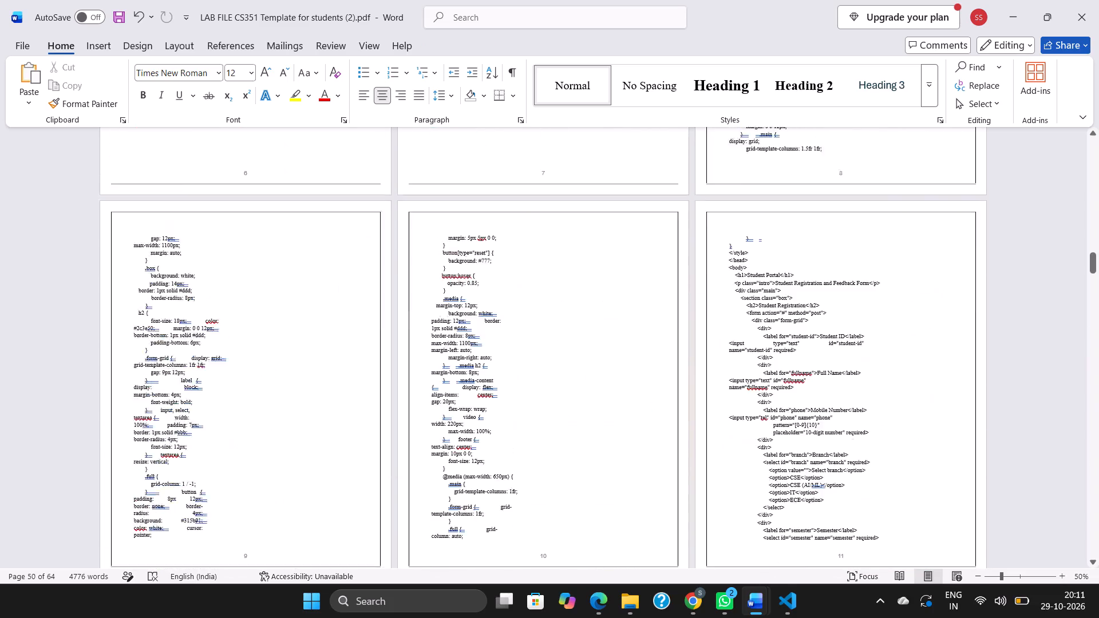
pyautogui.scroll(4, 663, 395)
pyautogui.scroll(20, 663, 395)
pyautogui.scroll(5, 663, 395)
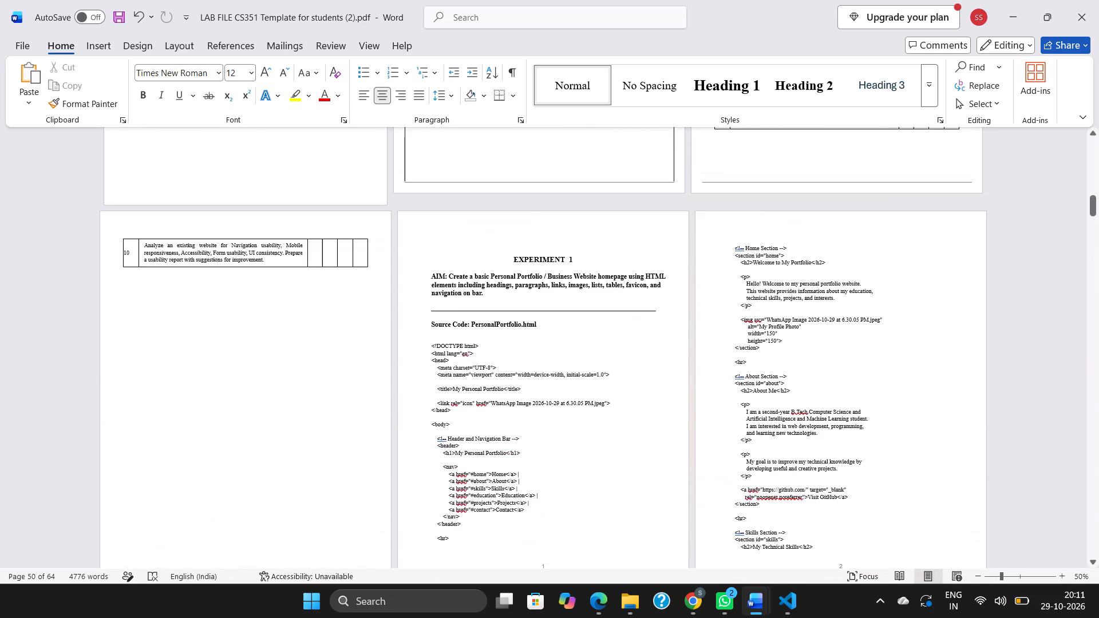
pyautogui.scroll(6, 663, 395)
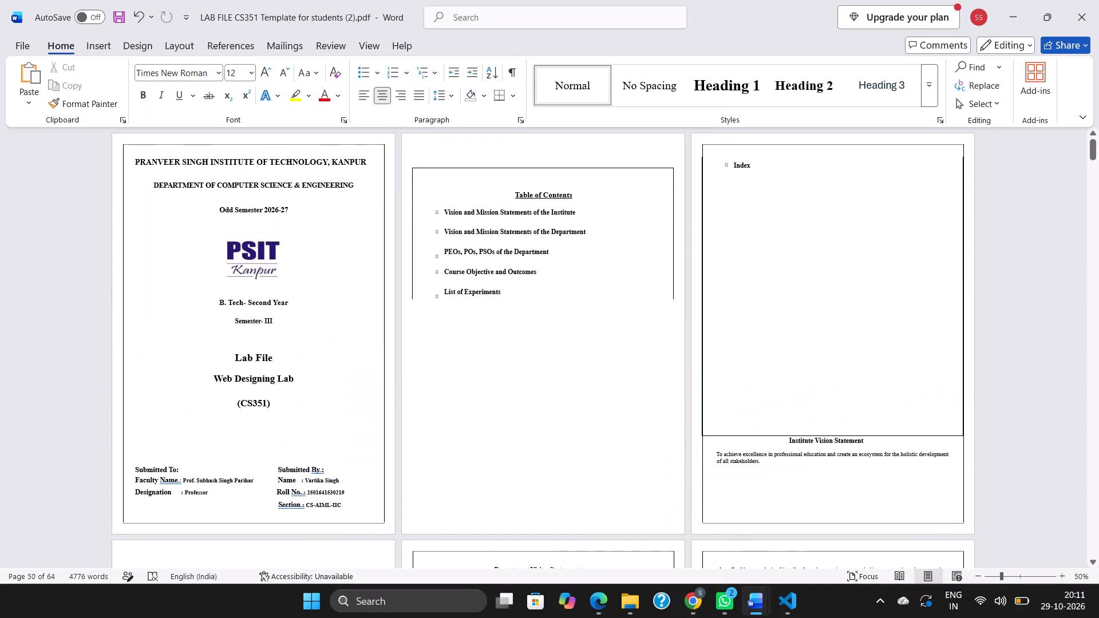
pyautogui.scroll(3, 663, 395)
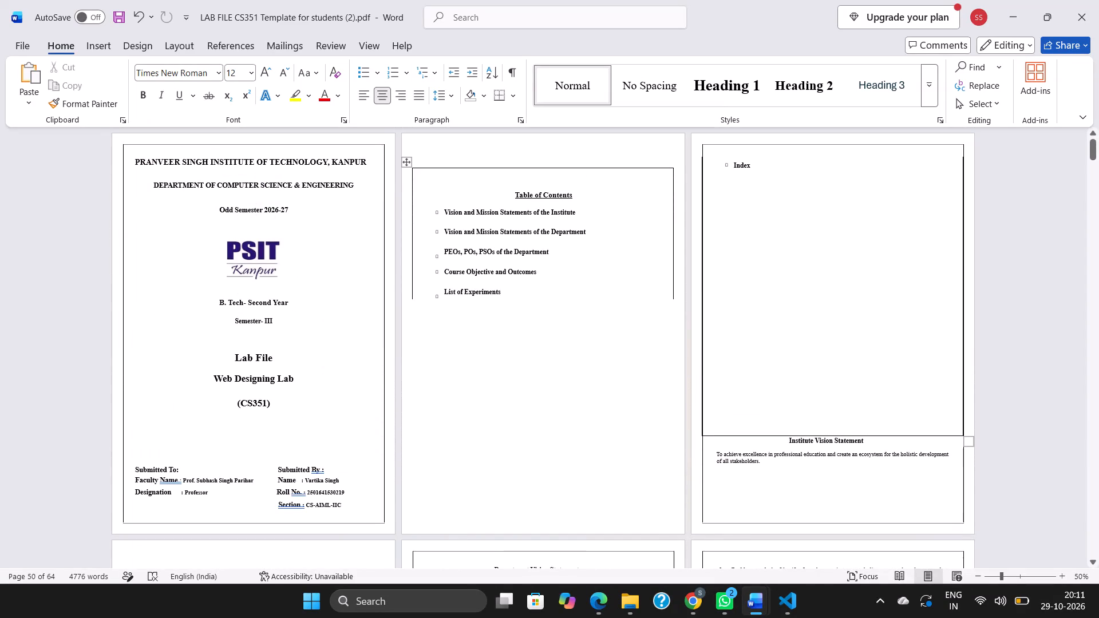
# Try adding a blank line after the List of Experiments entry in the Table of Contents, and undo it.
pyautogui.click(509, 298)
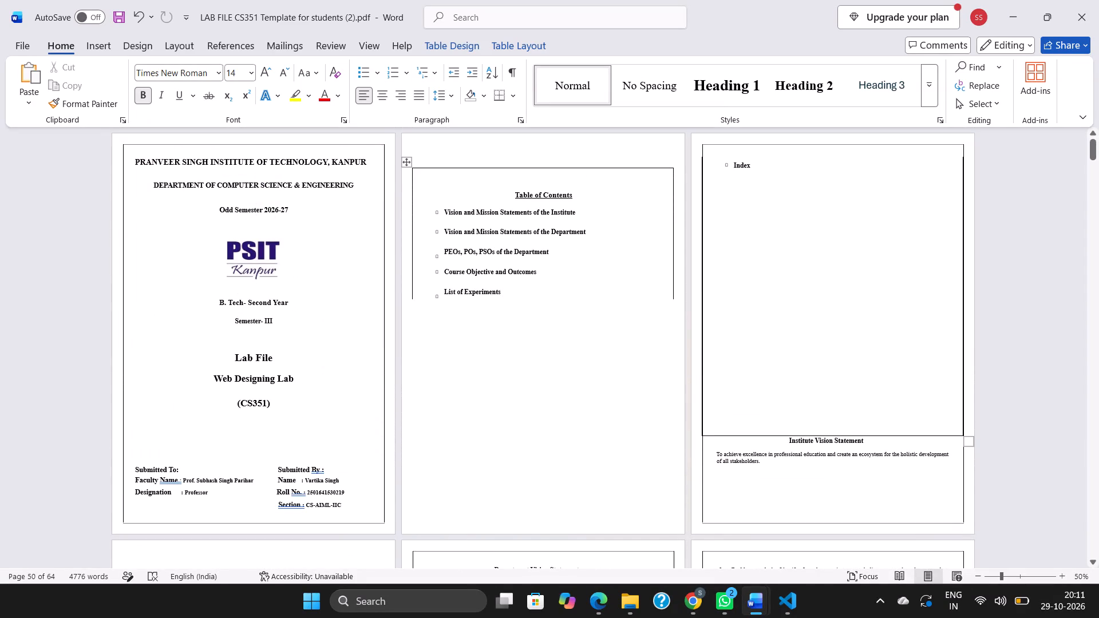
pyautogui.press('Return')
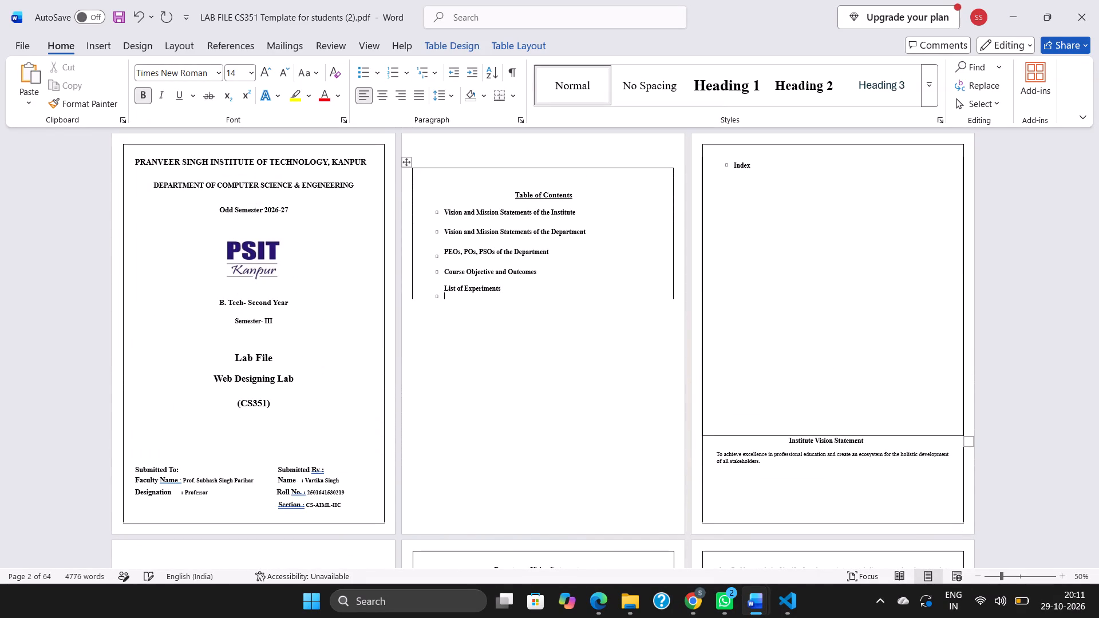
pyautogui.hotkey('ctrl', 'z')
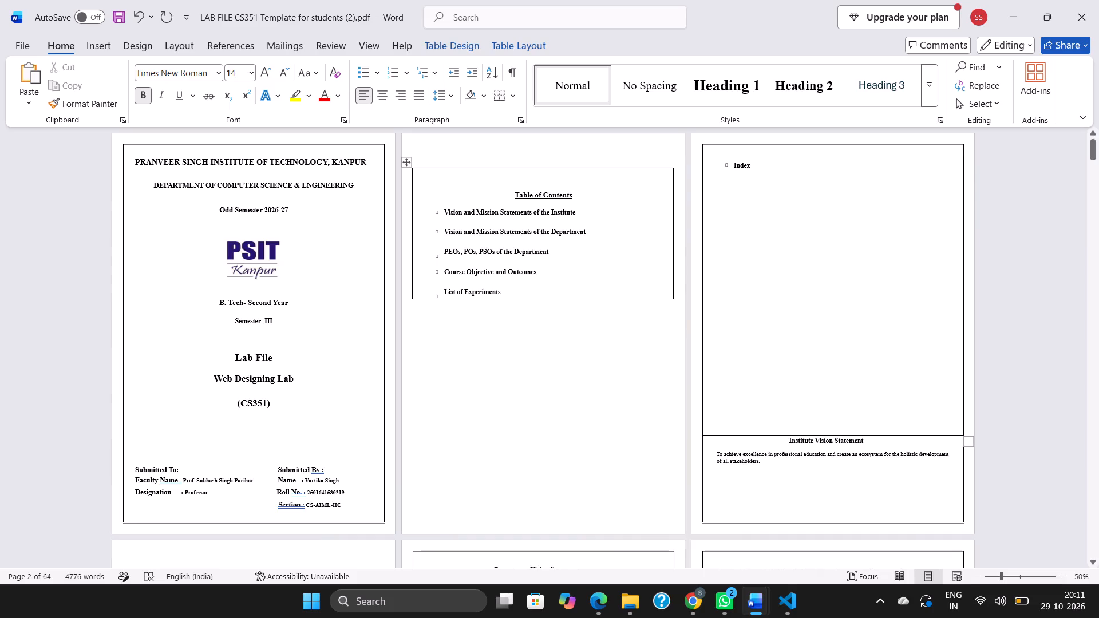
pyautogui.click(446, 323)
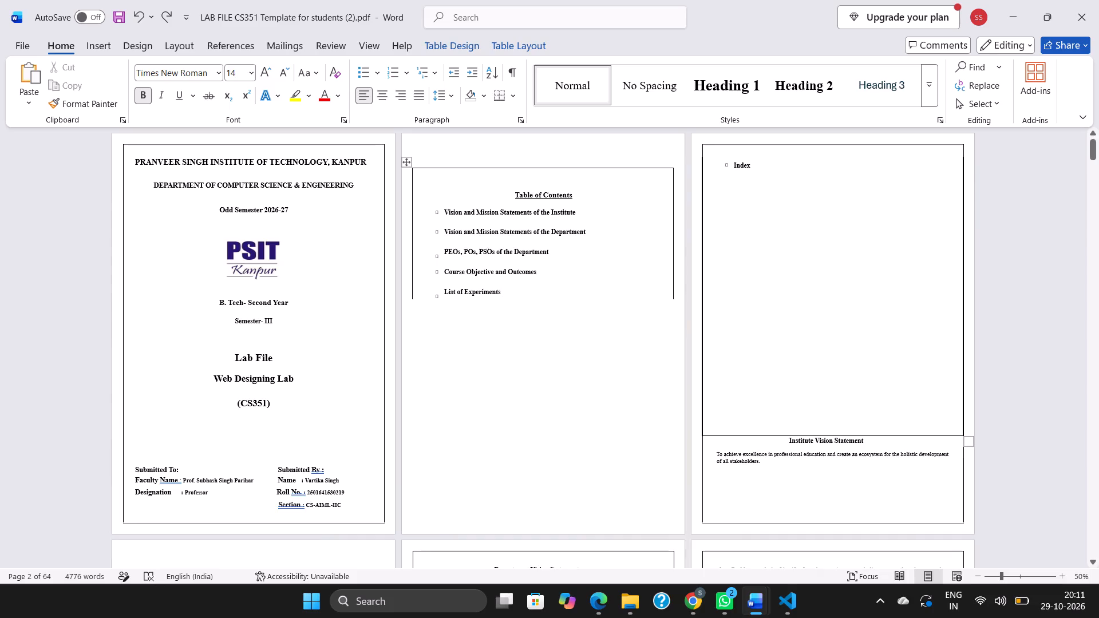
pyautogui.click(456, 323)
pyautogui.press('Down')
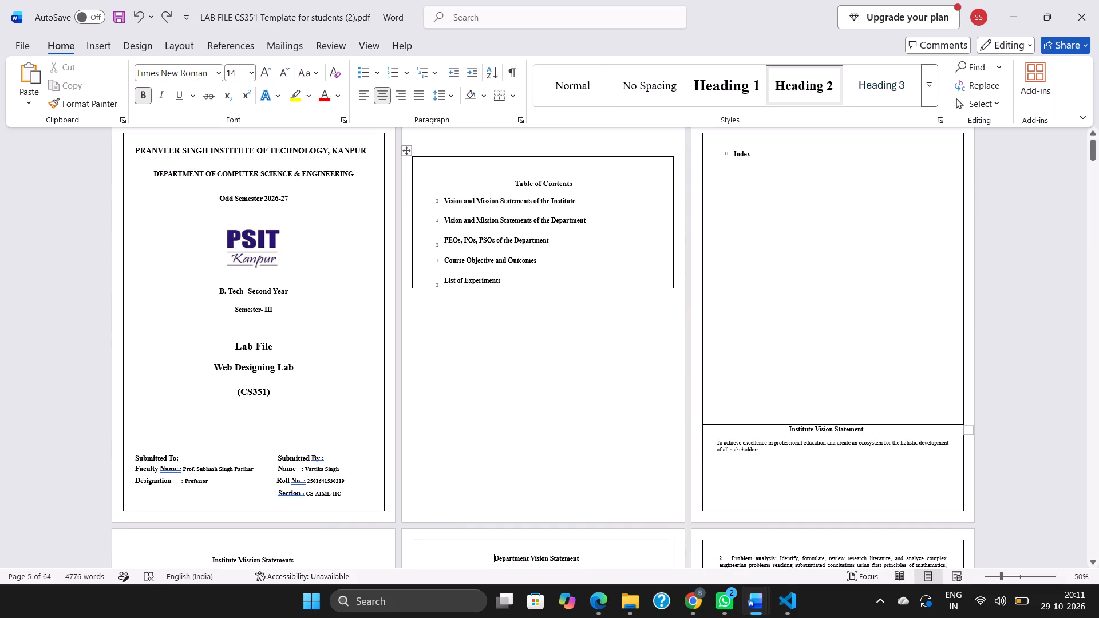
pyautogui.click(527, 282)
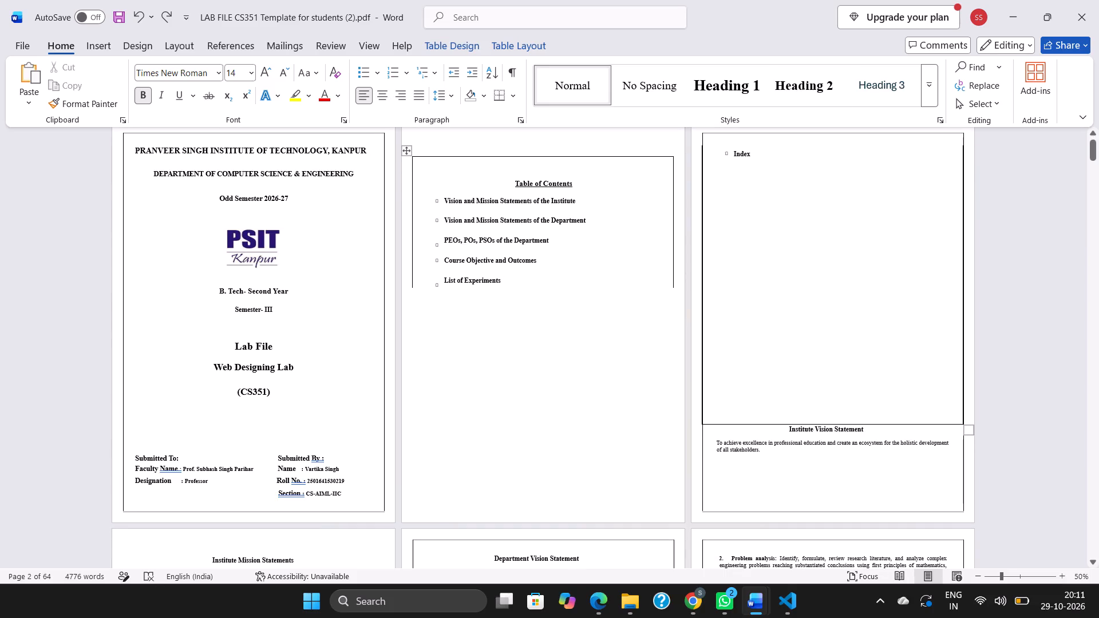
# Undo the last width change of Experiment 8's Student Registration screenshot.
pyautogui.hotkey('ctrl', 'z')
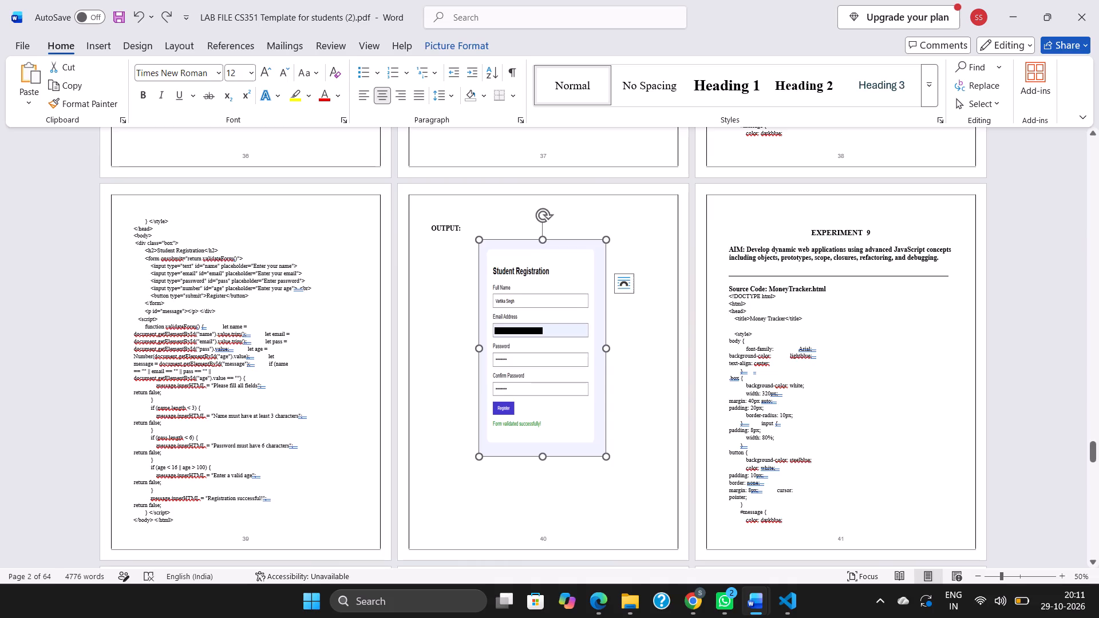
# Examine the pages from Experiment 8 back to the course outcomes and experiment list tables for layout, spacing and page breaks.
pyautogui.scroll(8, 669, 329)
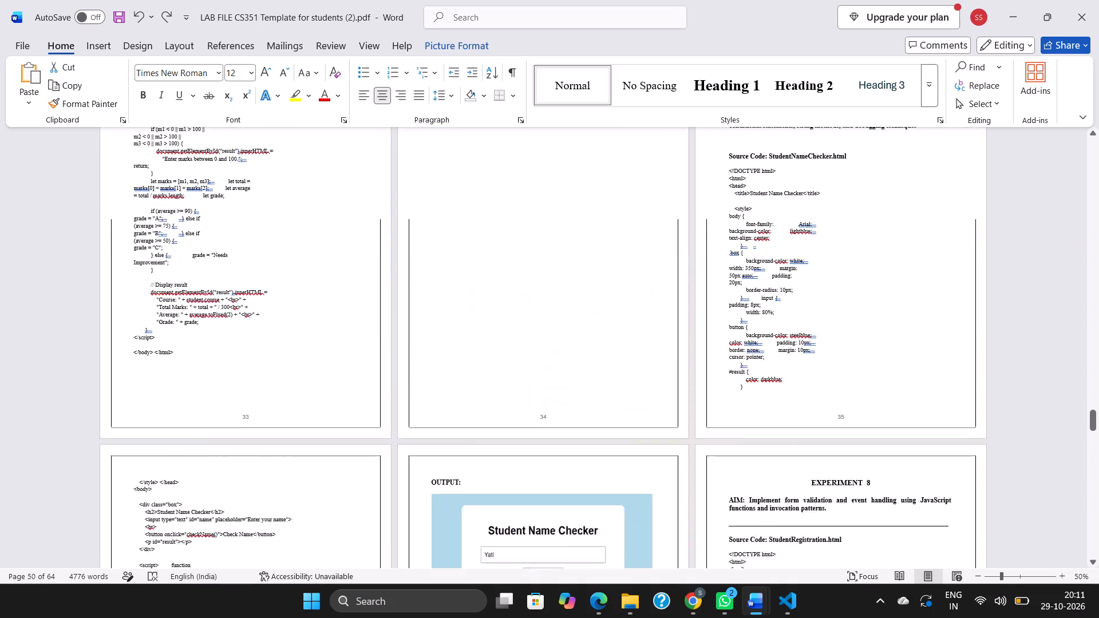
pyautogui.scroll(10, 669, 329)
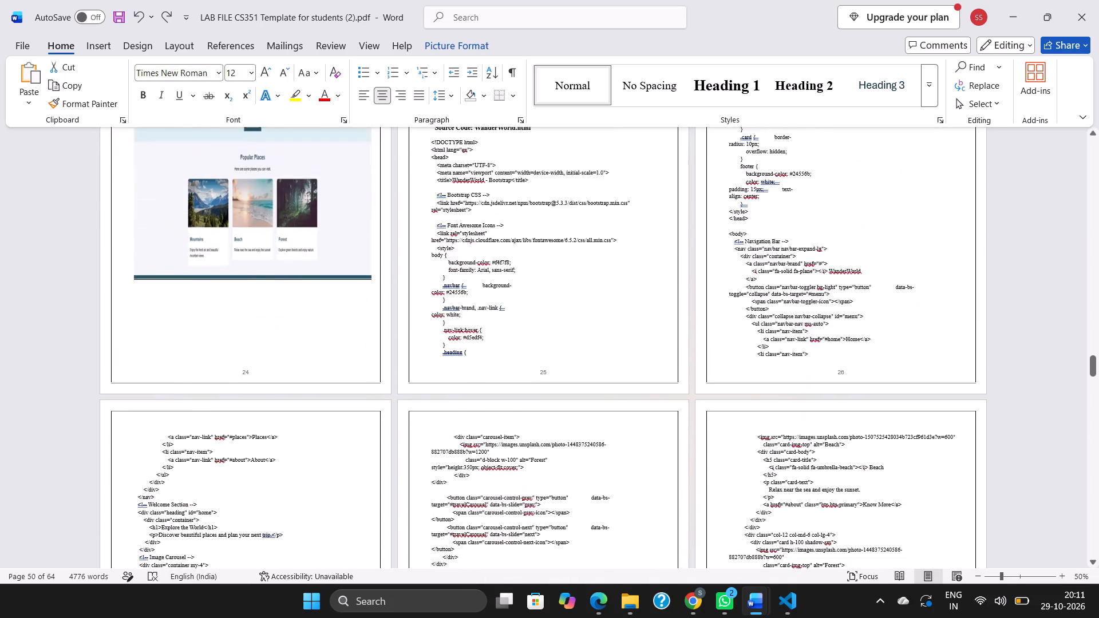
pyautogui.scroll(9, 669, 329)
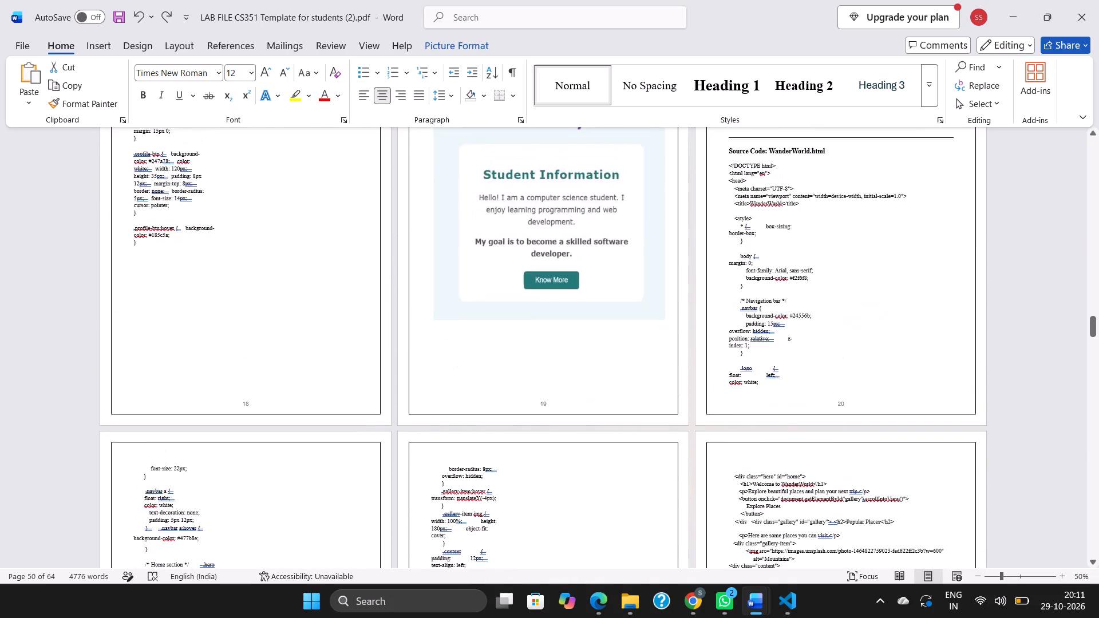
pyautogui.scroll(7, 669, 329)
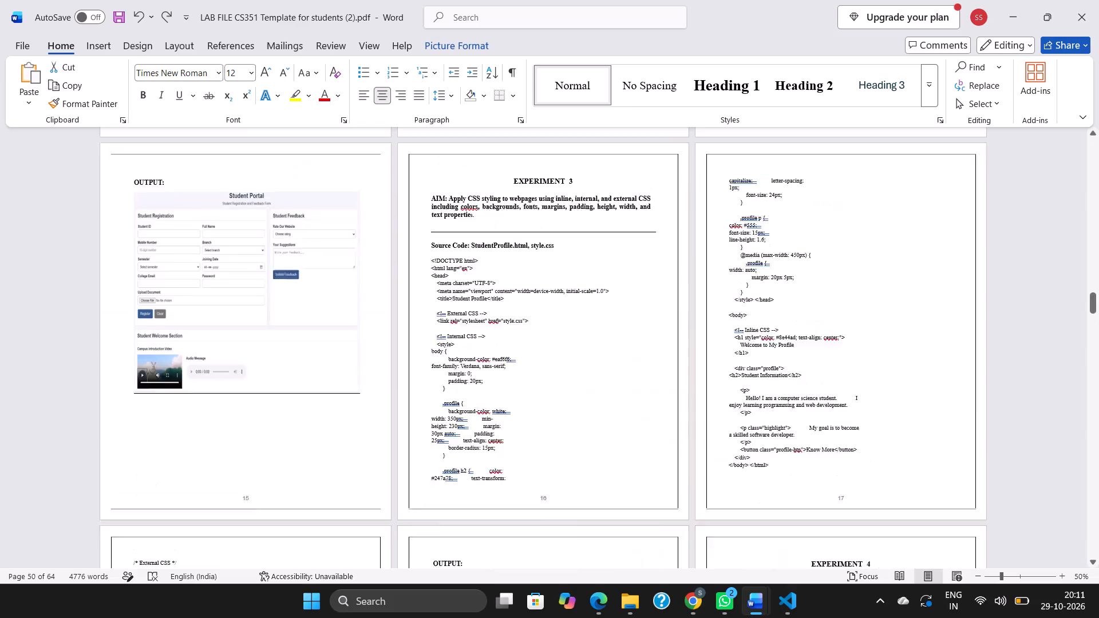
pyautogui.scroll(10, 669, 329)
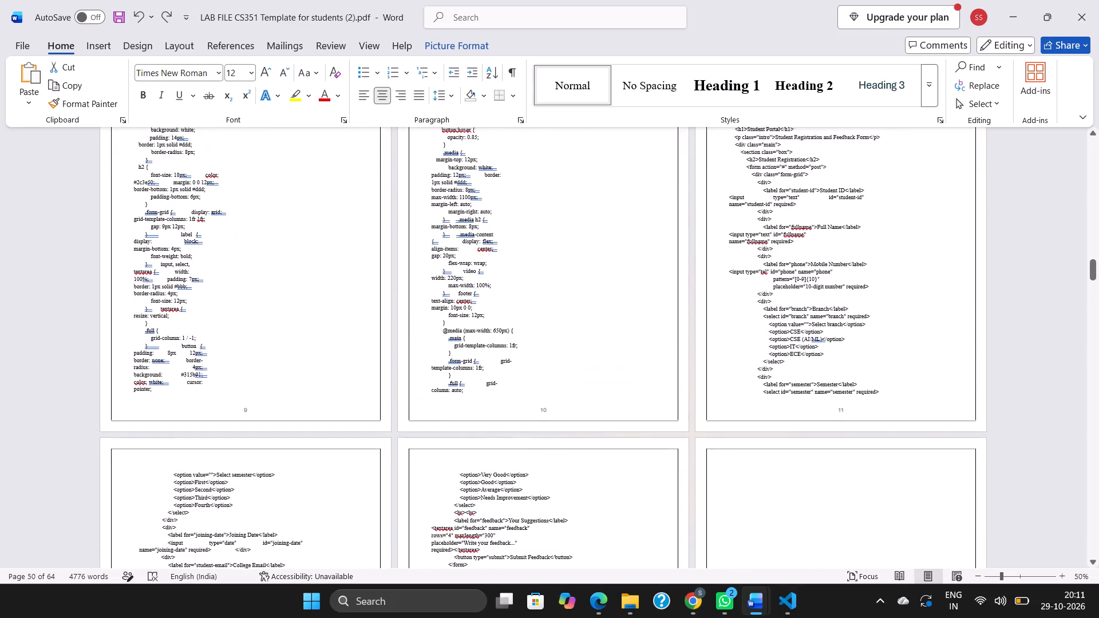
pyautogui.scroll(8, 669, 329)
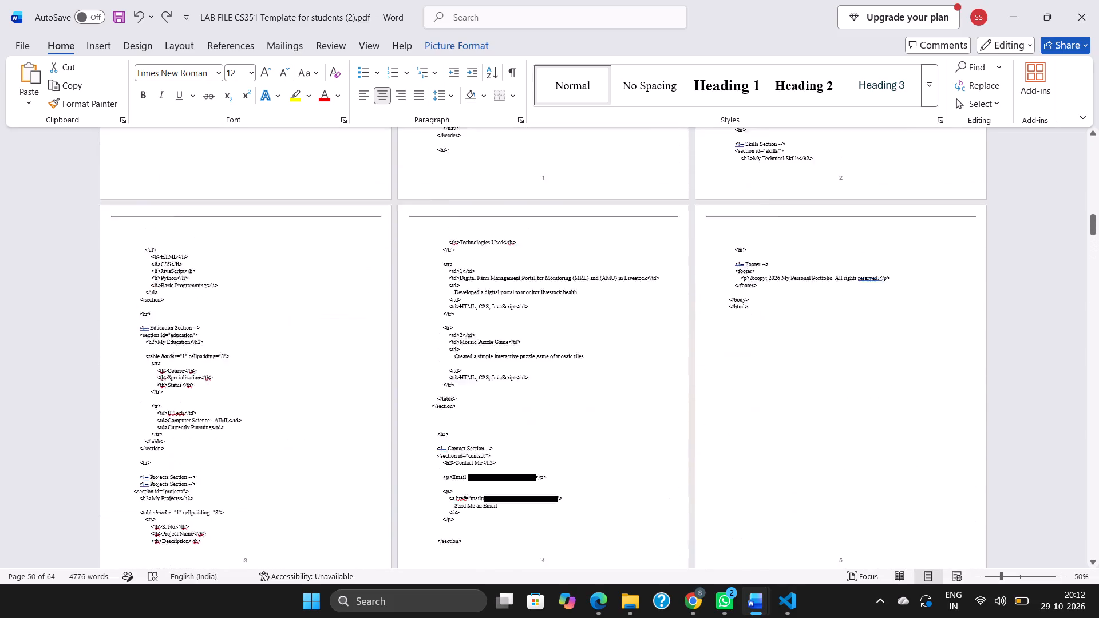
pyautogui.scroll(12, 669, 329)
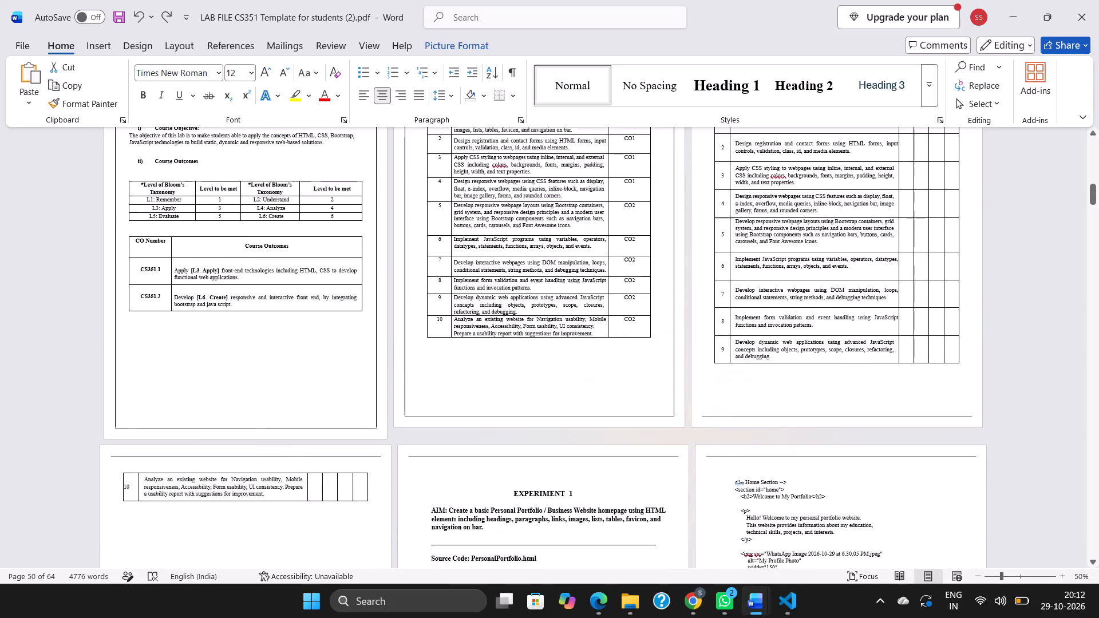
pyautogui.scroll(2, 669, 329)
pyautogui.scroll(-1, 656, 429)
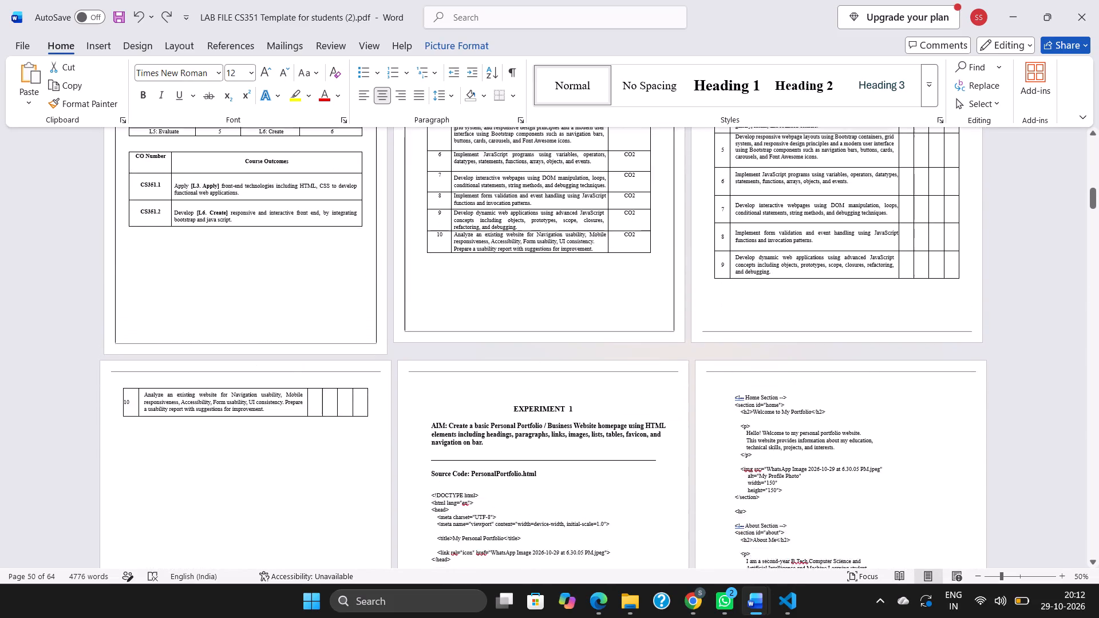
pyautogui.scroll(-3, 656, 429)
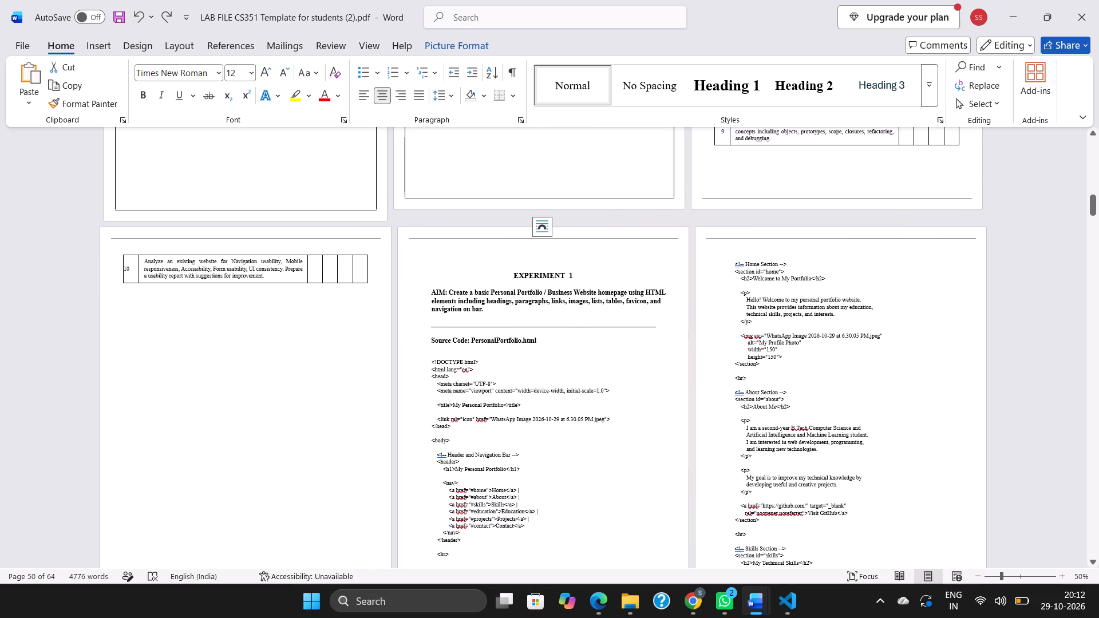
pyautogui.scroll(-2, 656, 429)
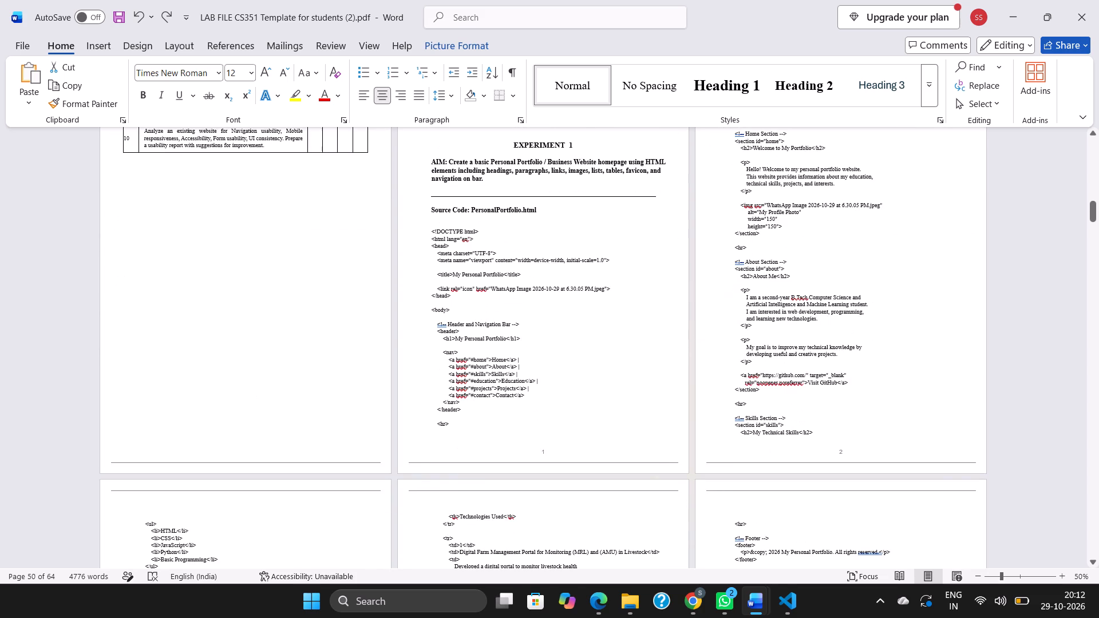
pyautogui.scroll(8, 656, 429)
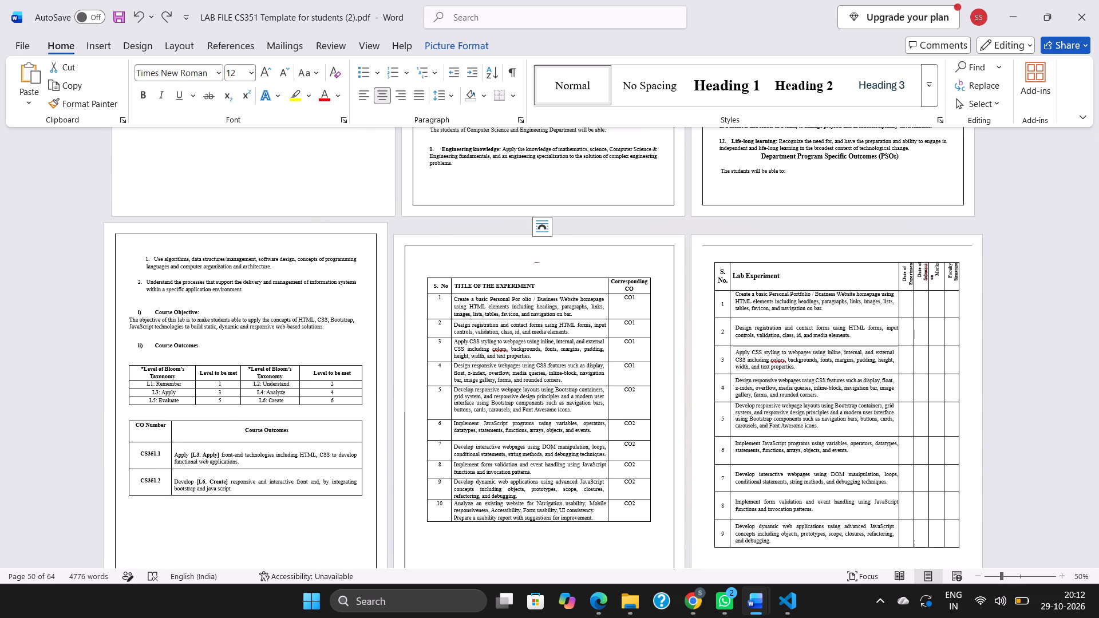
pyautogui.scroll(-1, 685, 344)
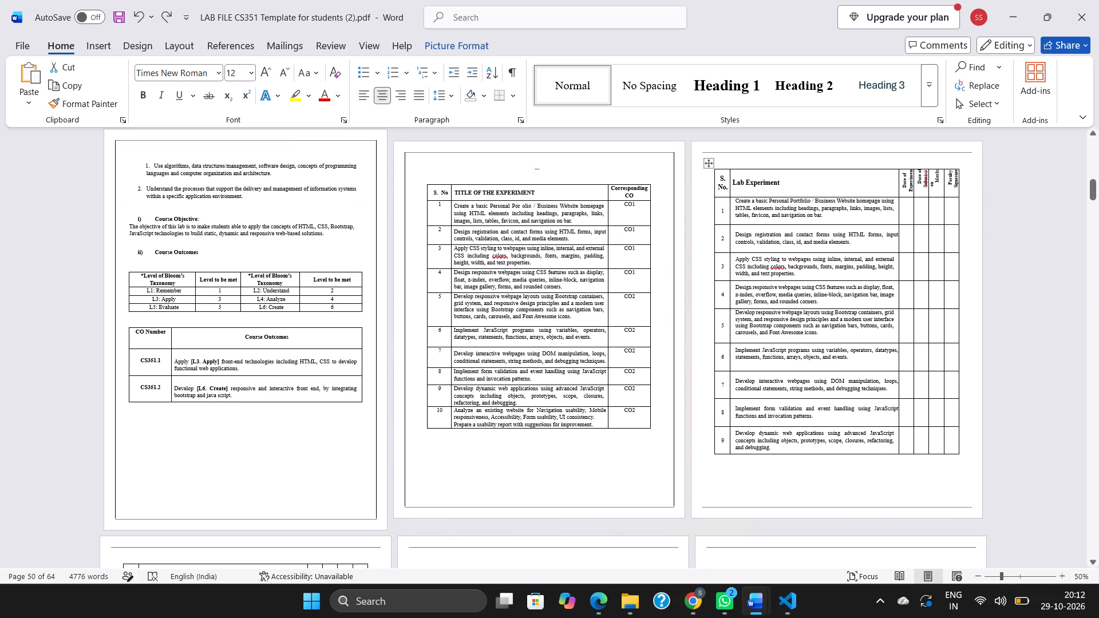
# Examine the pages between the cover and Experiment 1's source code for table splits, blank areas and page breaks.
pyautogui.scroll(-4, 685, 344)
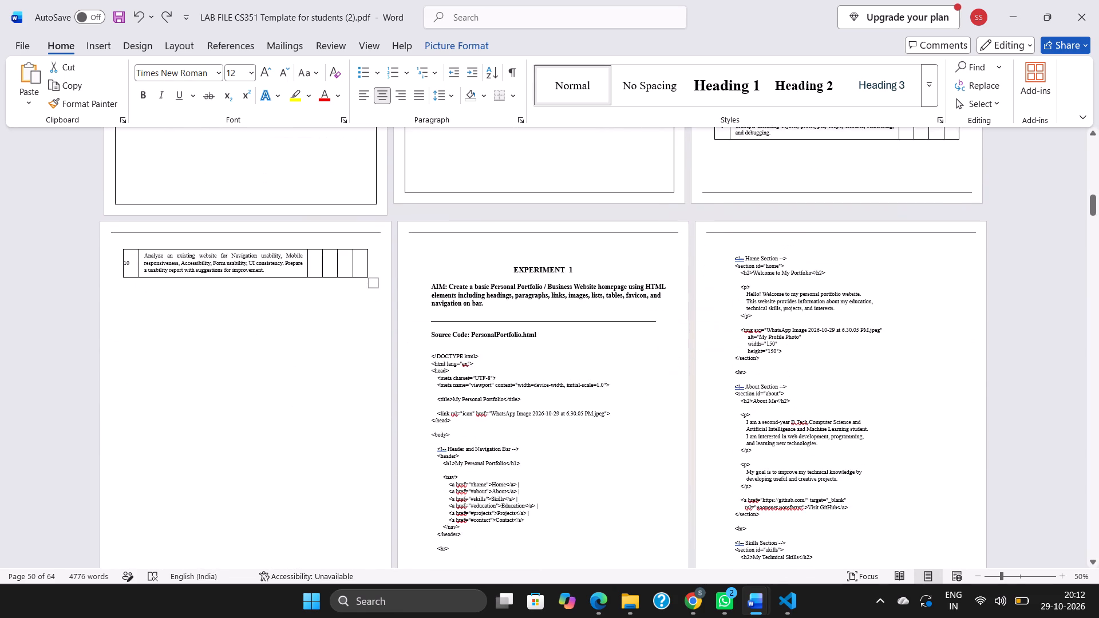
pyautogui.scroll(-4, 685, 344)
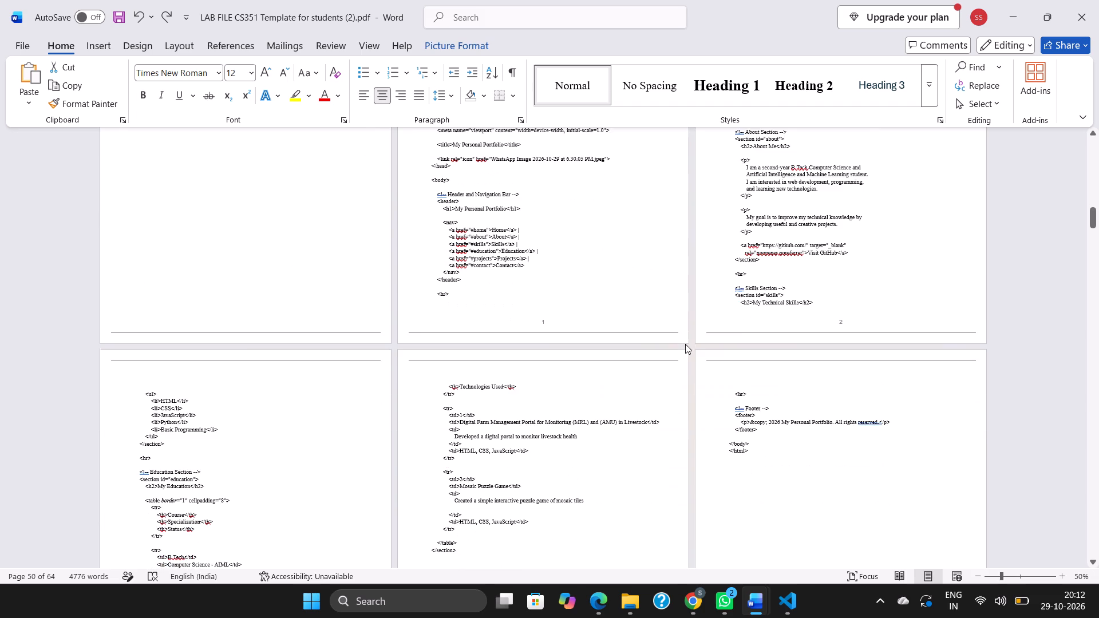
pyautogui.scroll(-1, 685, 344)
pyautogui.scroll(6, 685, 344)
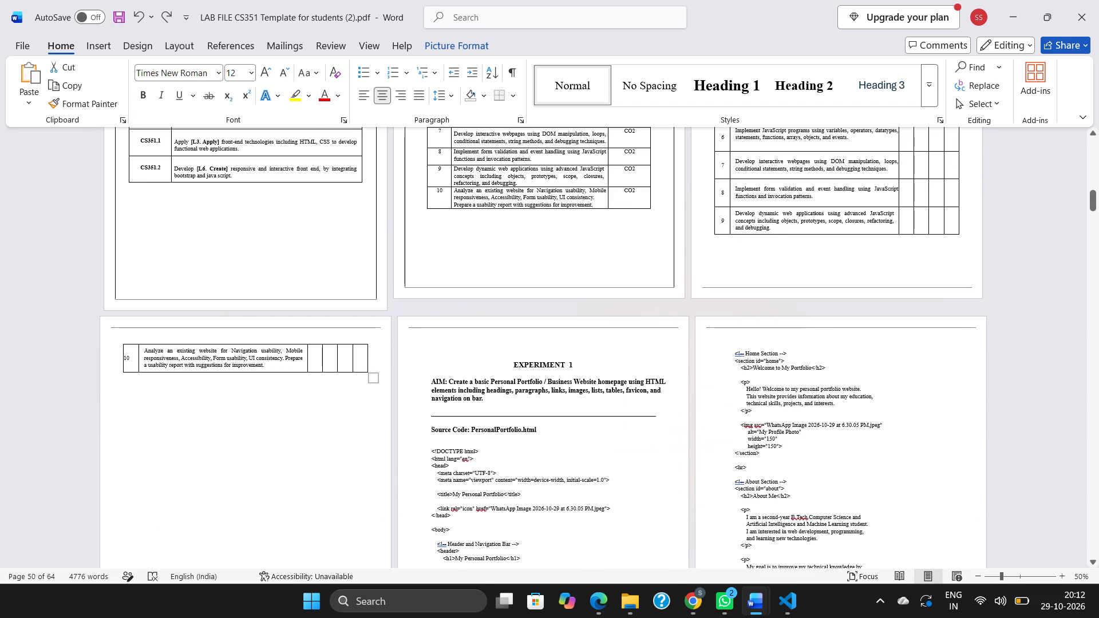
pyautogui.scroll(3, 685, 344)
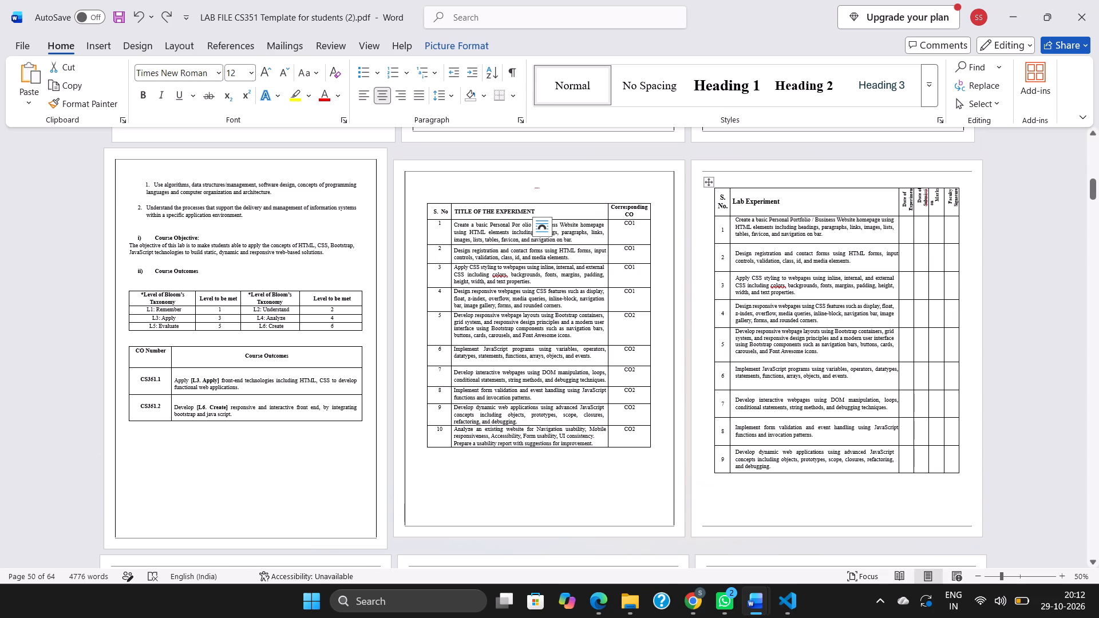
pyautogui.scroll(2, 685, 344)
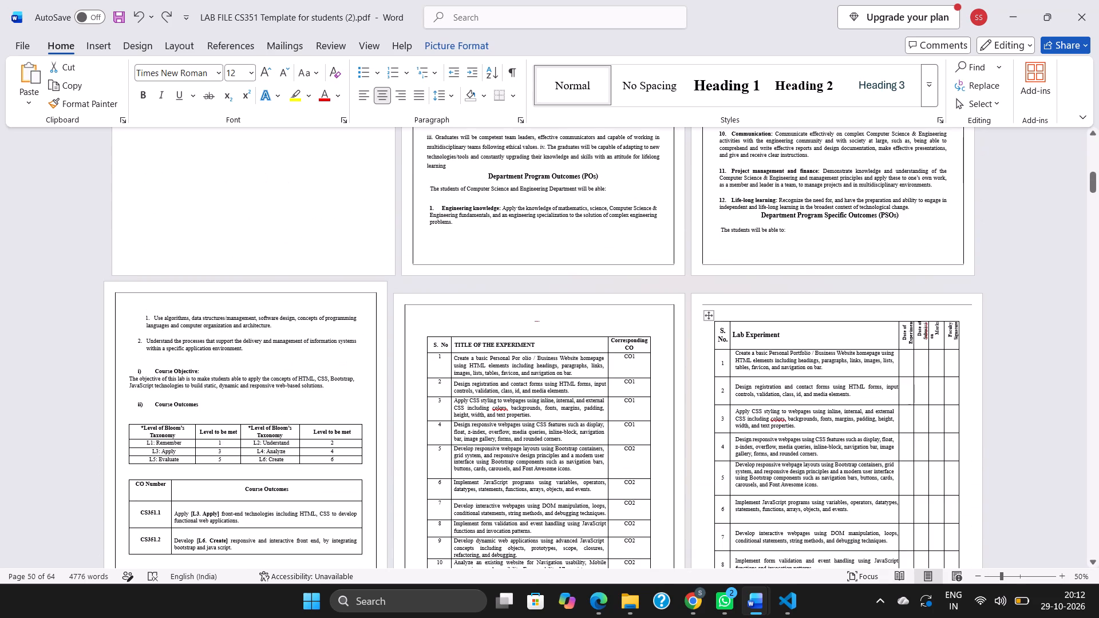
pyautogui.scroll(9, 685, 344)
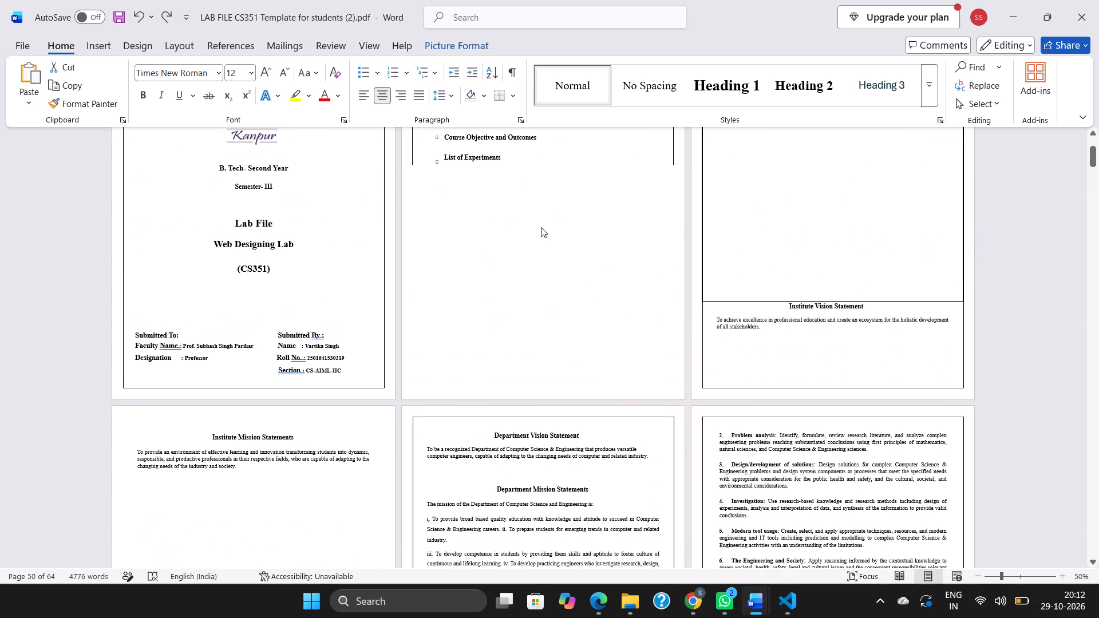
pyautogui.scroll(3, 330, 301)
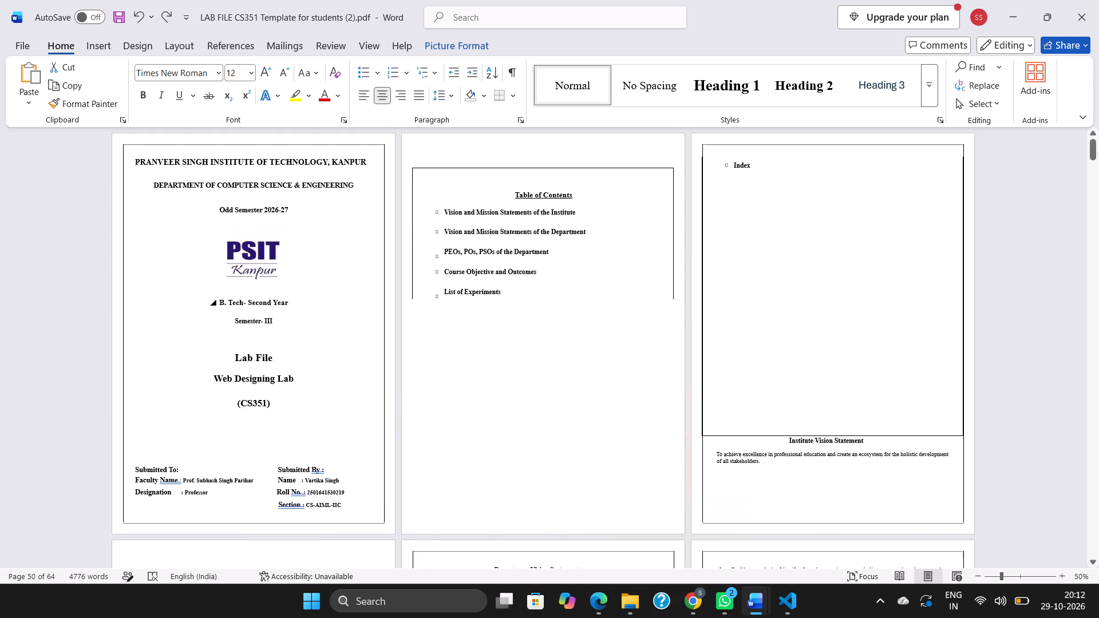
pyautogui.scroll(-8, 330, 301)
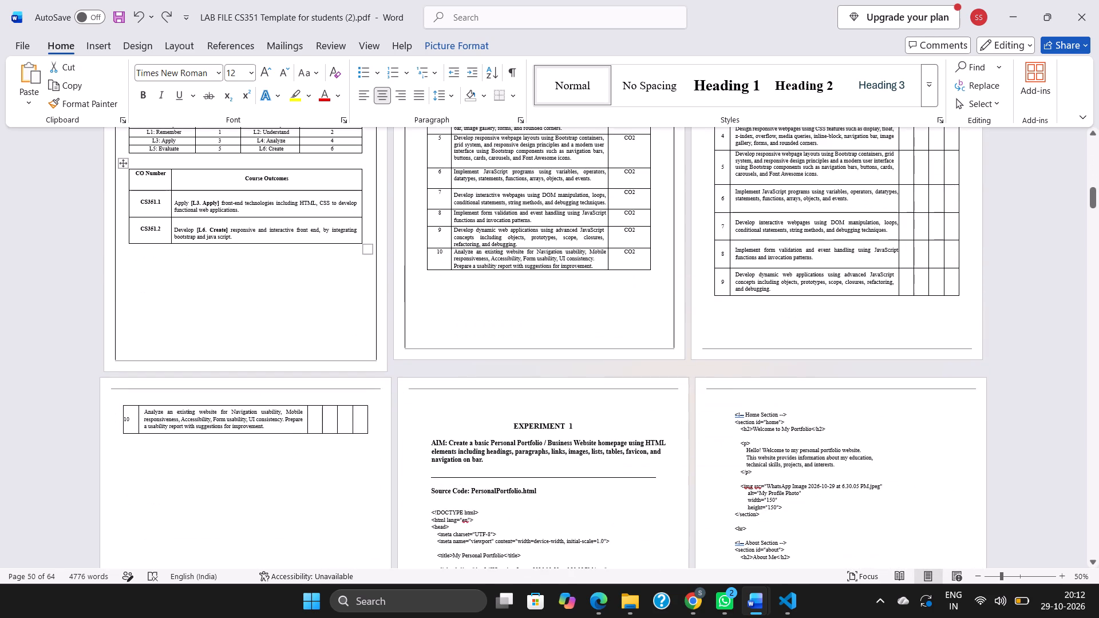
pyautogui.scroll(-1, 330, 301)
pyautogui.scroll(-2, 495, 491)
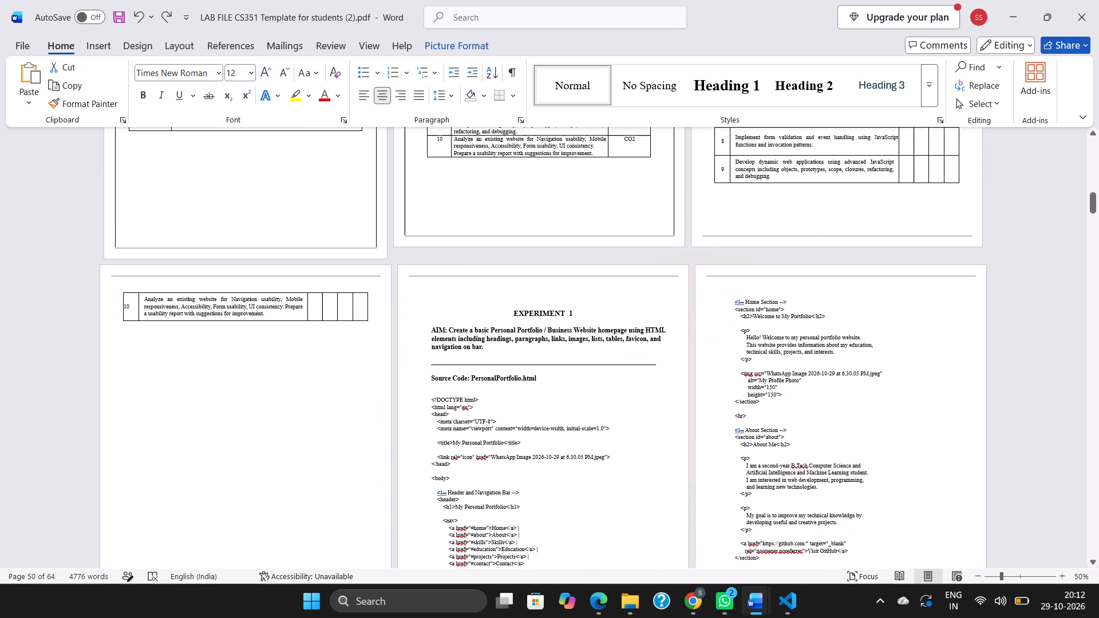
pyautogui.scroll(-3, 495, 491)
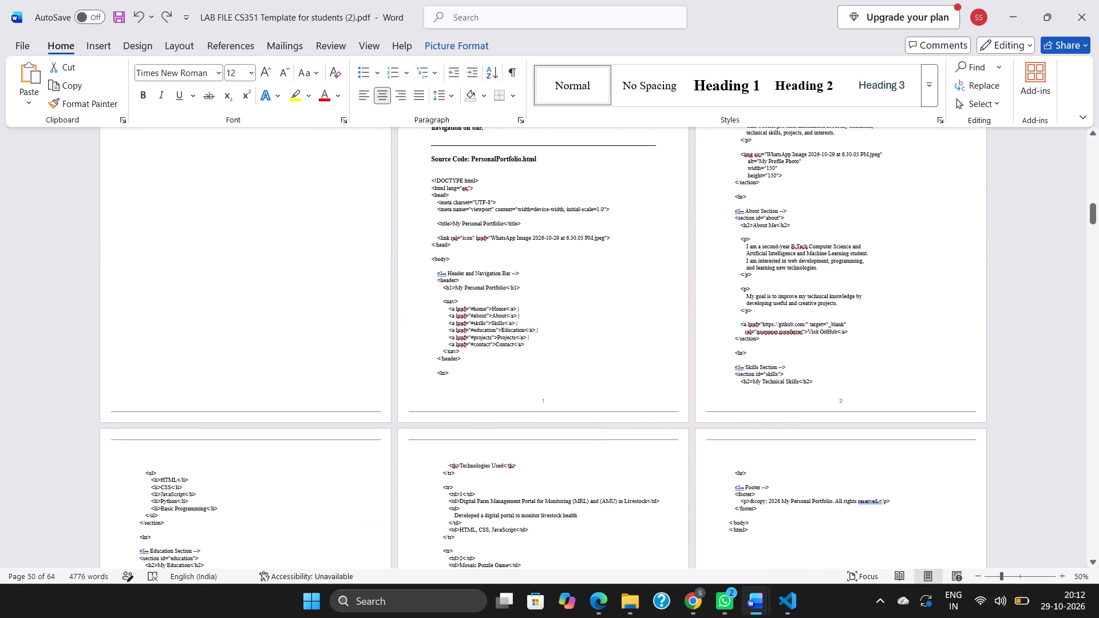
pyautogui.scroll(3, 495, 491)
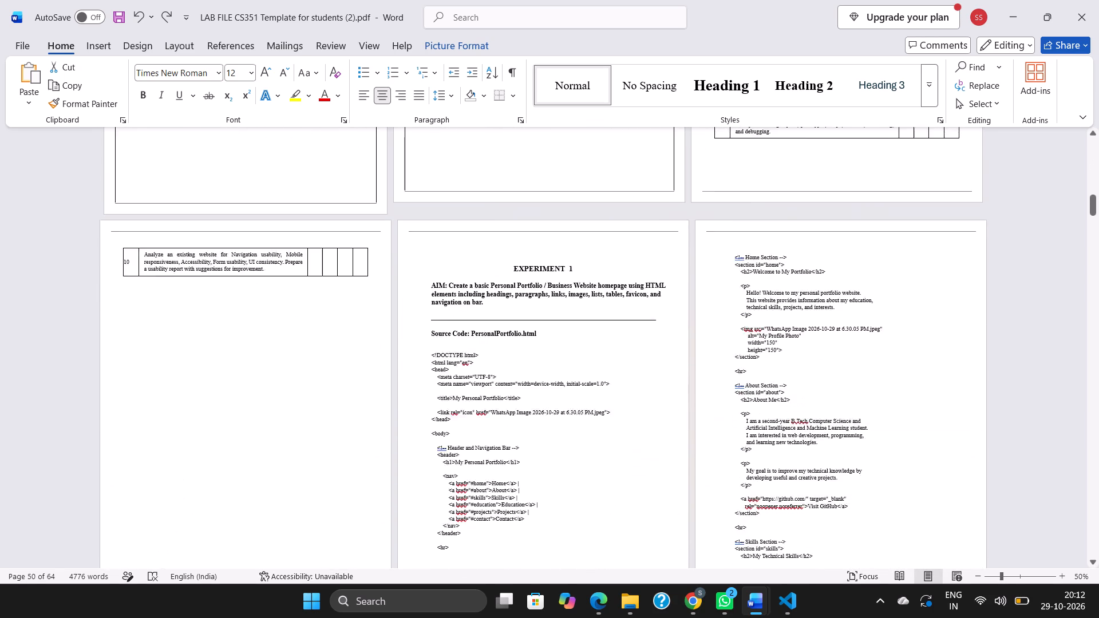
pyautogui.scroll(6, 495, 491)
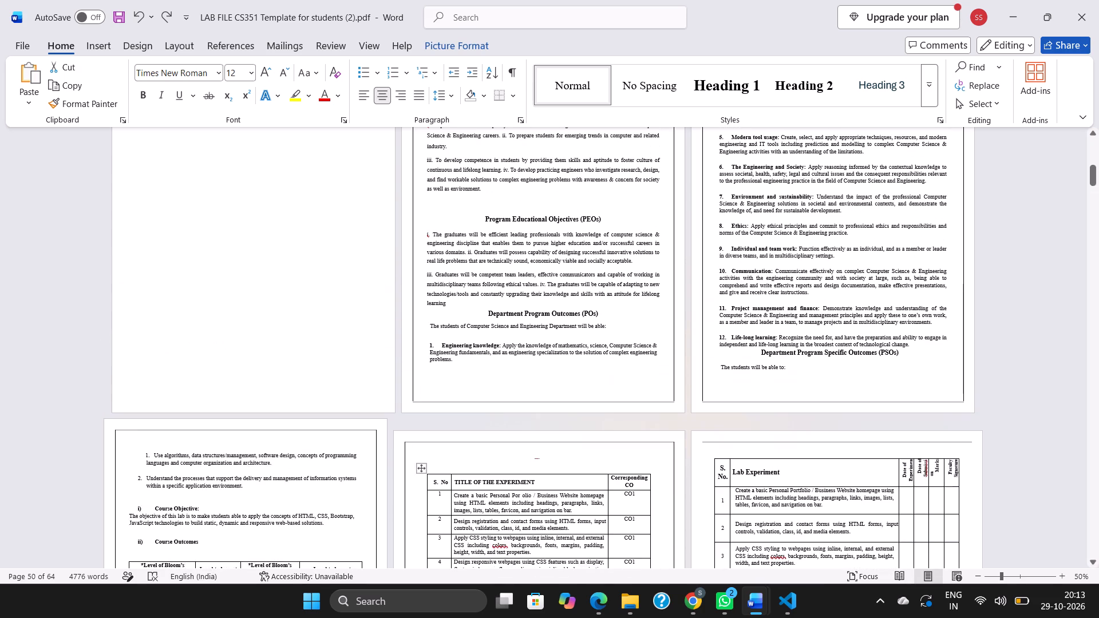
pyautogui.scroll(7, 495, 491)
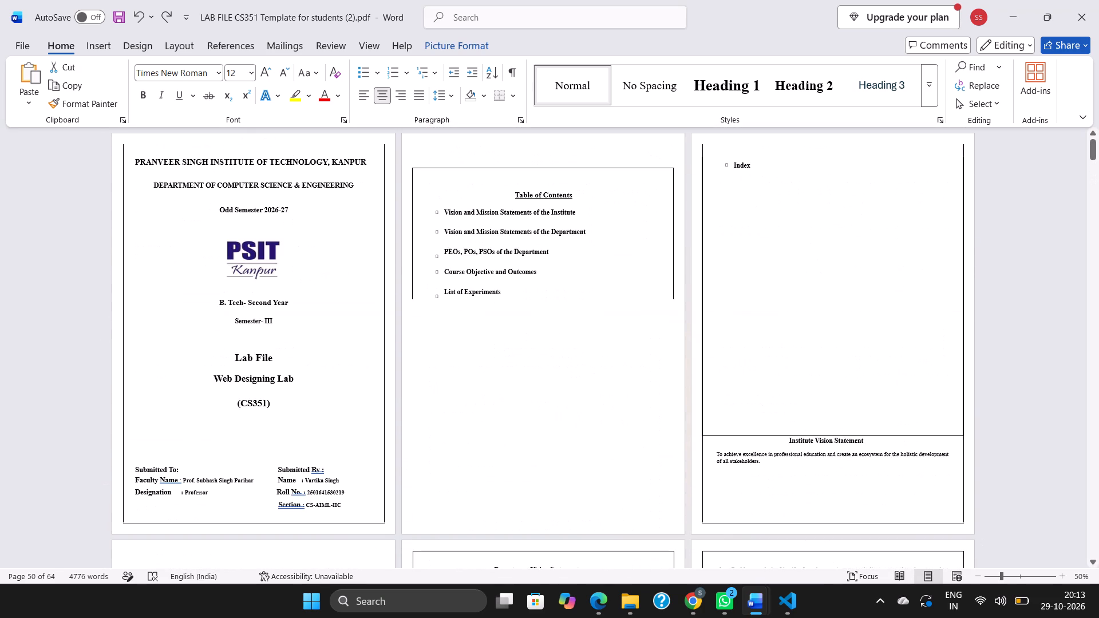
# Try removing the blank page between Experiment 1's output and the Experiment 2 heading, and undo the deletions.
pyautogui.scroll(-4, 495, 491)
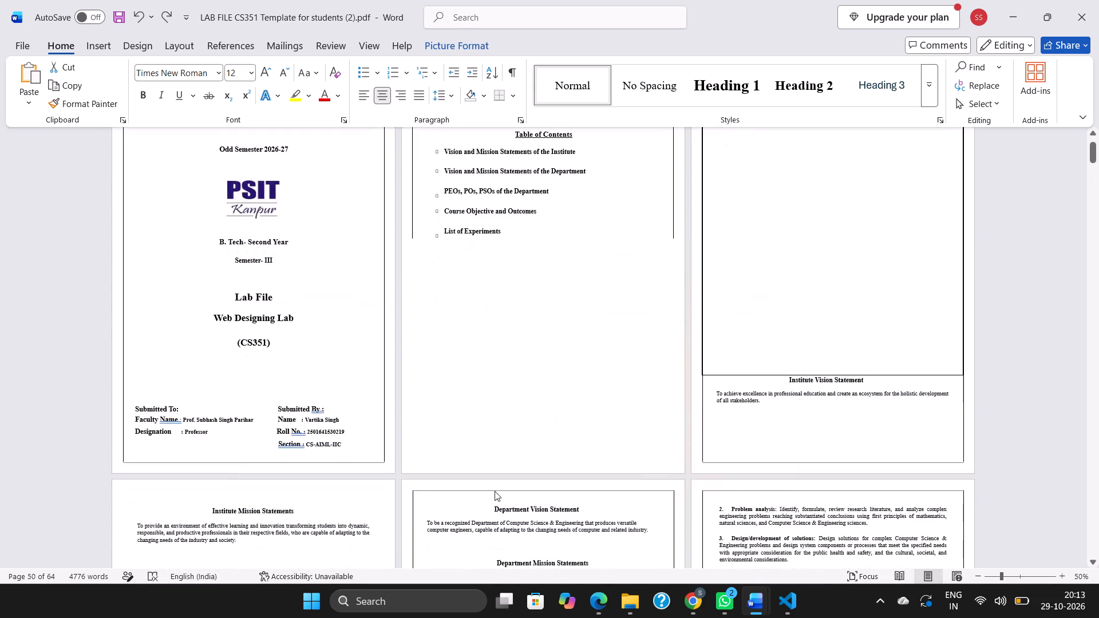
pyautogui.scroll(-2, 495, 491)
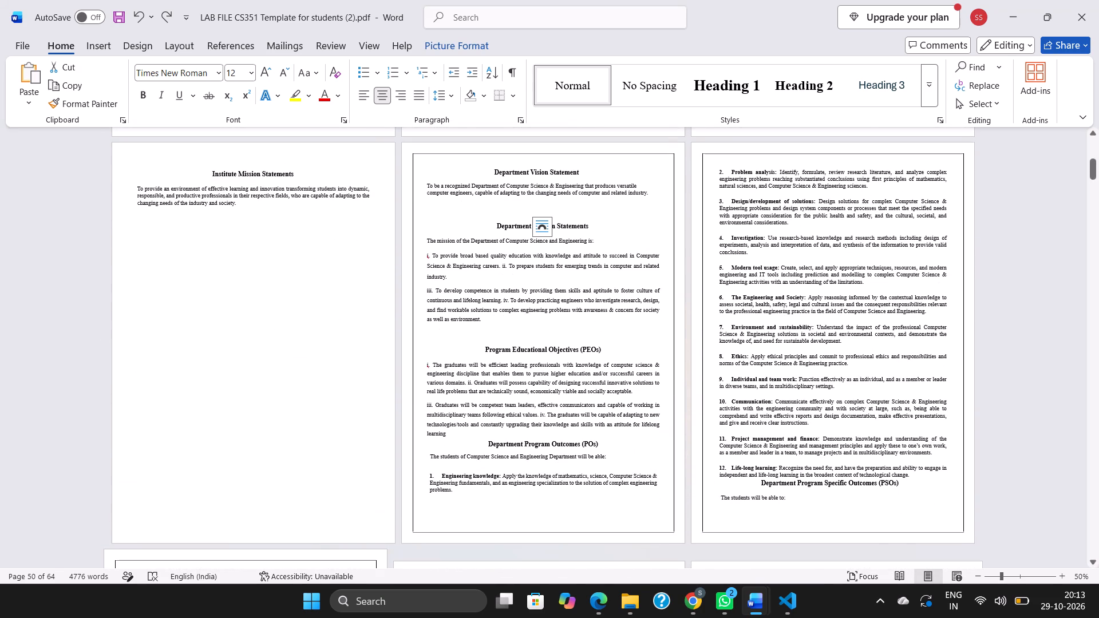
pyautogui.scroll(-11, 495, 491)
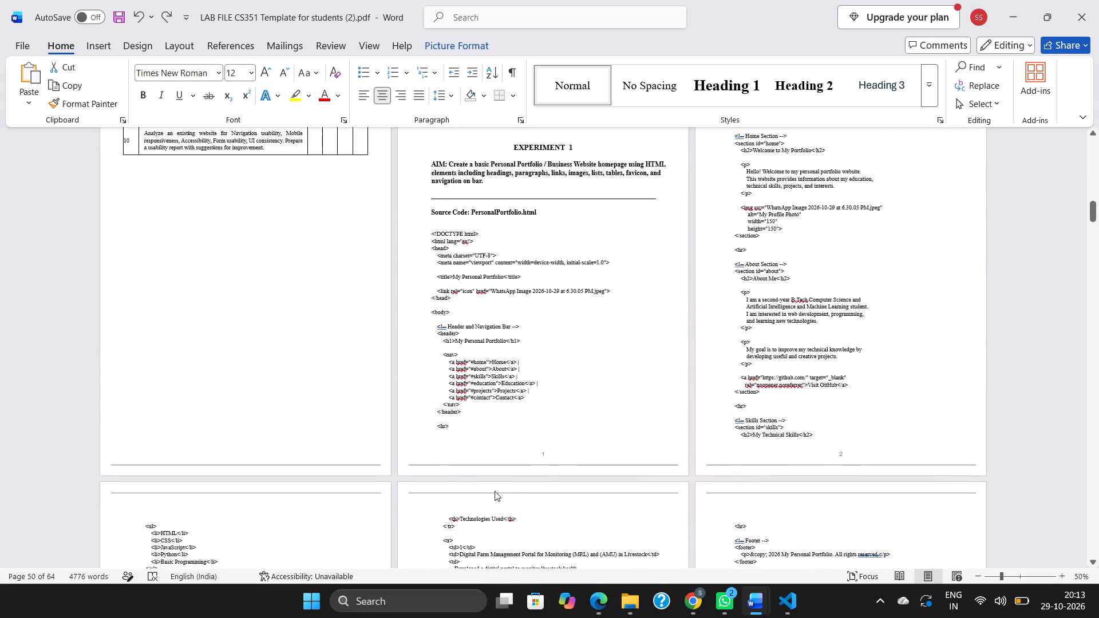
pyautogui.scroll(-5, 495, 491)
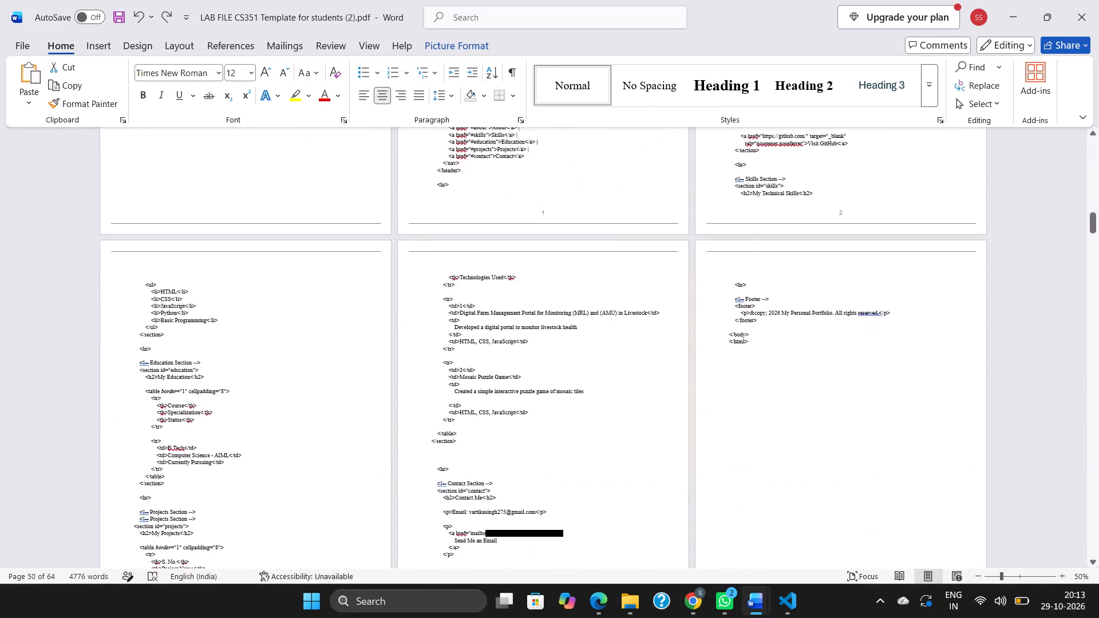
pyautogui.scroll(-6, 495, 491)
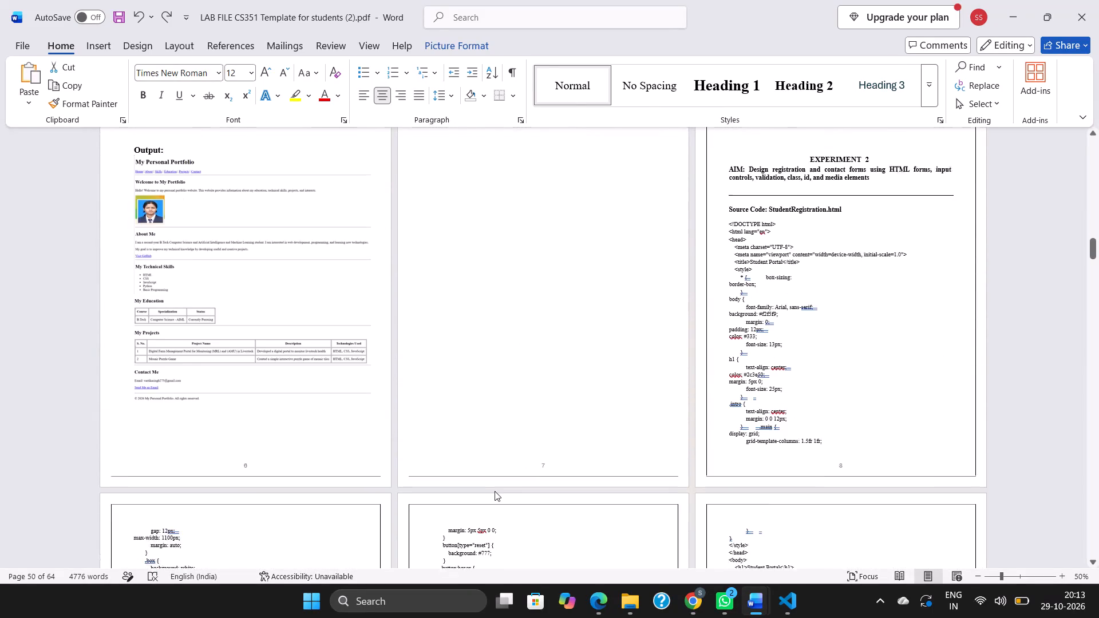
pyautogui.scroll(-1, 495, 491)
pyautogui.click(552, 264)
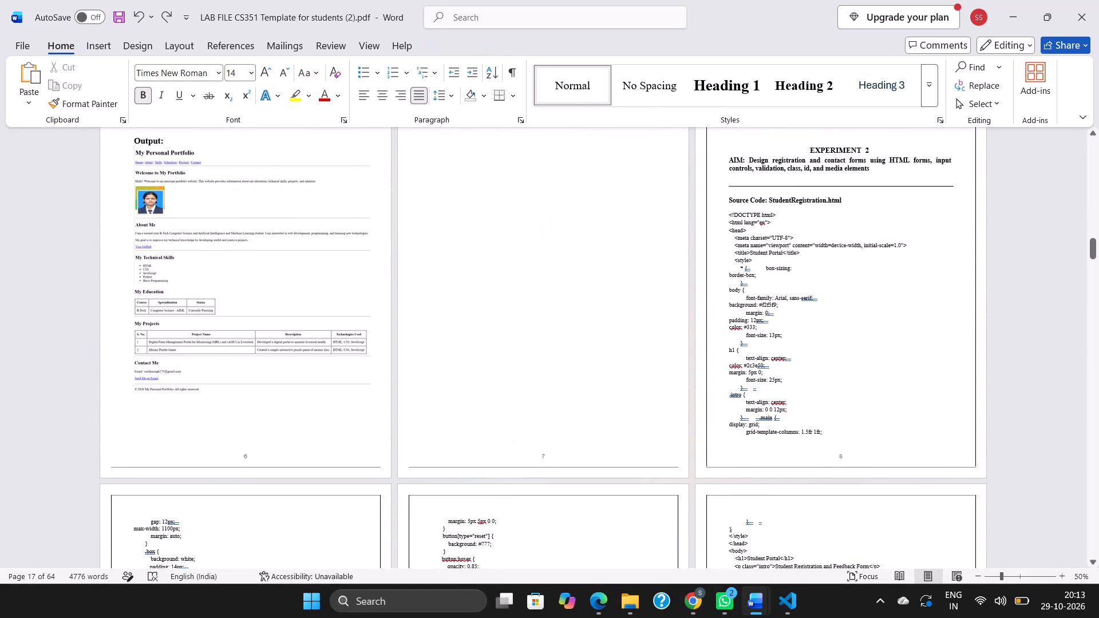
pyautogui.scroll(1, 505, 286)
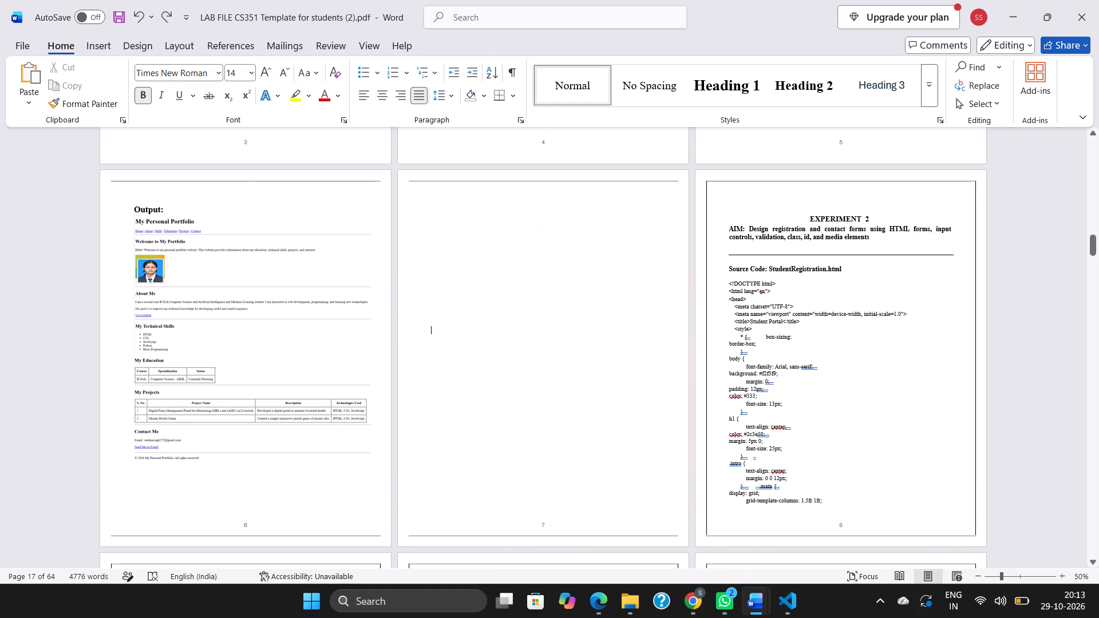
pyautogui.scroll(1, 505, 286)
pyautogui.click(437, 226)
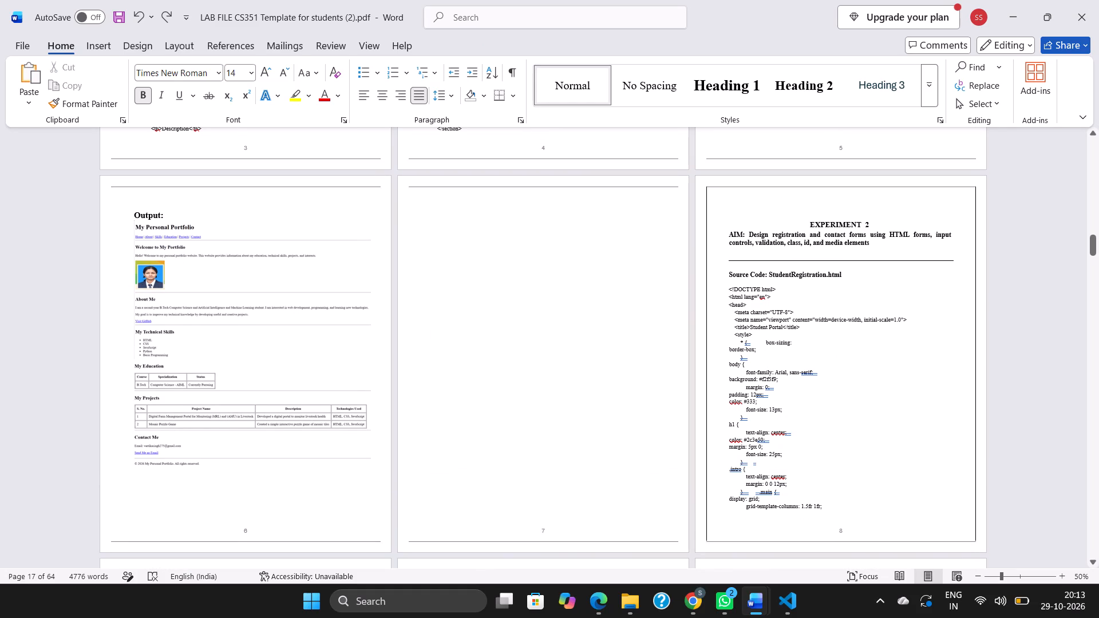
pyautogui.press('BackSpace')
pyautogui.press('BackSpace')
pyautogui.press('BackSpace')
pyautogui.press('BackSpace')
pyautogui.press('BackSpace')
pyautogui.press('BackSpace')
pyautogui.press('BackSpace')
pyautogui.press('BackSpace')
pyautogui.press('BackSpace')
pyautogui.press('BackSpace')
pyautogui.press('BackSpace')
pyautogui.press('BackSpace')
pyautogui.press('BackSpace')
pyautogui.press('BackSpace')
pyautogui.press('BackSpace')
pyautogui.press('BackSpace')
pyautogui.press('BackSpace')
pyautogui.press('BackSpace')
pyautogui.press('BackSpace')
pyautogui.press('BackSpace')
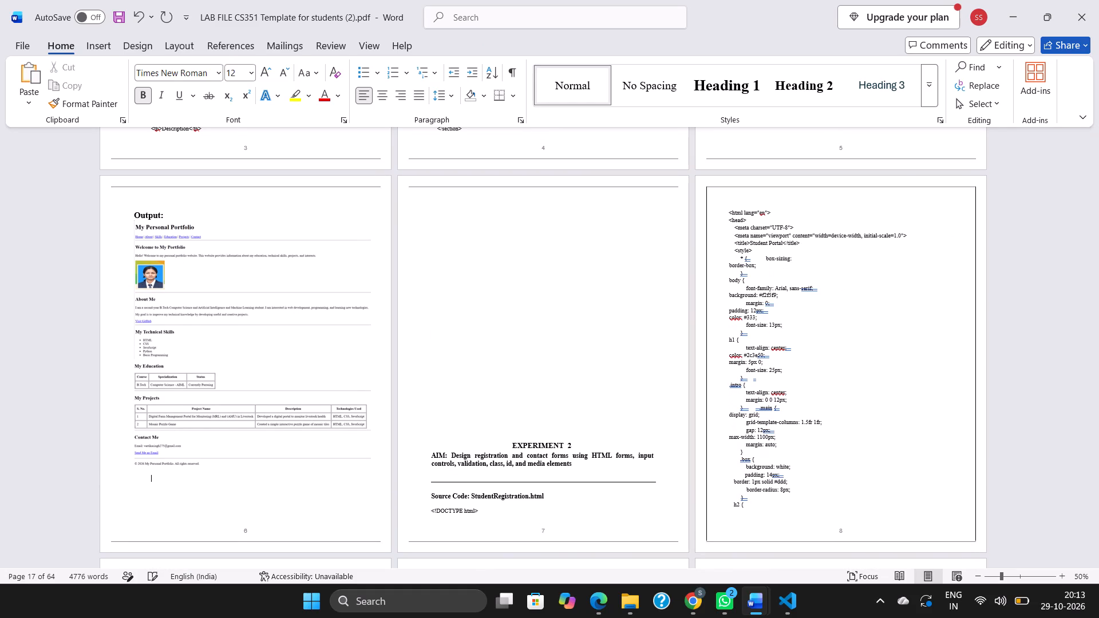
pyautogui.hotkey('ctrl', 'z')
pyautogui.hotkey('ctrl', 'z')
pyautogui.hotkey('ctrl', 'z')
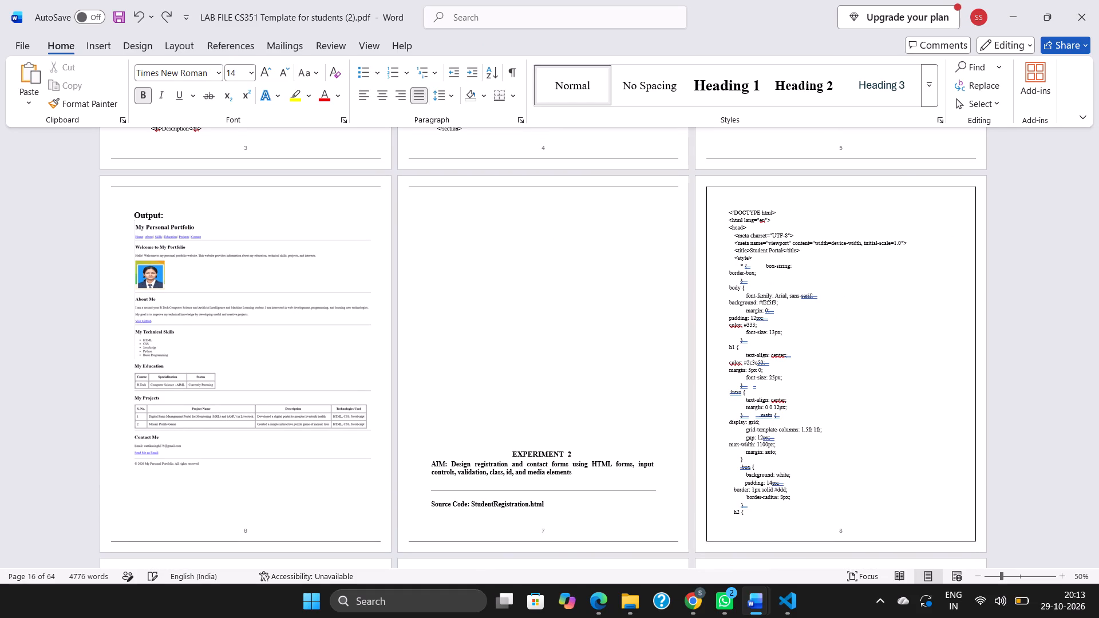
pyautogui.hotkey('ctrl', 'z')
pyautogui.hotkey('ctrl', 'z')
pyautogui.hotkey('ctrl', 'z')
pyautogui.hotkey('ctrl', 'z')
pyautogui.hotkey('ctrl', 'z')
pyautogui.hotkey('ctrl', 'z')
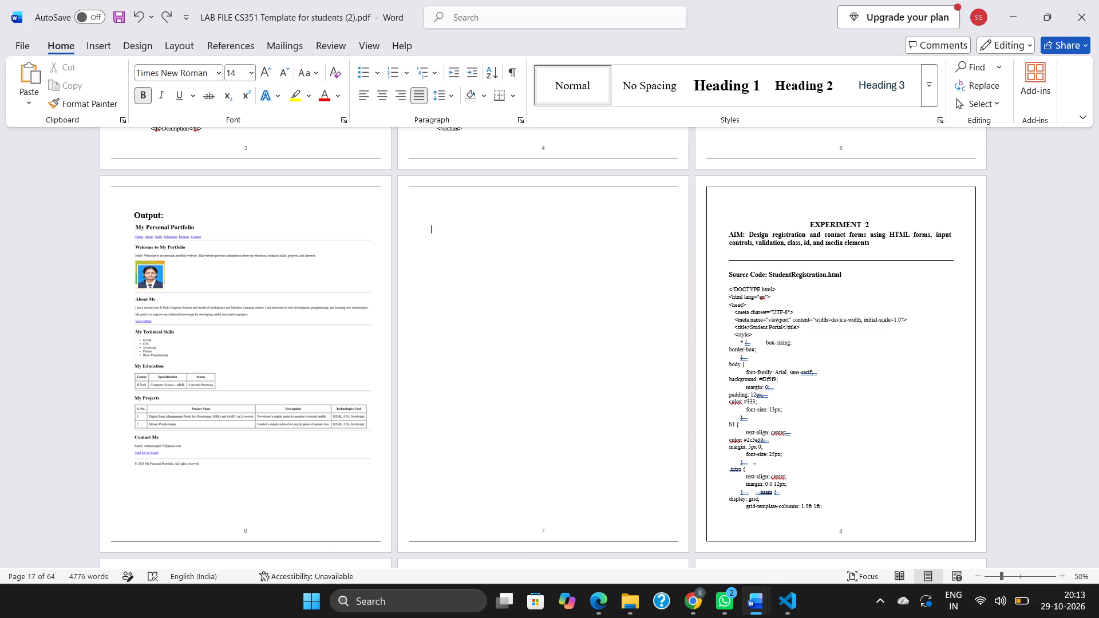
# Review the pages from Experiment 2 to the start of Experiment 9 for output placement, blank pages and page starts.
pyautogui.scroll(-2, 526, 288)
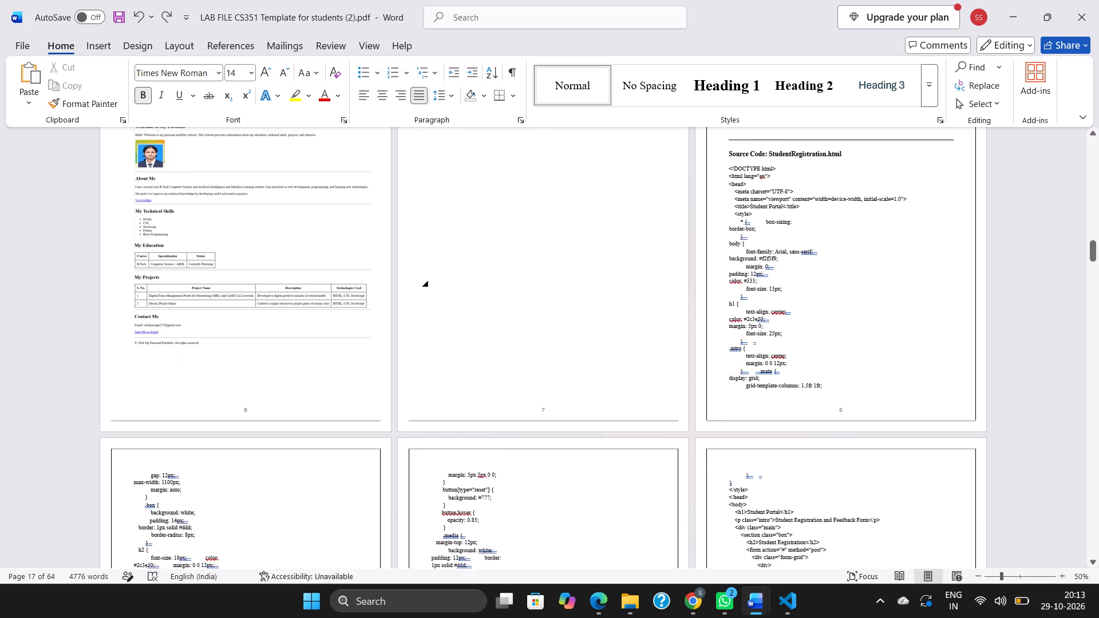
pyautogui.scroll(-8, 526, 288)
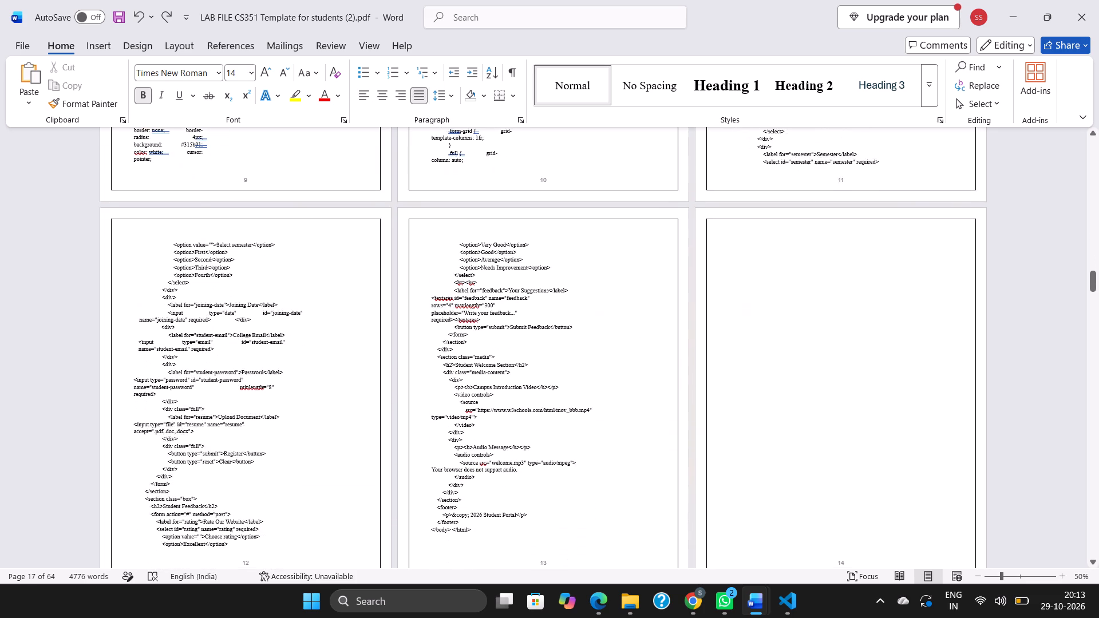
pyautogui.scroll(-7, 526, 288)
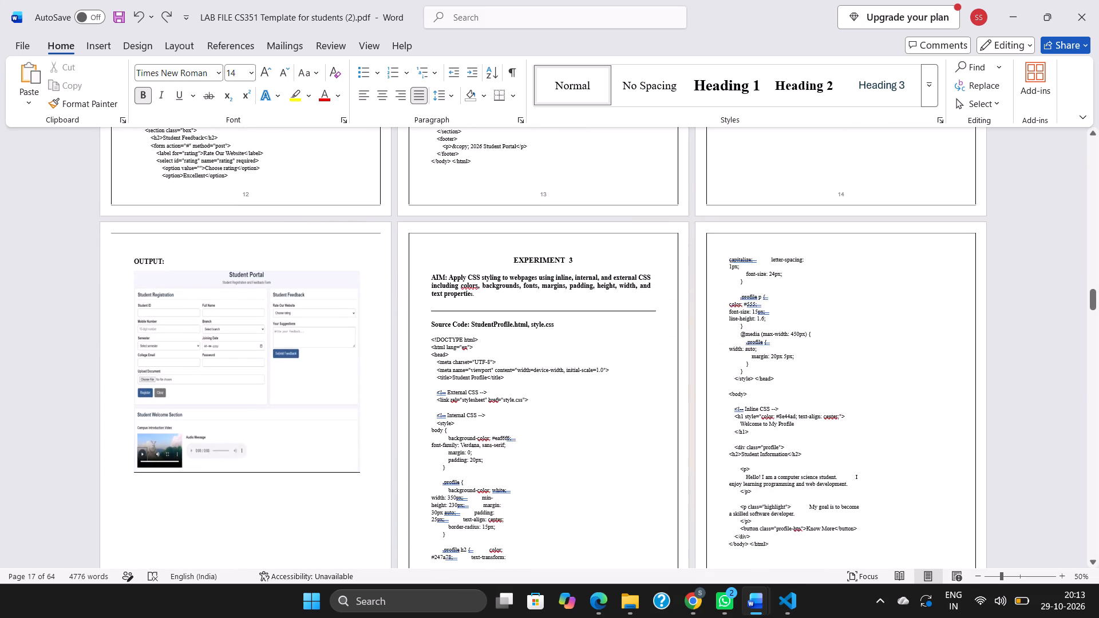
pyautogui.scroll(-4, 526, 288)
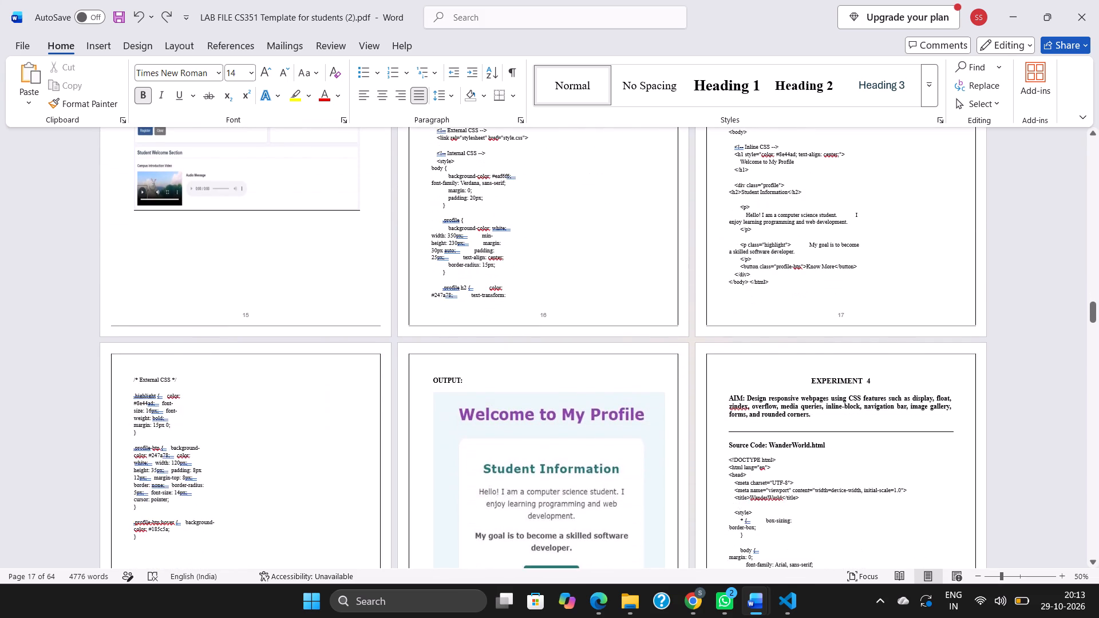
pyautogui.scroll(-3, 526, 288)
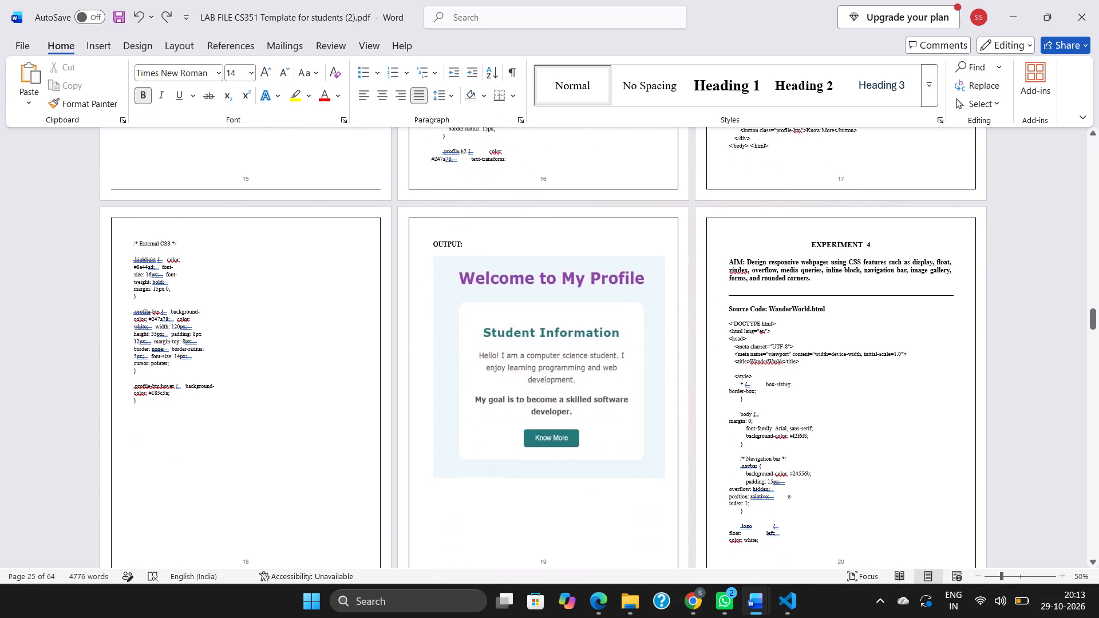
pyautogui.scroll(-4, 526, 288)
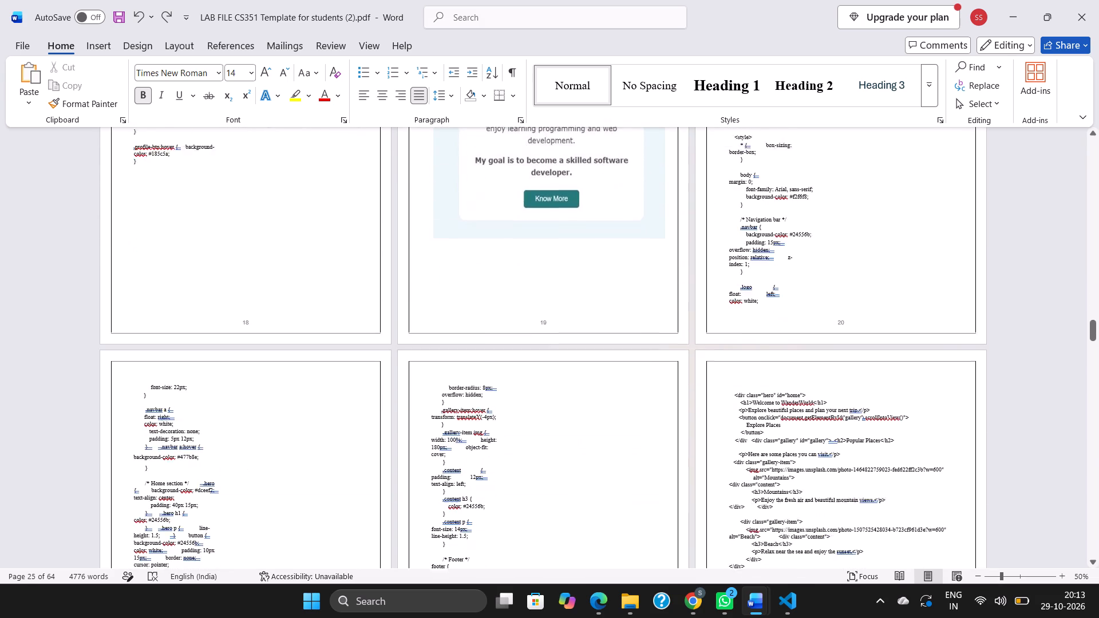
pyautogui.scroll(-6, 526, 288)
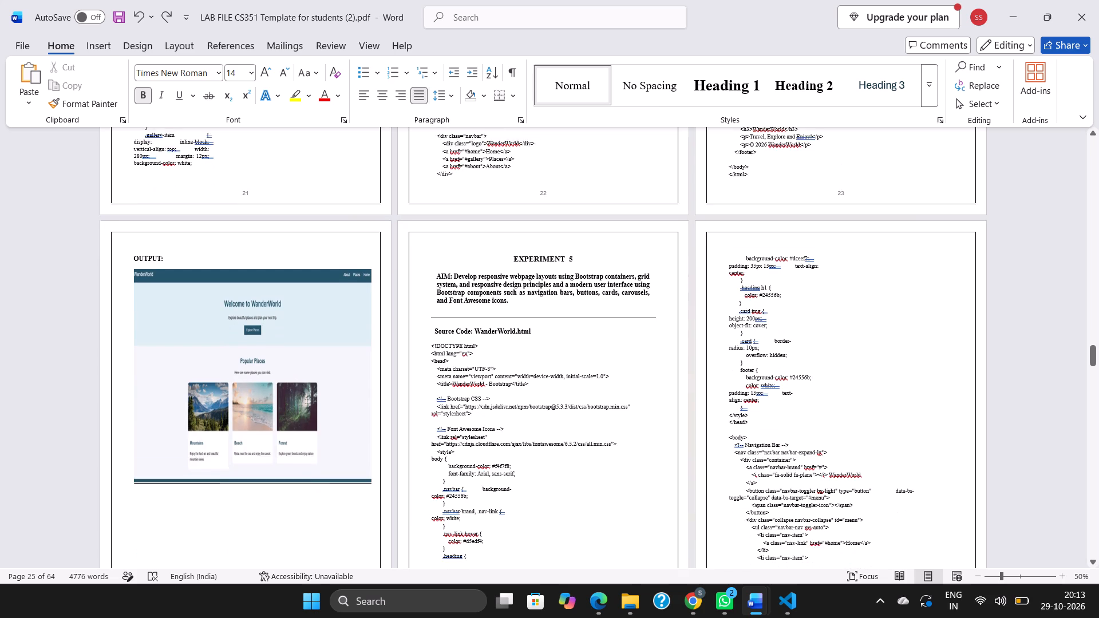
pyautogui.scroll(-7, 526, 288)
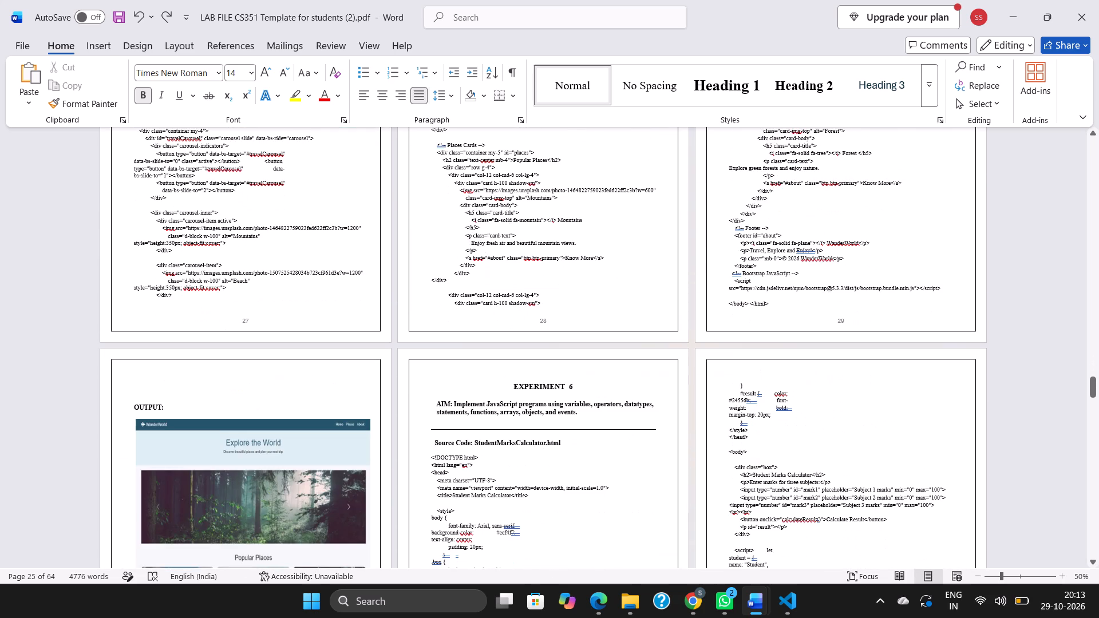
pyautogui.scroll(-5, 526, 288)
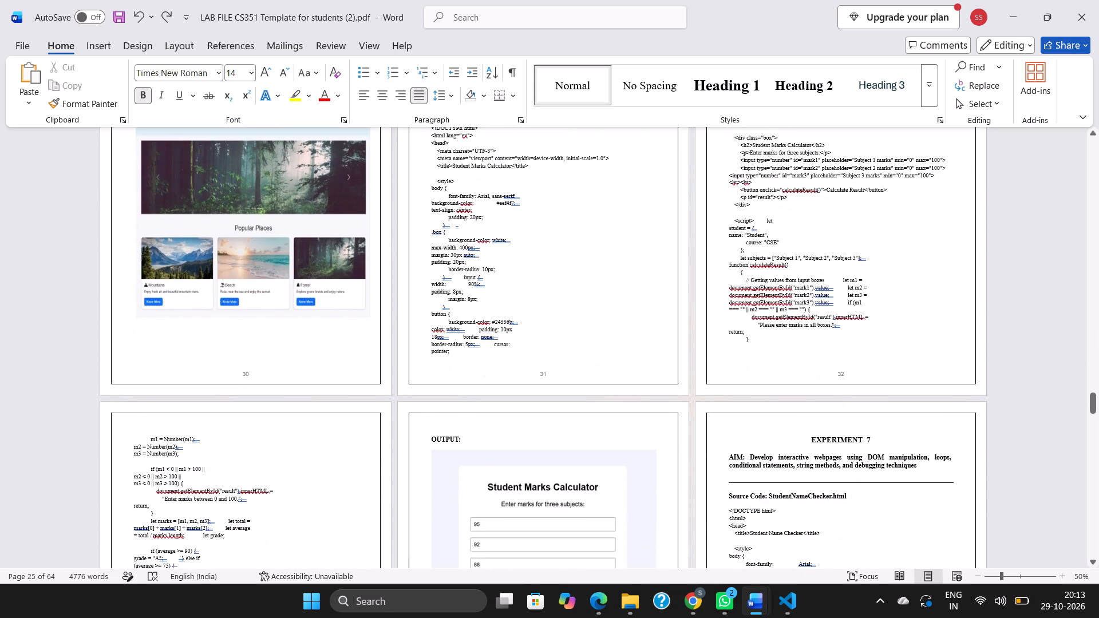
pyautogui.scroll(-7, 526, 288)
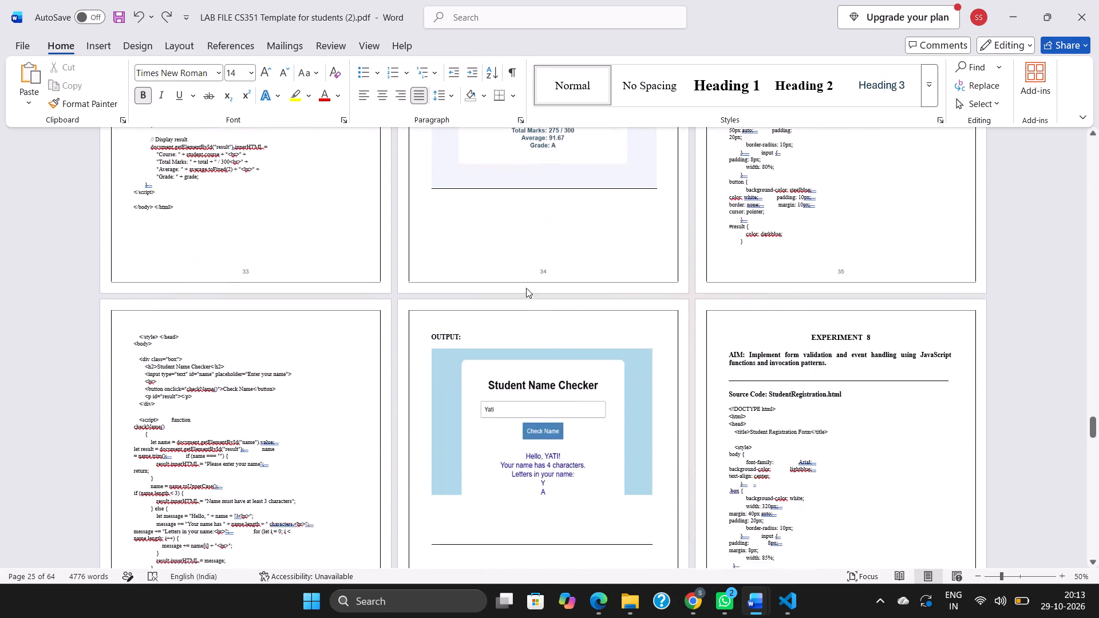
pyautogui.scroll(-5, 526, 288)
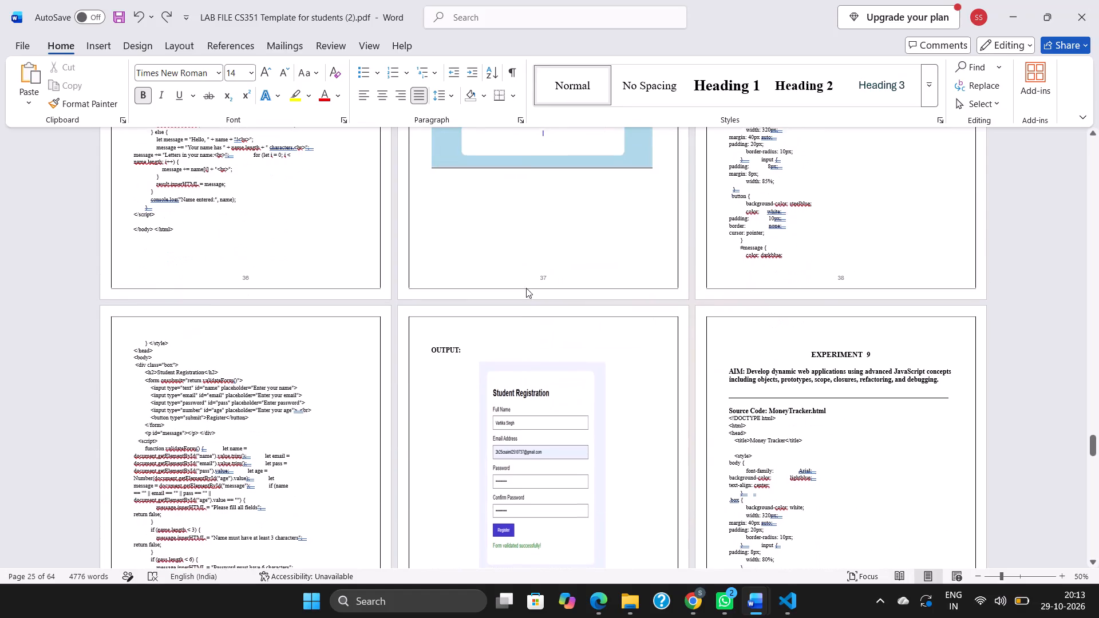
# Review the pages from the Student Registration output through Experiments 9 and 10 to the document's end for output placement and blank pages.
pyautogui.scroll(-2, 526, 288)
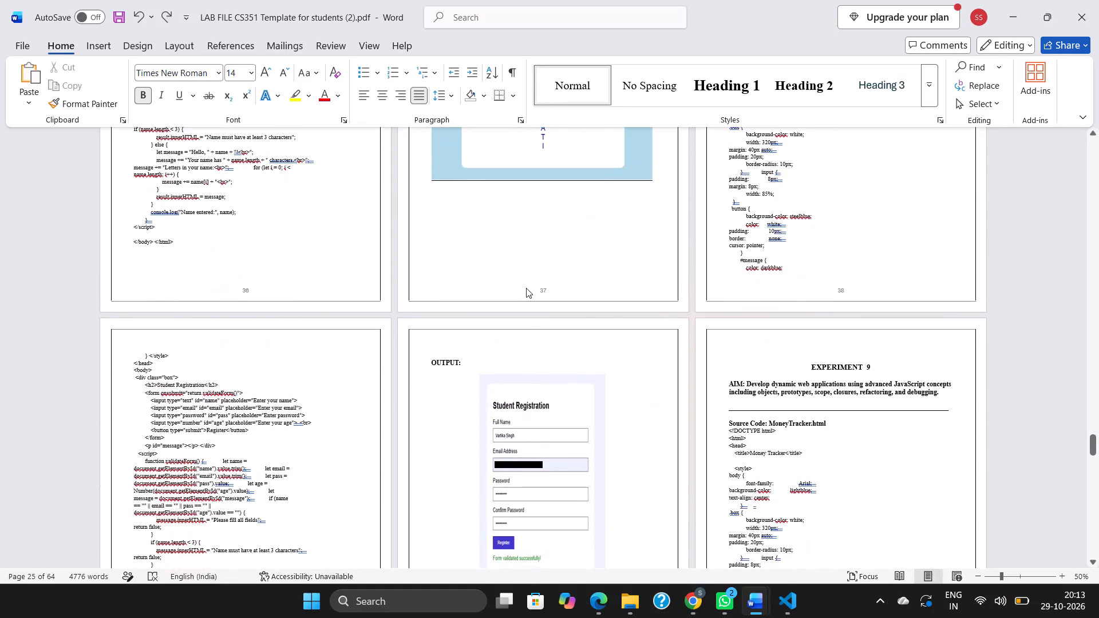
pyautogui.scroll(-2, 526, 288)
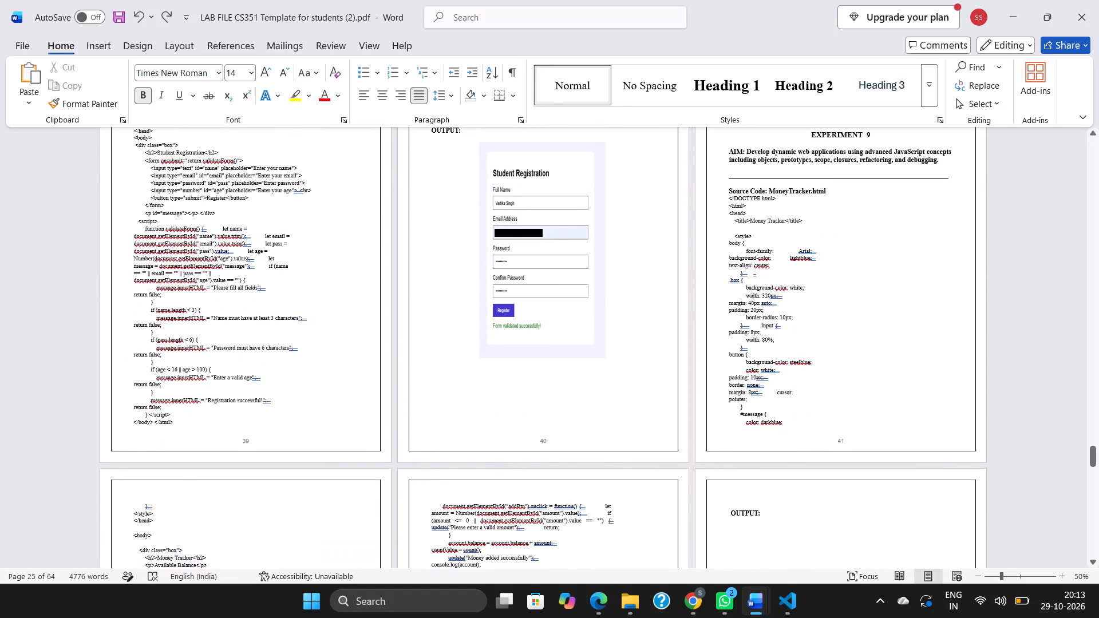
pyautogui.scroll(-3, 526, 288)
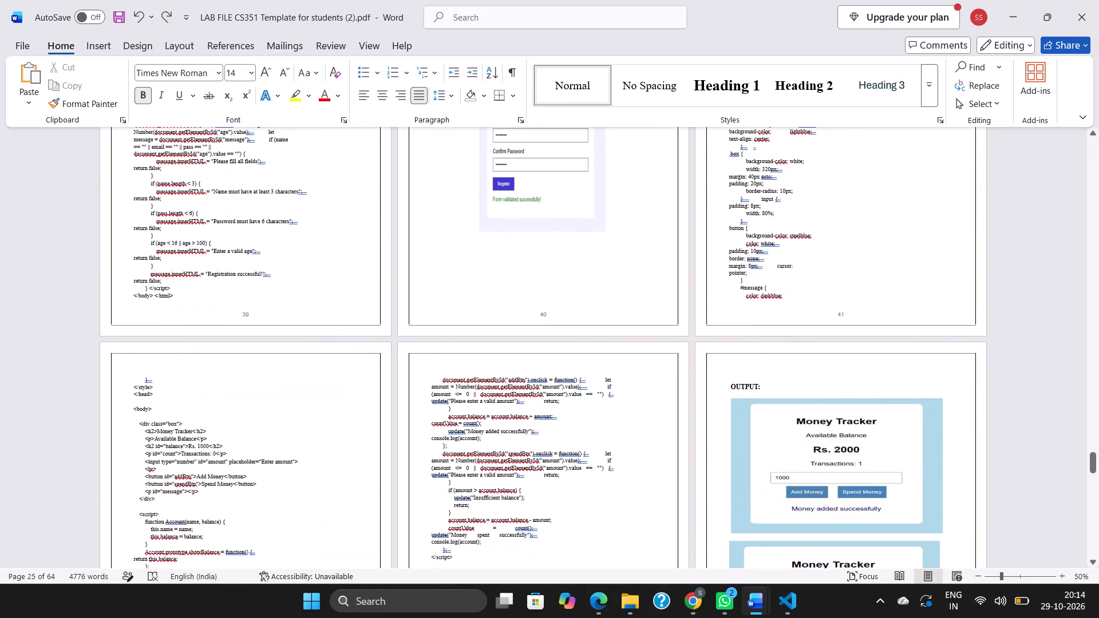
pyautogui.scroll(-5, 526, 288)
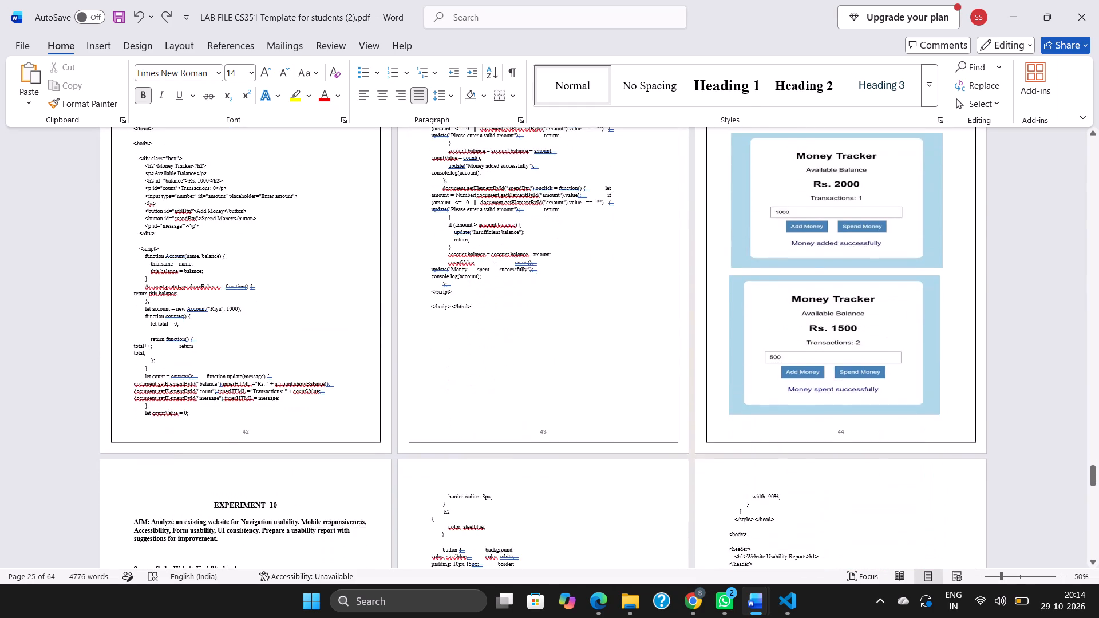
pyautogui.scroll(-5, 526, 288)
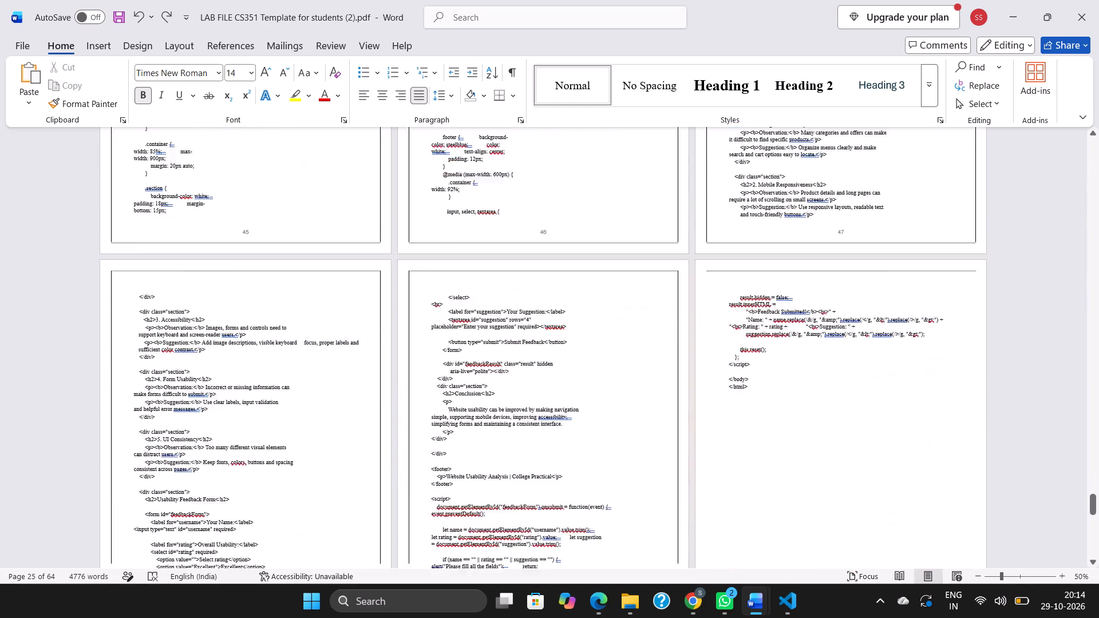
pyautogui.scroll(-2, 526, 288)
pyautogui.hscroll(1, 526, 288)
pyautogui.scroll(-2, 526, 288)
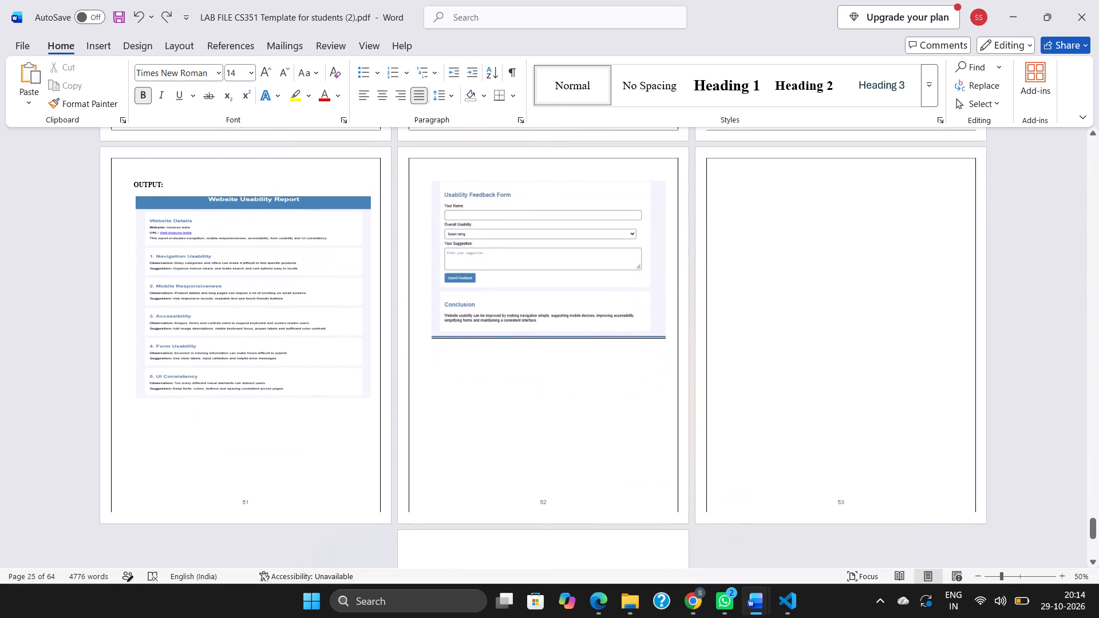
pyautogui.scroll(-3, 526, 288)
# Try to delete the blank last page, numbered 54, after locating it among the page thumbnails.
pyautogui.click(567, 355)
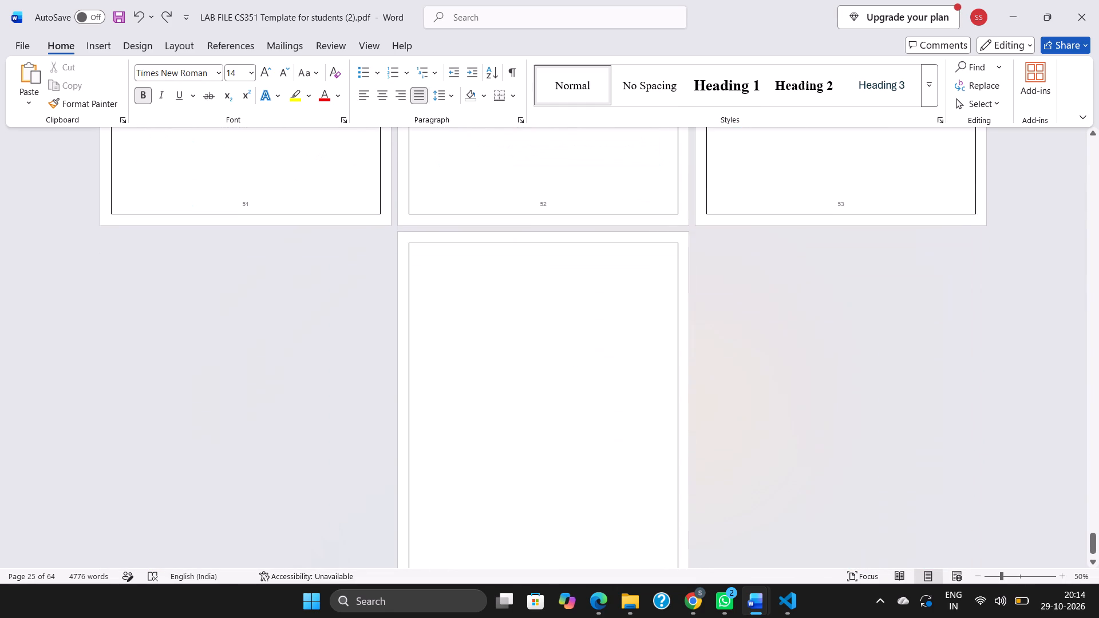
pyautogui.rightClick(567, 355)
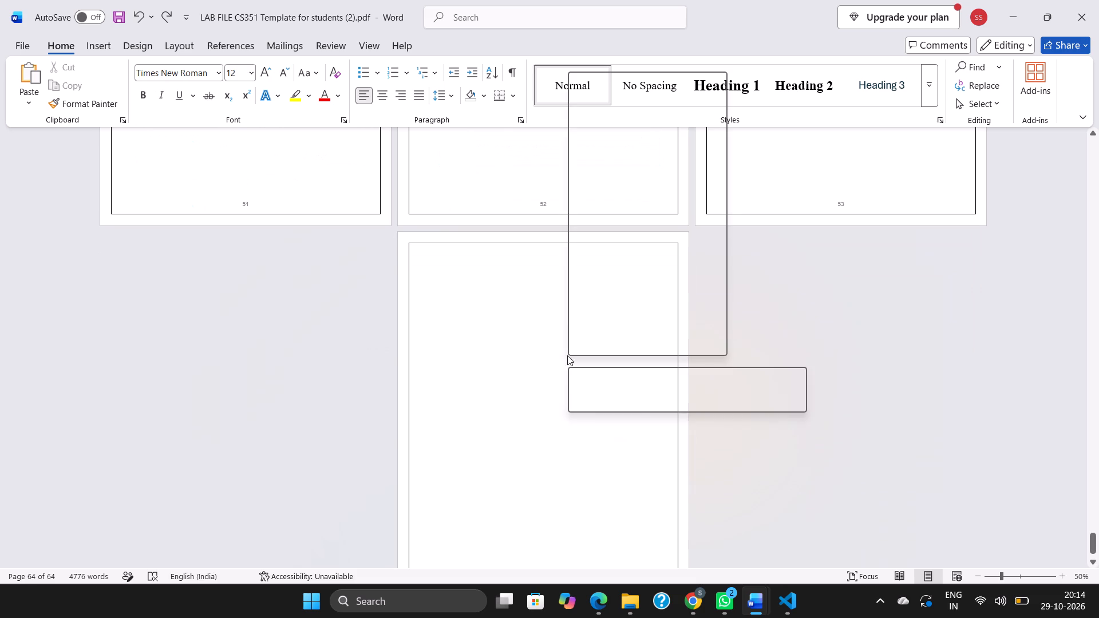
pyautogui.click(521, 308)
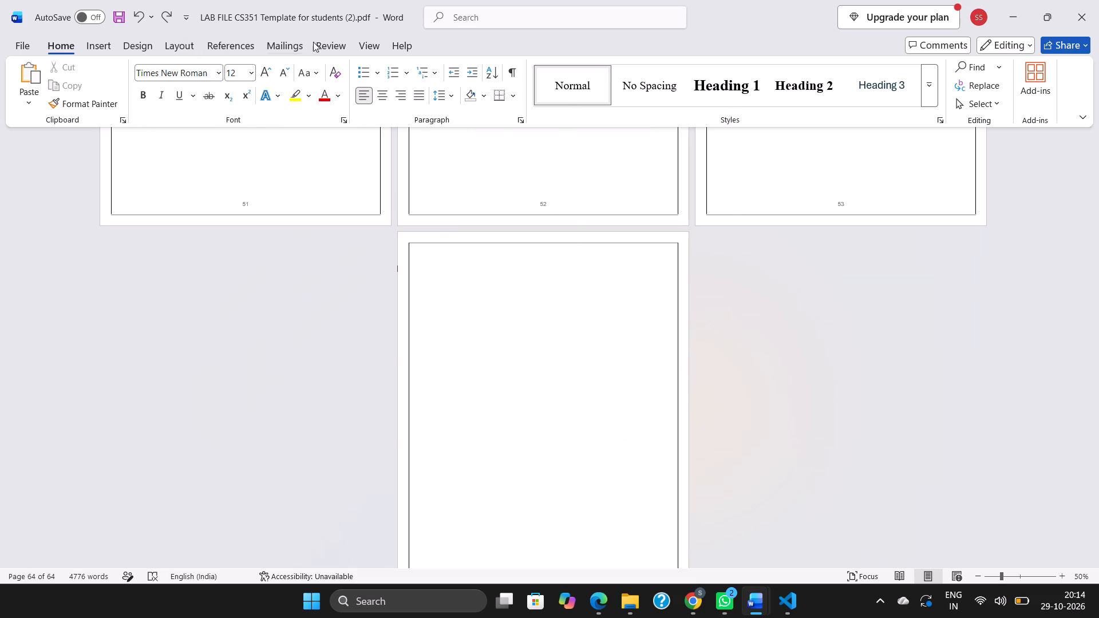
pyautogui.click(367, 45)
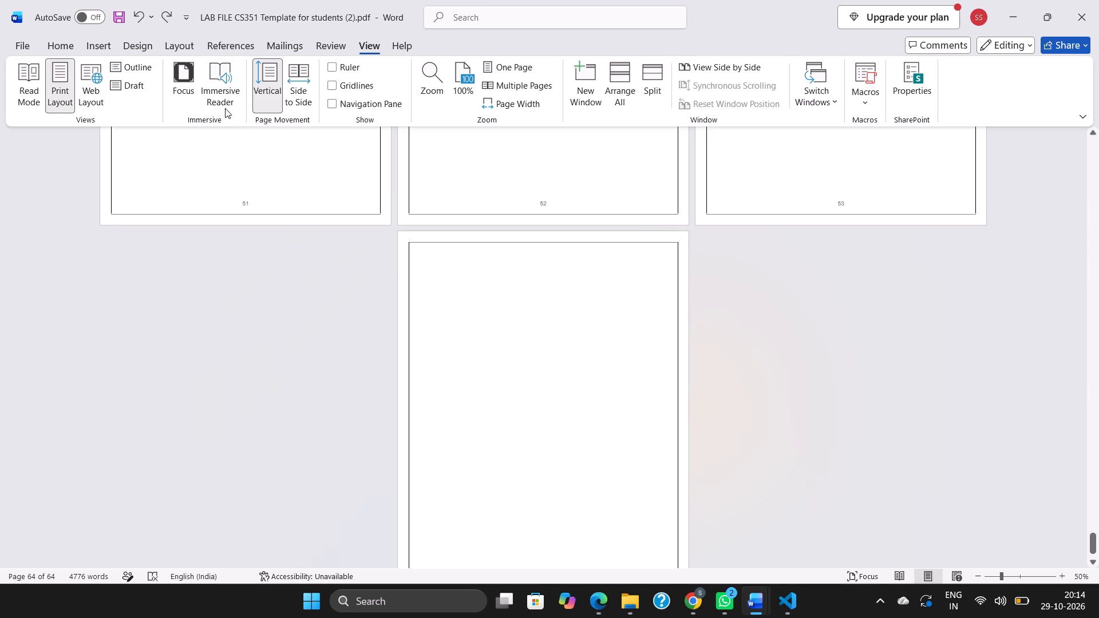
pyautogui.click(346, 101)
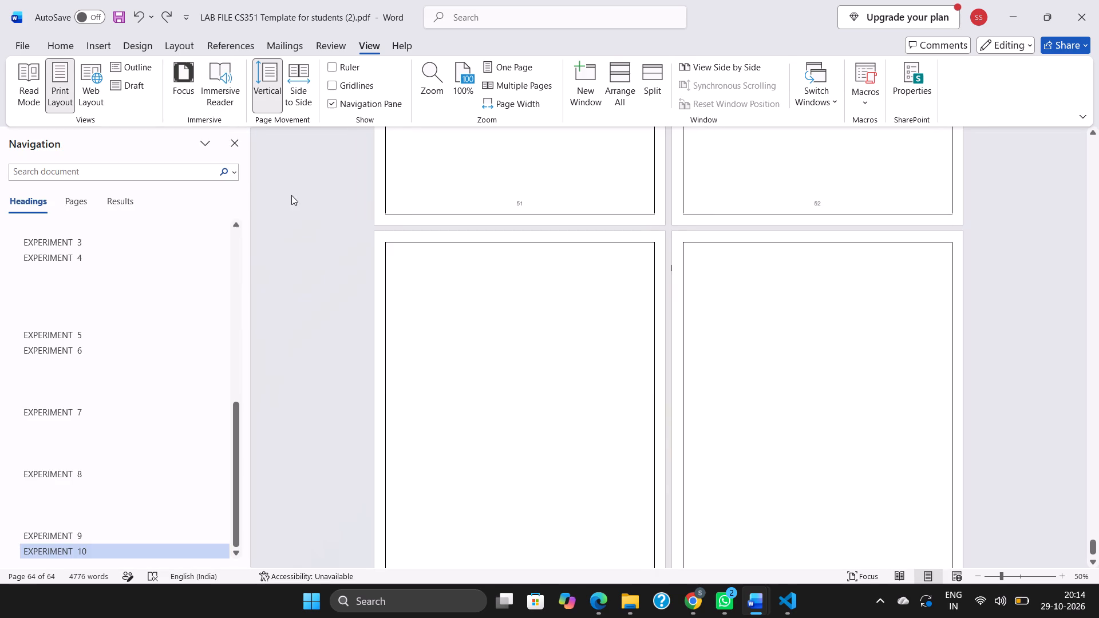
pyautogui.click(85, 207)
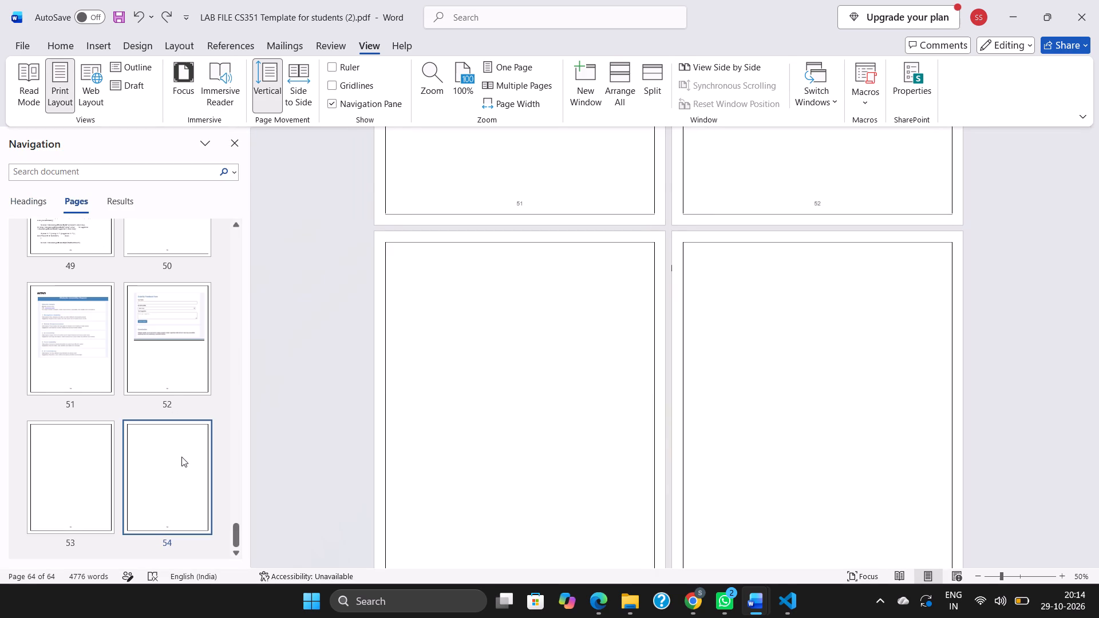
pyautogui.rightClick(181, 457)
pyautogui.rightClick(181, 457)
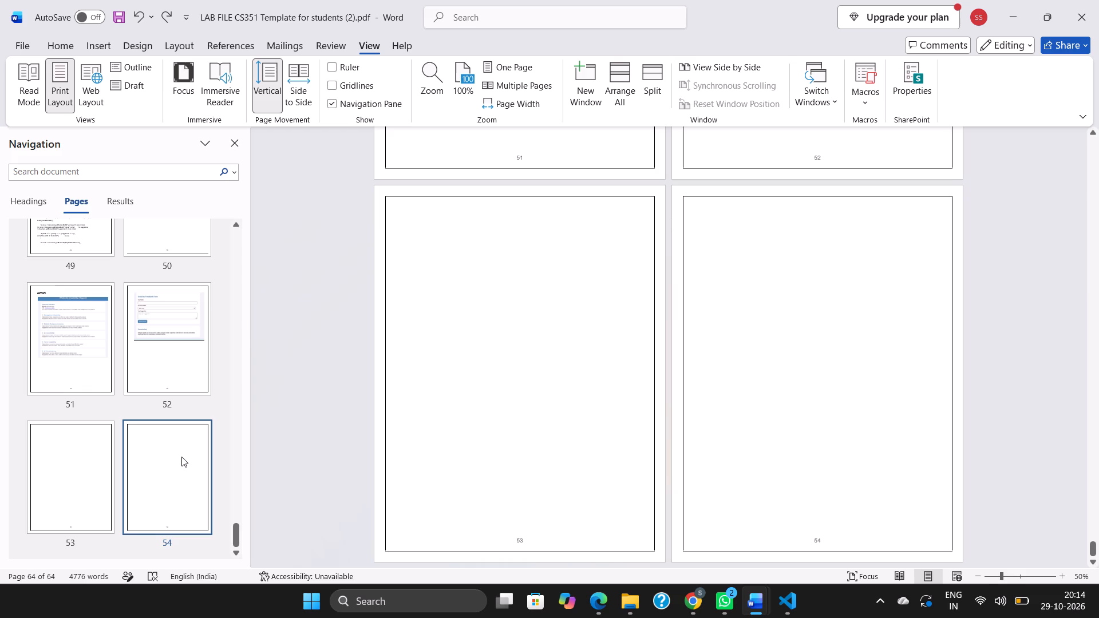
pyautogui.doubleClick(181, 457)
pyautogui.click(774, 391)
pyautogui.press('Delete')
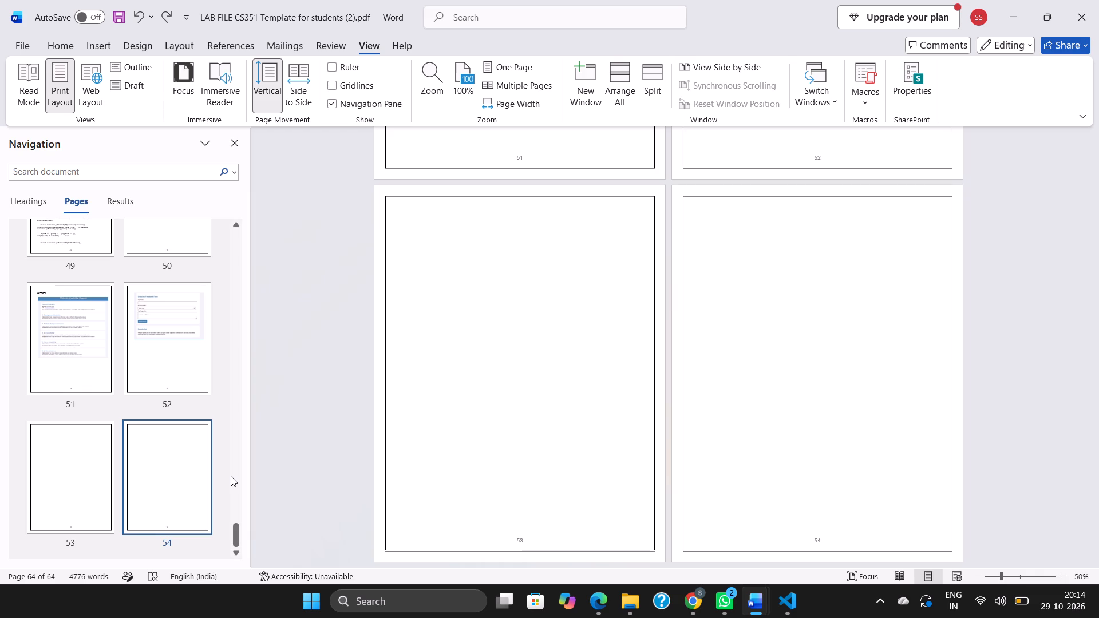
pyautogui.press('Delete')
# Save the lab file in Downloads as the Word document LAB FILE CS351 Template for students (2).docx.
pyautogui.hotkey('ctrl', 's')
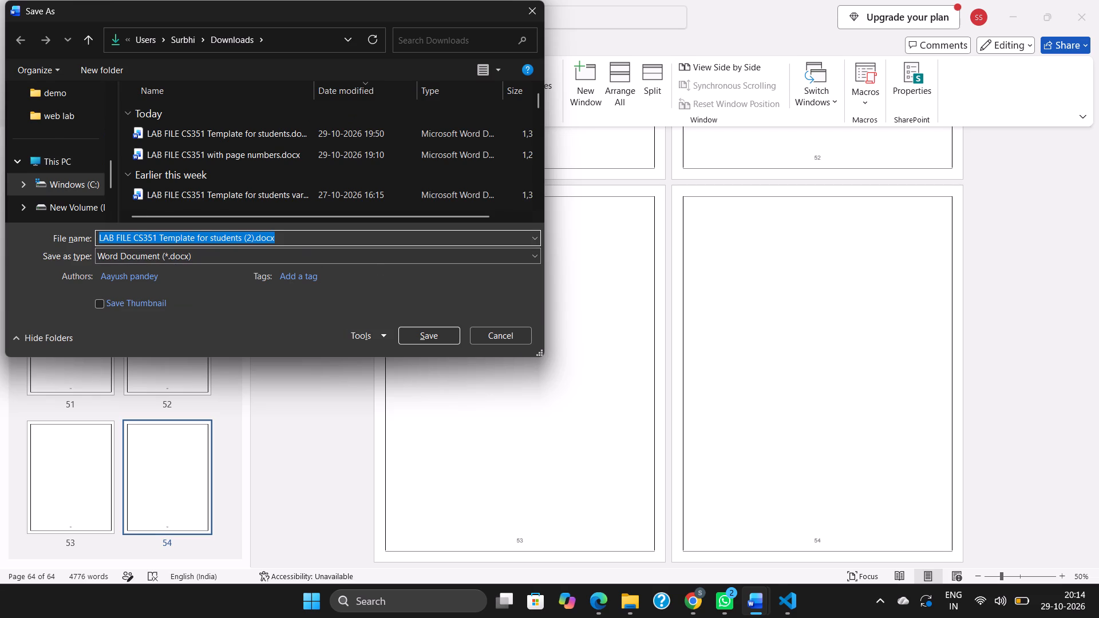
pyautogui.click(420, 338)
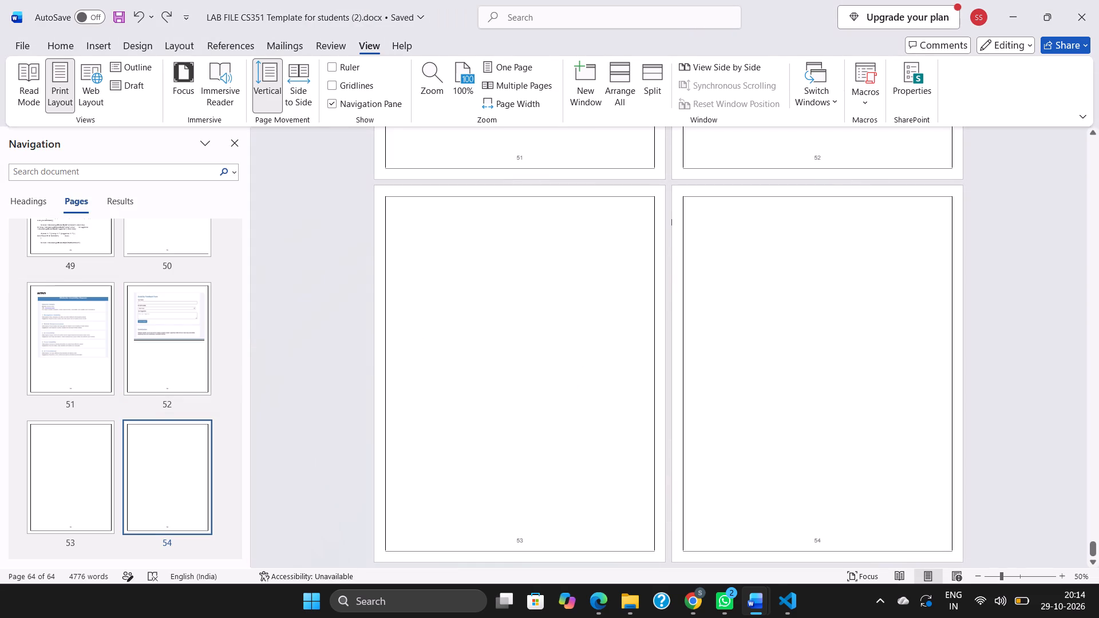
# Export the document to Downloads as a PDF named LAB FILE vartika.pdf.
pyautogui.click(24, 42)
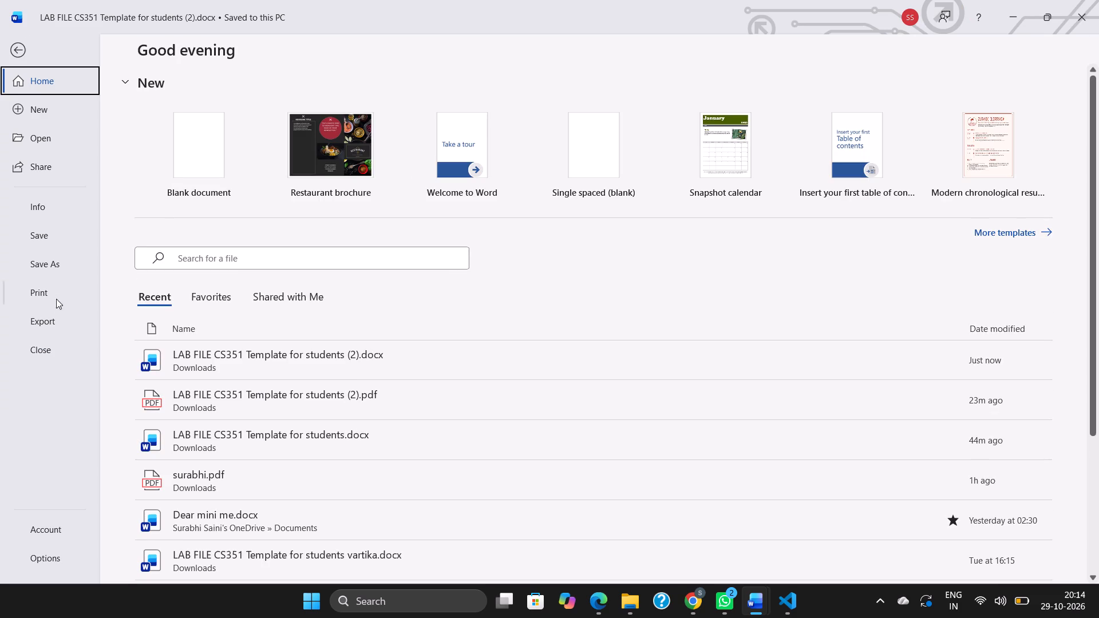
pyautogui.click(53, 326)
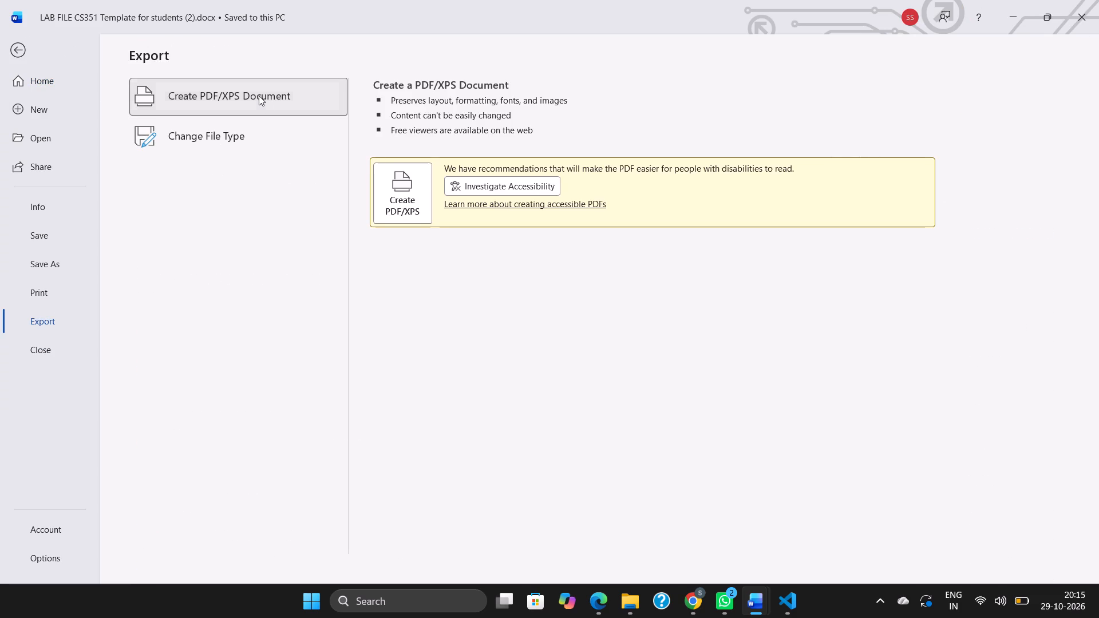
pyautogui.click(259, 96)
pyautogui.click(400, 202)
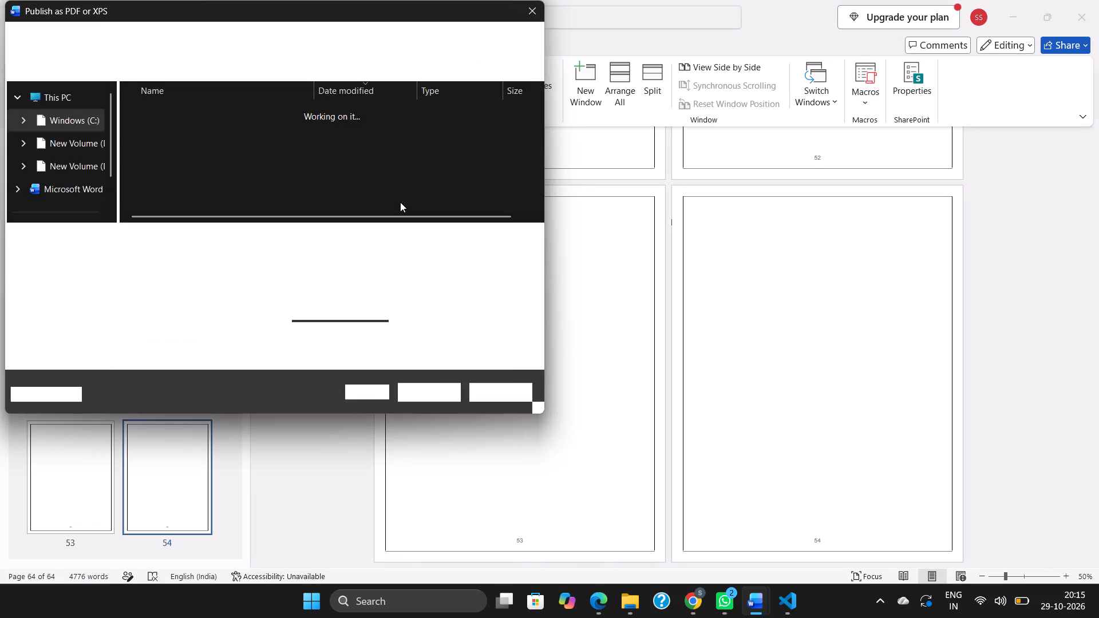
pyautogui.press('Left')
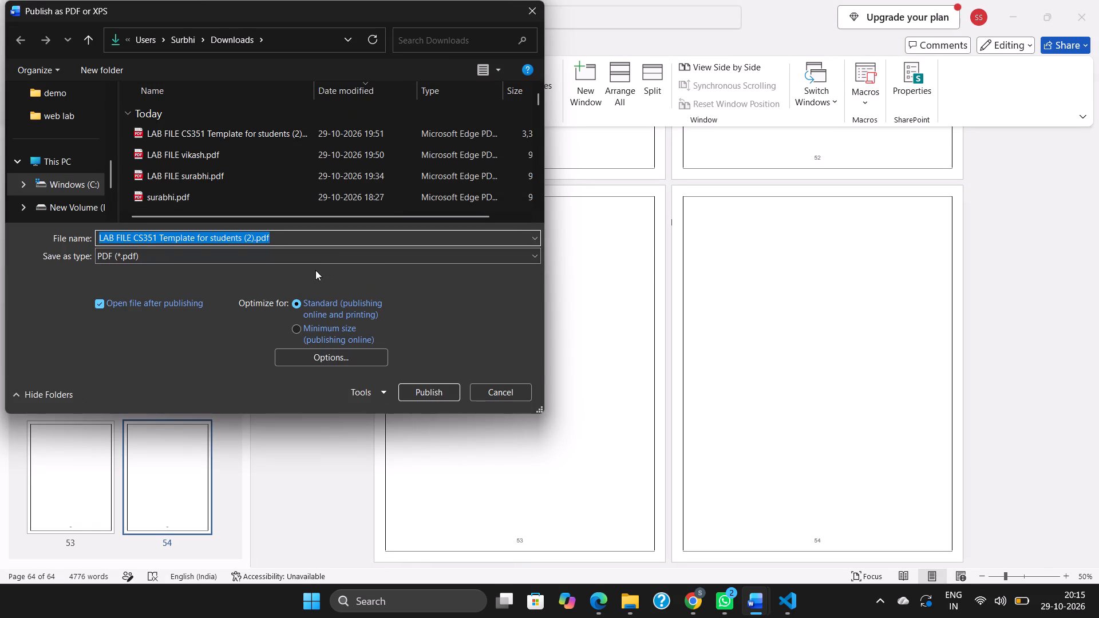
pyautogui.press('Left')
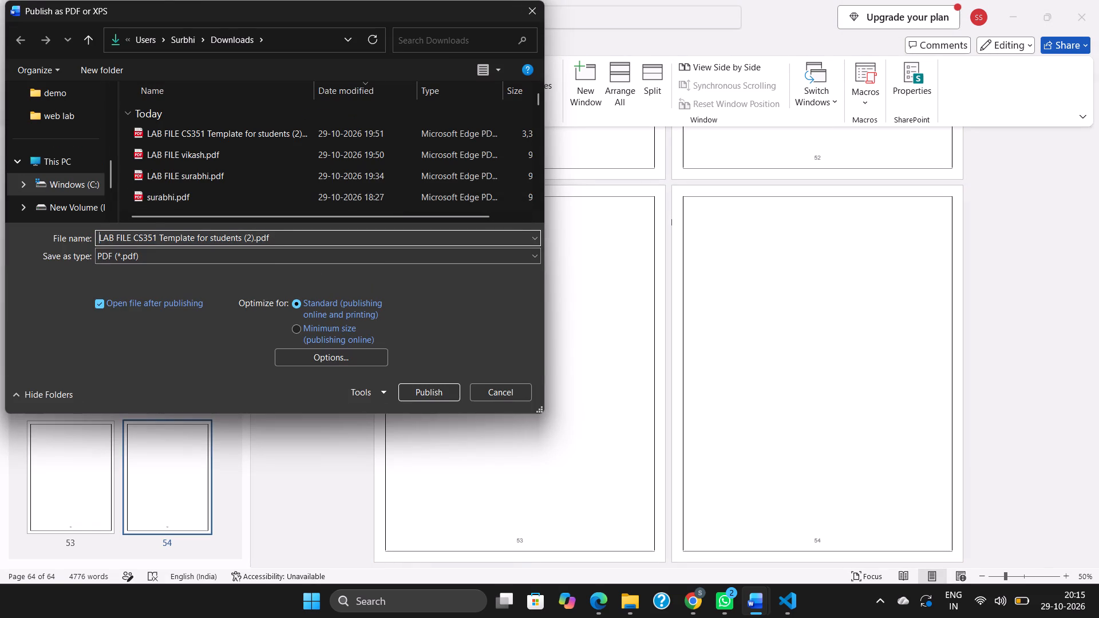
pyautogui.click(254, 236)
pyautogui.press('BackSpace')
pyautogui.press('BackSpace')
pyautogui.press('BackSpace')
pyautogui.press('BackSpace')
pyautogui.press('BackSpace')
pyautogui.press('BackSpace')
pyautogui.press('BackSpace')
pyautogui.press('BackSpace')
pyautogui.press('BackSpace')
pyautogui.press('BackSpace')
pyautogui.press('BackSpace')
pyautogui.press('BackSpace')
pyautogui.press('BackSpace')
pyautogui.press('BackSpace')
pyautogui.press('BackSpace')
pyautogui.press('BackSpace')
pyautogui.press('BackSpace')
pyautogui.press('BackSpace')
pyautogui.press('BackSpace')
pyautogui.press('BackSpace')
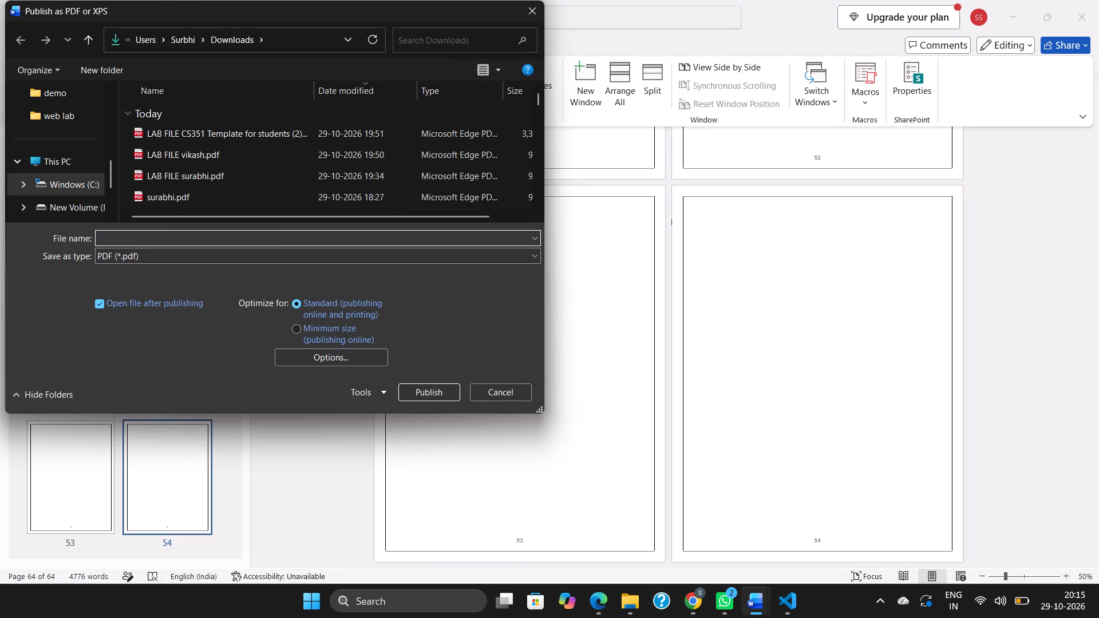
pyautogui.press('BackSpace')
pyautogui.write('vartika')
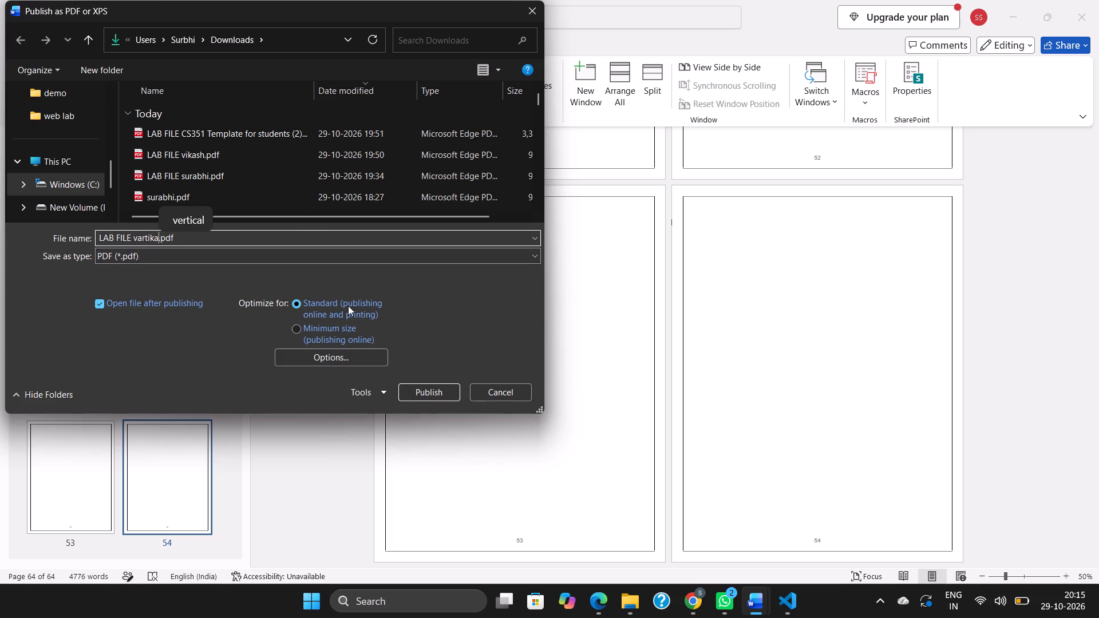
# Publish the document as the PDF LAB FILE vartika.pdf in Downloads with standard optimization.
pyautogui.click(417, 390)
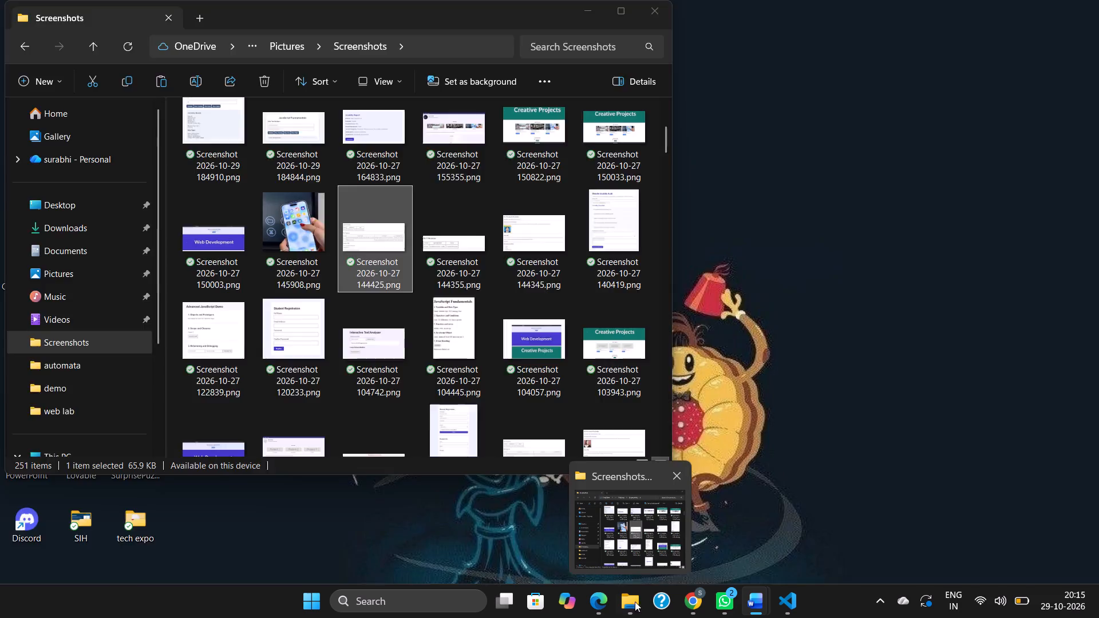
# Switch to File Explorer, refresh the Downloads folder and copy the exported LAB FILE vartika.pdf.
pyautogui.click(632, 617)
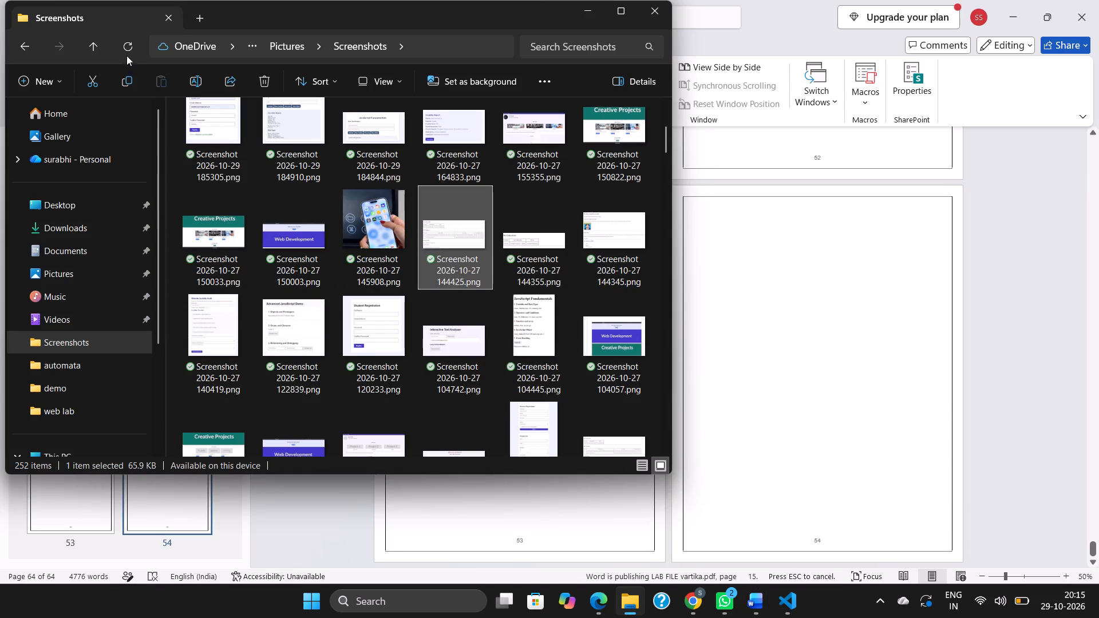
pyautogui.click(126, 43)
pyautogui.click(104, 231)
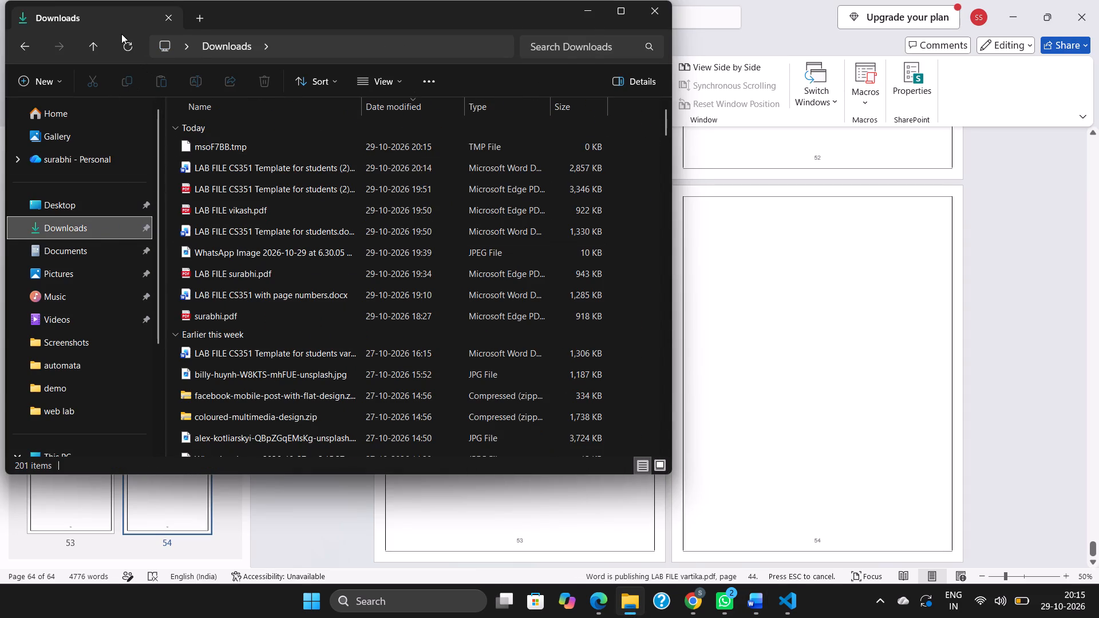
pyautogui.click(127, 46)
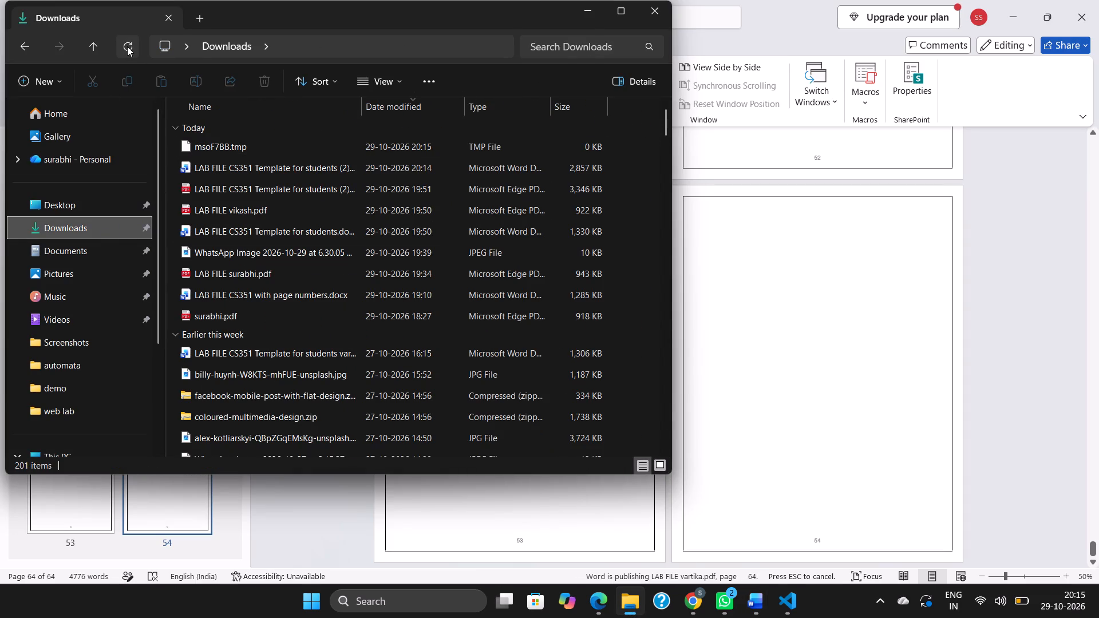
pyautogui.doubleClick(127, 46)
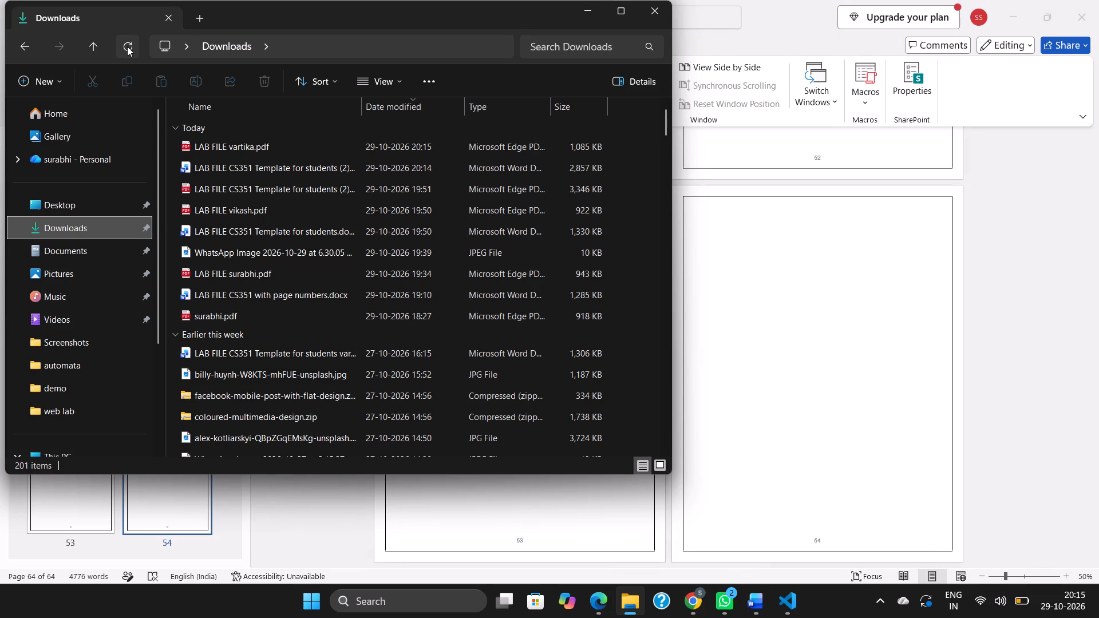
pyautogui.rightClick(374, 145)
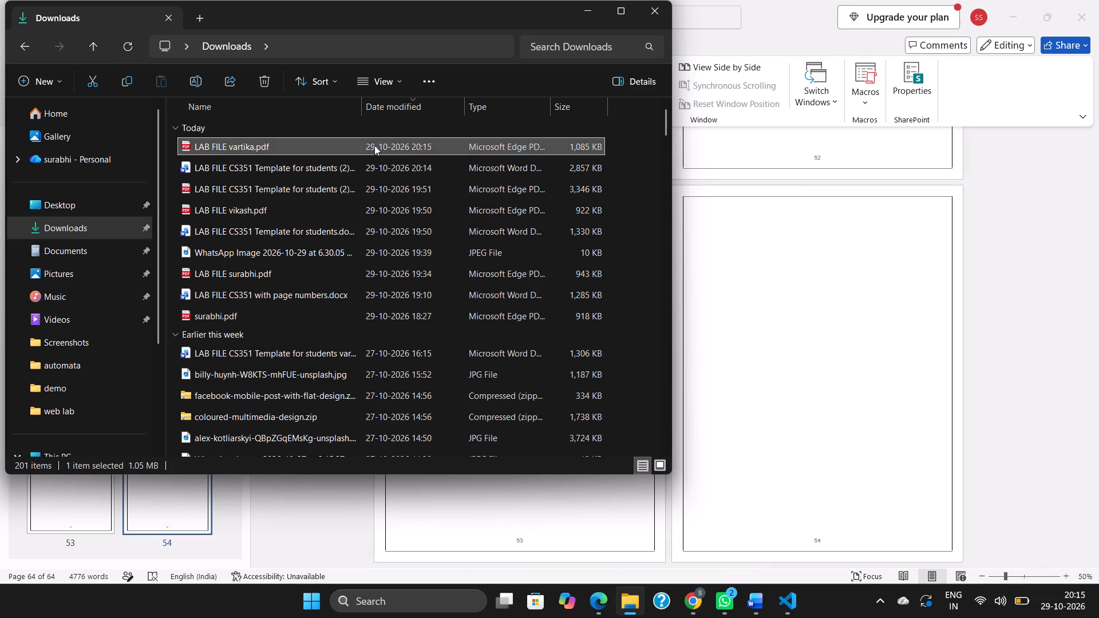
pyautogui.click(446, 168)
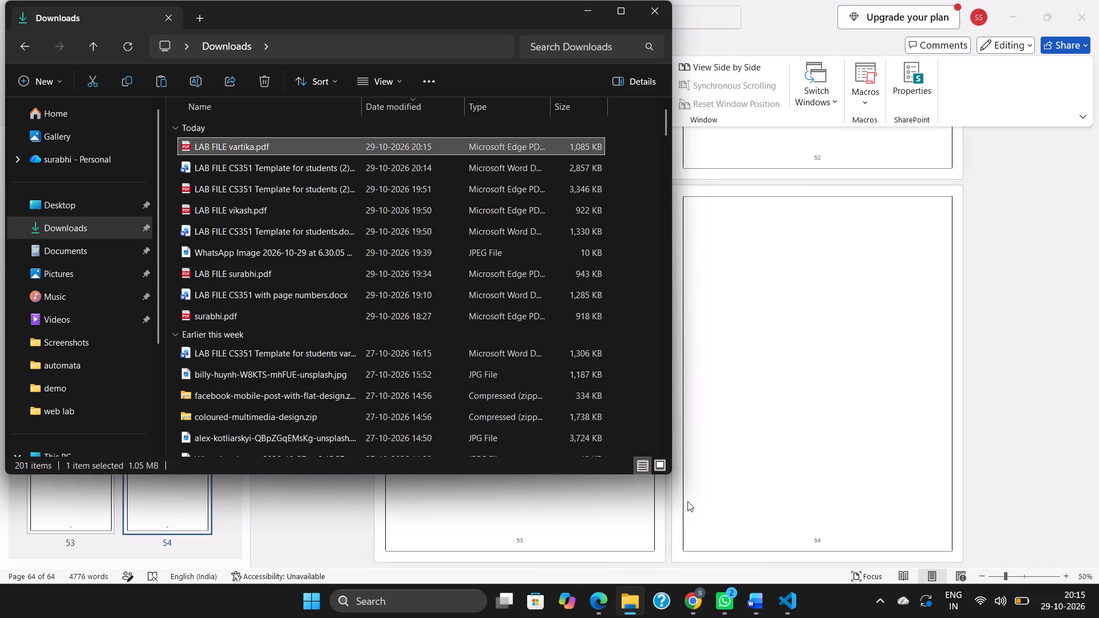
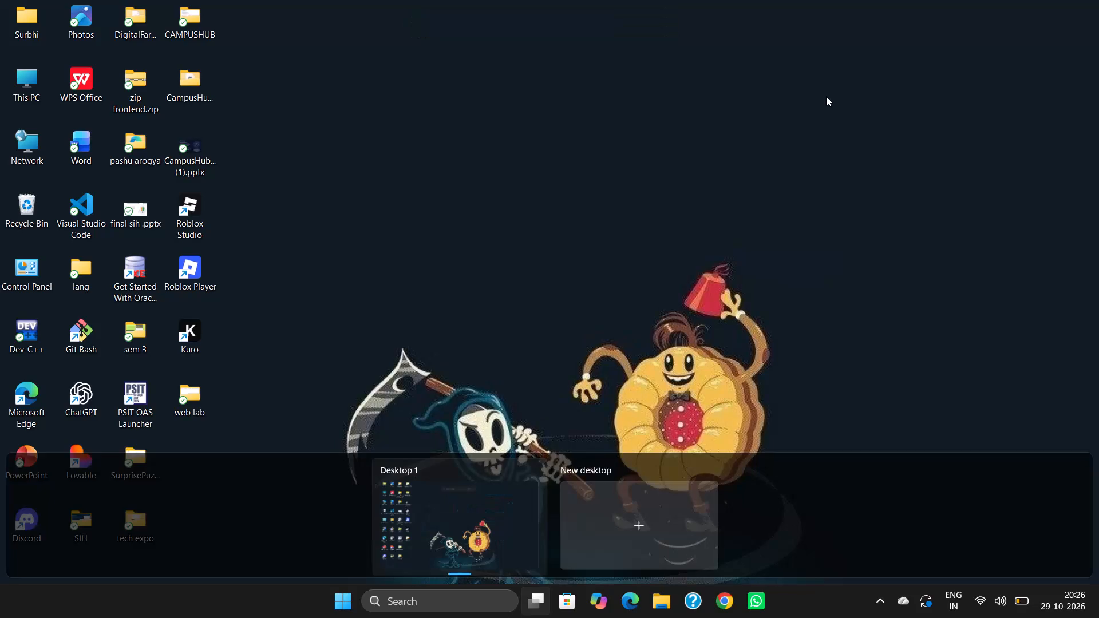
# Return to the empty desktop and shut down the computer.
pyautogui.click(826, 96)
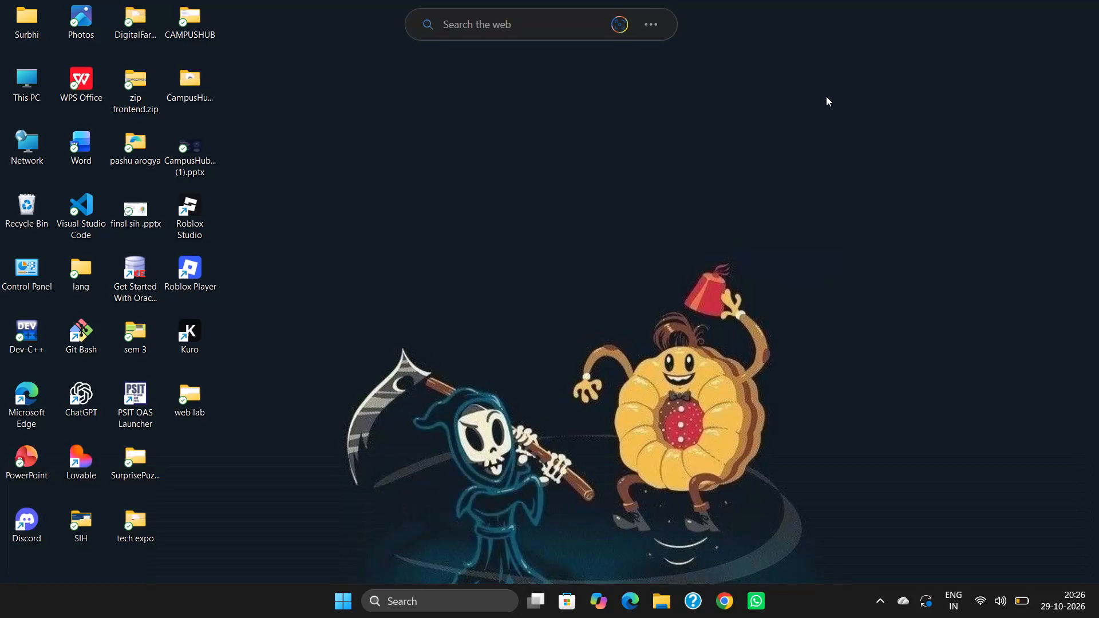
pyautogui.press('super+x')
pyautogui.press('u')
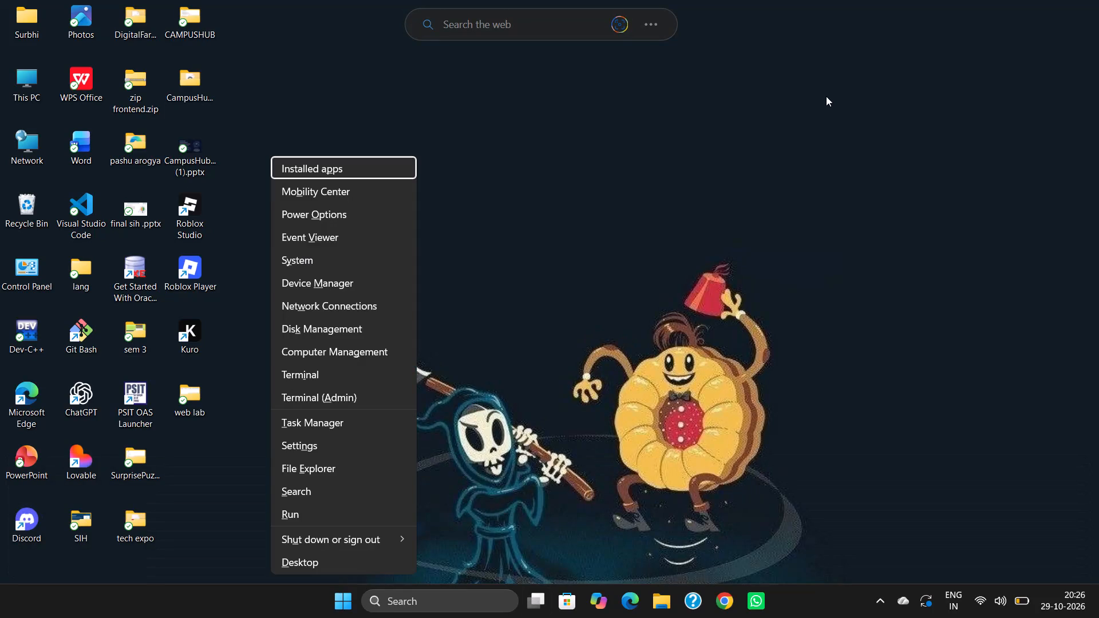
pyautogui.press('Up')
pyautogui.press('Up')
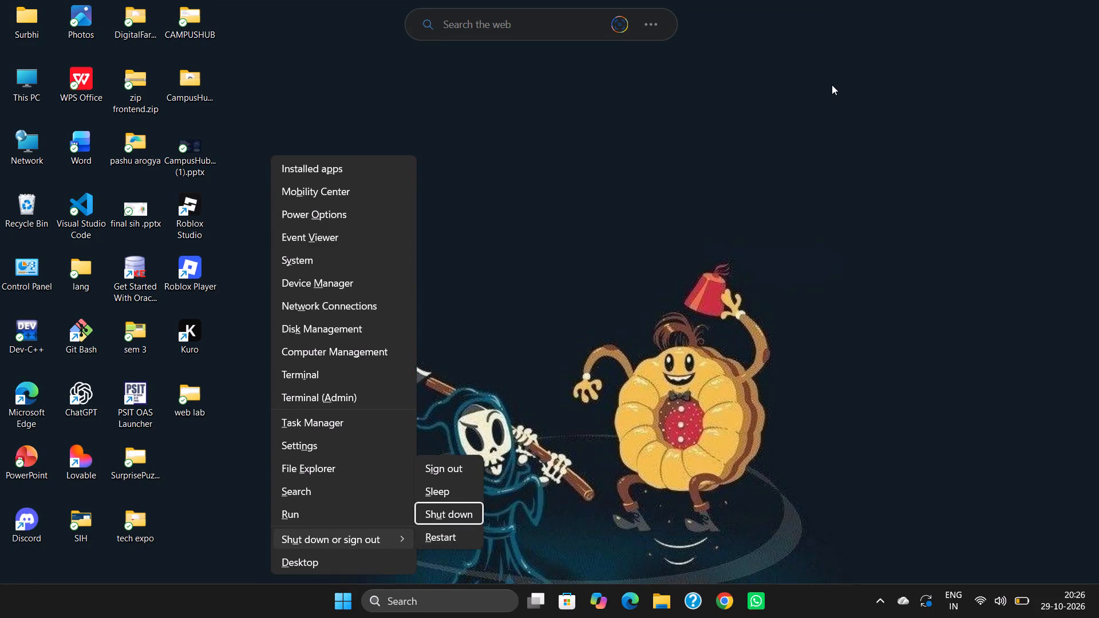
pyautogui.press('Return')
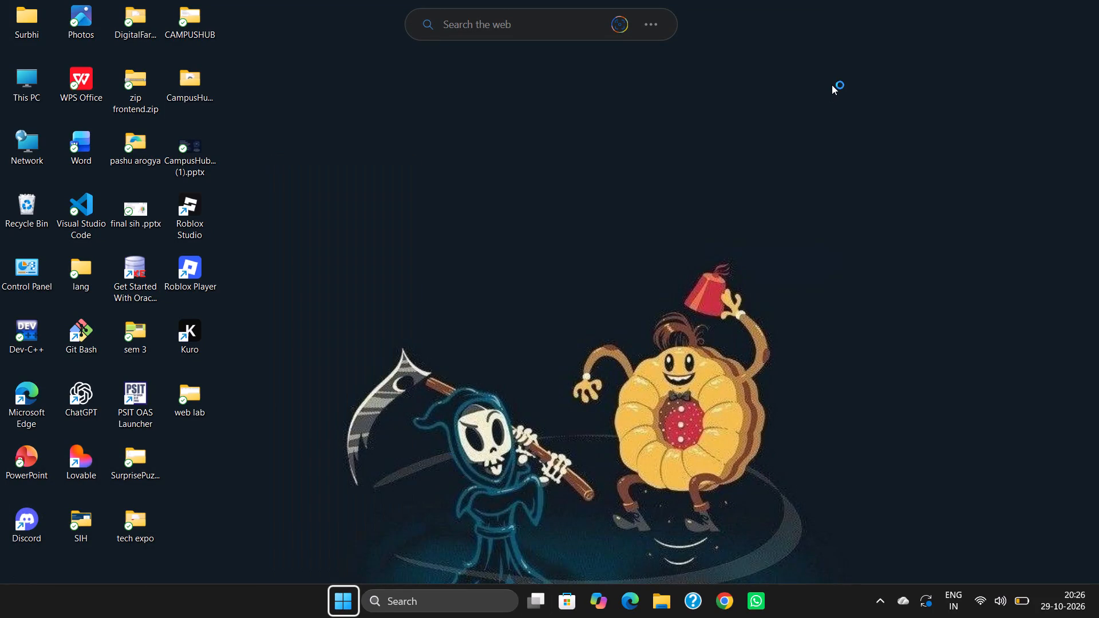